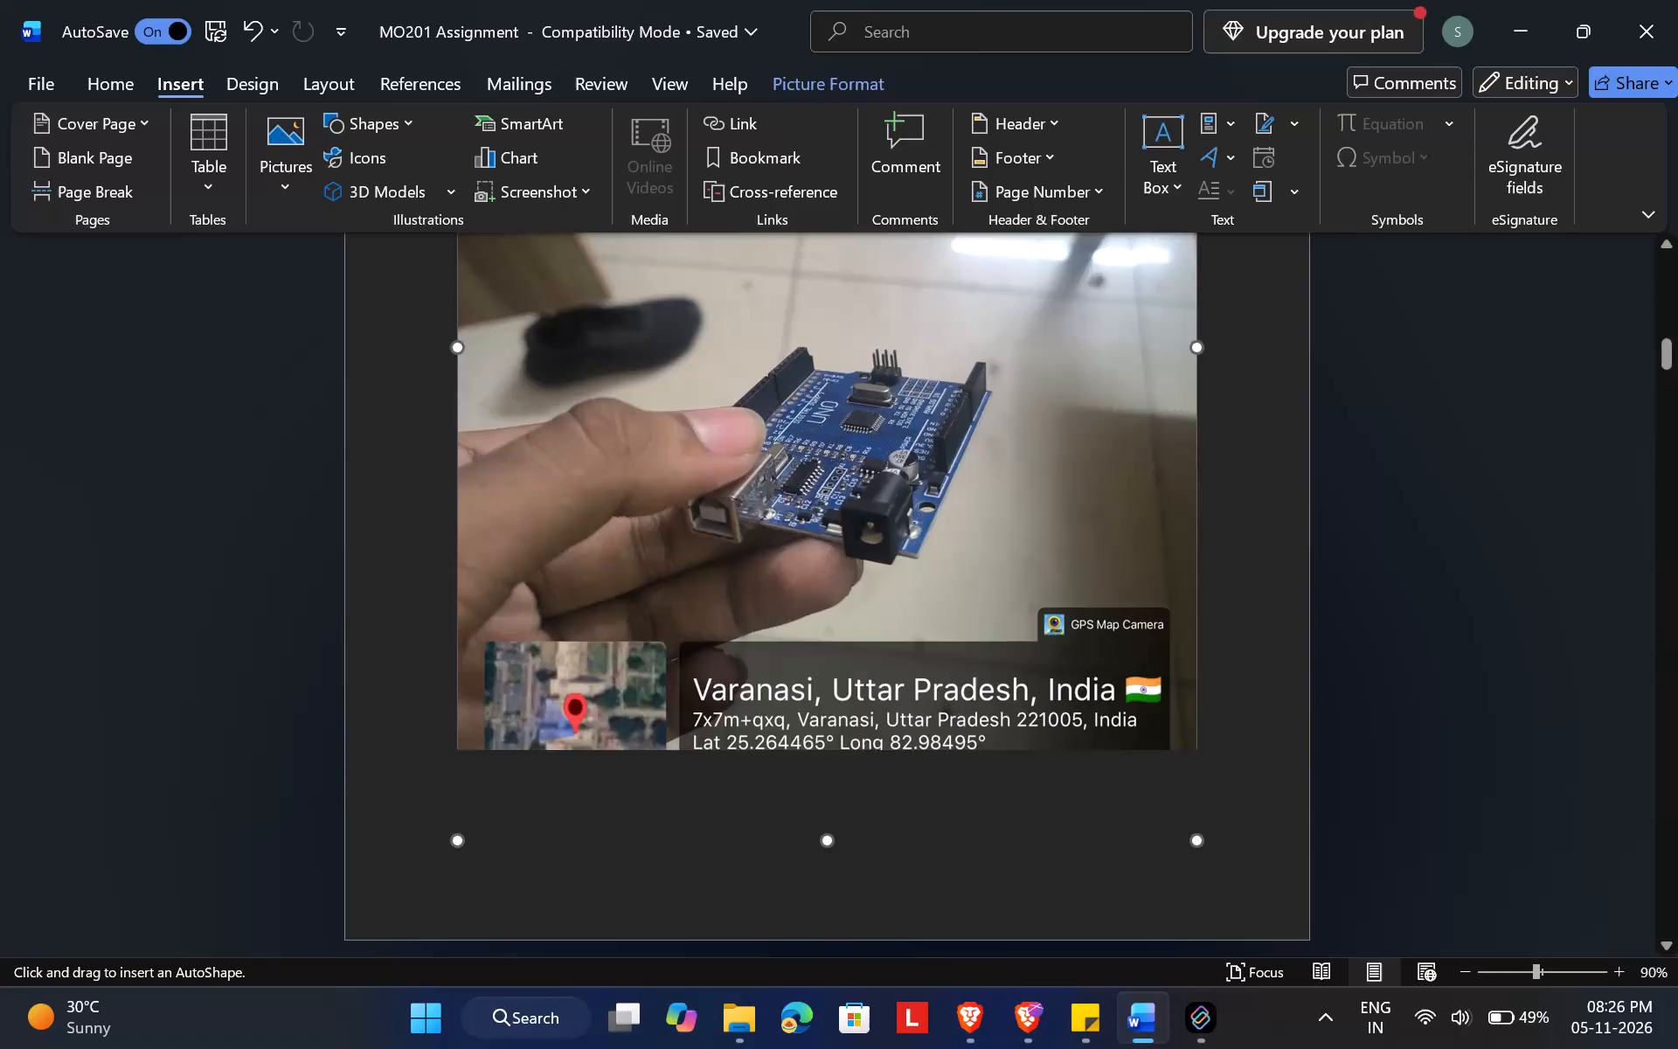
Draw an arrow about 3.3 cm wide and 0.8 cm high pointing leftward at the racket frame's lower edge in the badminton racket photo.
scroll(885, 500, down, 1)
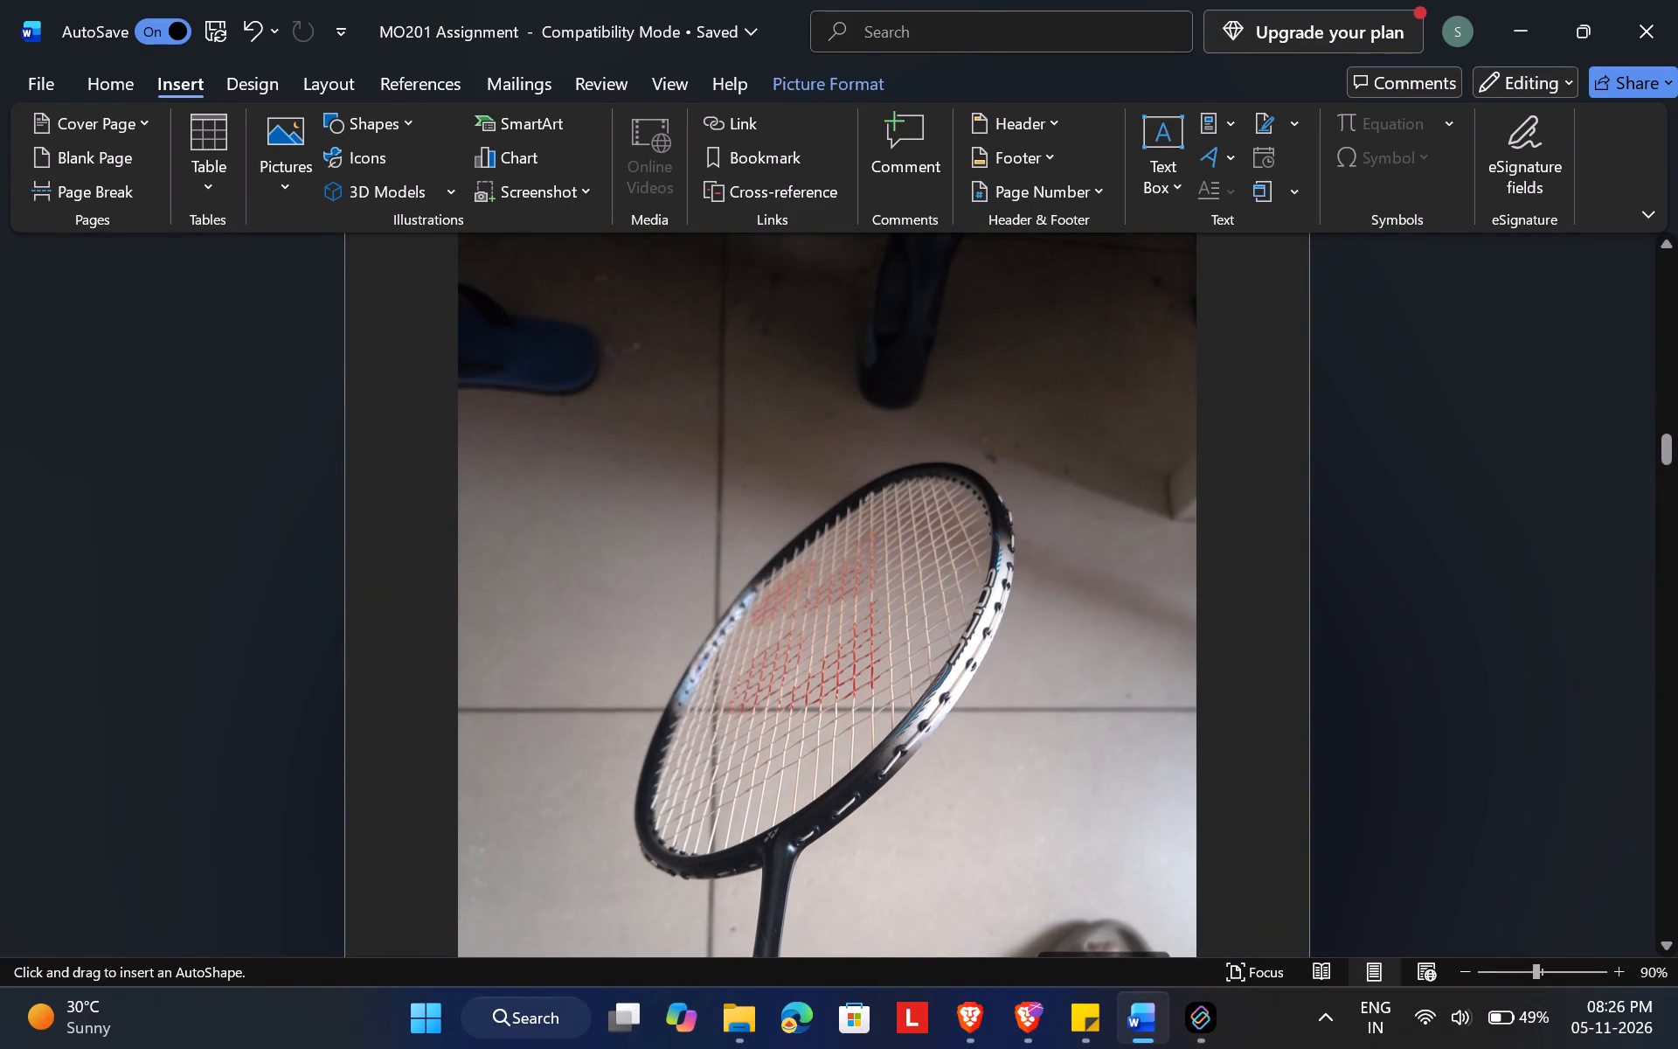
scroll(885, 500, down, 1)
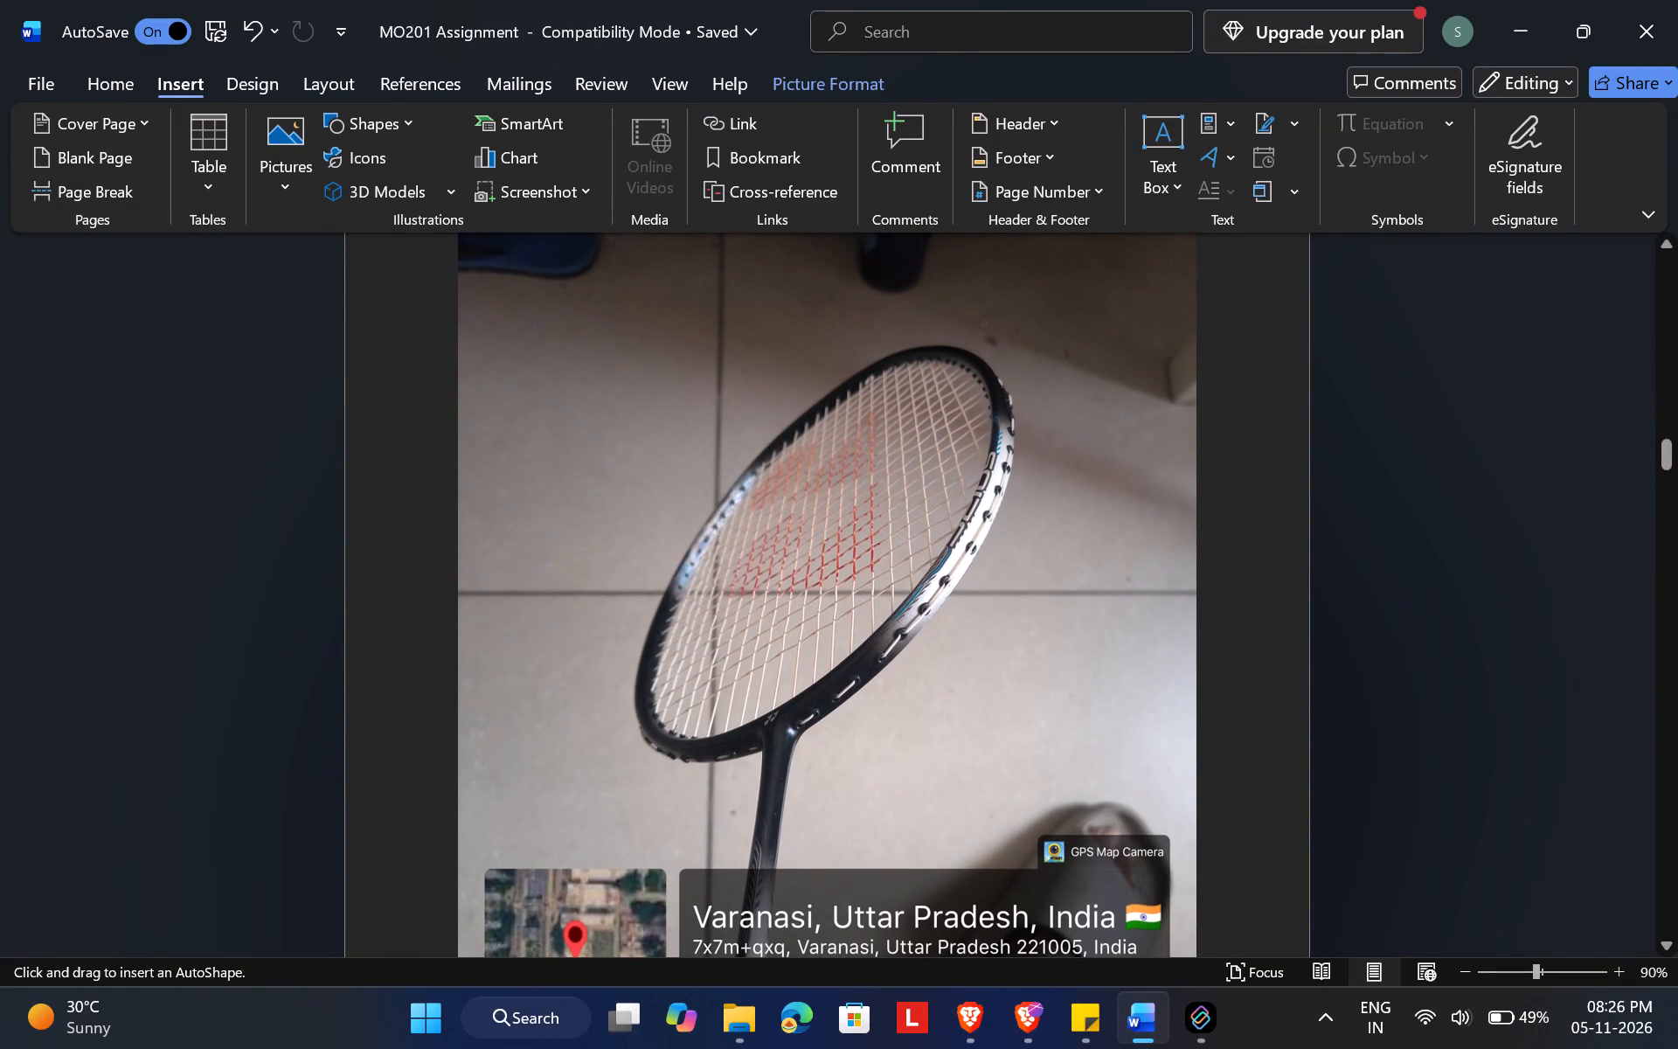
scroll(885, 500, down, 2)
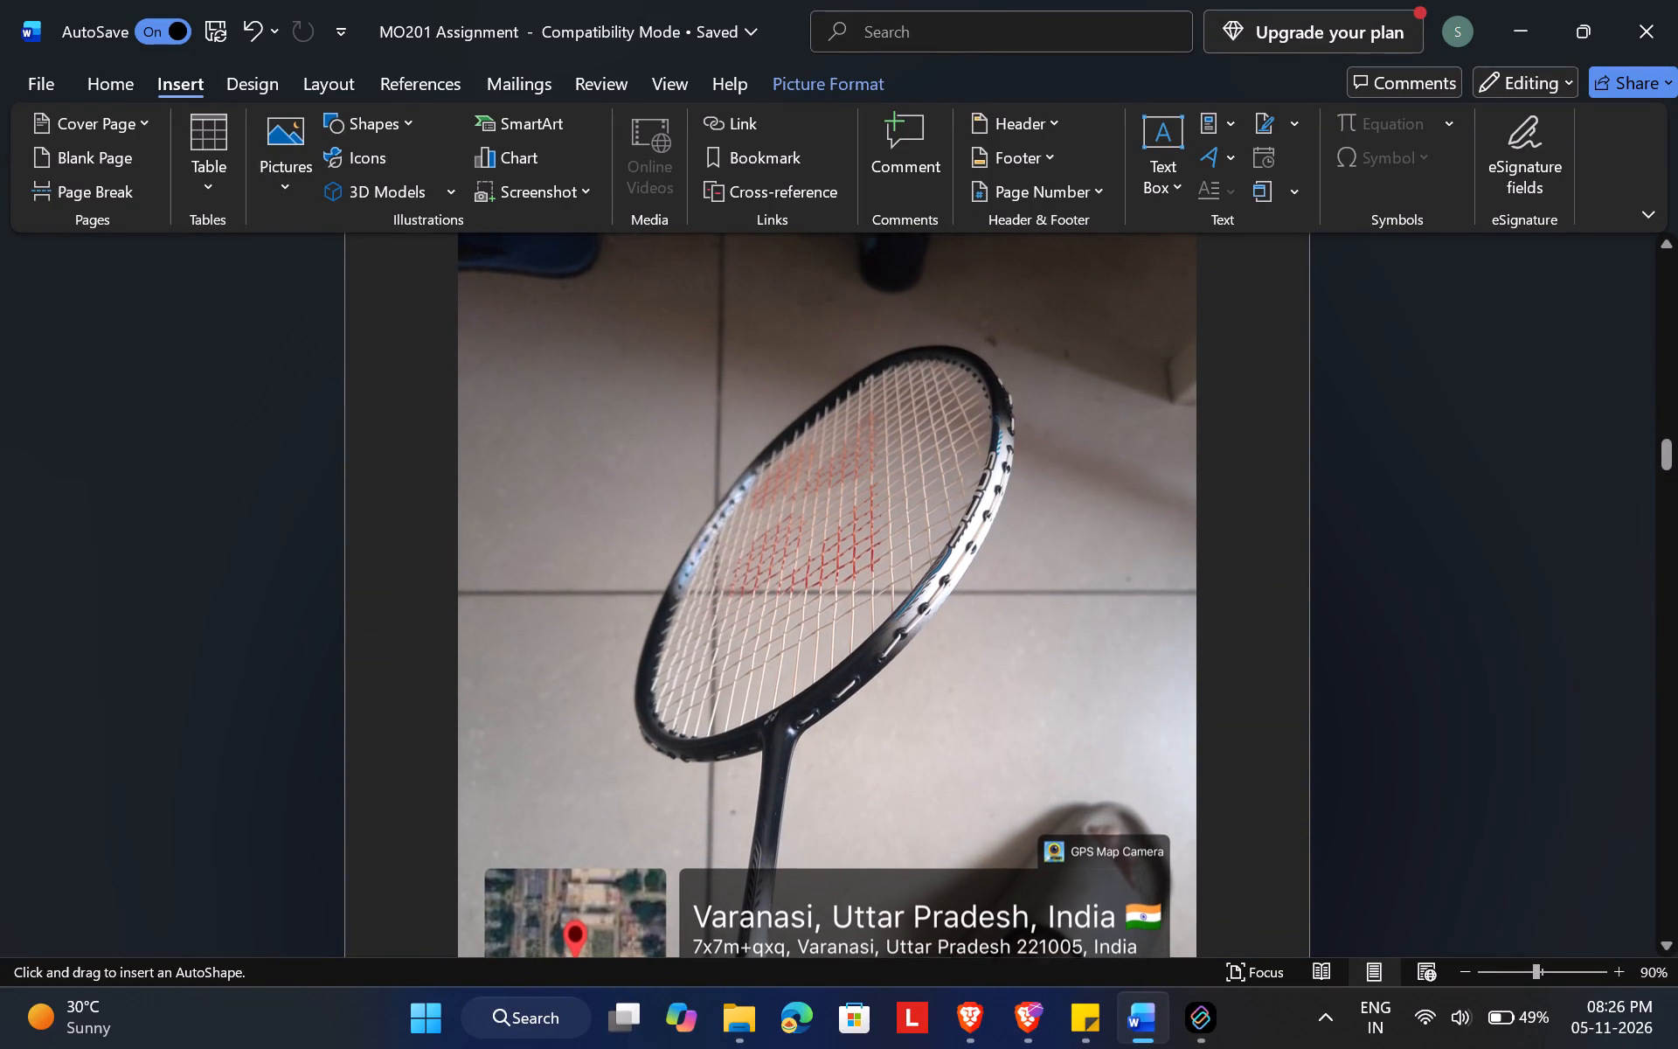
scroll(885, 500, down, 1)
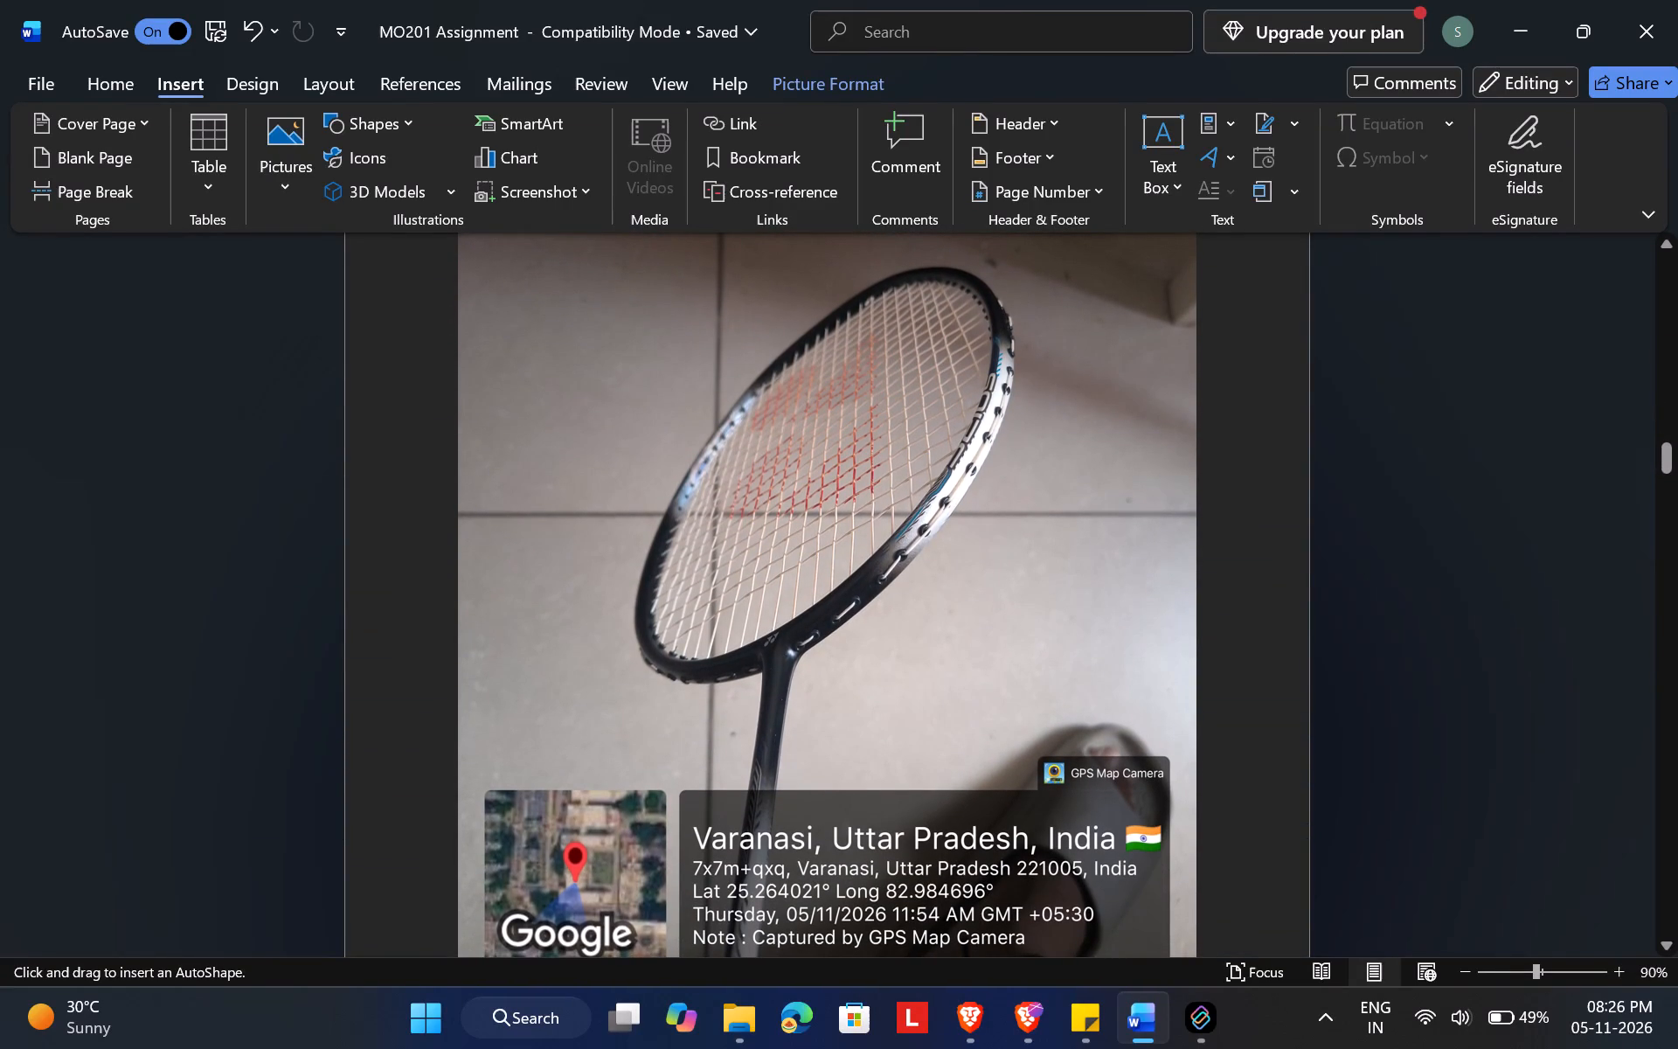
drag(1037, 556, 906, 586)
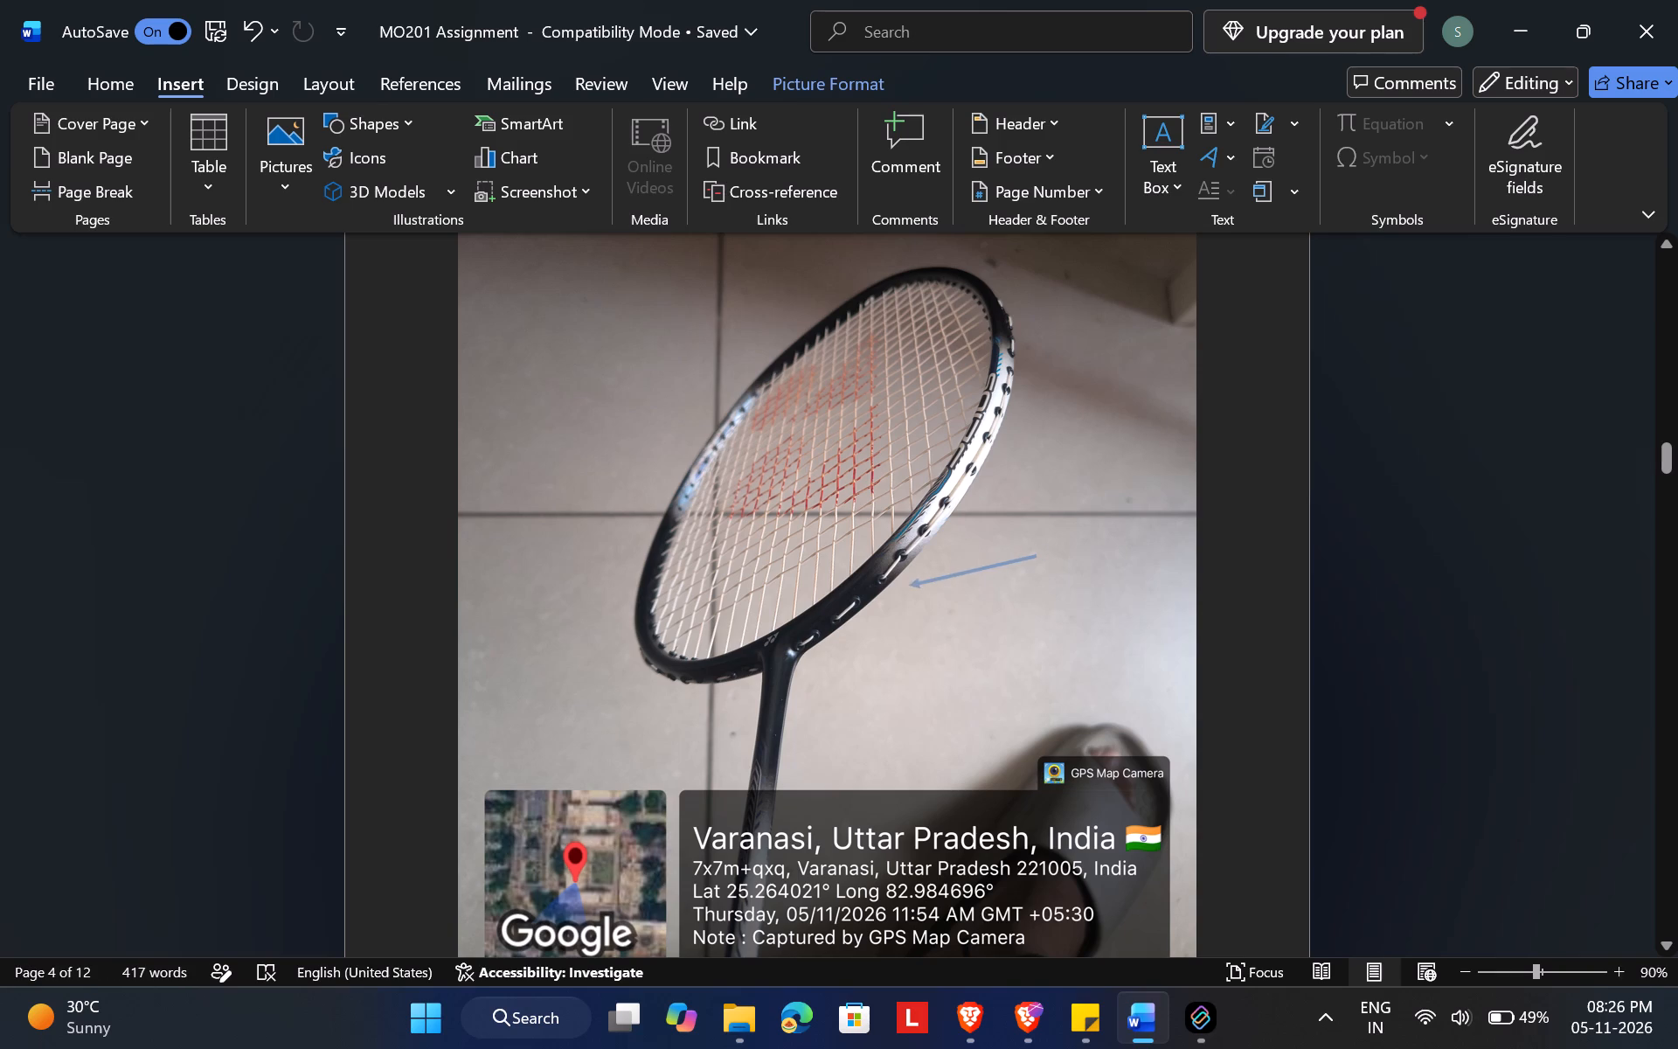
drag(906, 586, 888, 591)
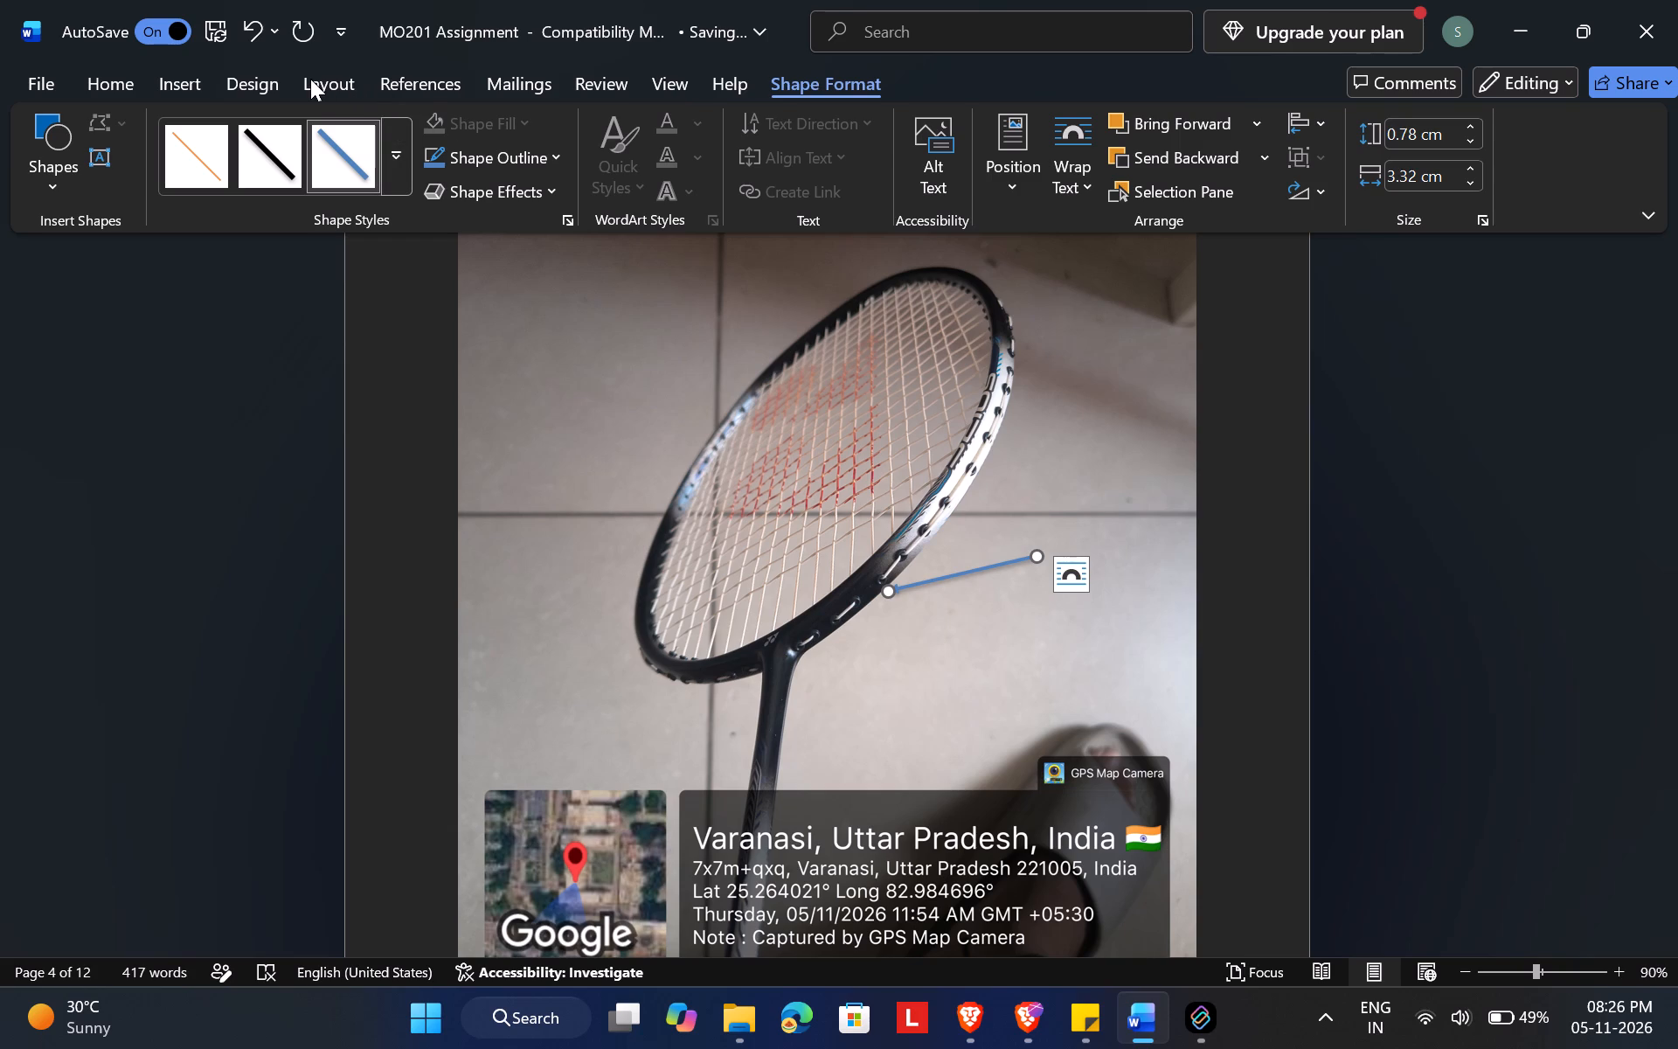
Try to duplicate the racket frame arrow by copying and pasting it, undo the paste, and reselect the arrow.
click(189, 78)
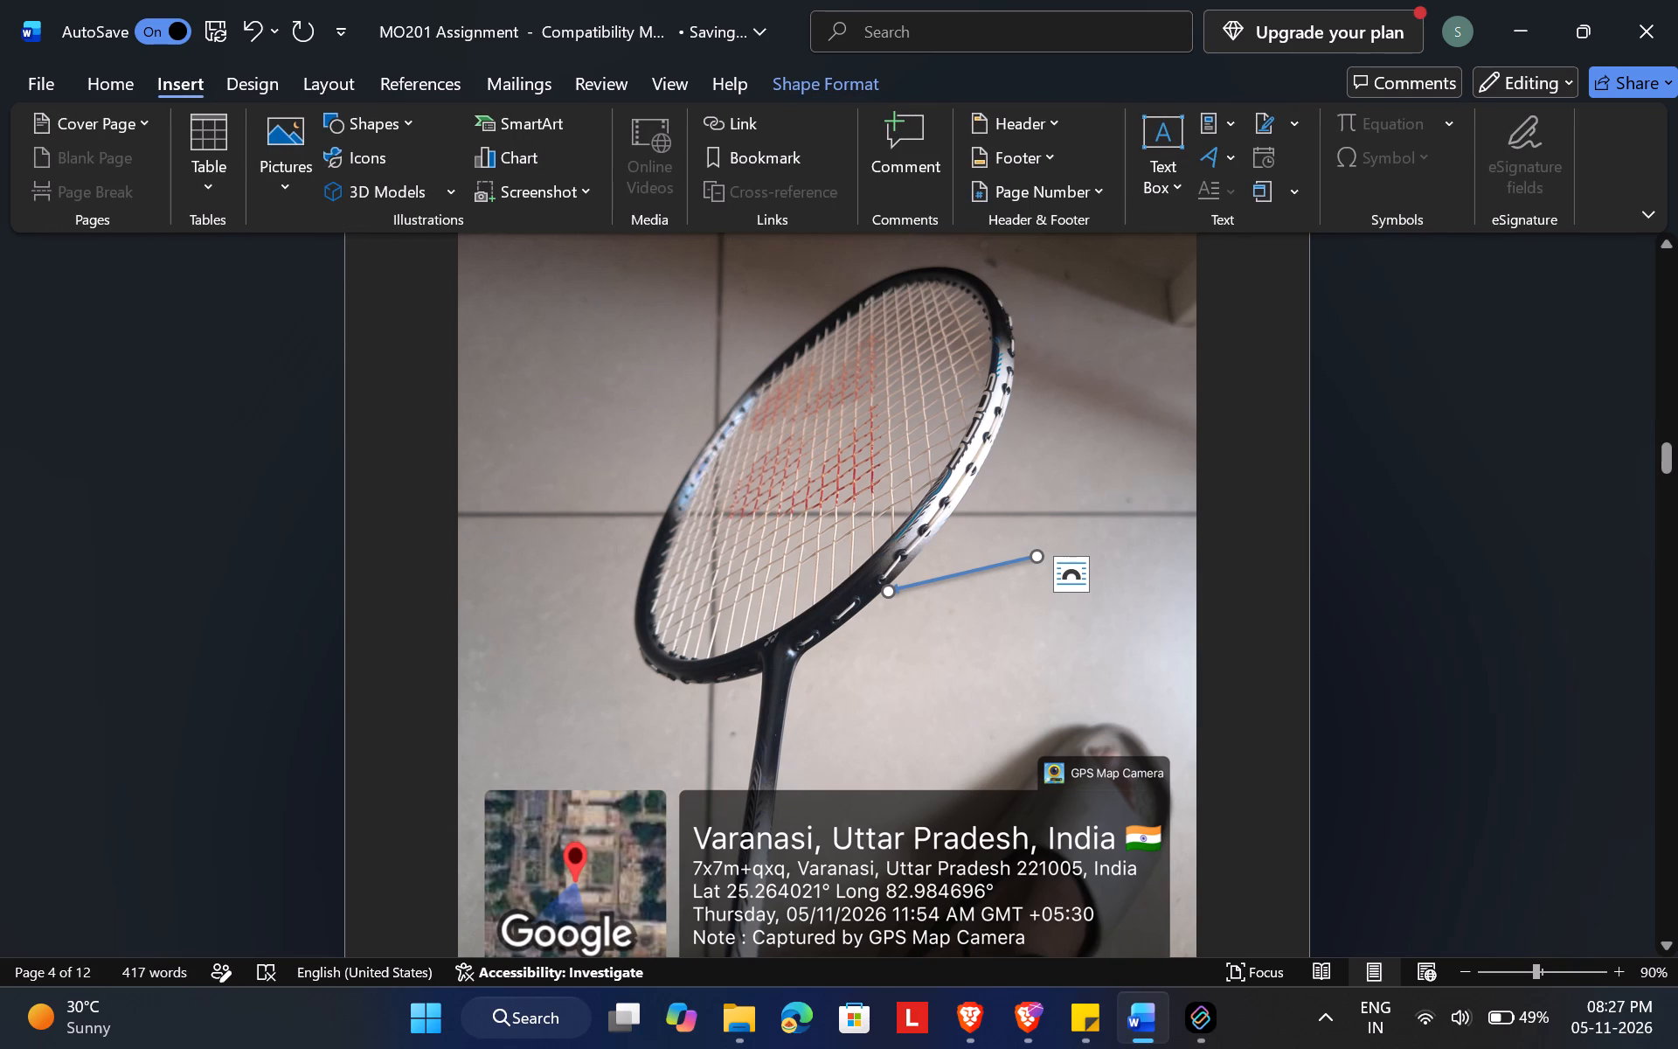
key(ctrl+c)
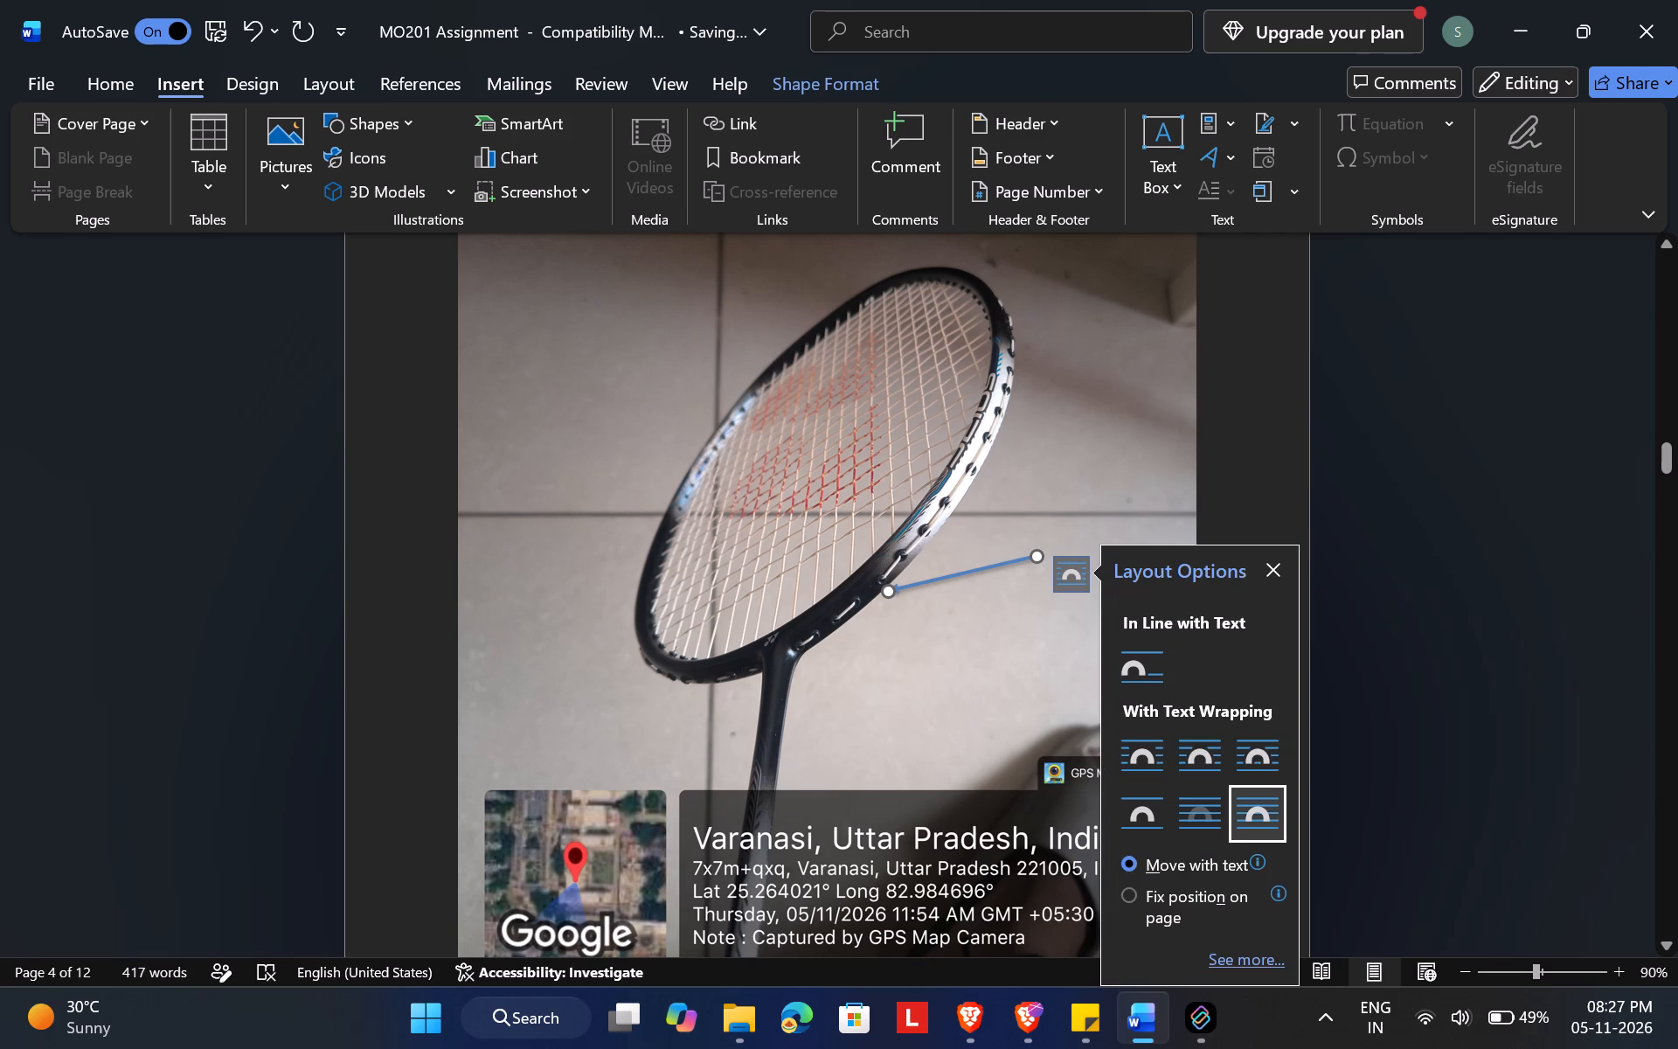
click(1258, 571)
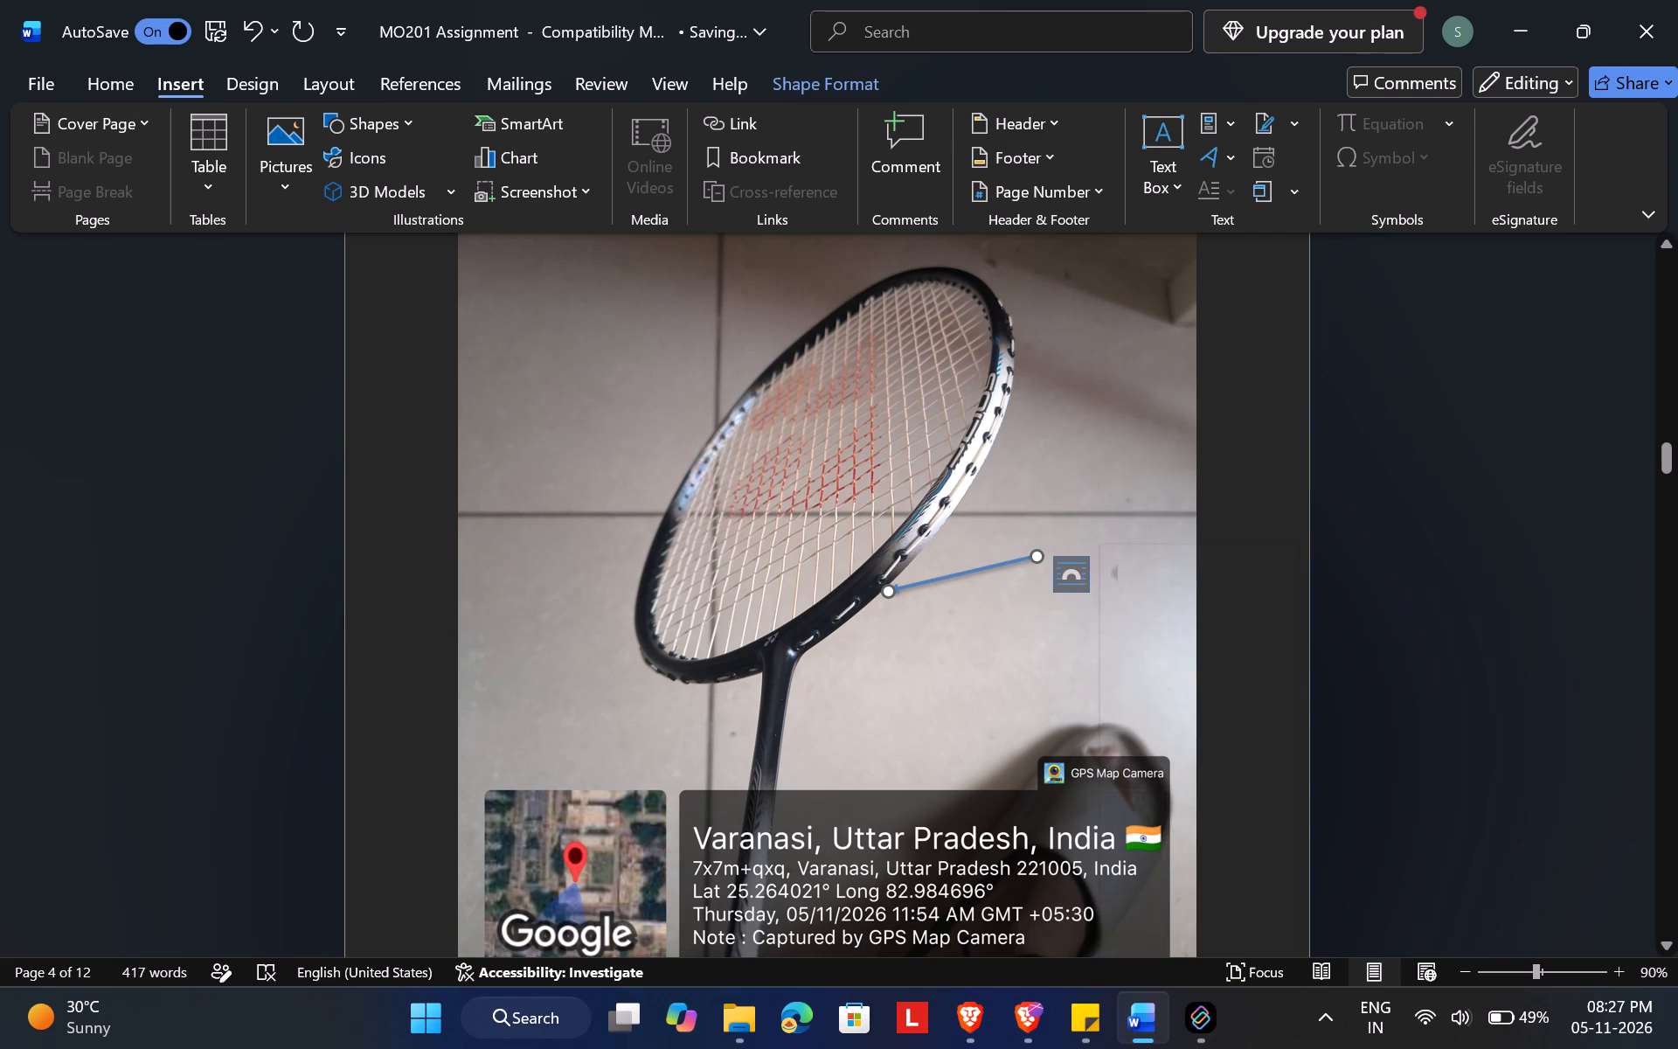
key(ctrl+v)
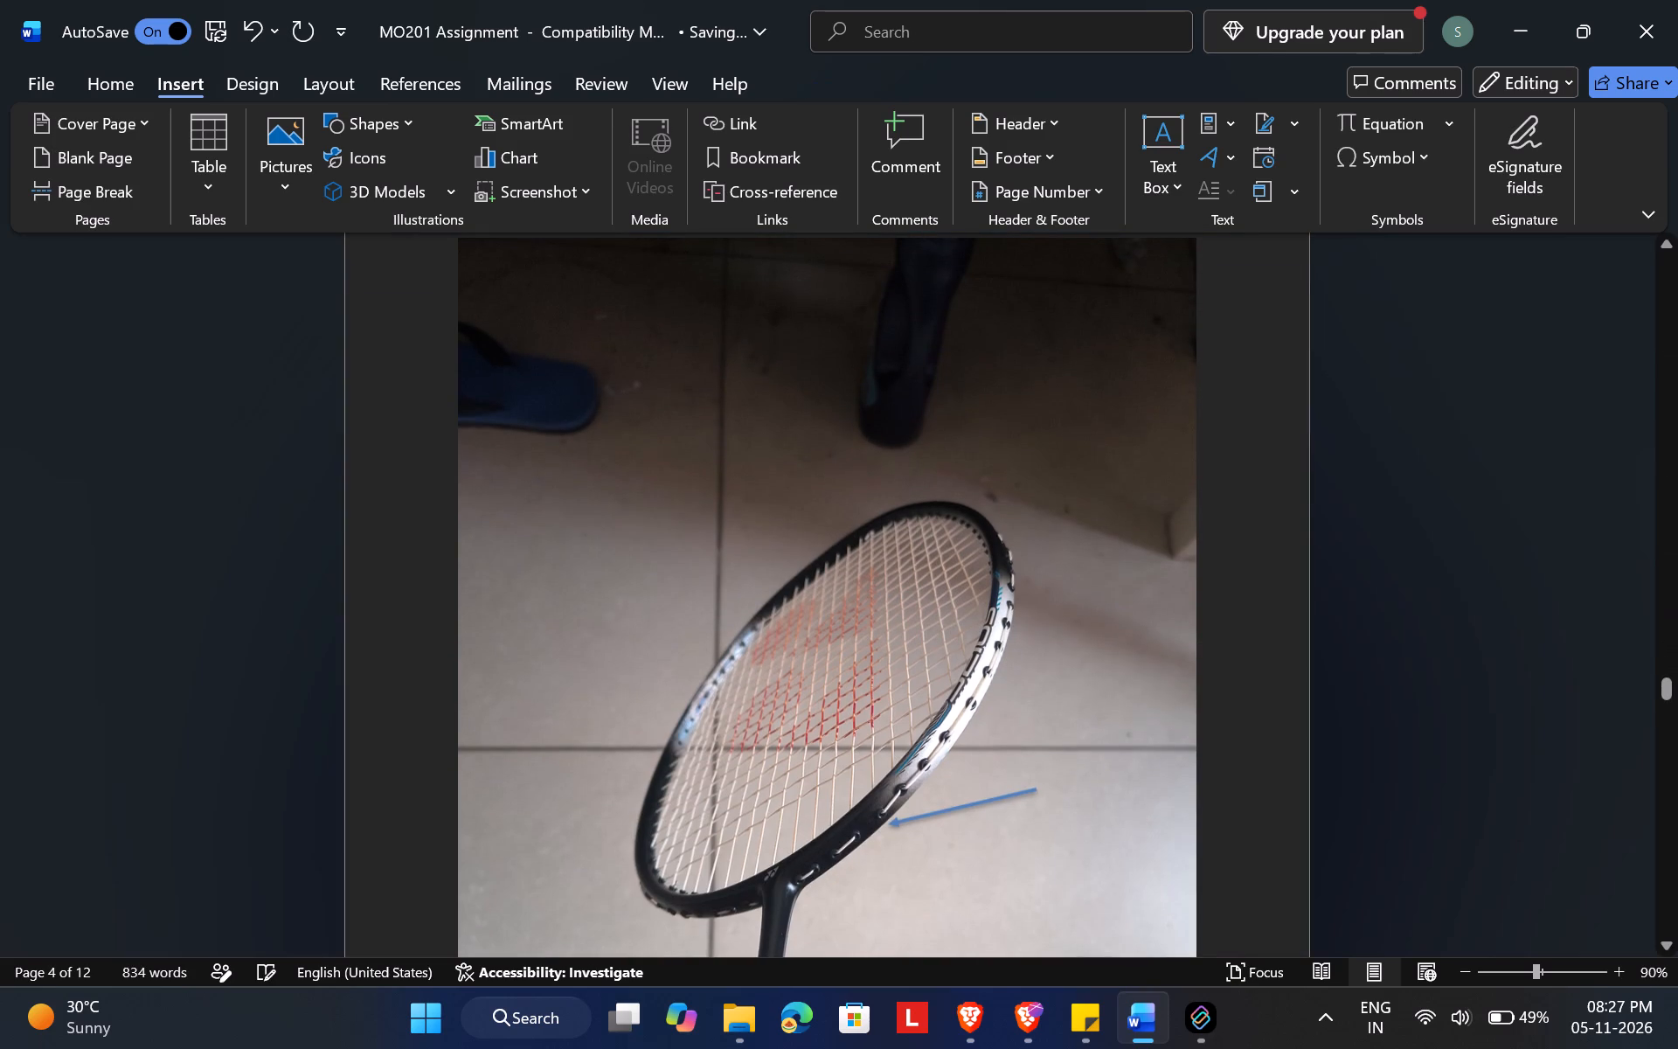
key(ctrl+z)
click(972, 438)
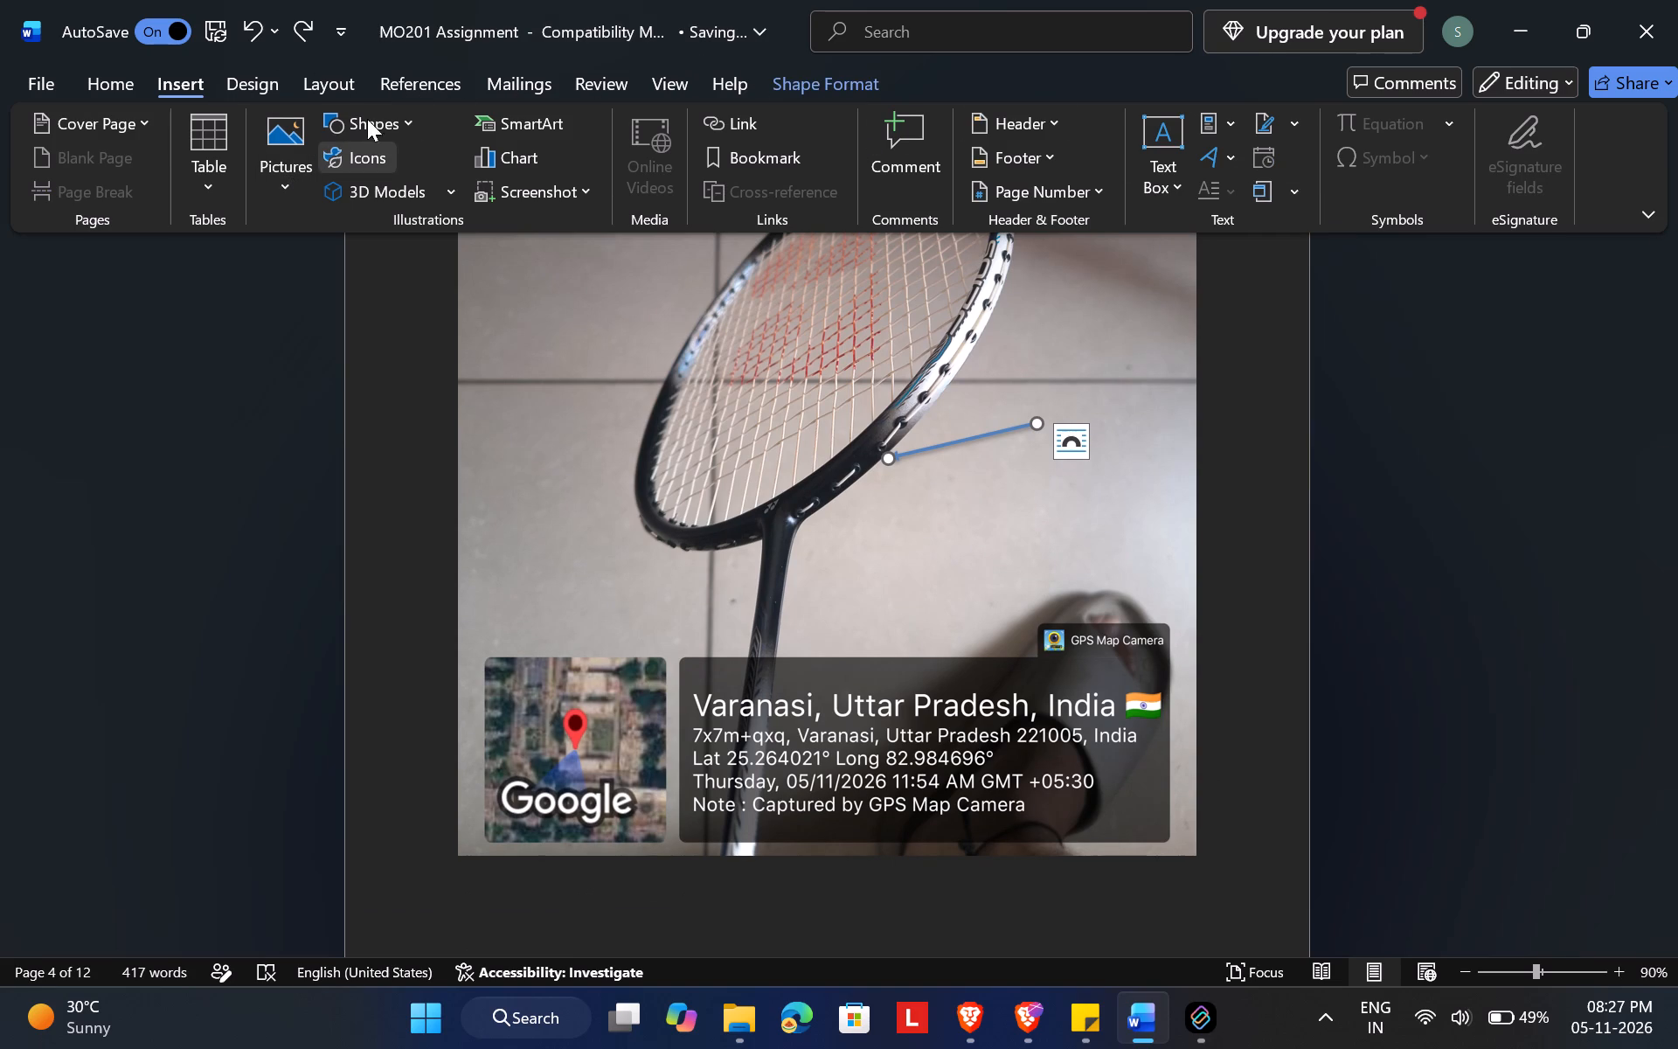
Draw a second arrow pointing rightward at the racket's shaft just below the head, nearly level and about 2.5 cm wide.
click(401, 122)
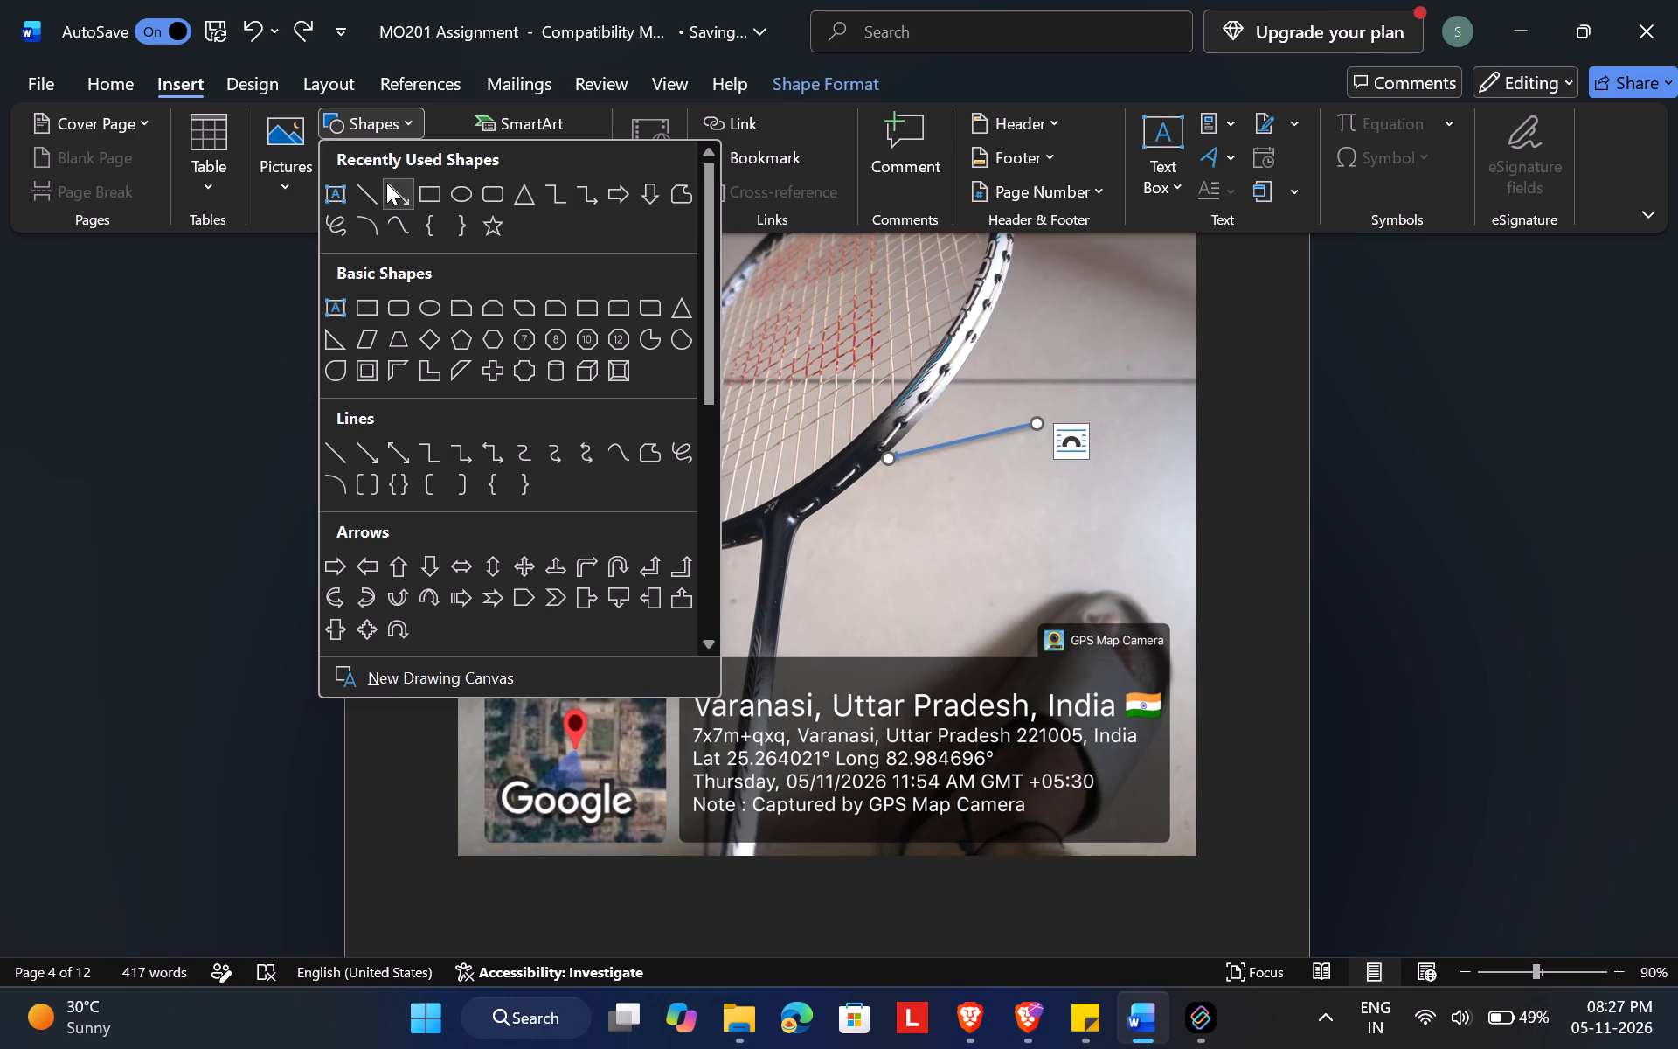
click(386, 183)
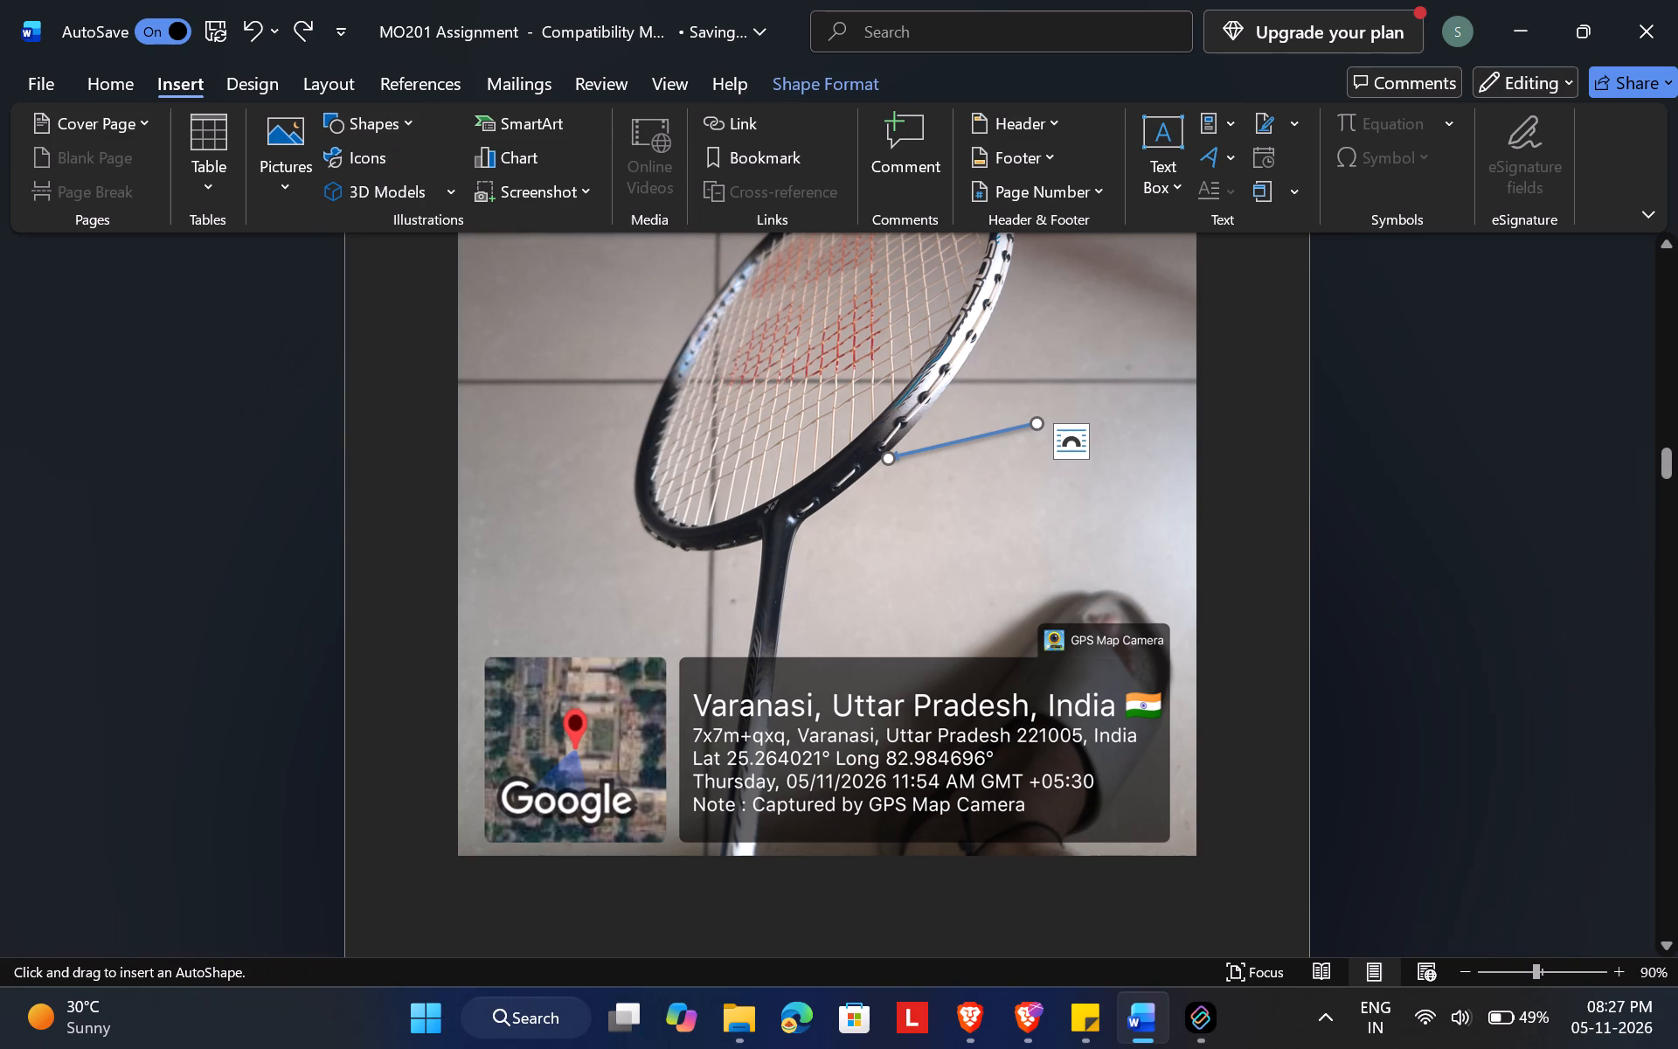
drag(580, 547, 742, 554)
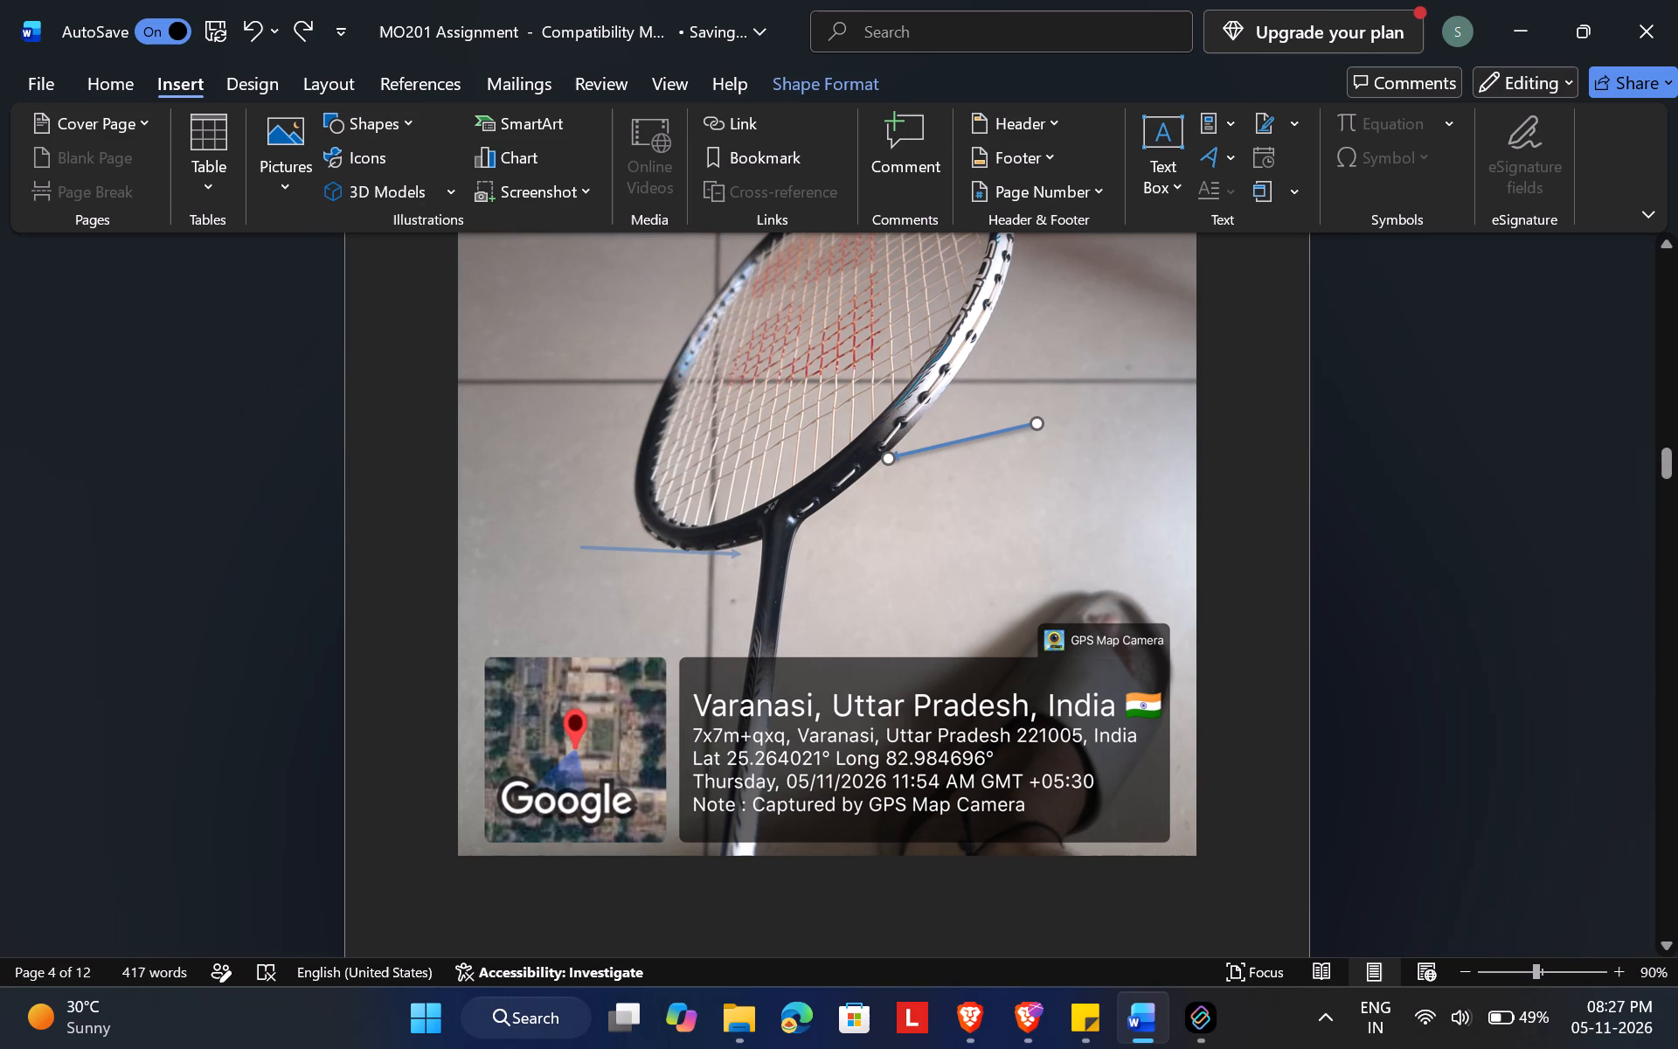
drag(742, 554, 758, 566)
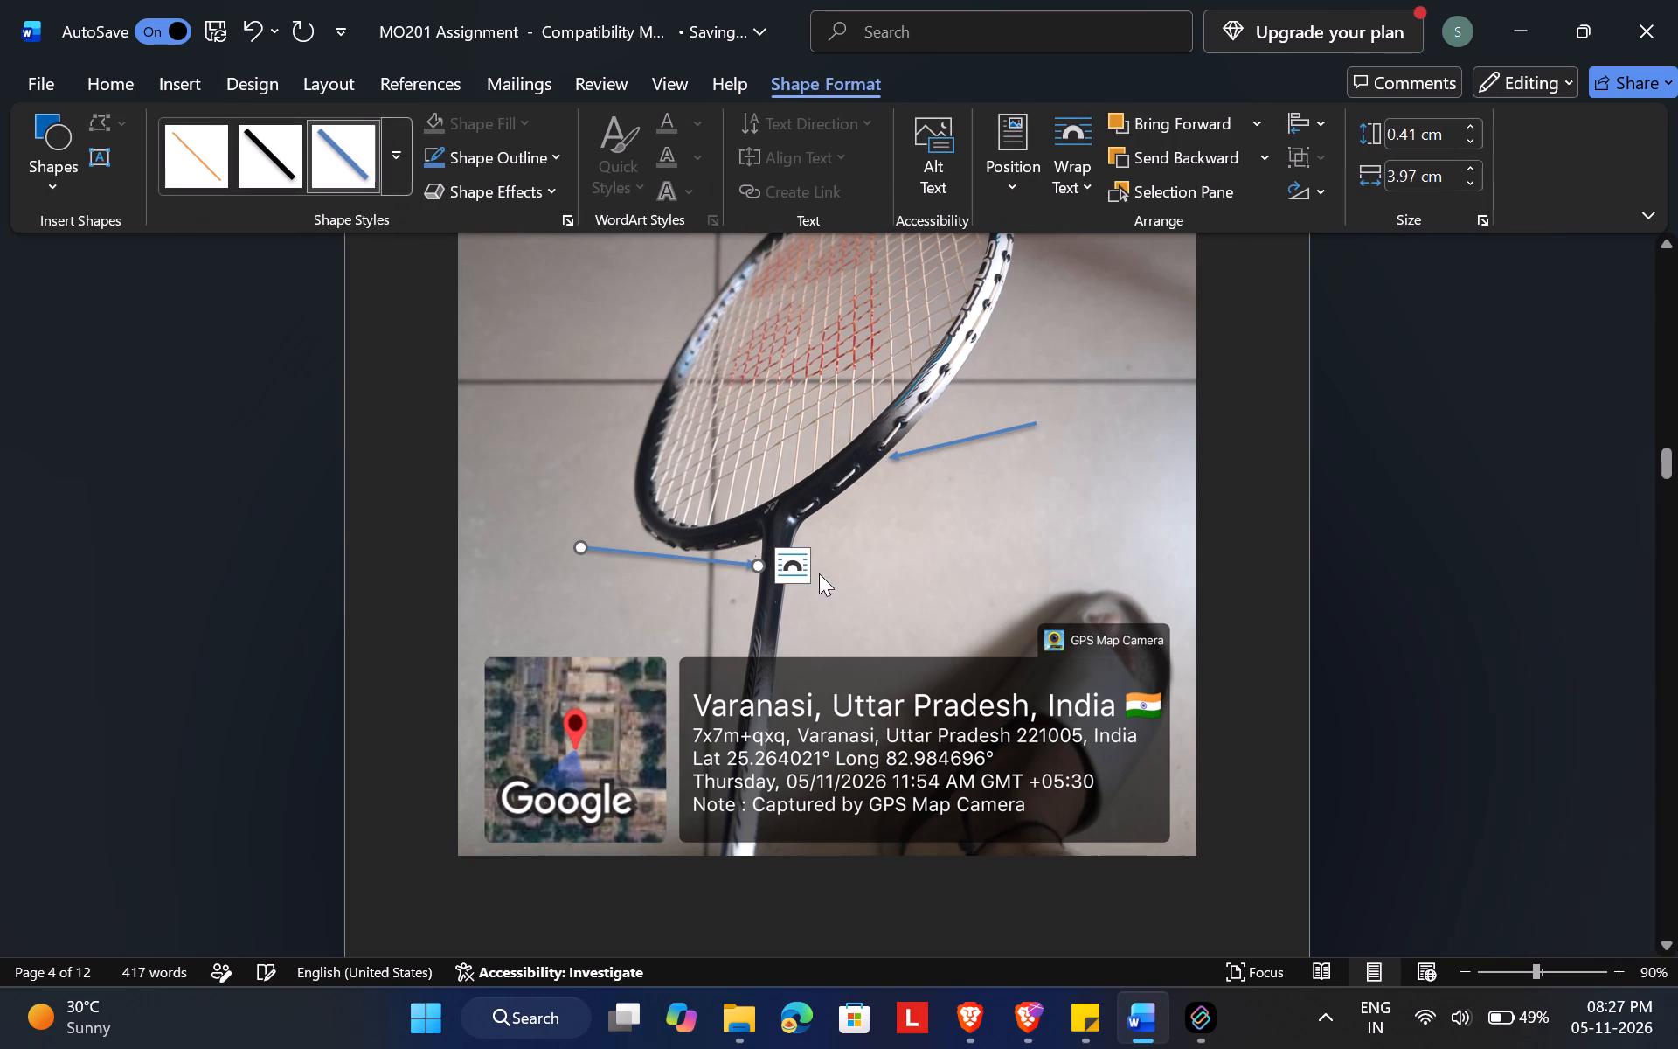
drag(579, 550, 581, 550)
drag(581, 550, 635, 552)
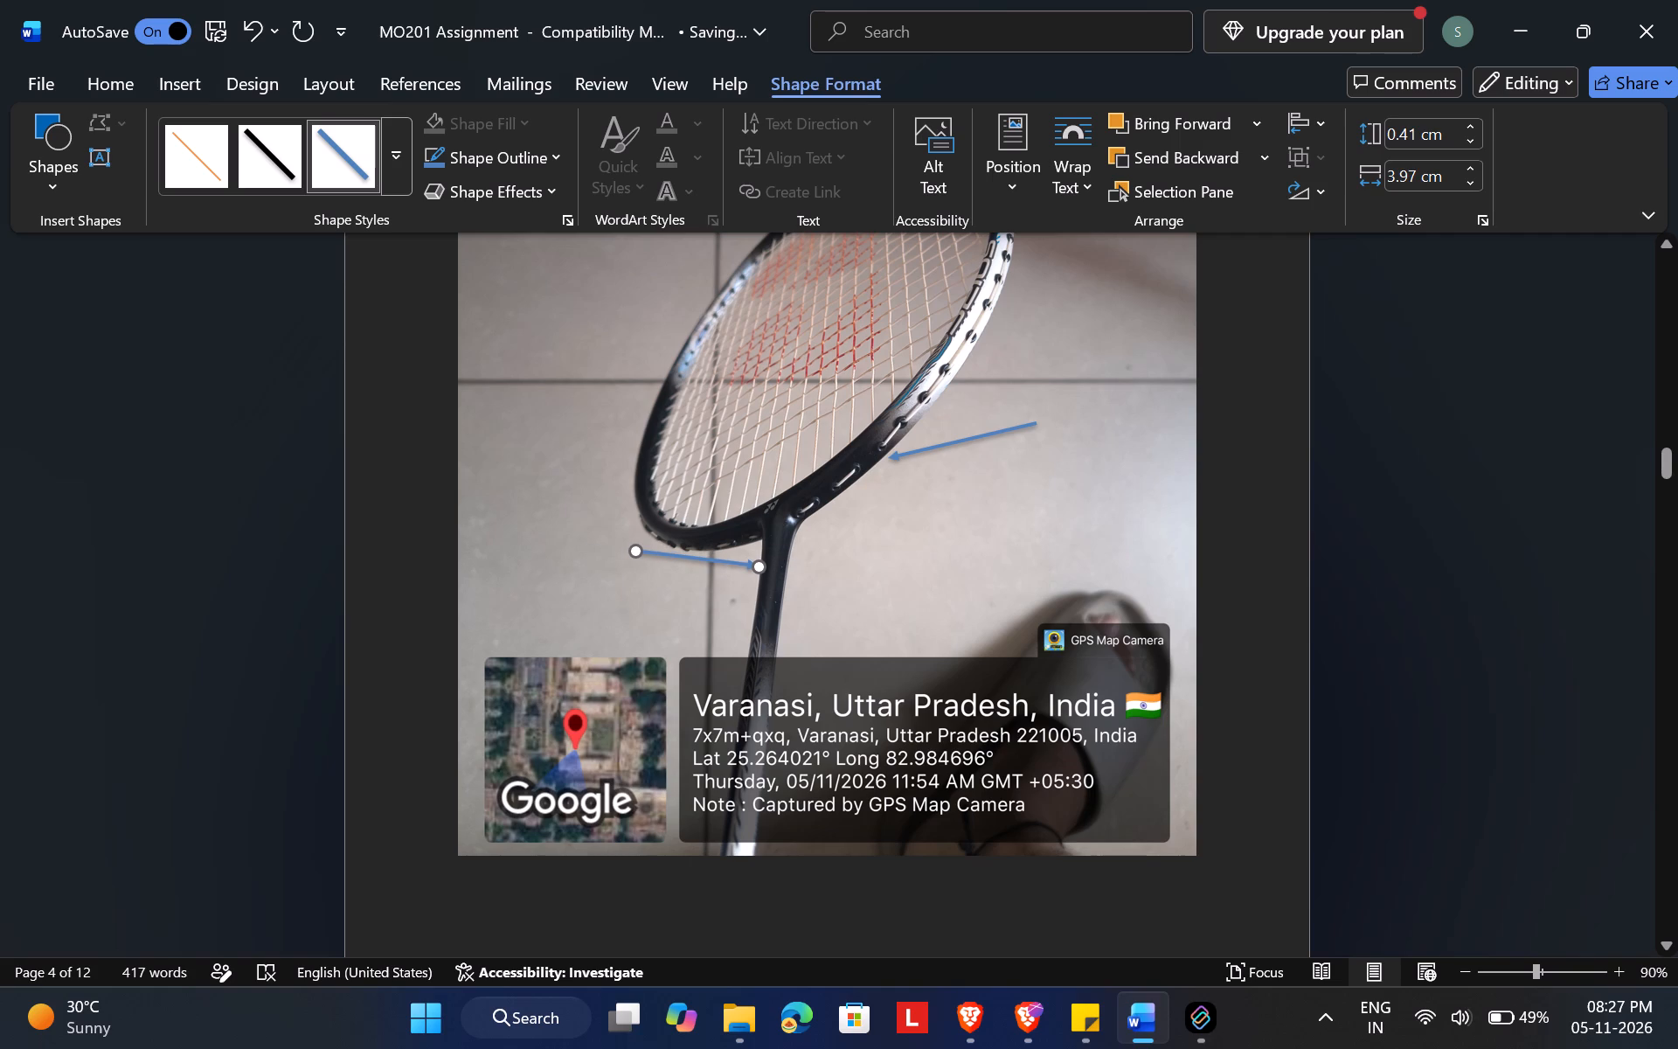
drag(635, 552, 636, 552)
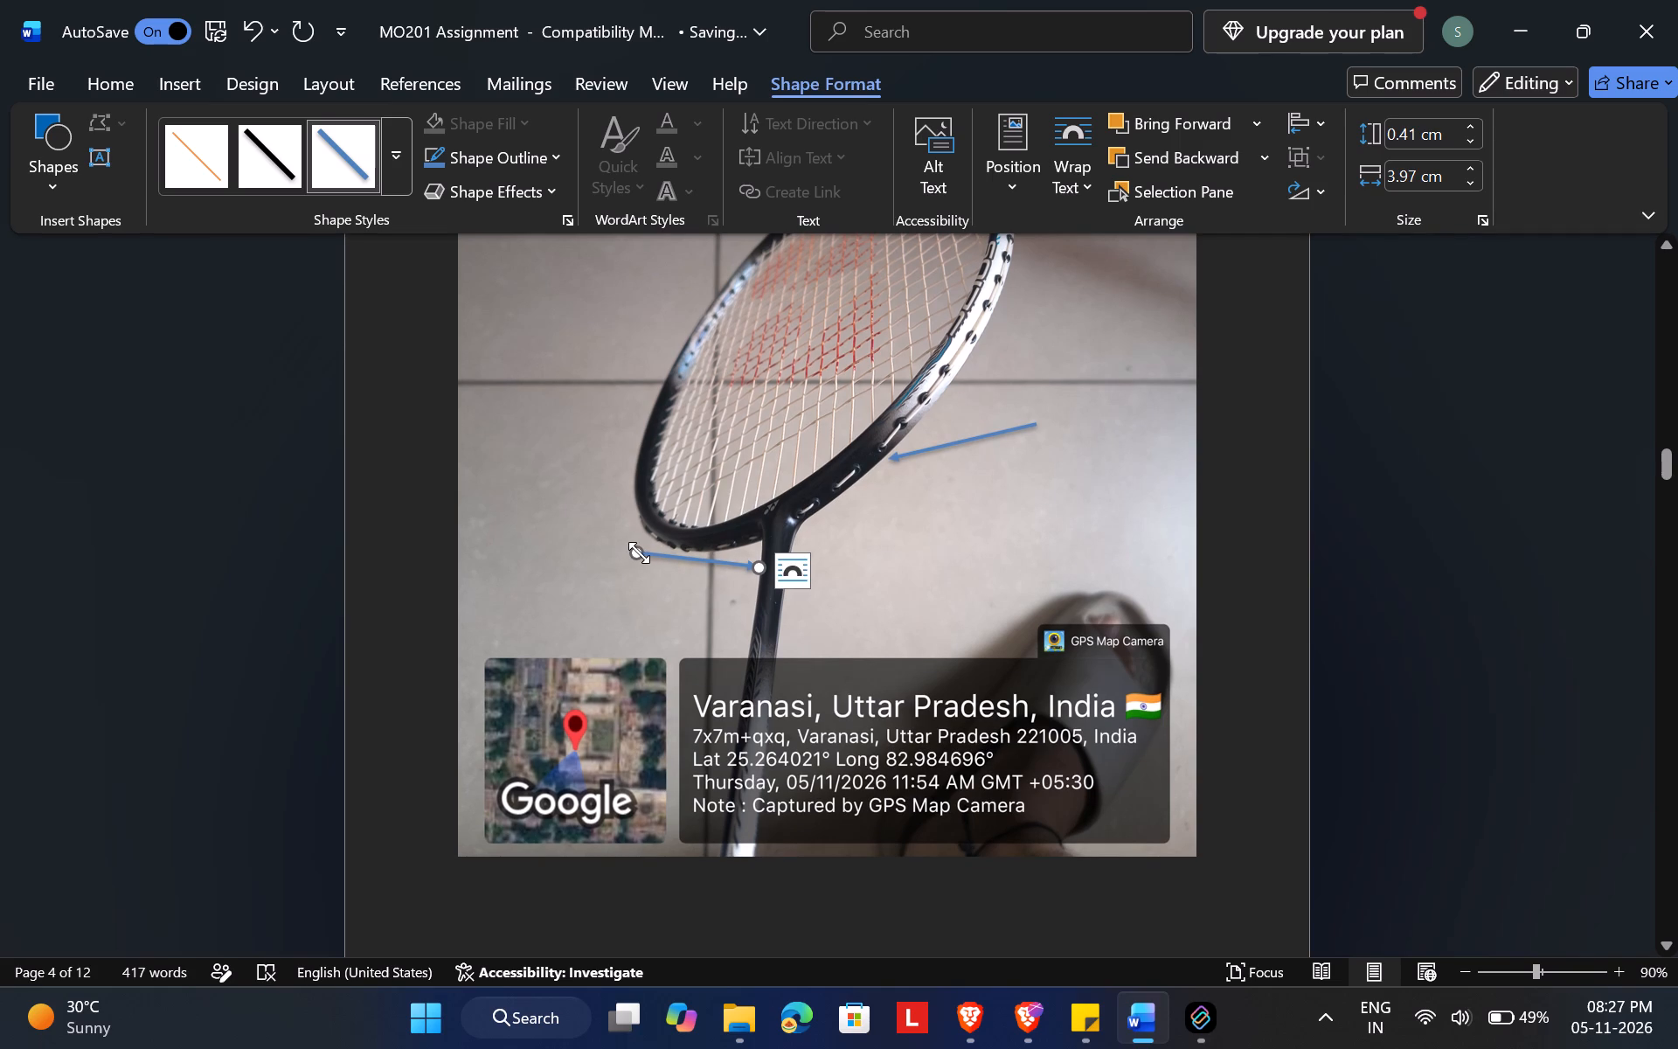
drag(639, 552, 648, 568)
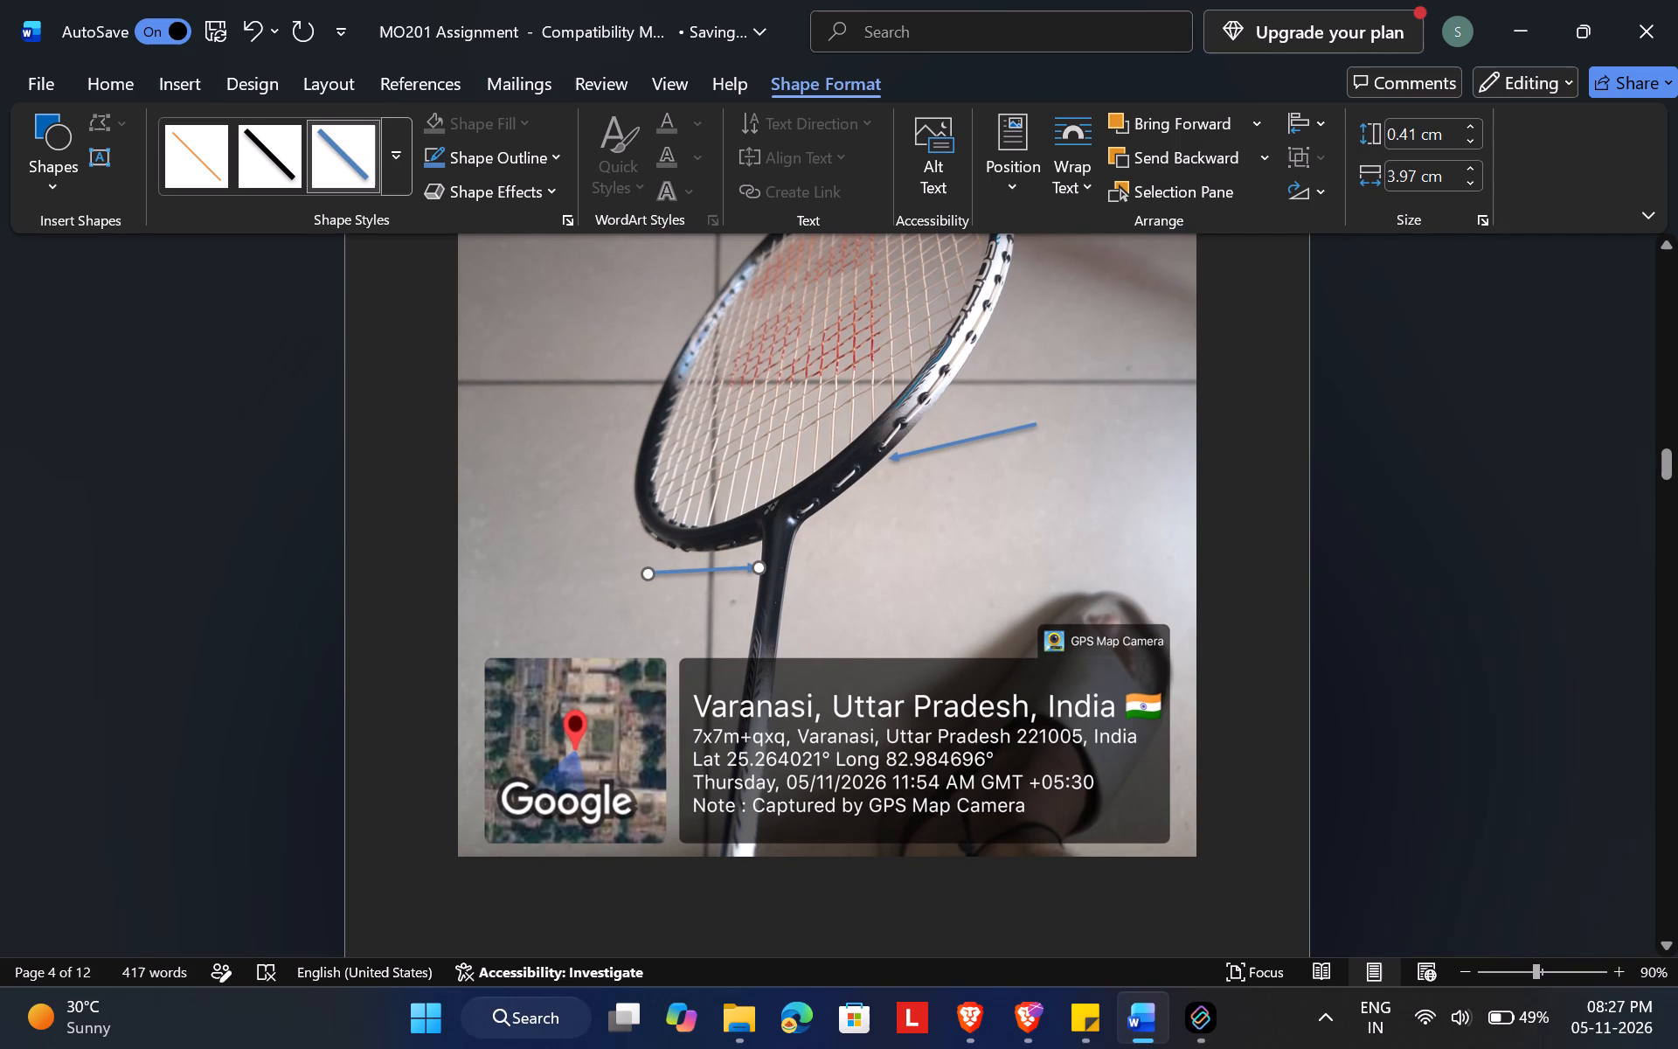
drag(648, 568, 647, 568)
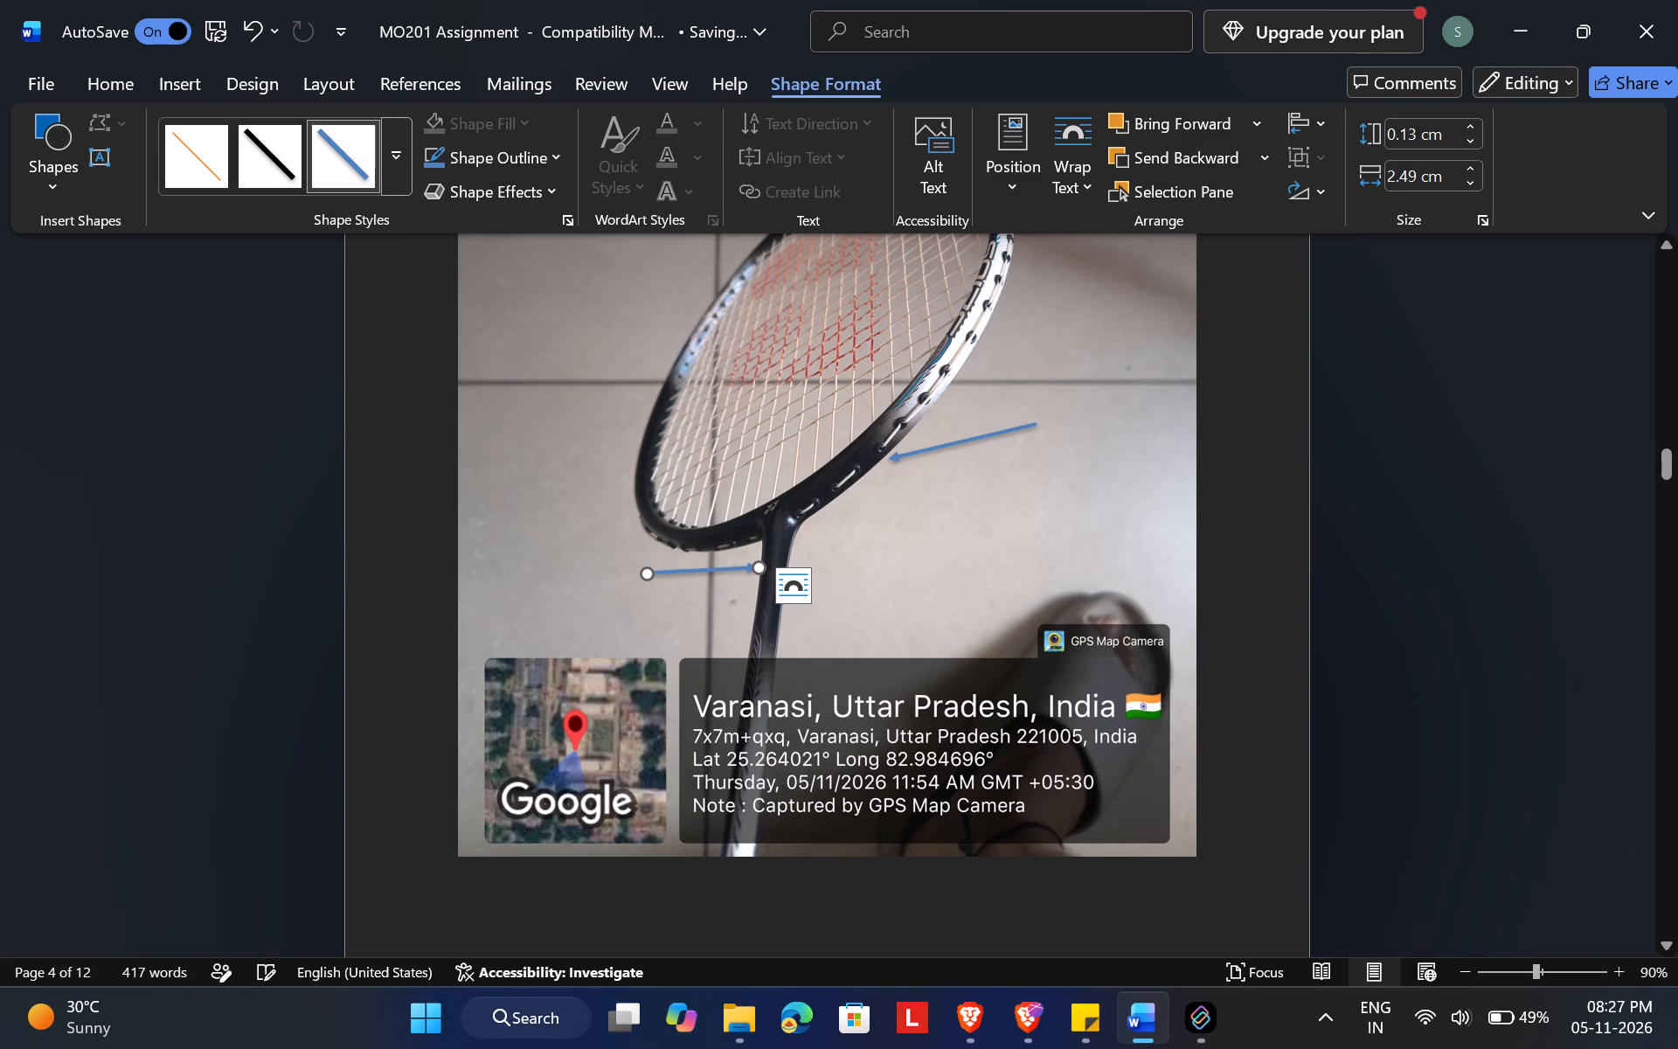
Shorten the arrow at the racket frame to about 2.4 cm wide and make it nearly level, keeping its tip on the frame.
click(1011, 427)
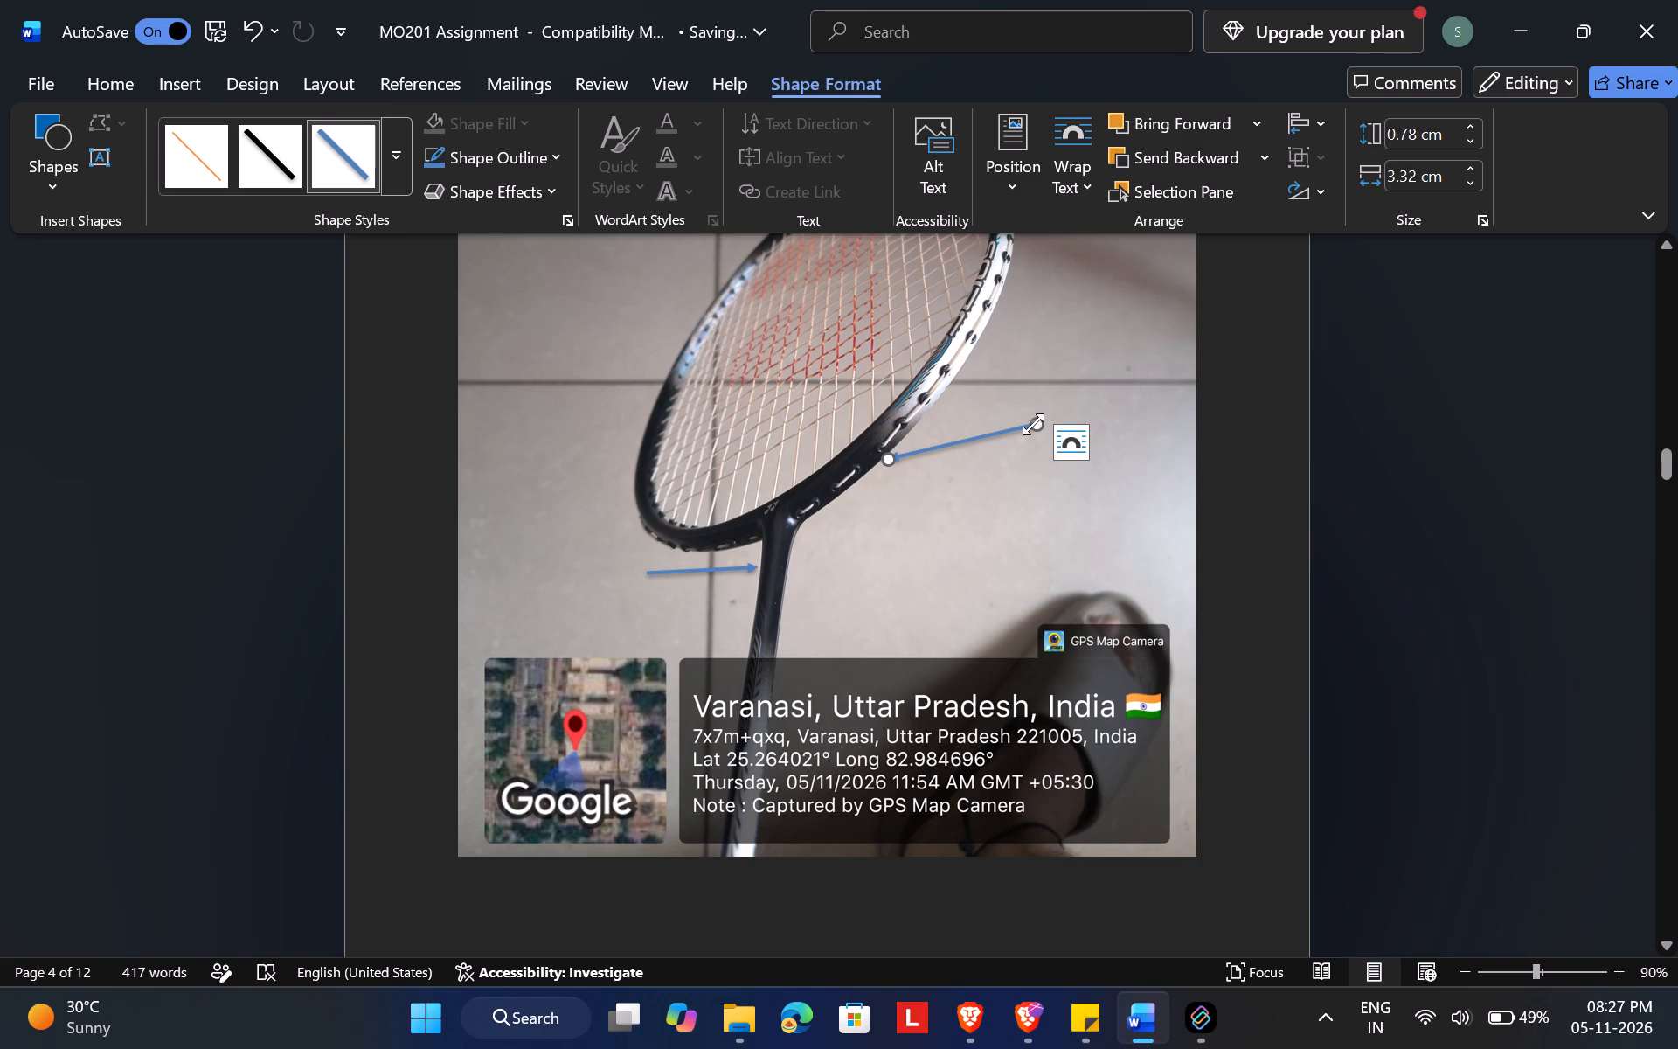
drag(1035, 422, 1001, 459)
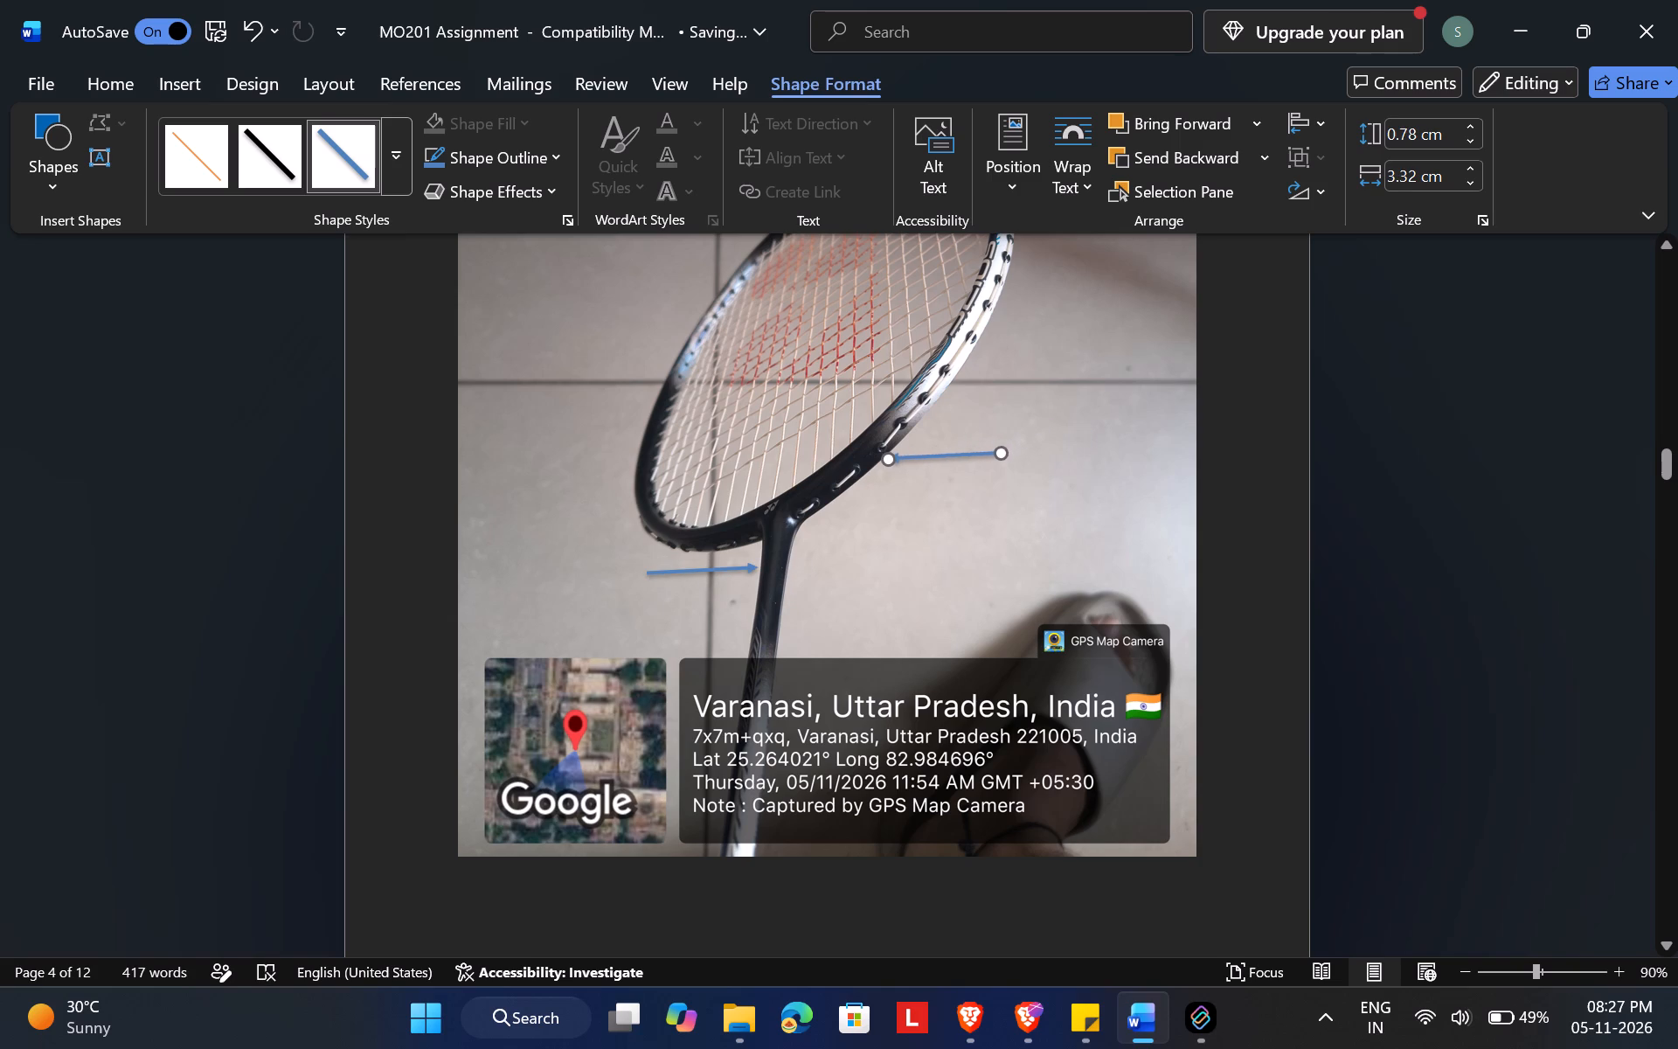
drag(1001, 459, 995, 460)
drag(995, 460, 995, 458)
Delete the empty lines on the blank page between the badminton racket text and the Corrugated Cardboard Box section.
scroll(1243, 518, down, 3)
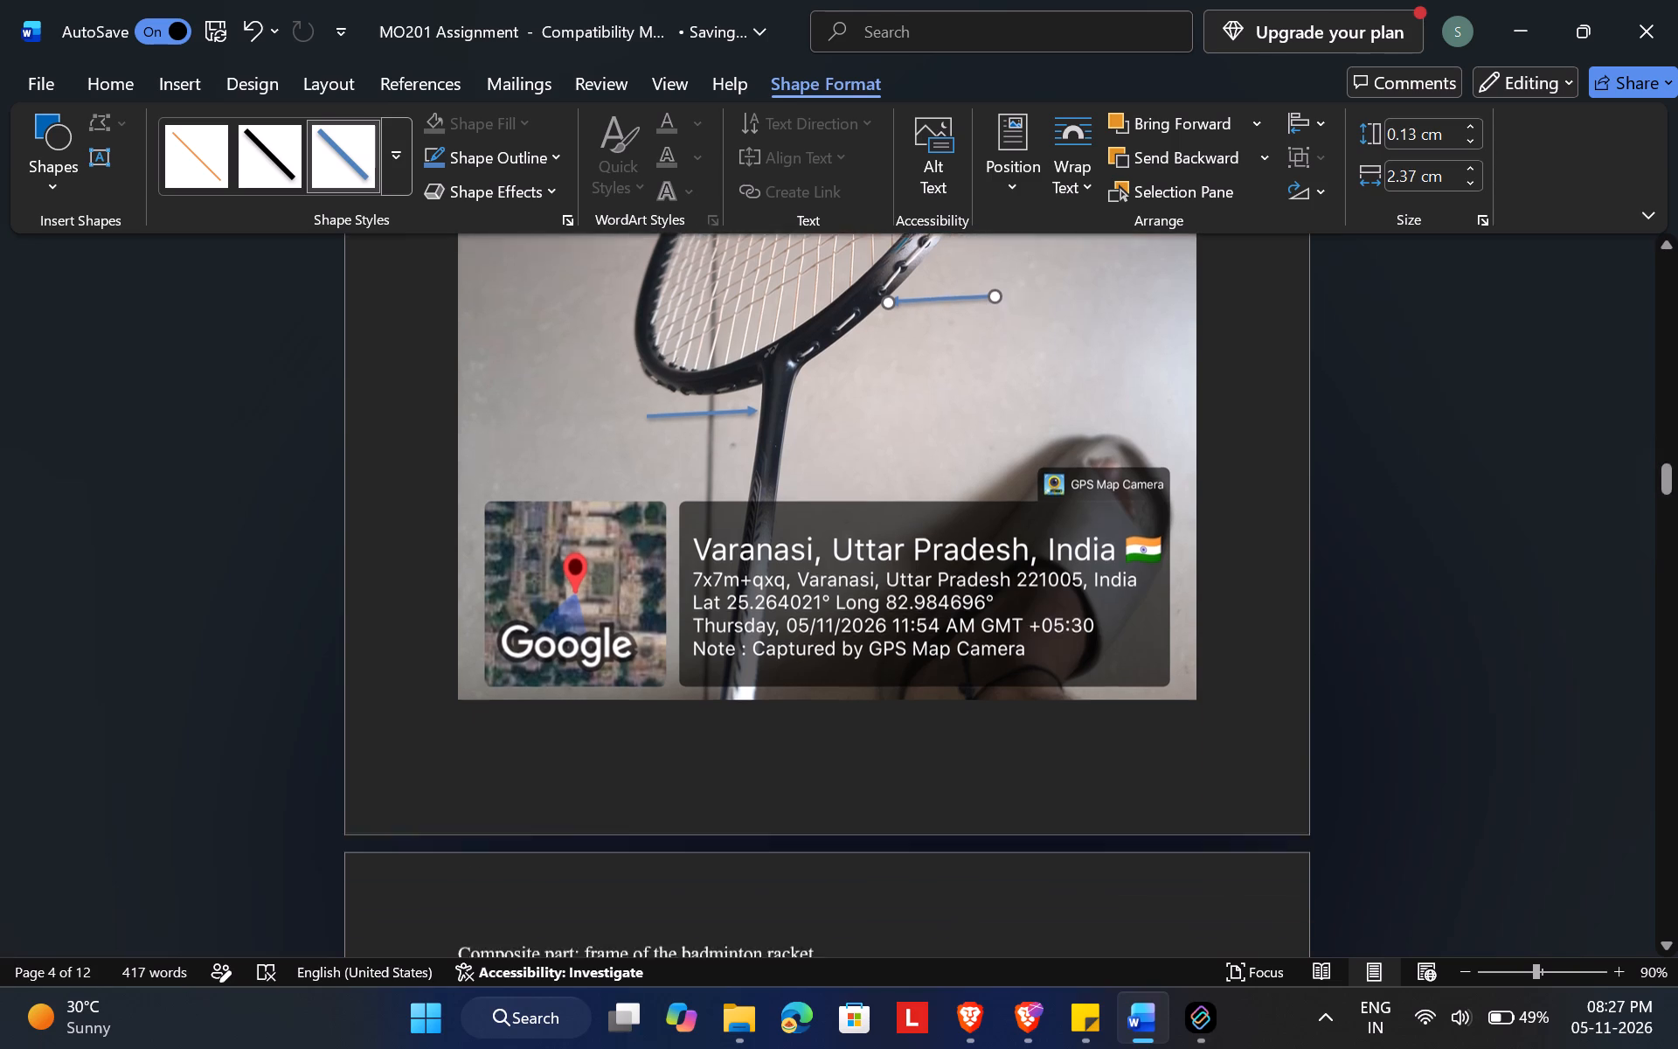
scroll(1243, 518, down, 8)
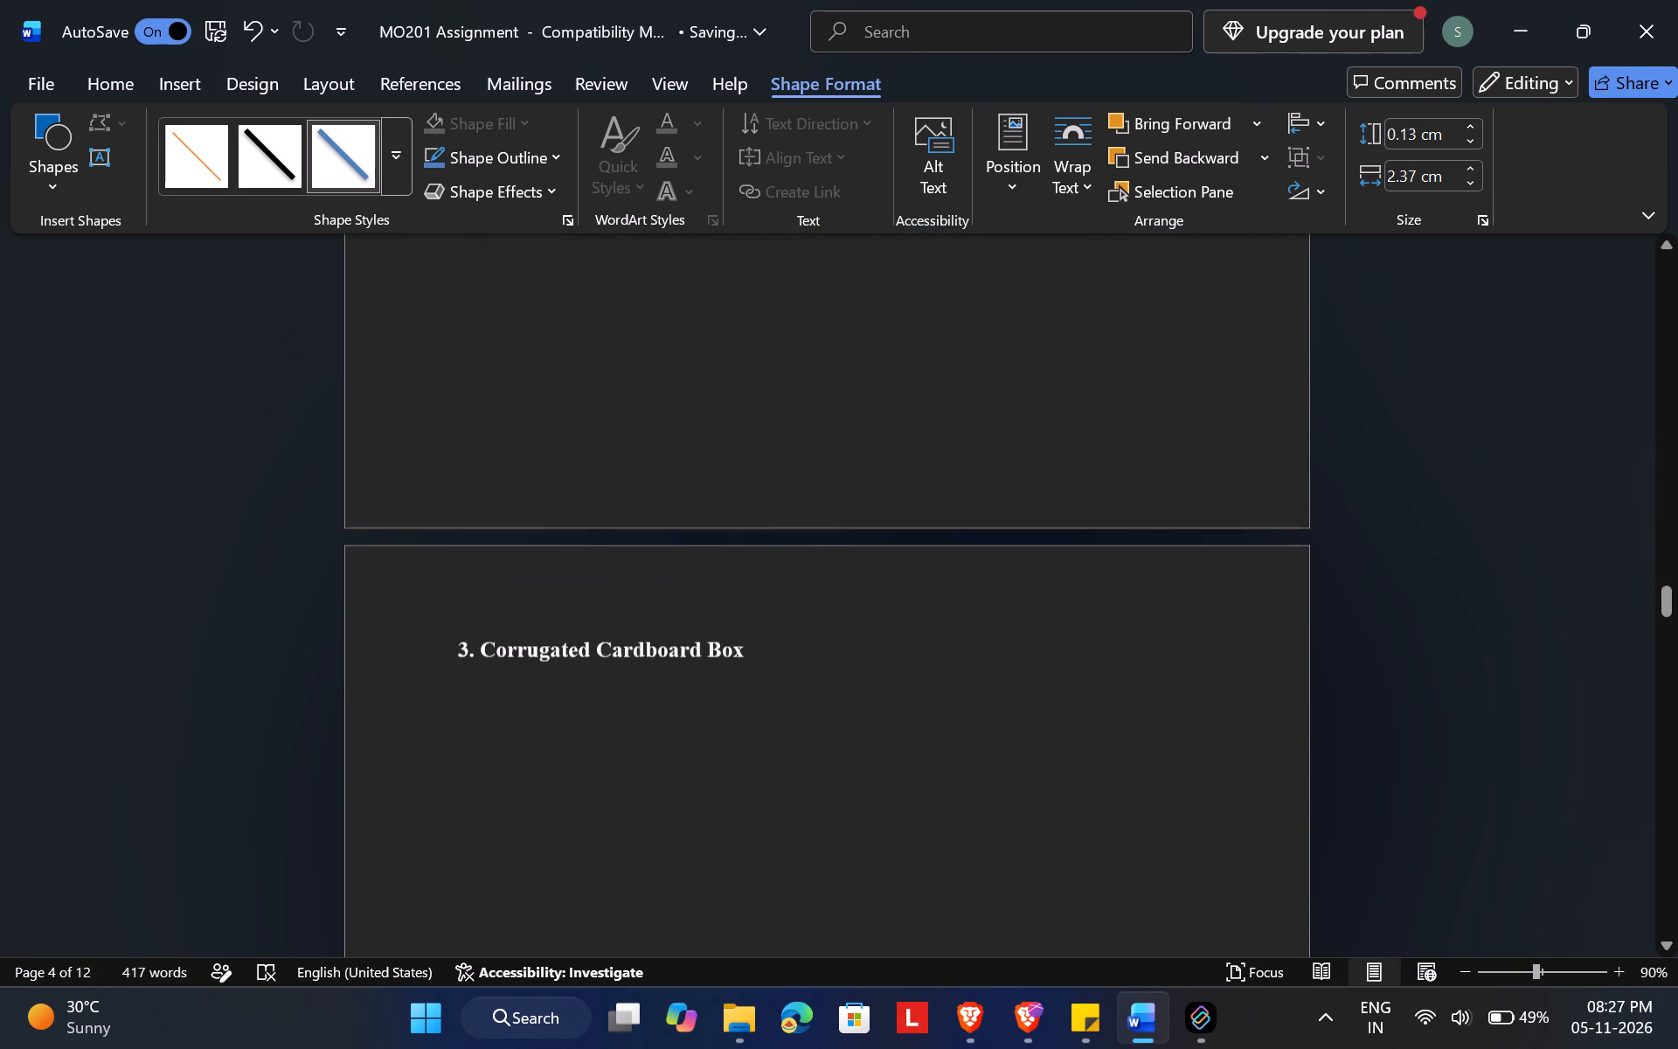
scroll(1243, 518, down, 1)
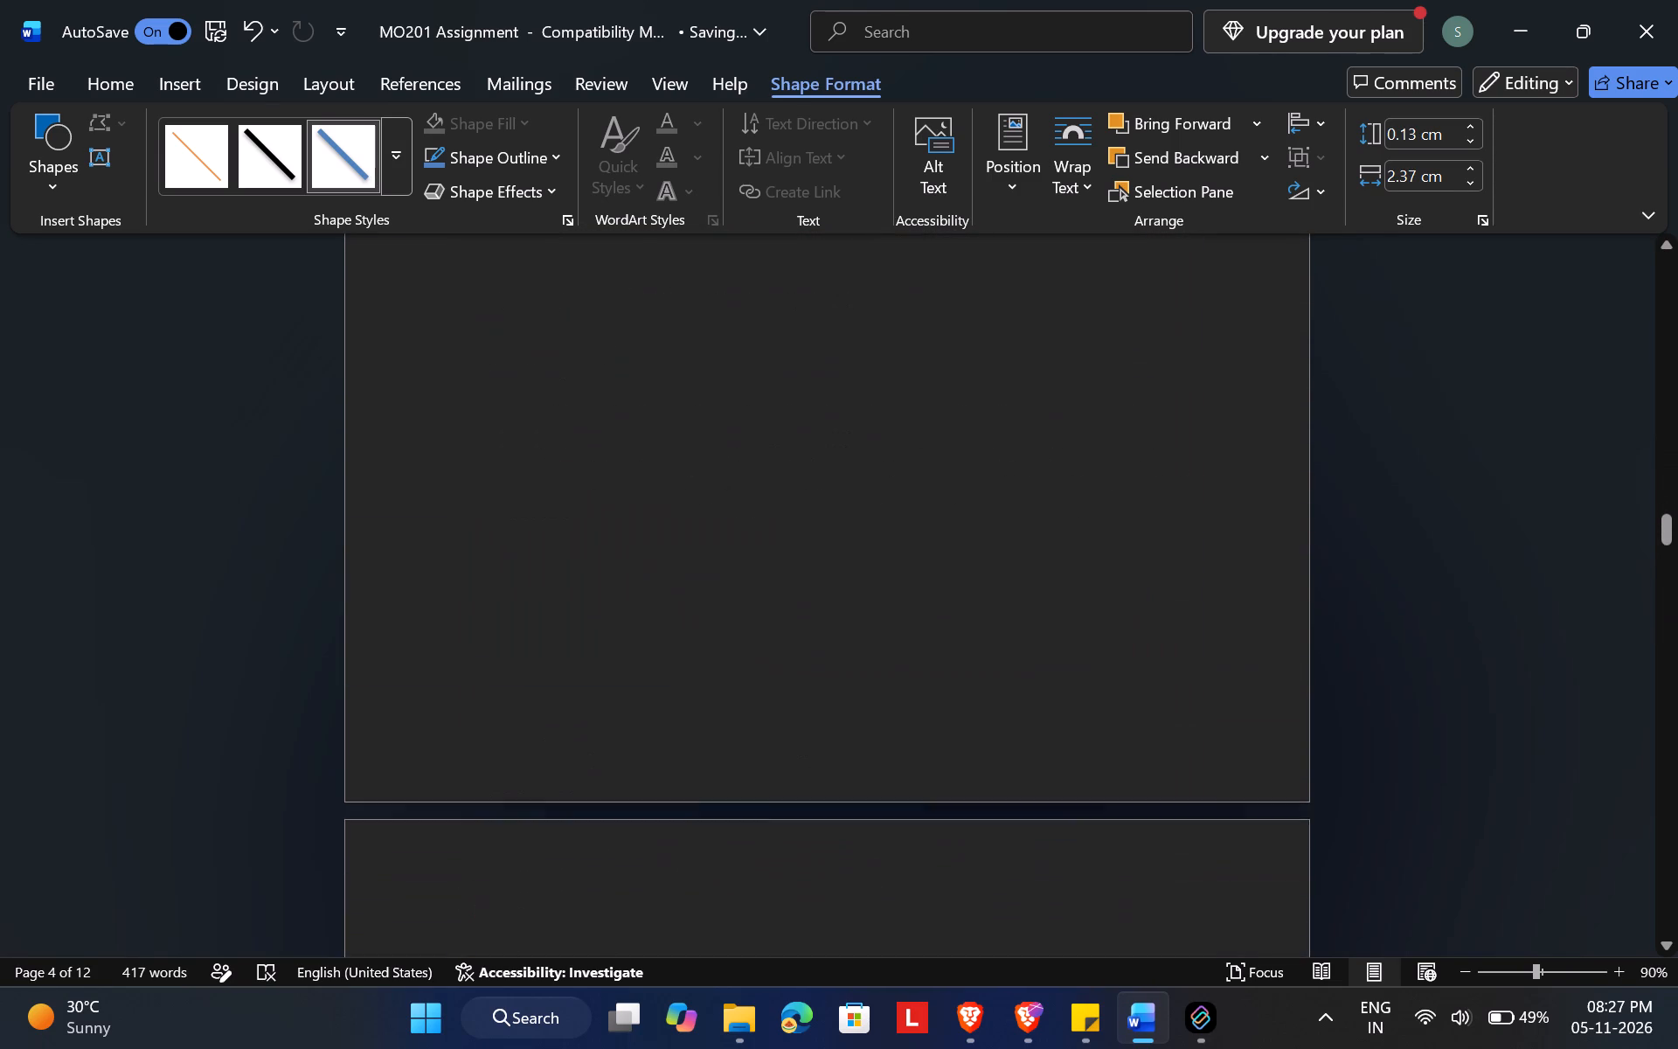
scroll(1243, 518, down, 2)
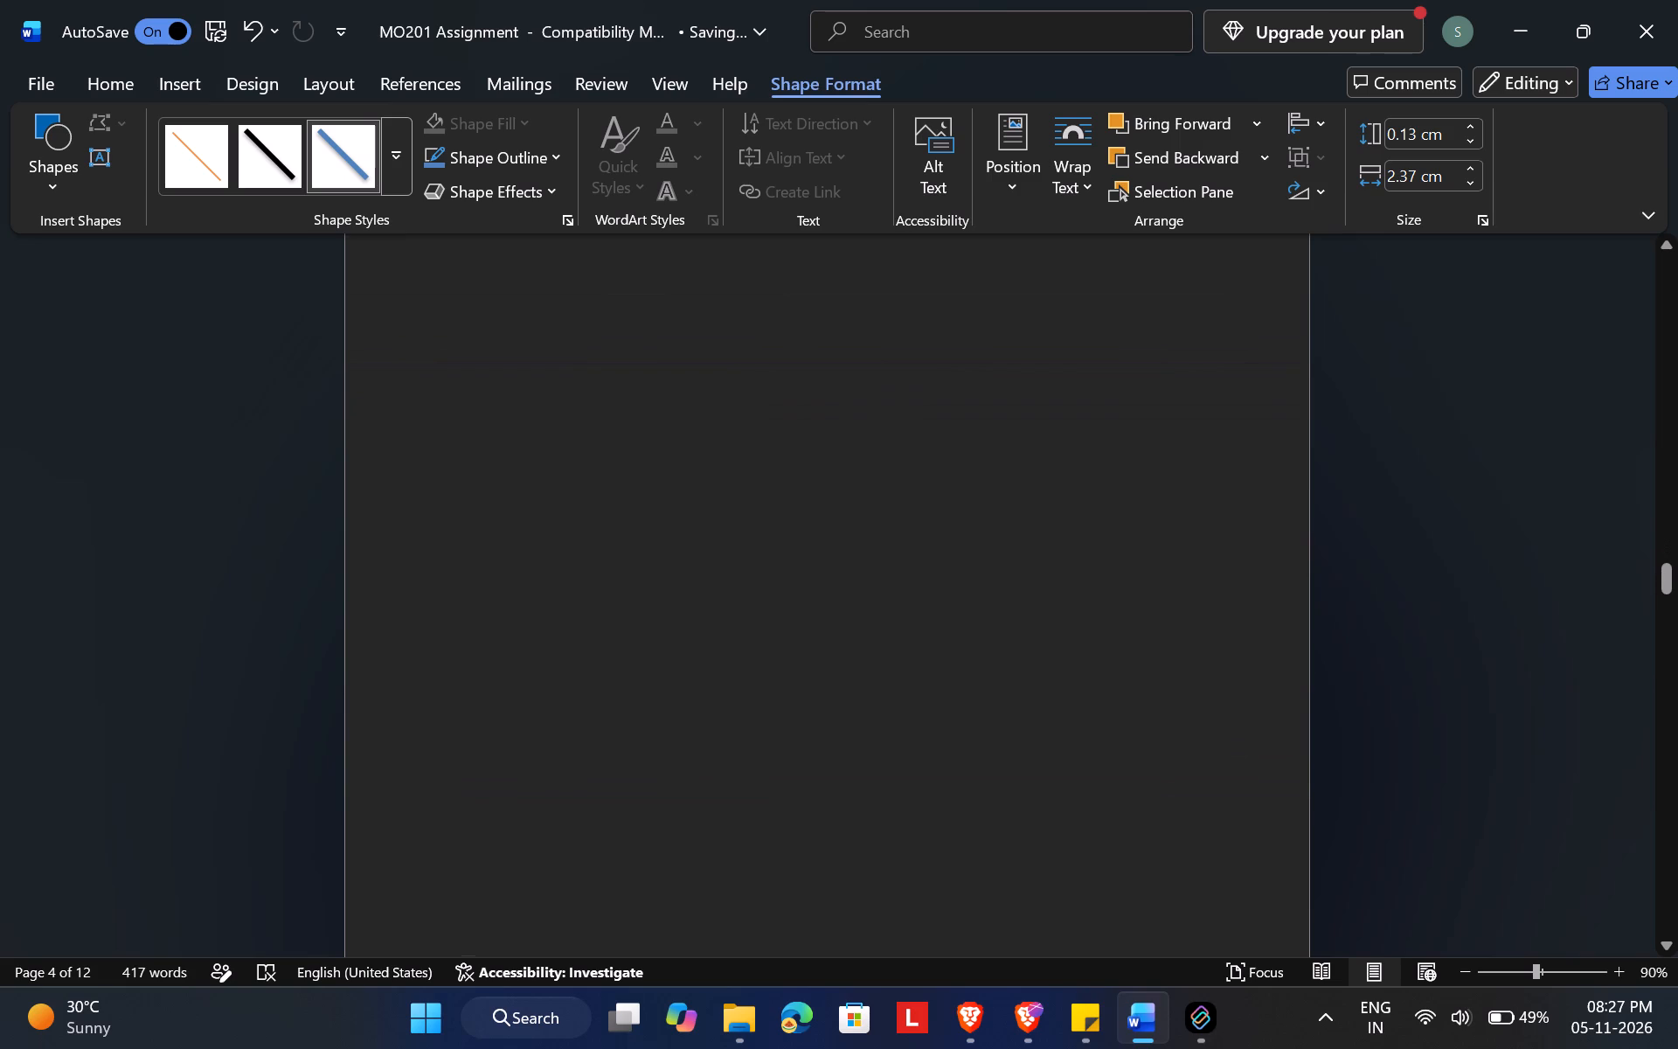
scroll(1243, 518, down, 2)
scroll(1243, 518, up, 6)
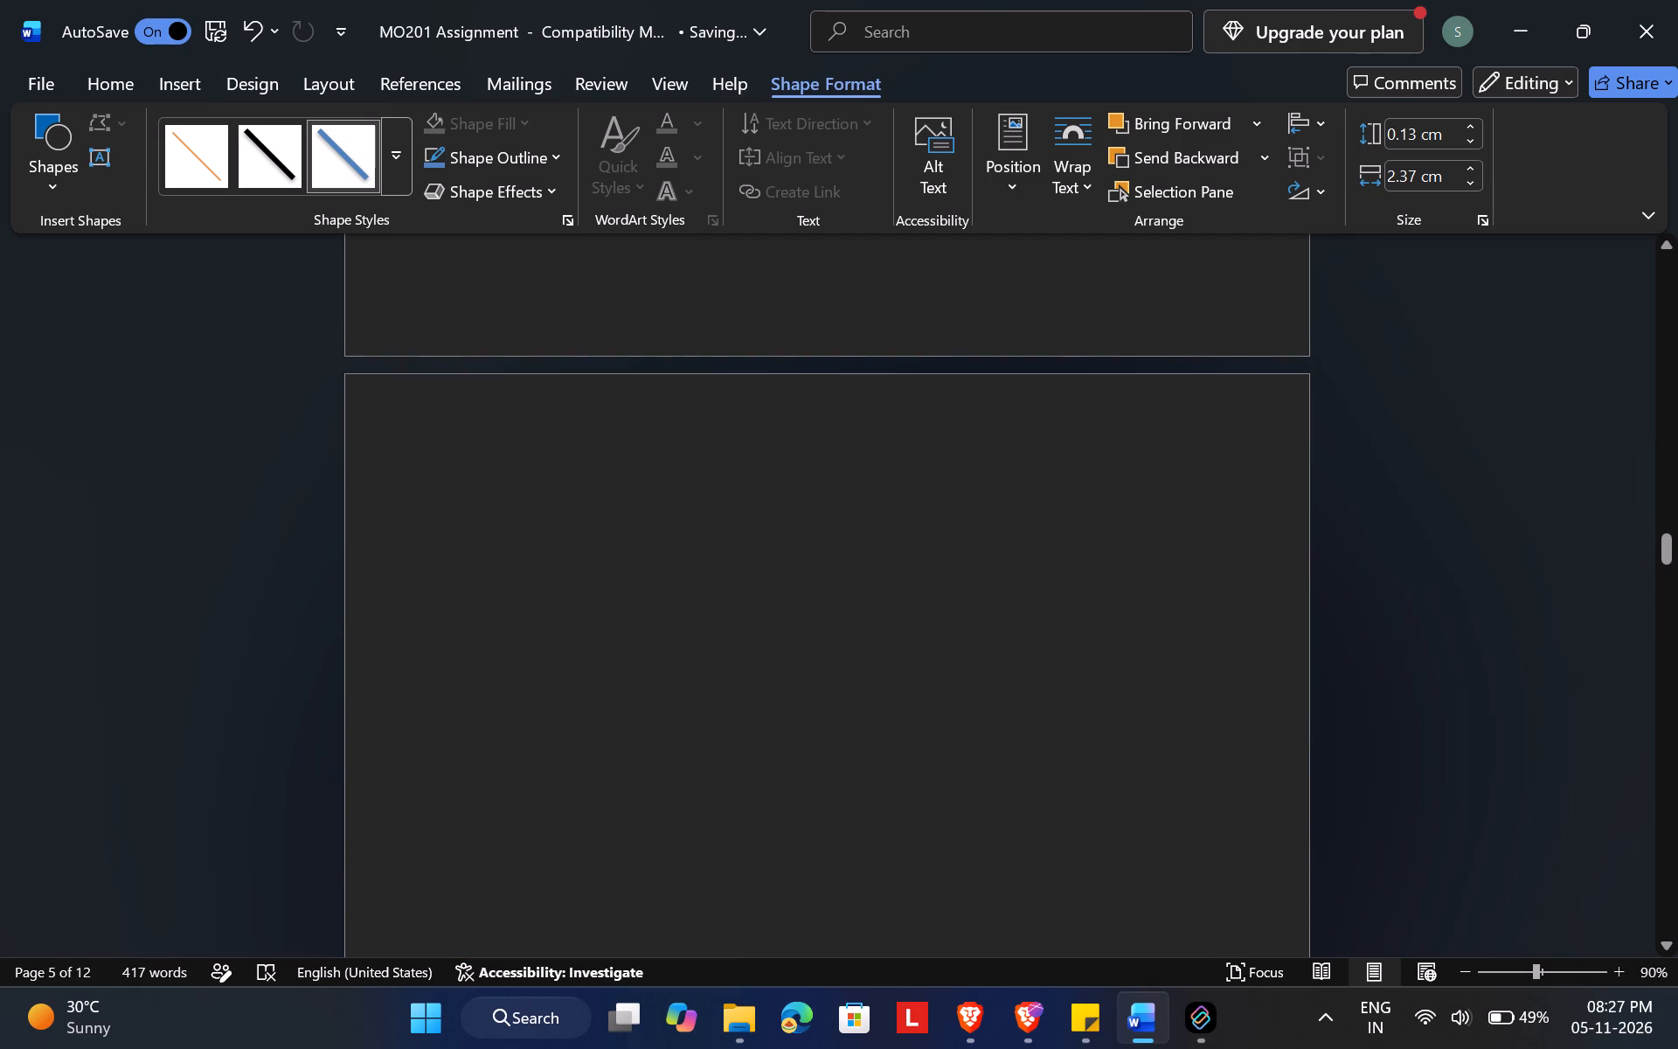
click(711, 515)
key(BackSpace)
key(BackSpace)
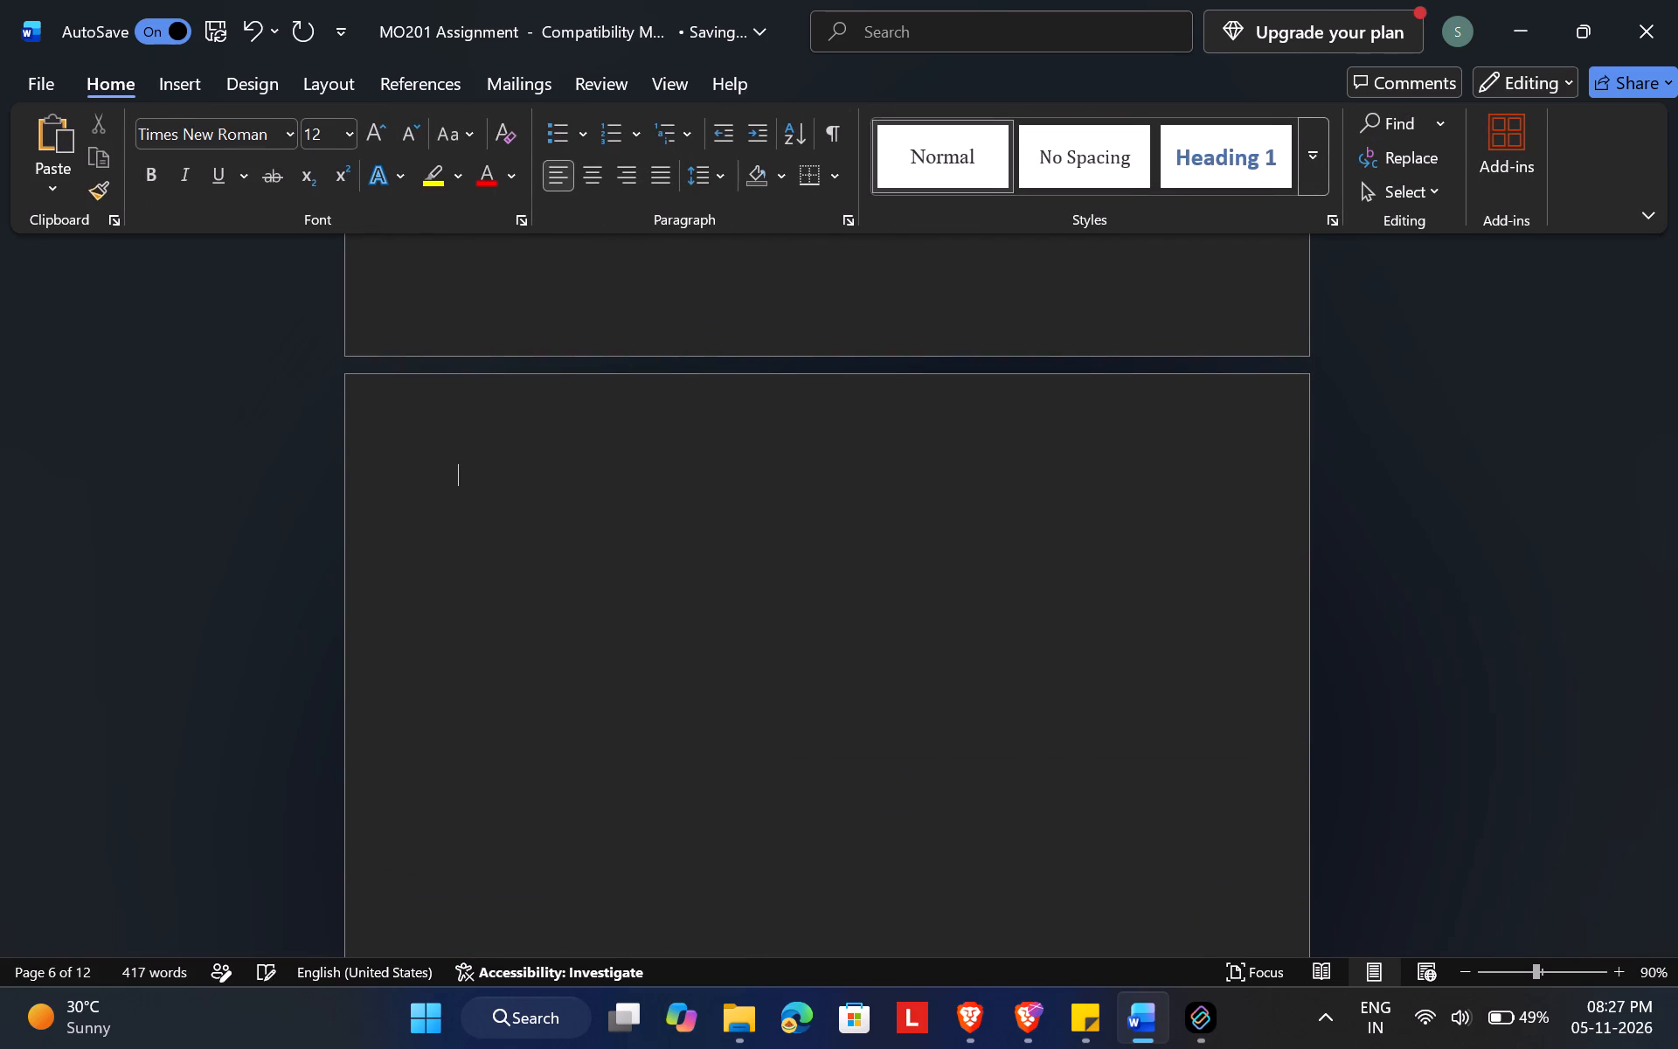
key(BackSpace)
Delete the empty lines above the "3. Corrugated Cardboard Box" heading so it starts at the top of its page.
scroll(711, 515, up, 3)
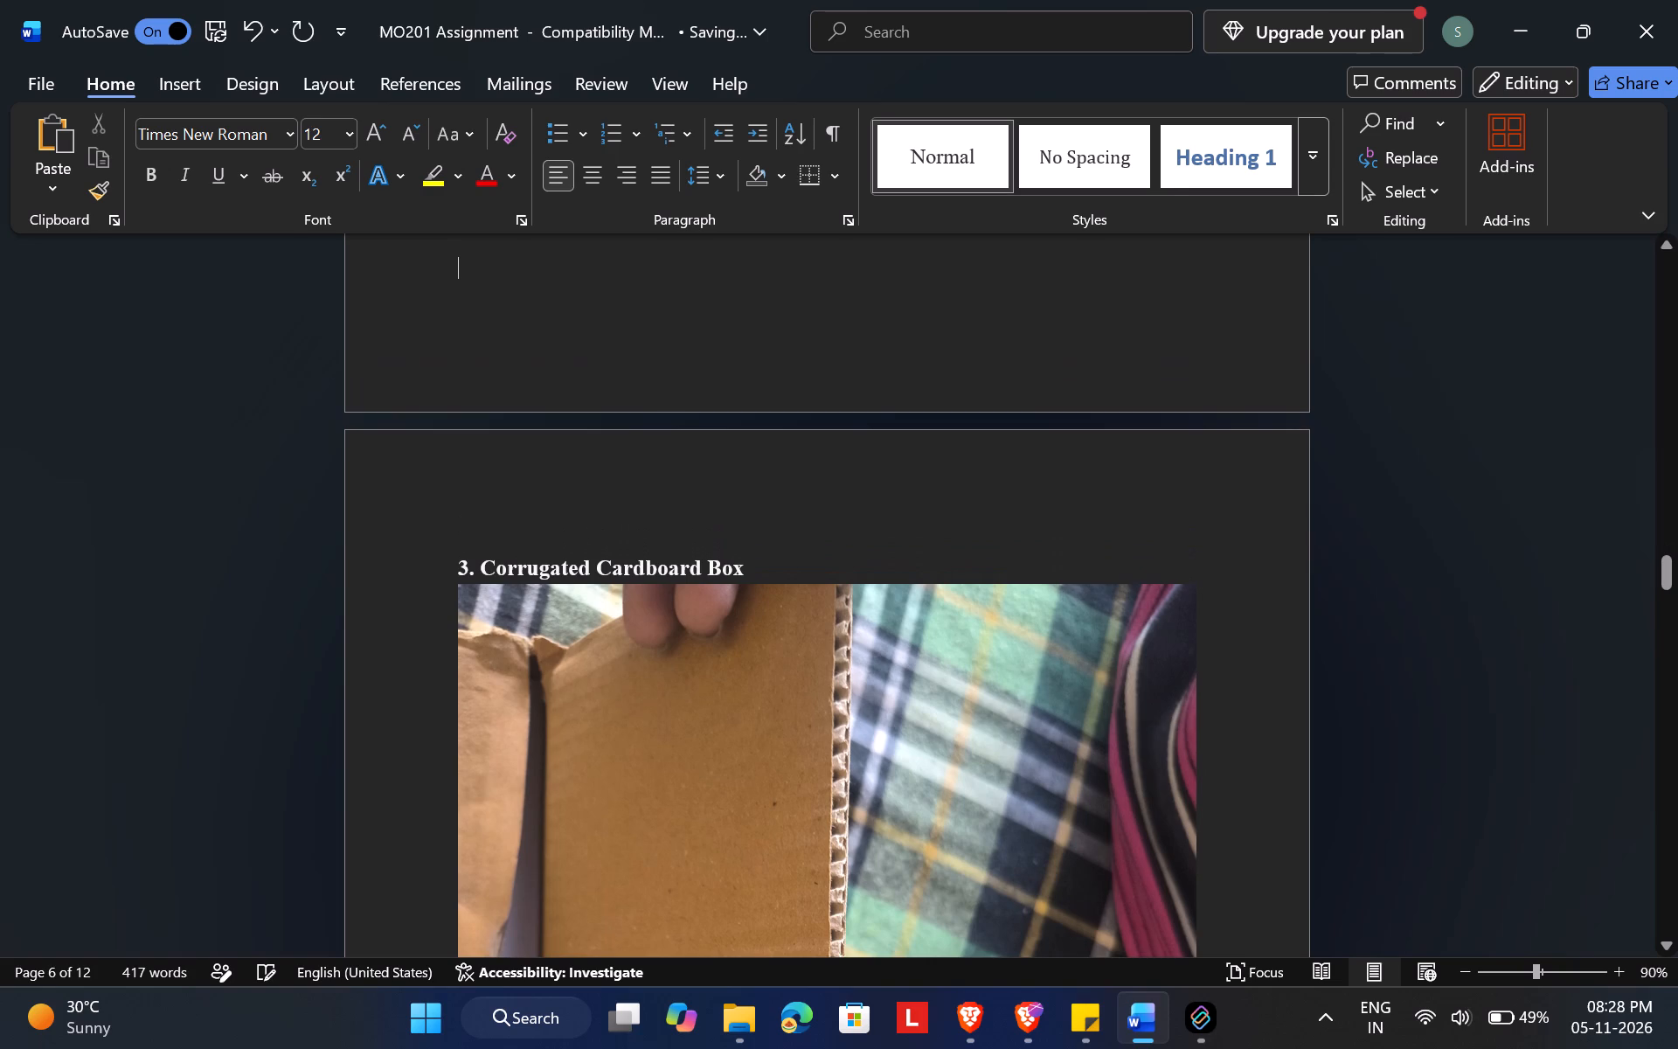
scroll(711, 515, up, 1)
scroll(496, 547, right, 1)
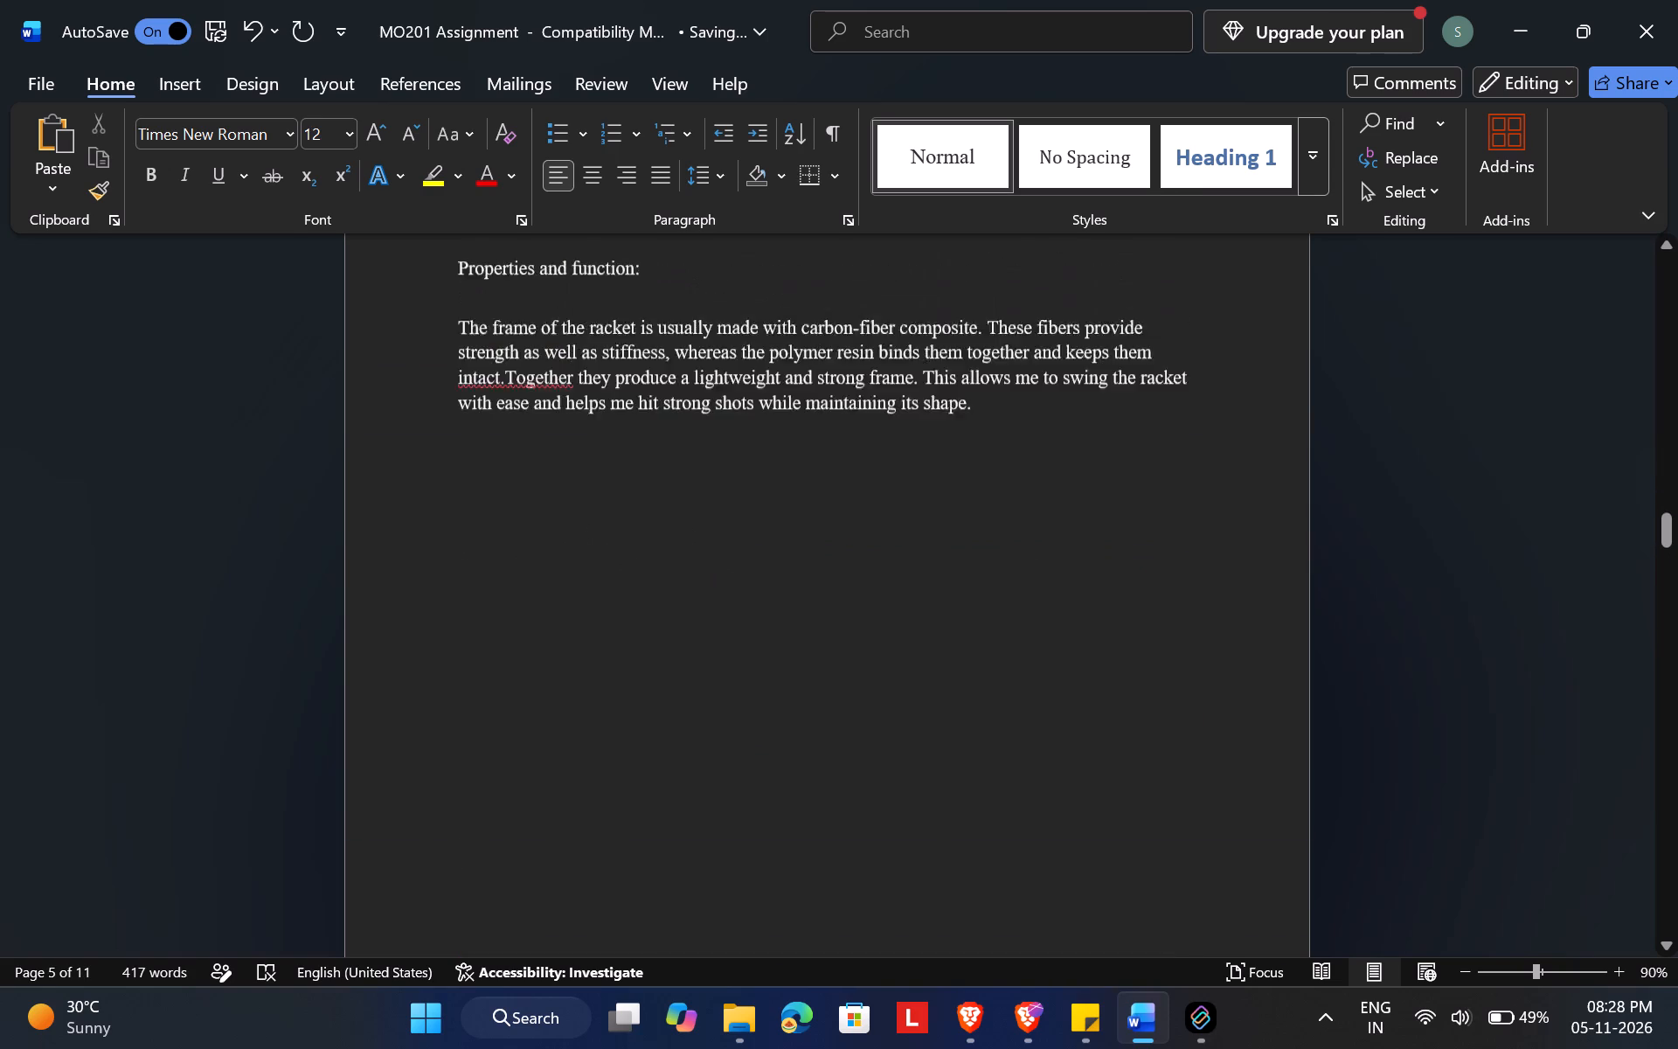
scroll(496, 547, right, 2)
scroll(496, 547, down, 1)
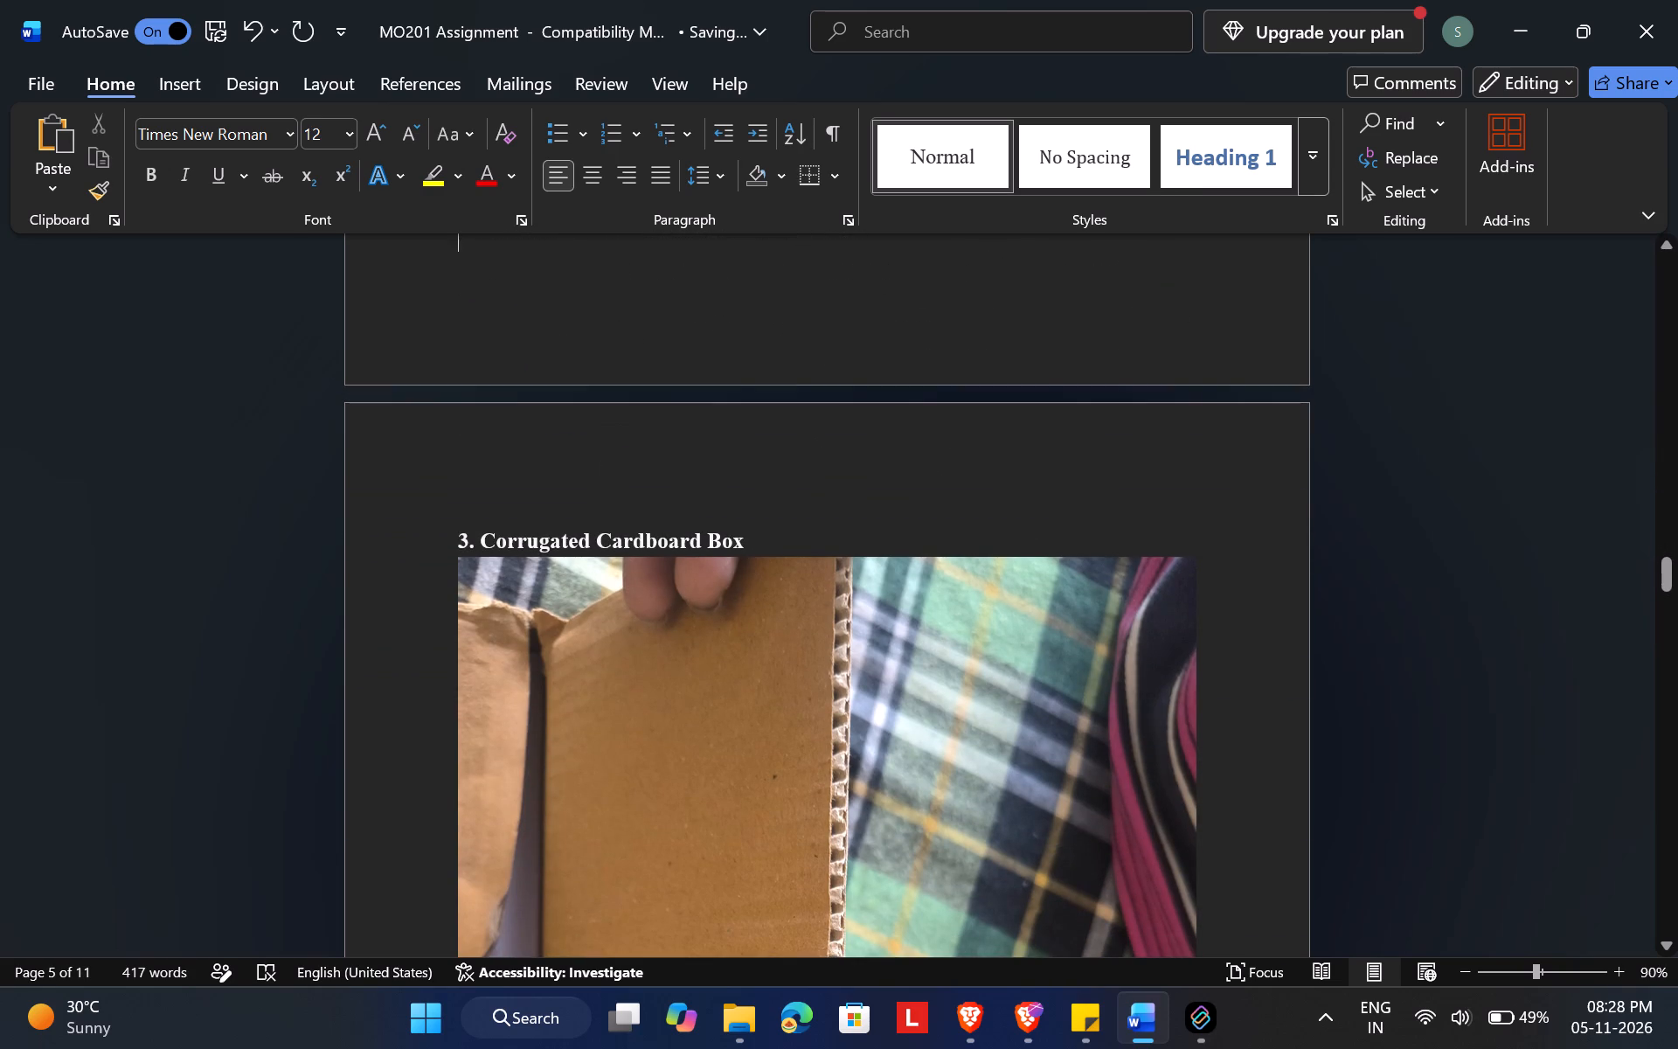
click(447, 539)
key(BackSpace)
key(BackSpace)
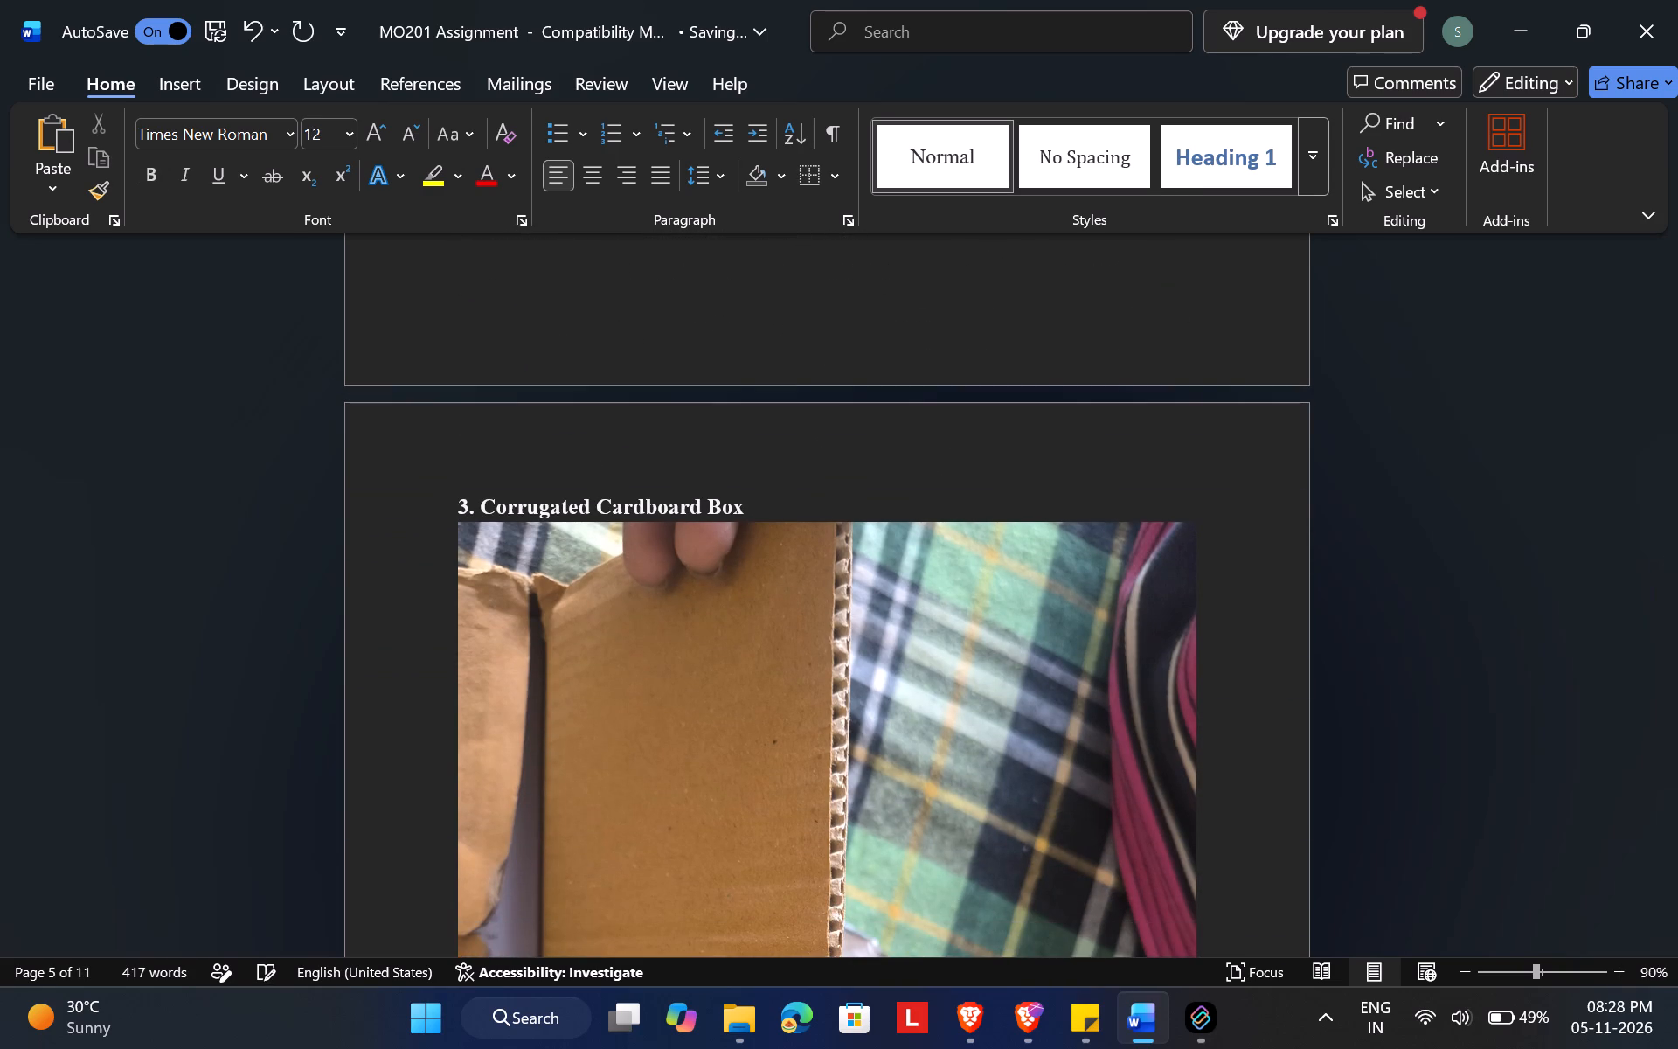
Look through the pages from the Corrugated Cardboard Box section to the Shuttering Plywood photo for pictures still lacking arrows.
scroll(447, 539, down, 8)
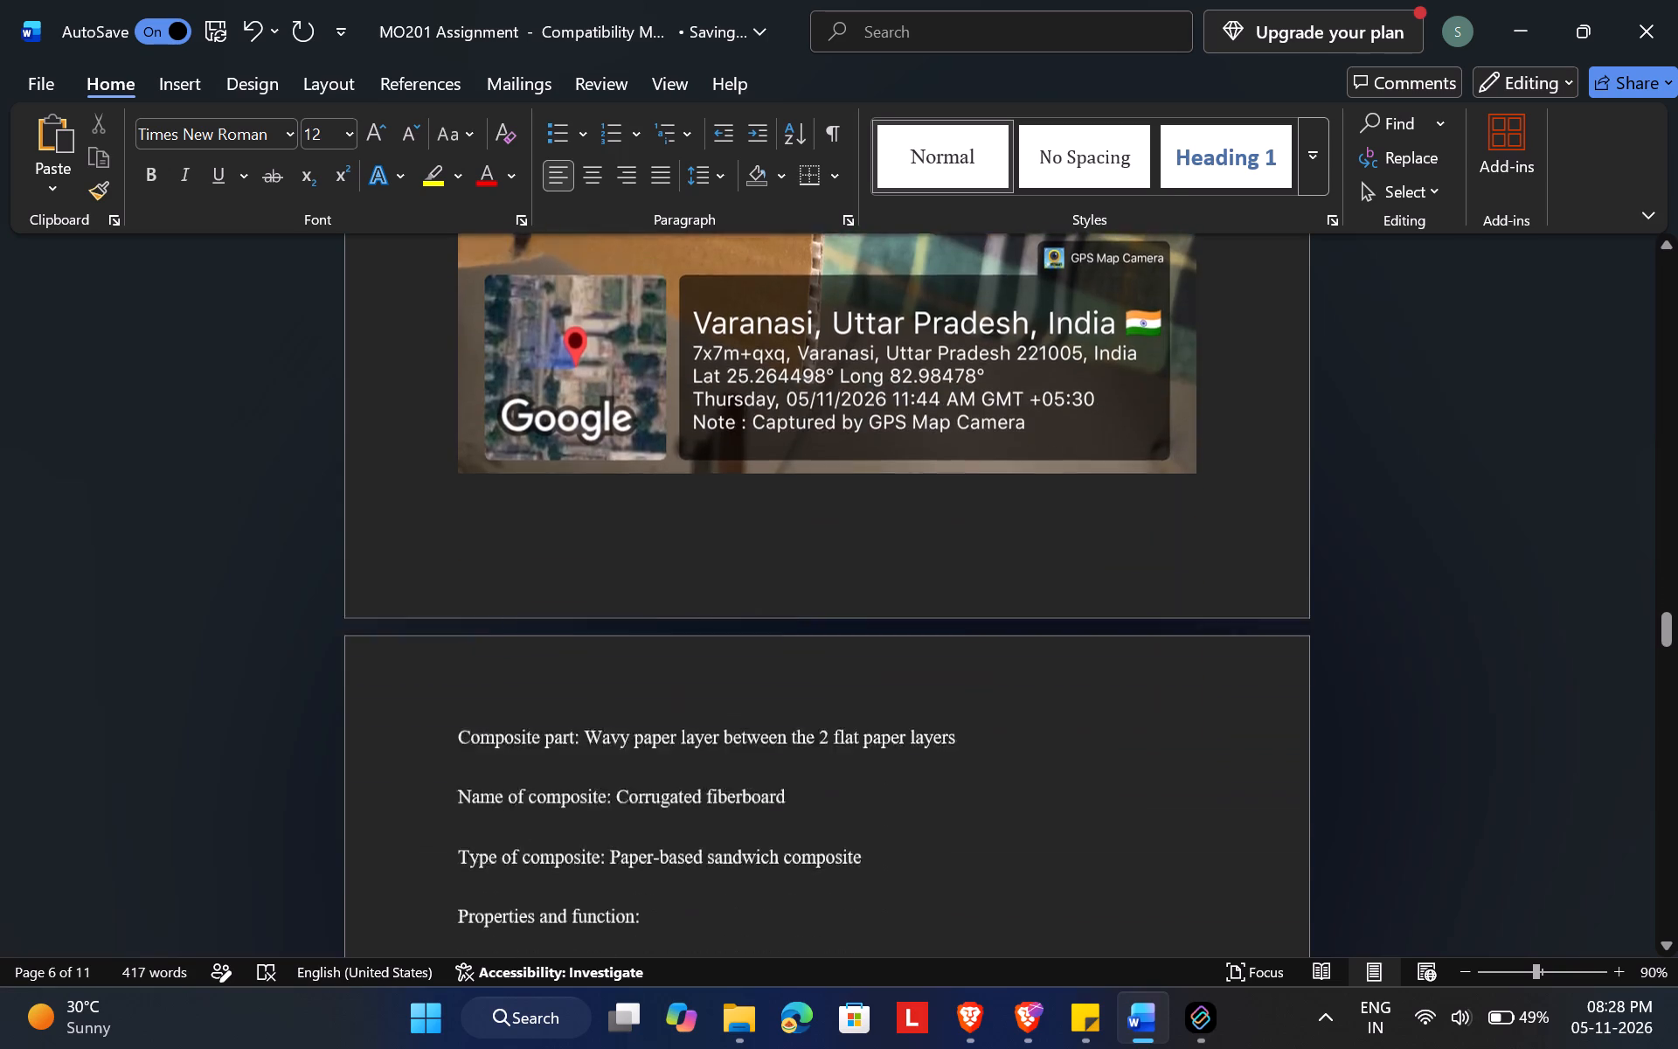
scroll(447, 539, down, 10)
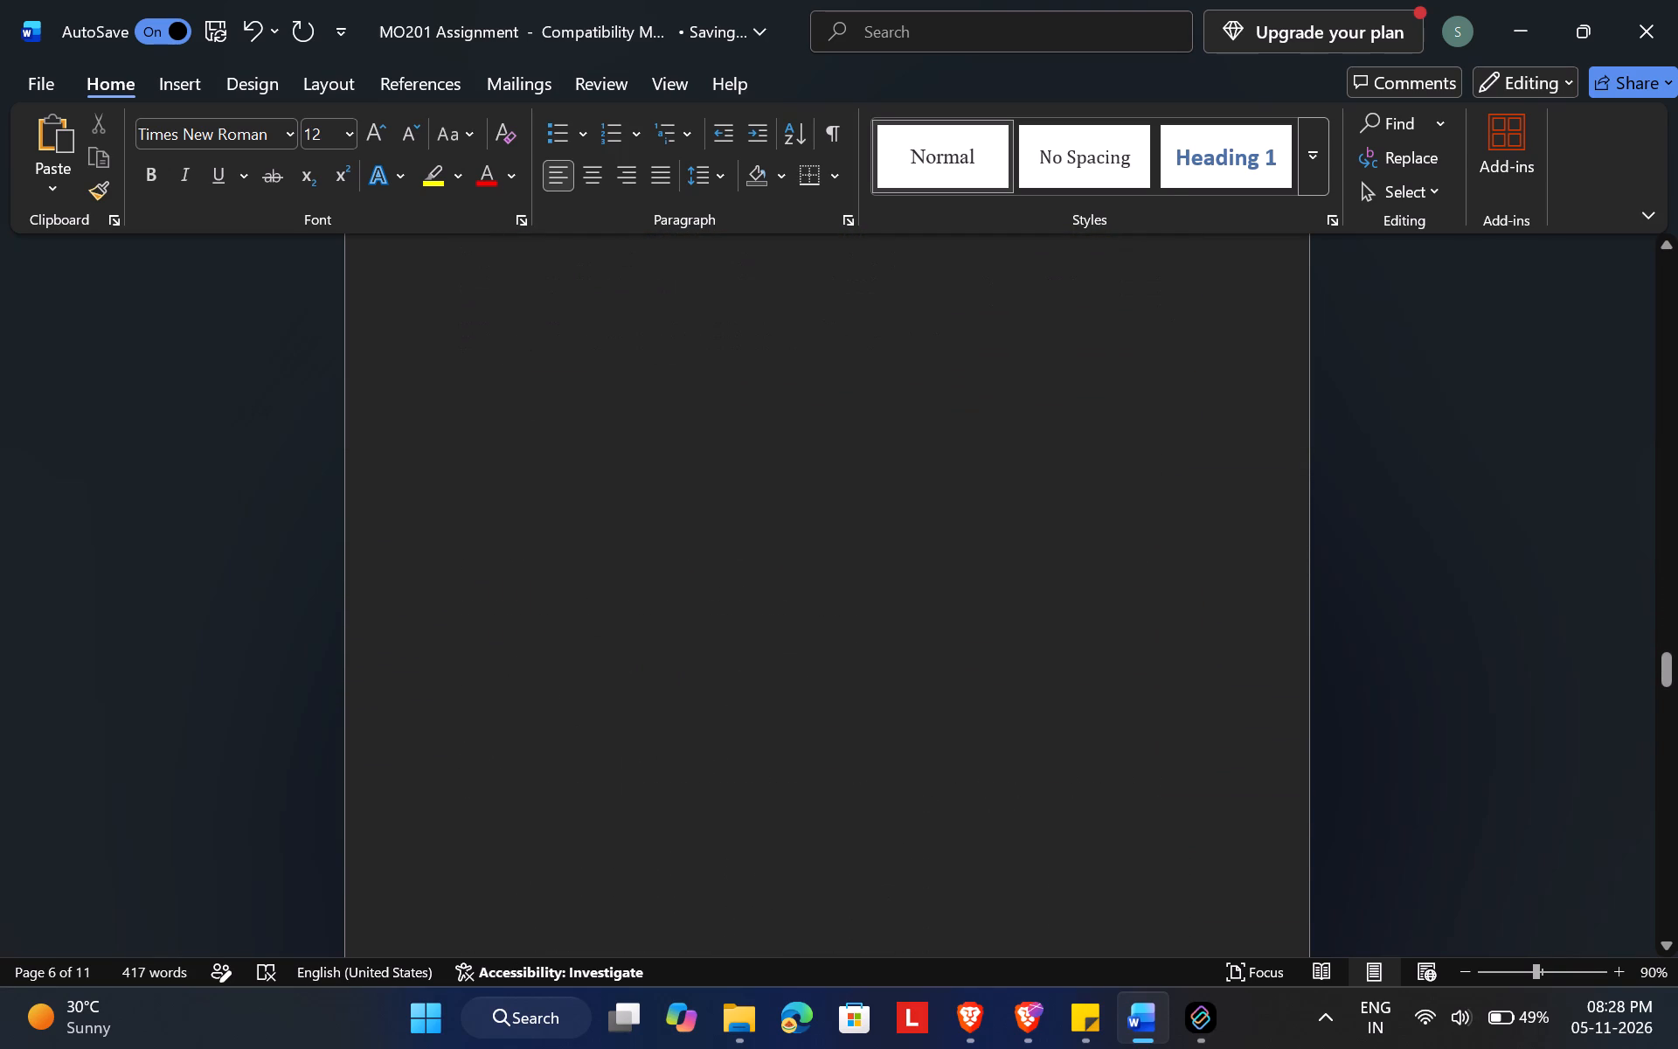
scroll(968, 484, down, 16)
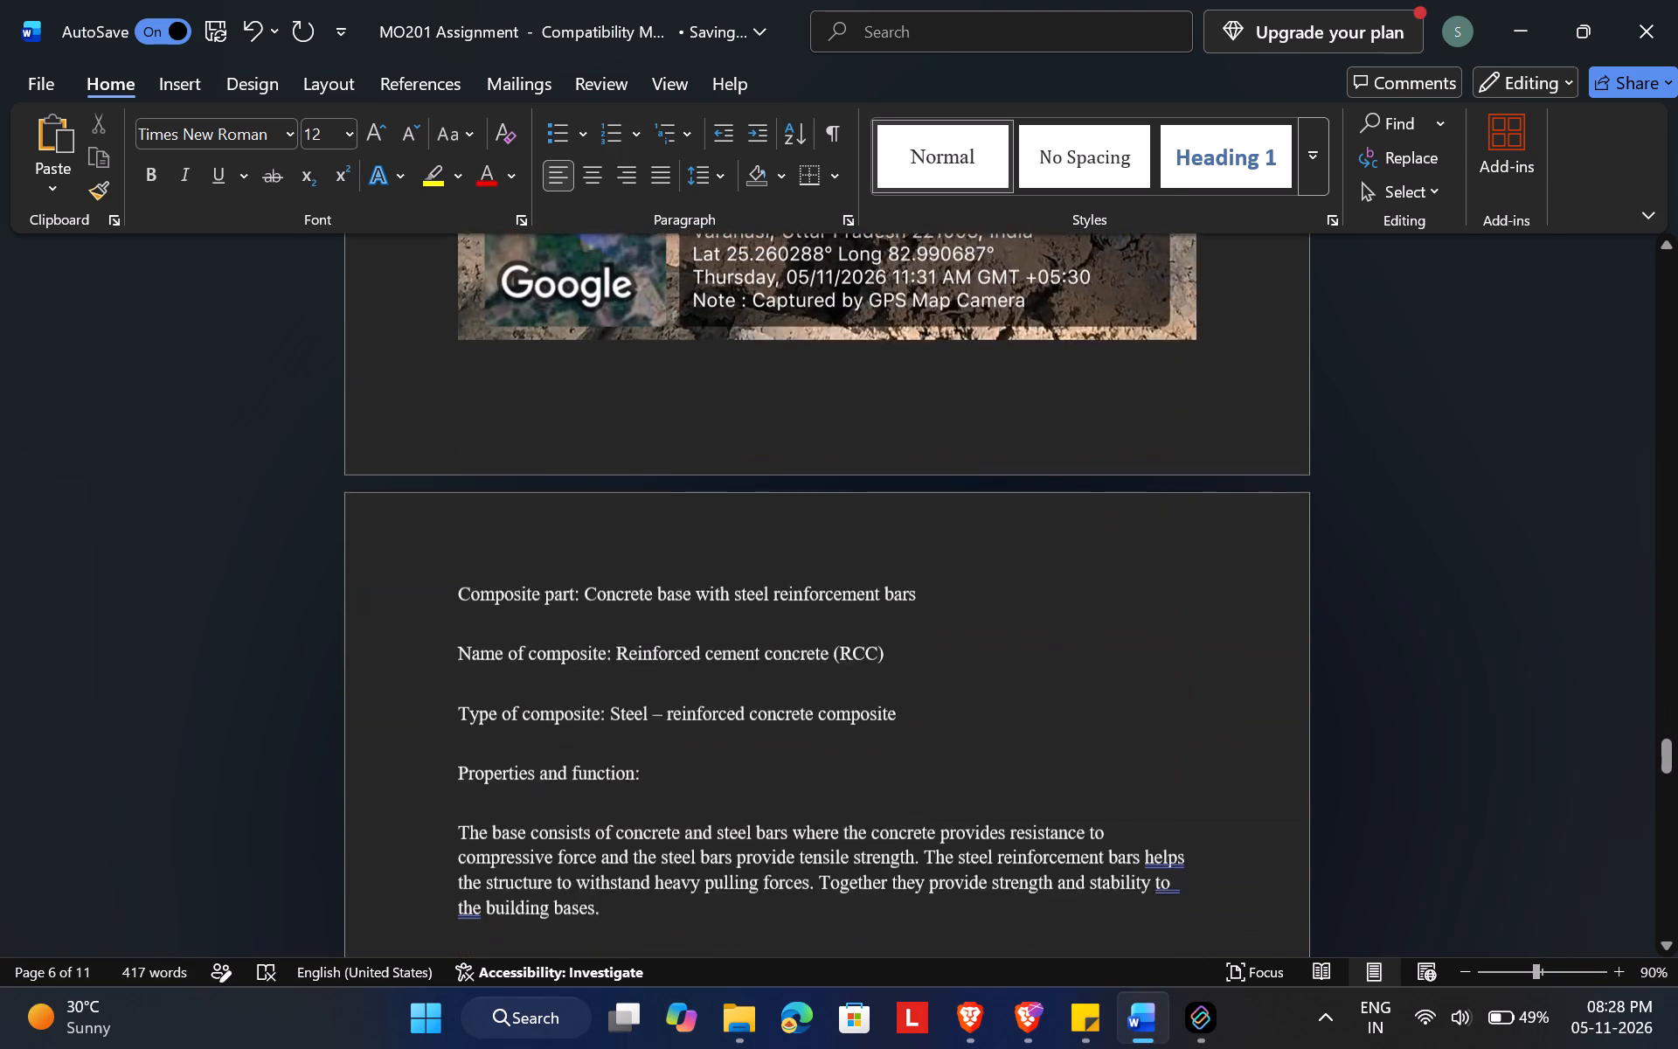
scroll(968, 484, down, 5)
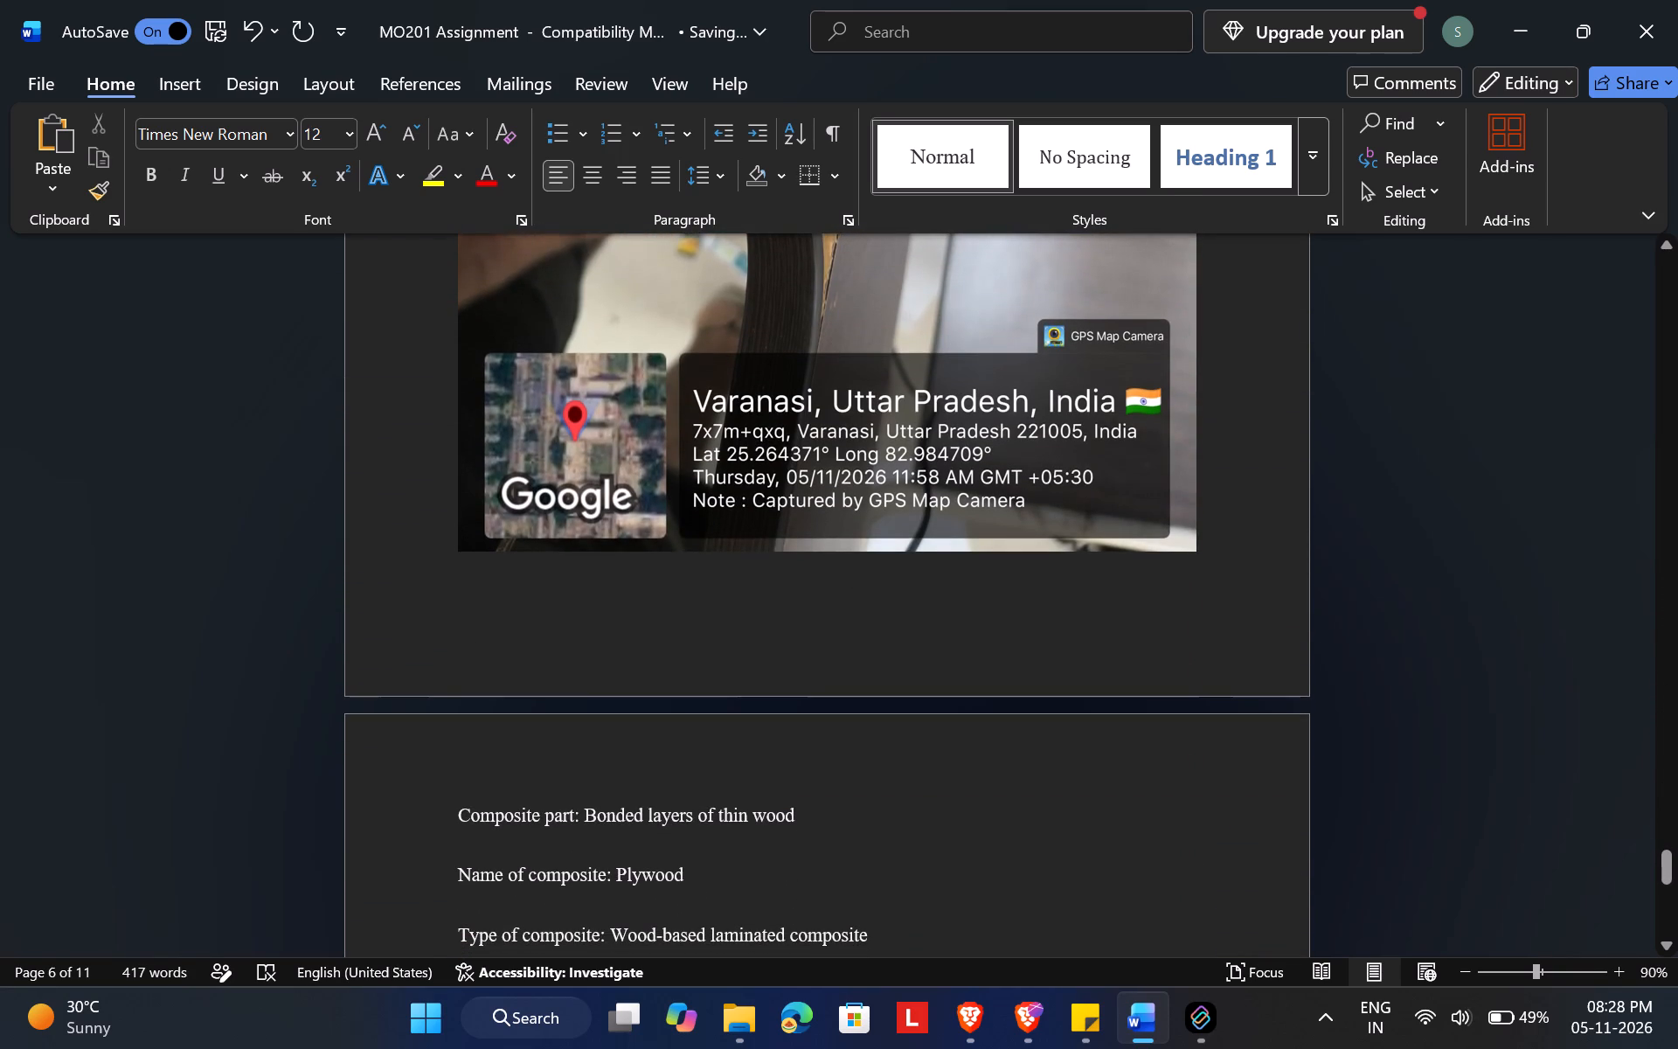
scroll(968, 484, down, 4)
scroll(968, 484, up, 8)
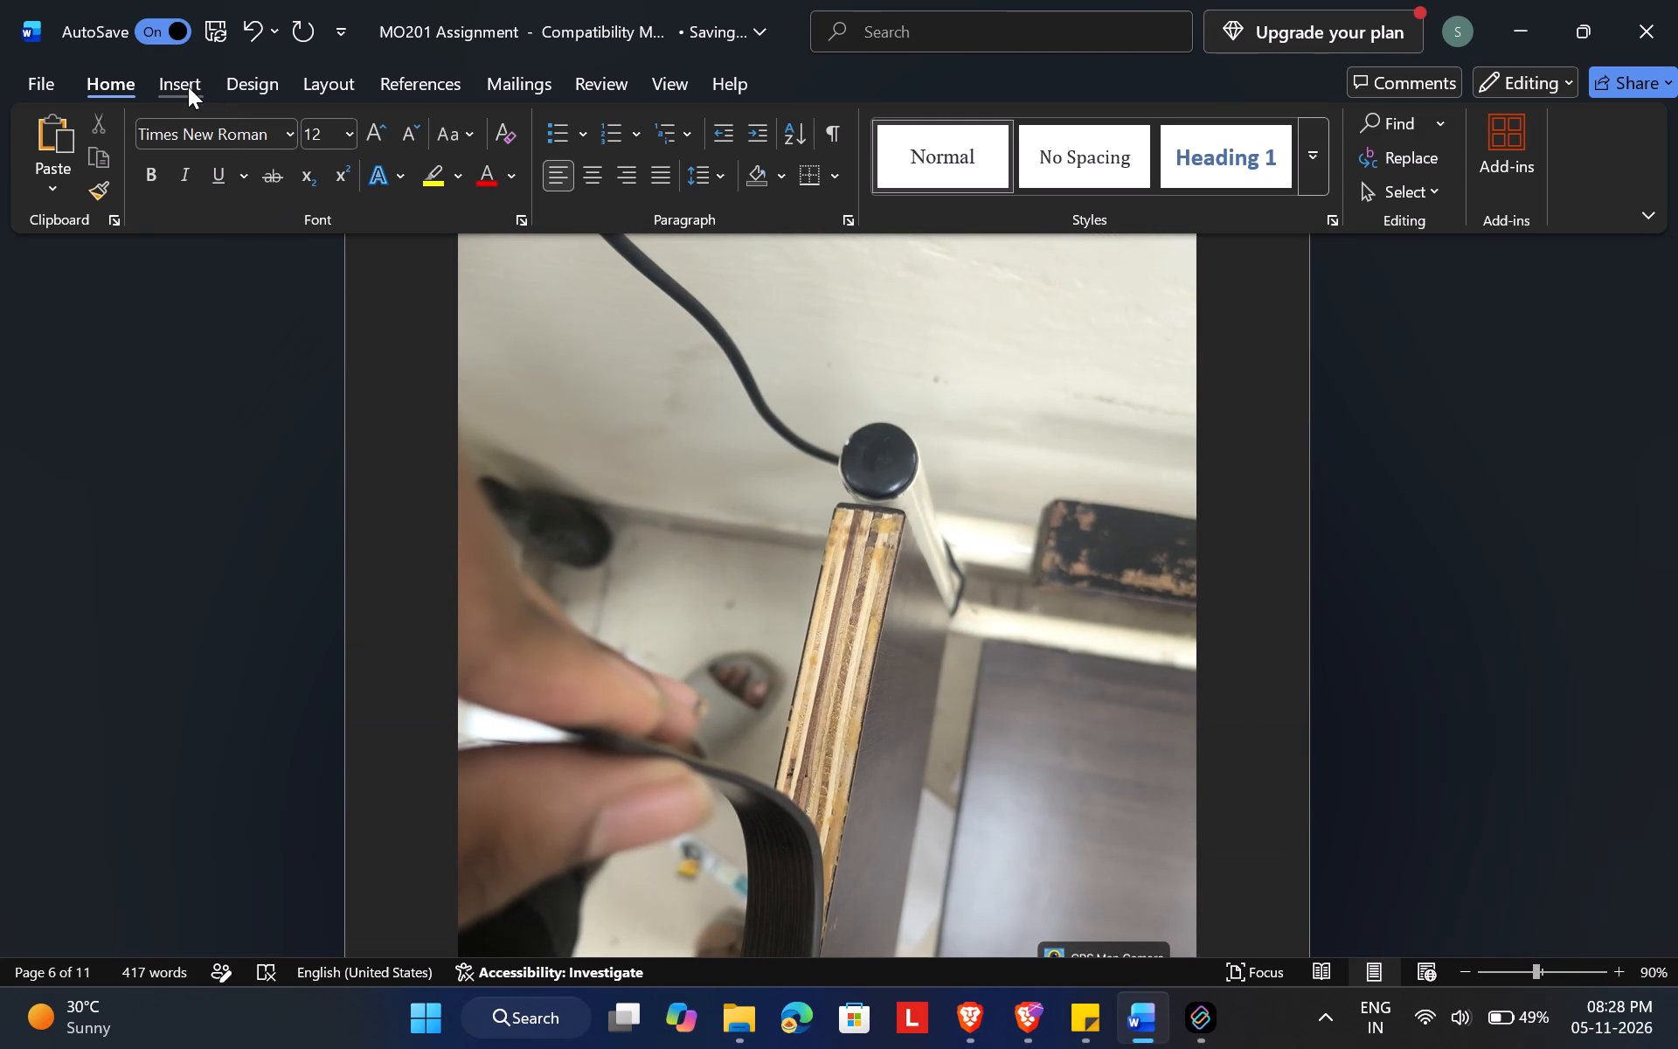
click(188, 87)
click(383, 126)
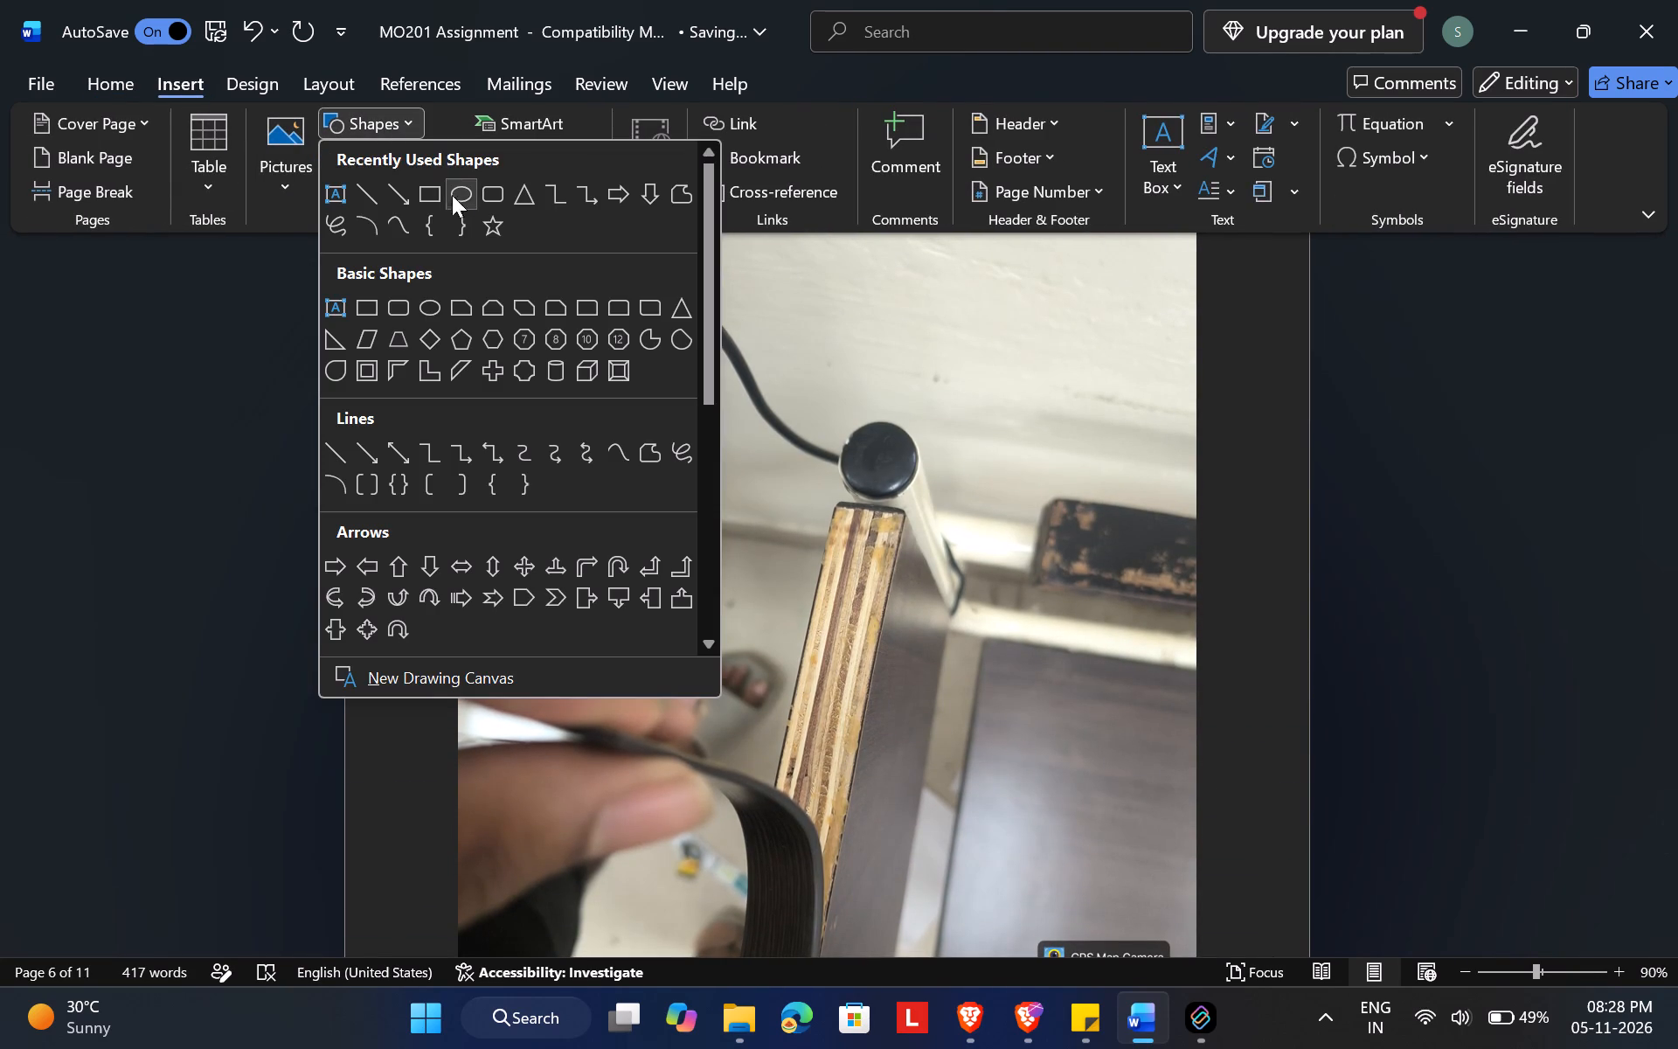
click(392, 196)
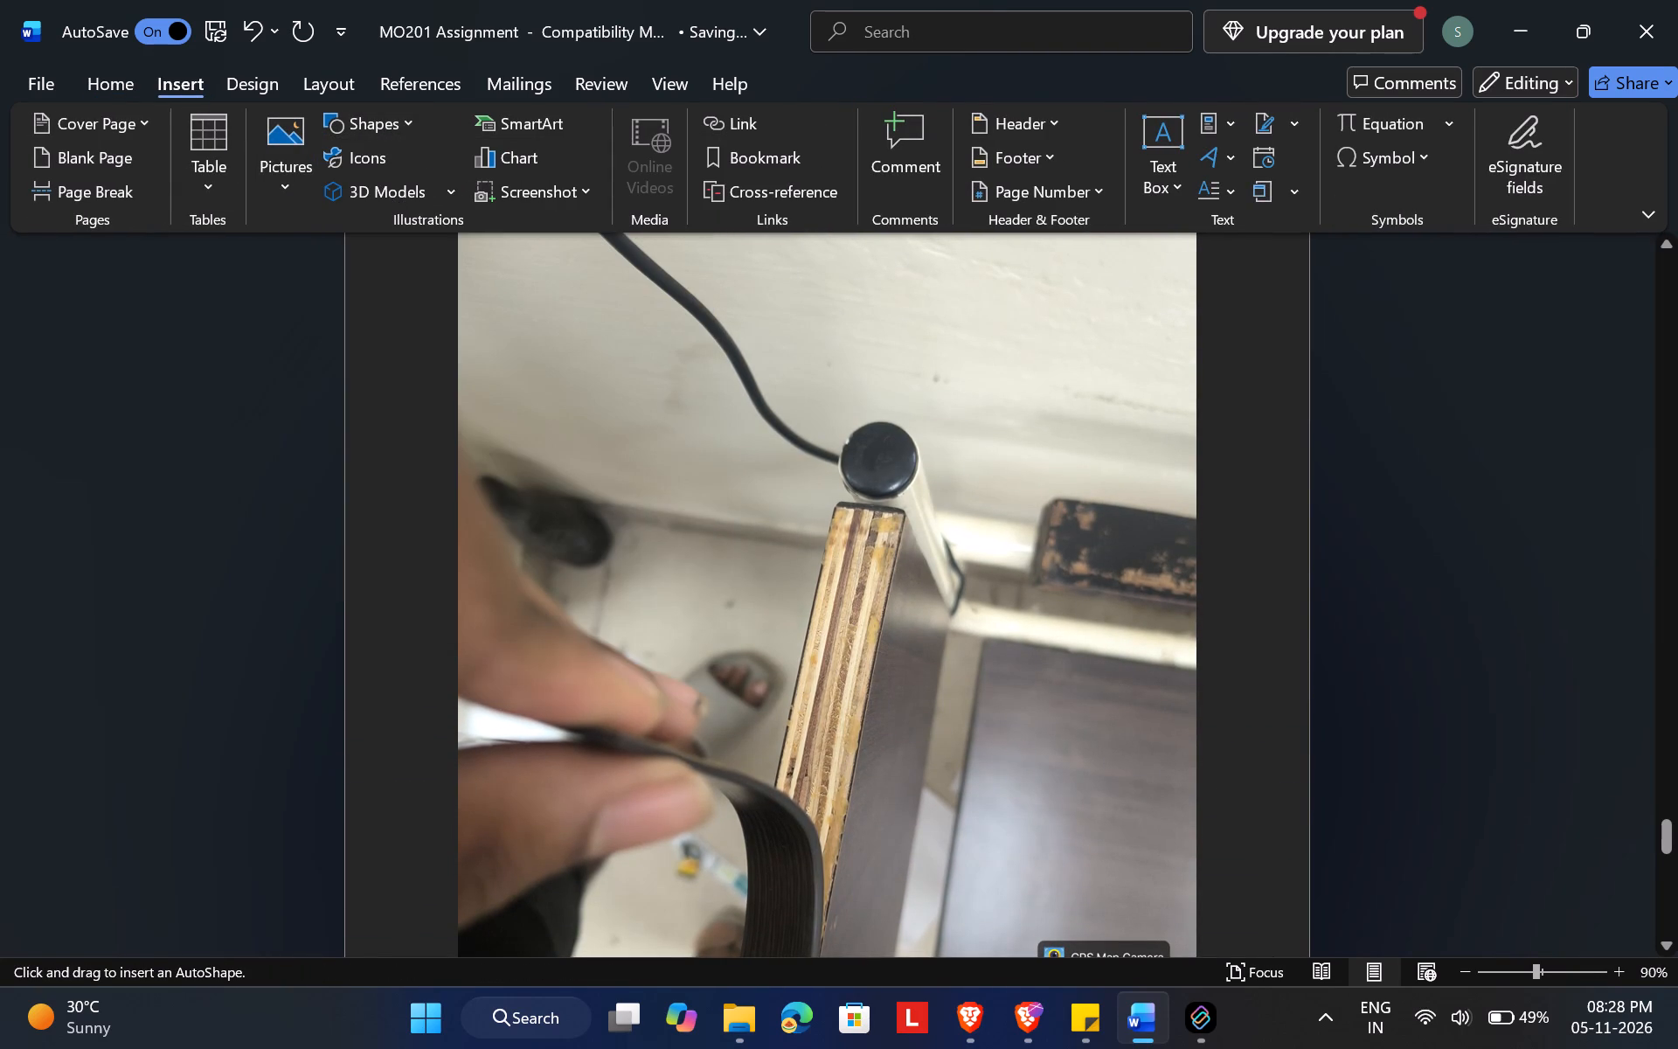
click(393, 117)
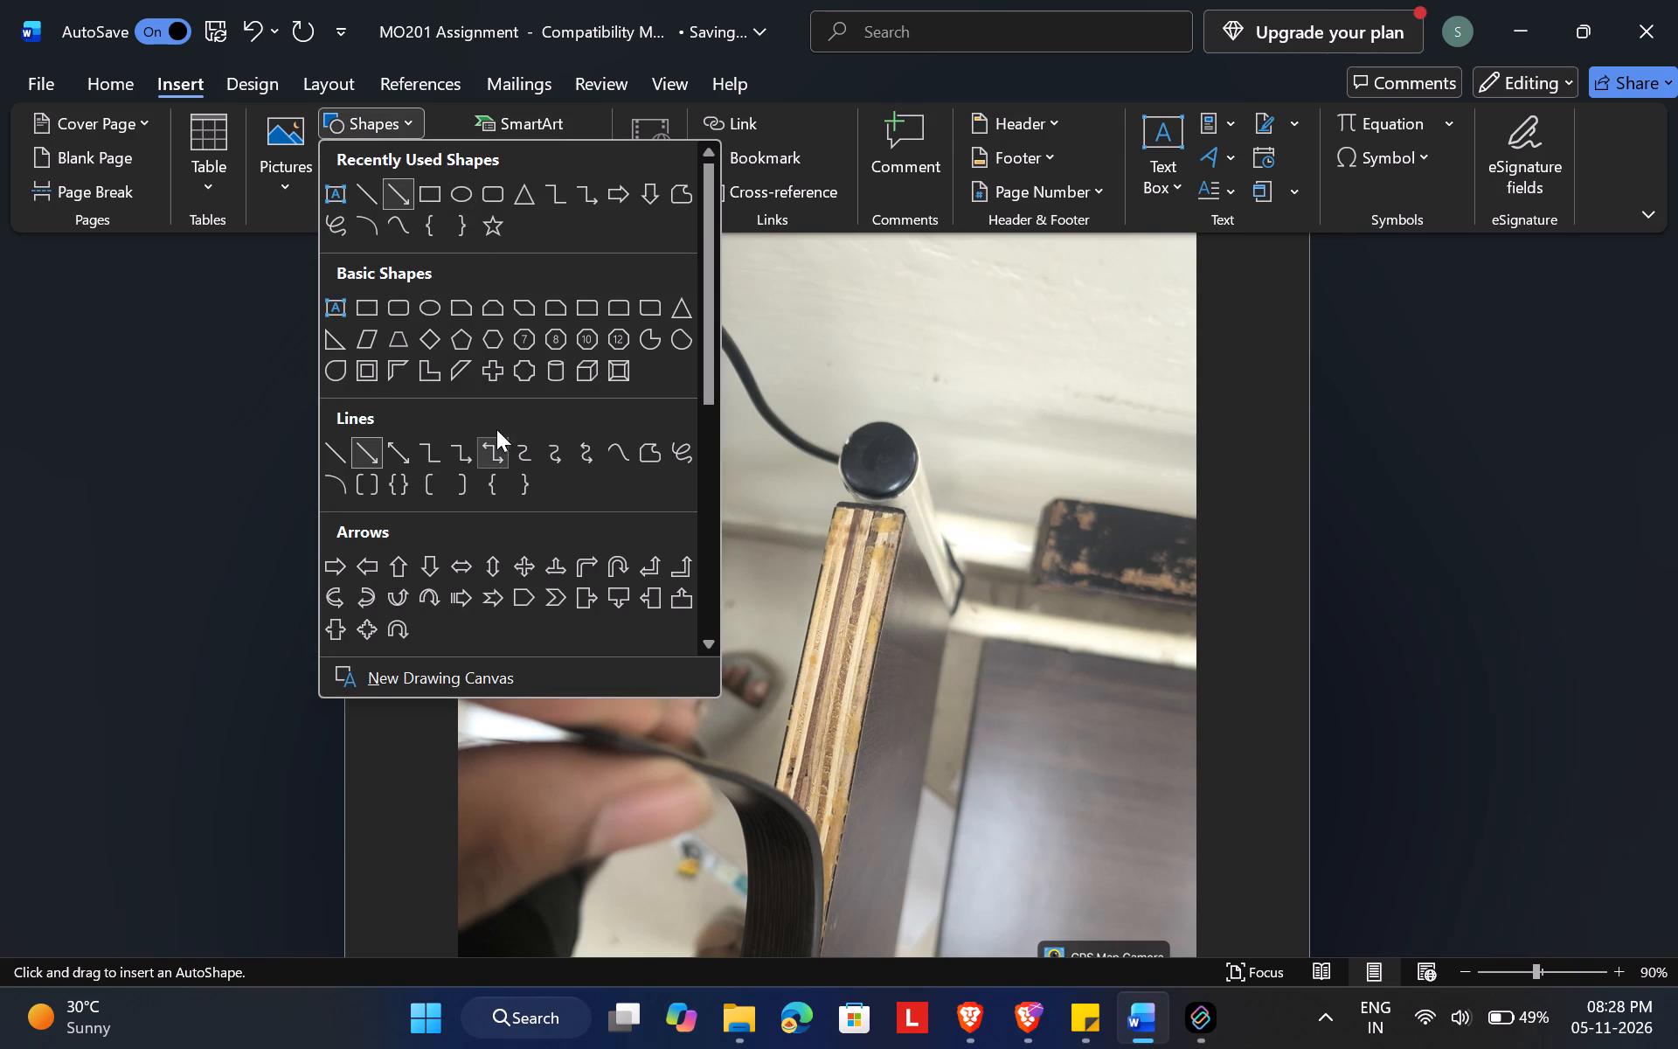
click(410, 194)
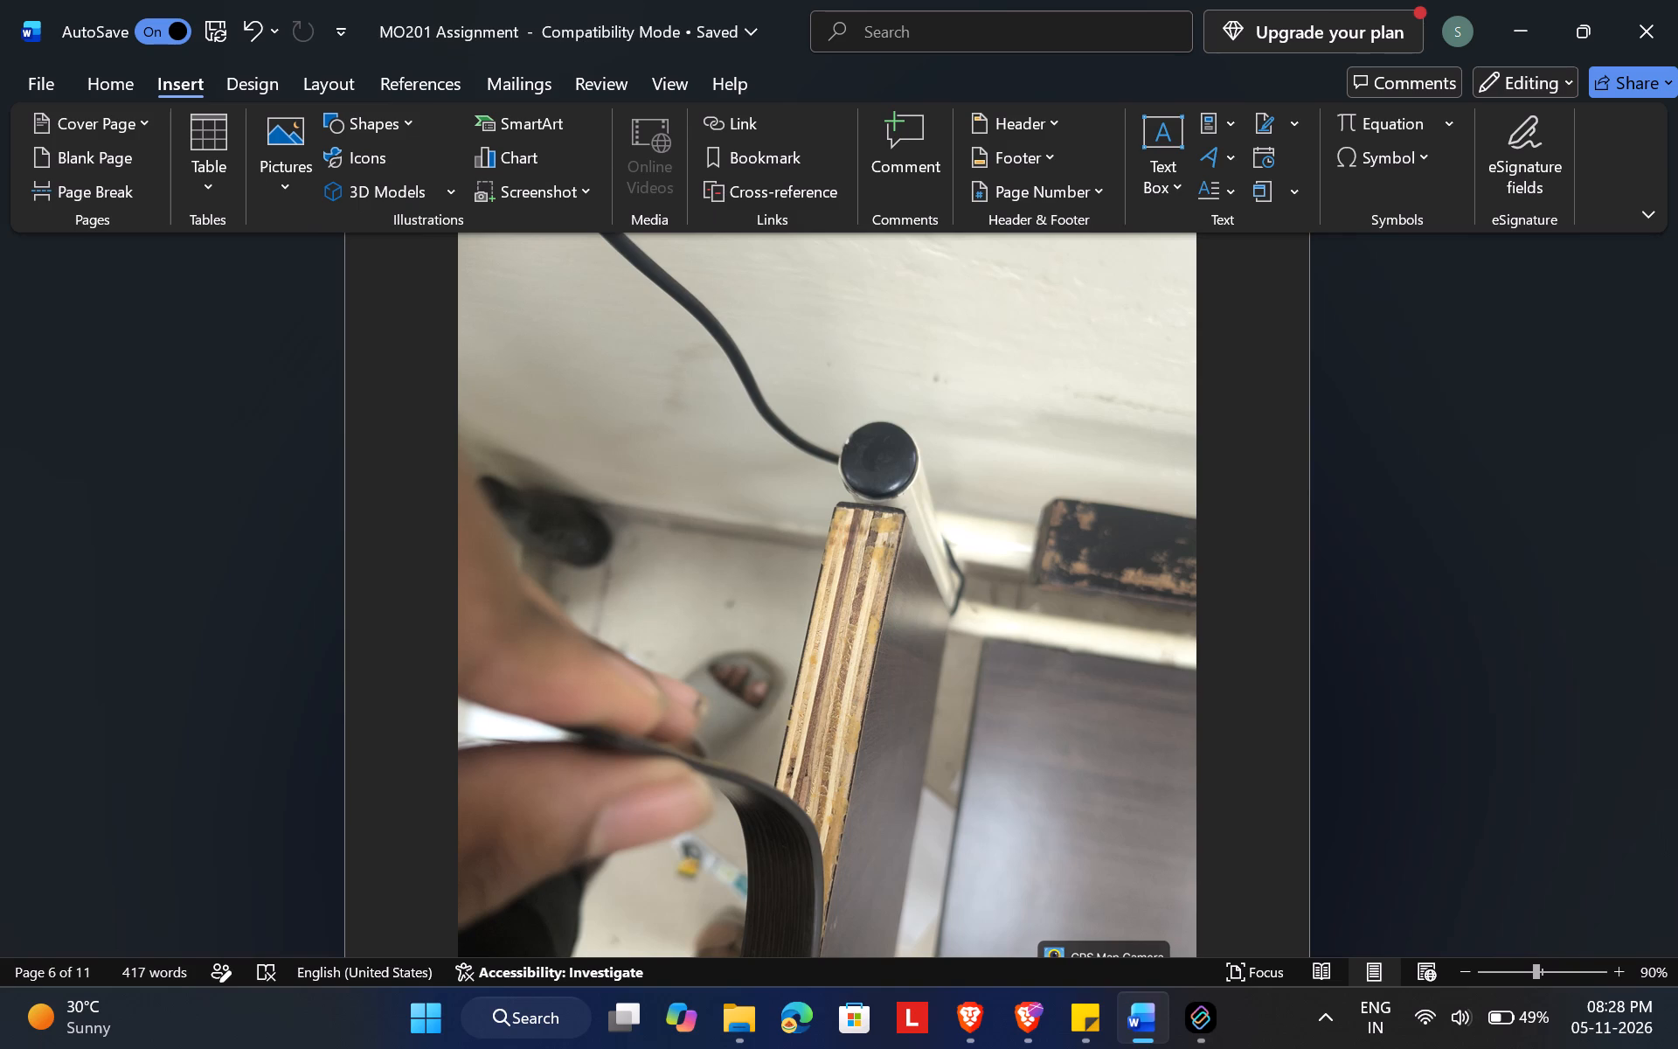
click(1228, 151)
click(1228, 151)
Draw an arrow pointing down-left at the top of the plywood's layered edge, about 3.6 cm high and 1.5 cm wide.
click(385, 134)
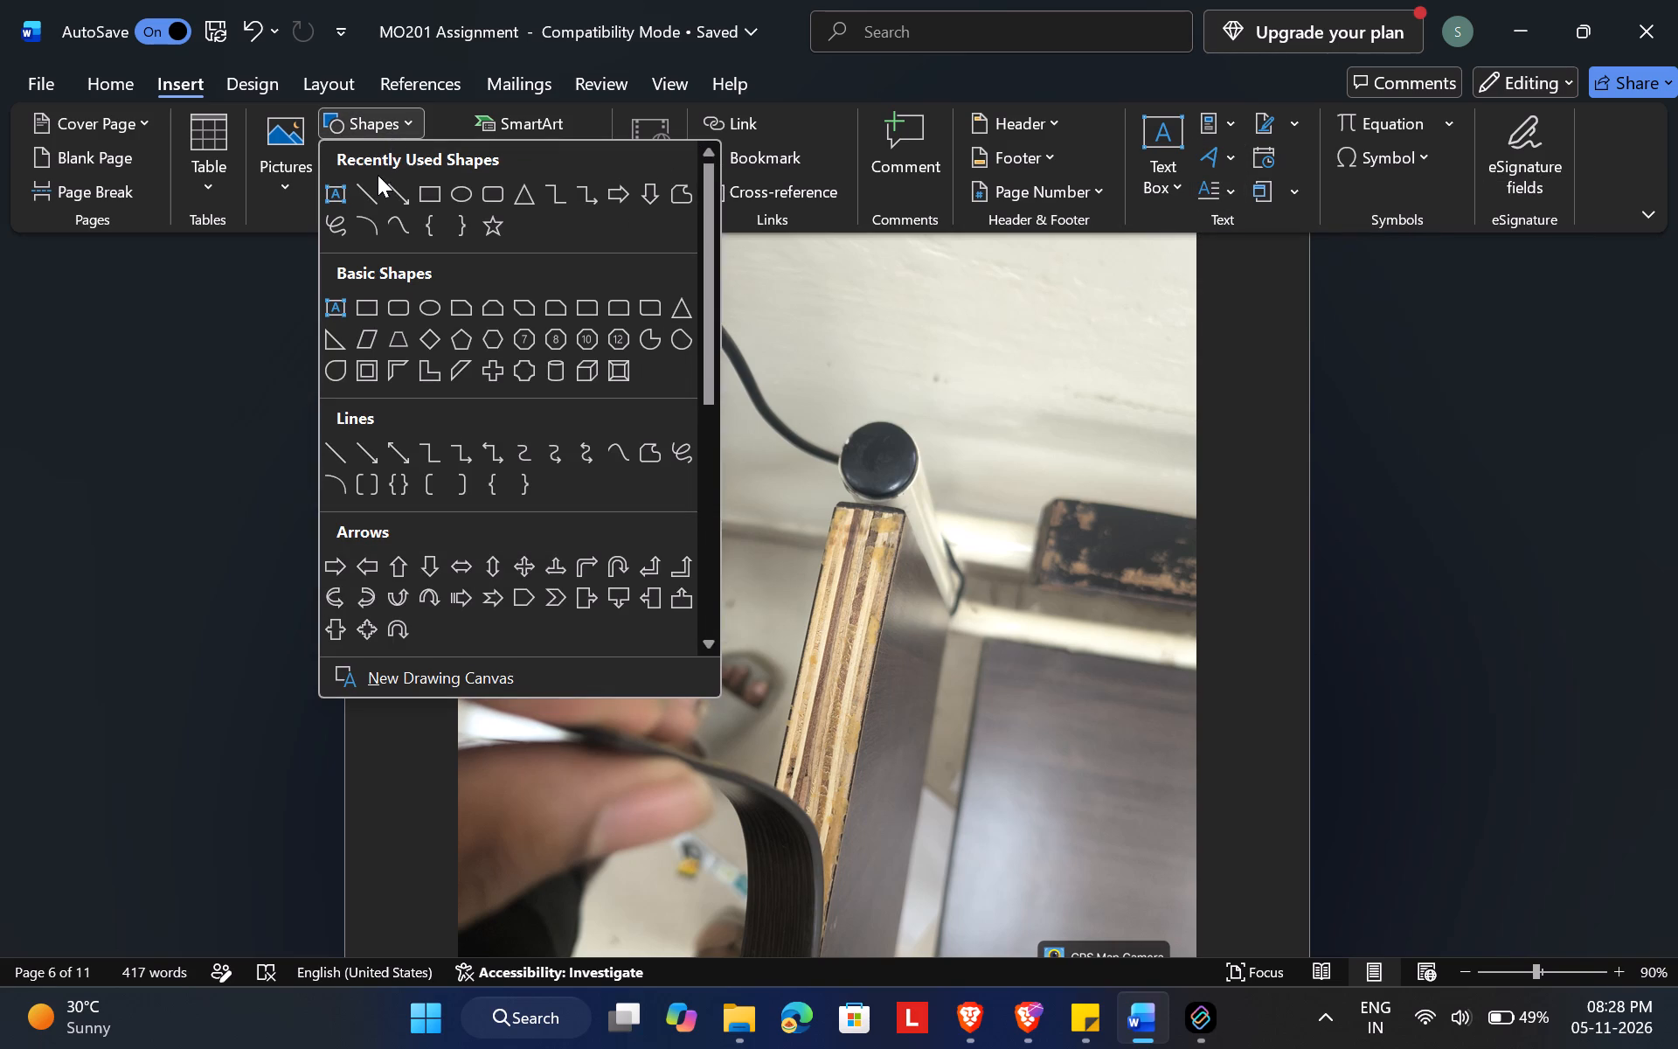
click(398, 185)
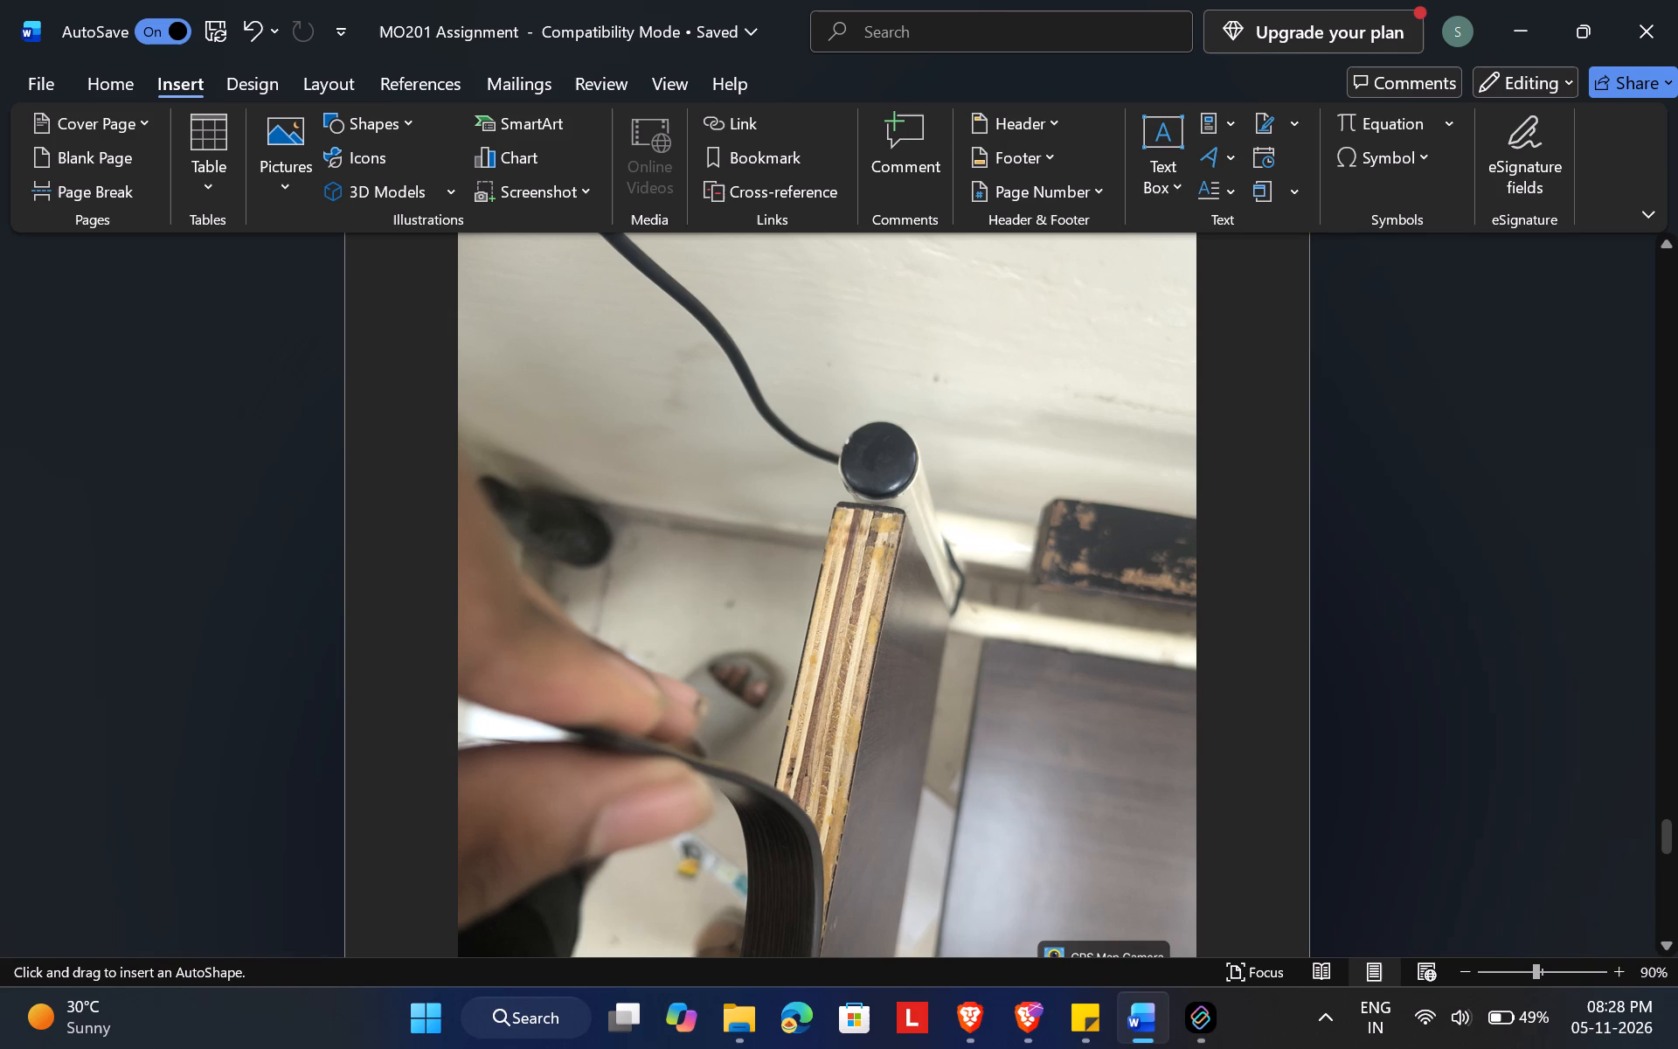
drag(947, 370, 881, 525)
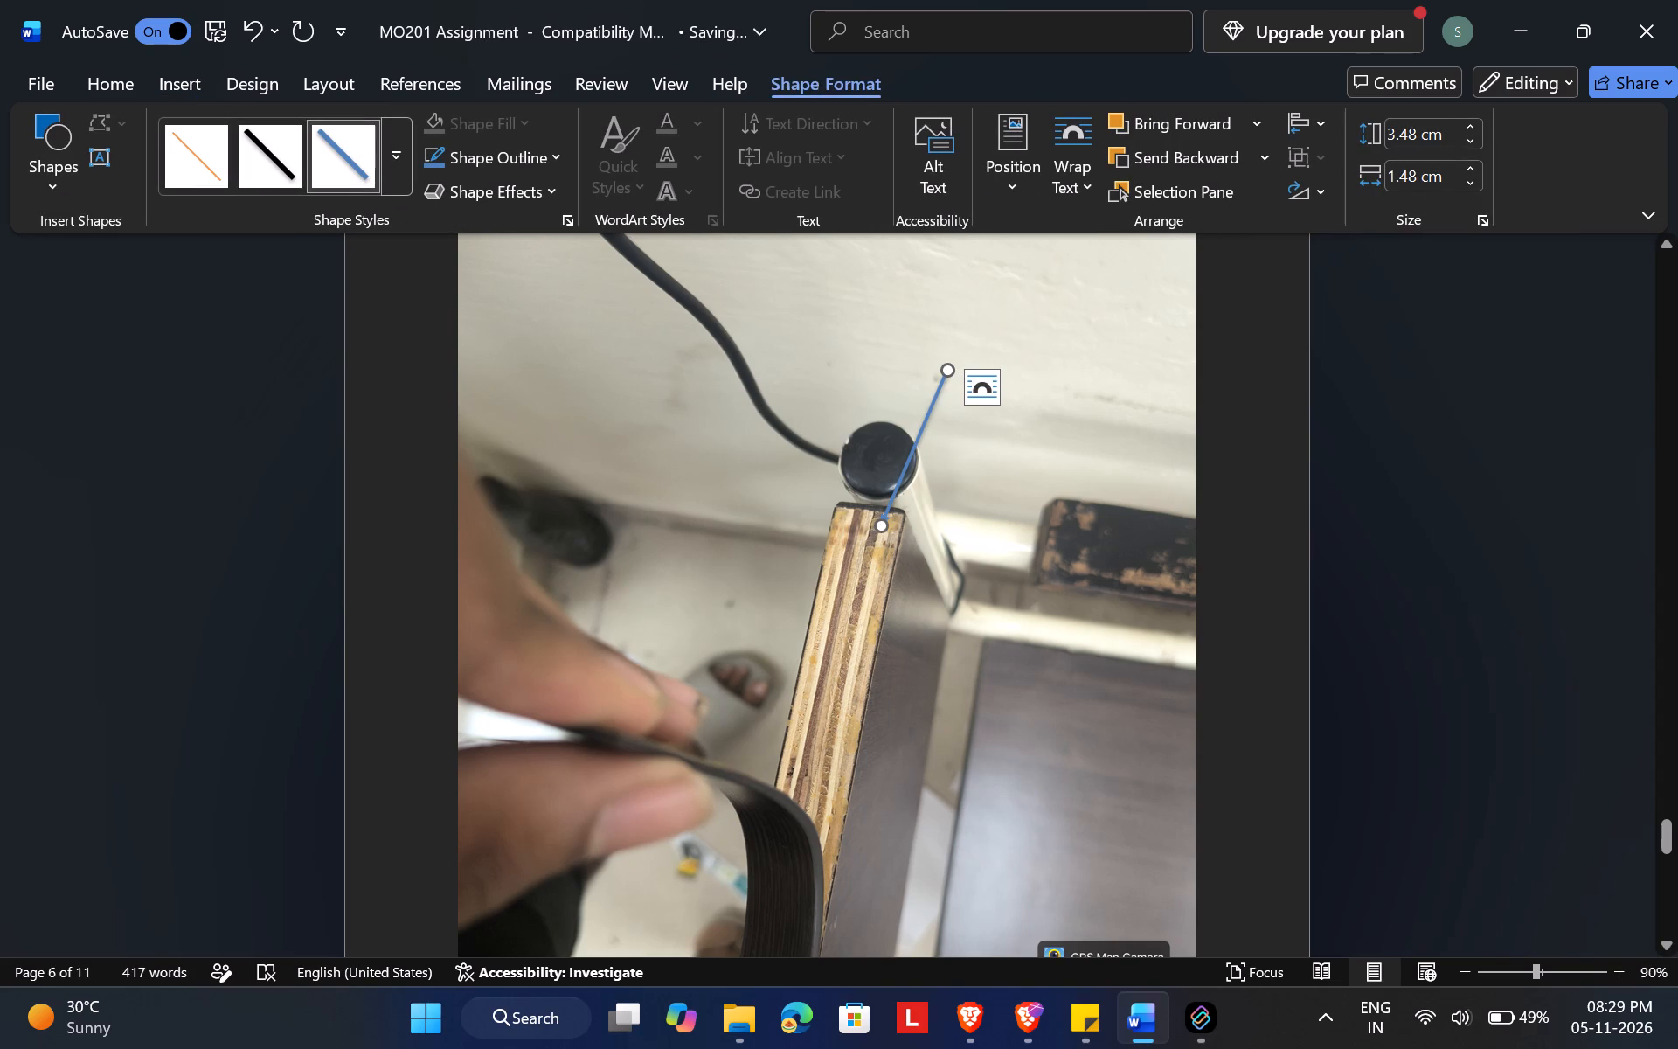
click(882, 524)
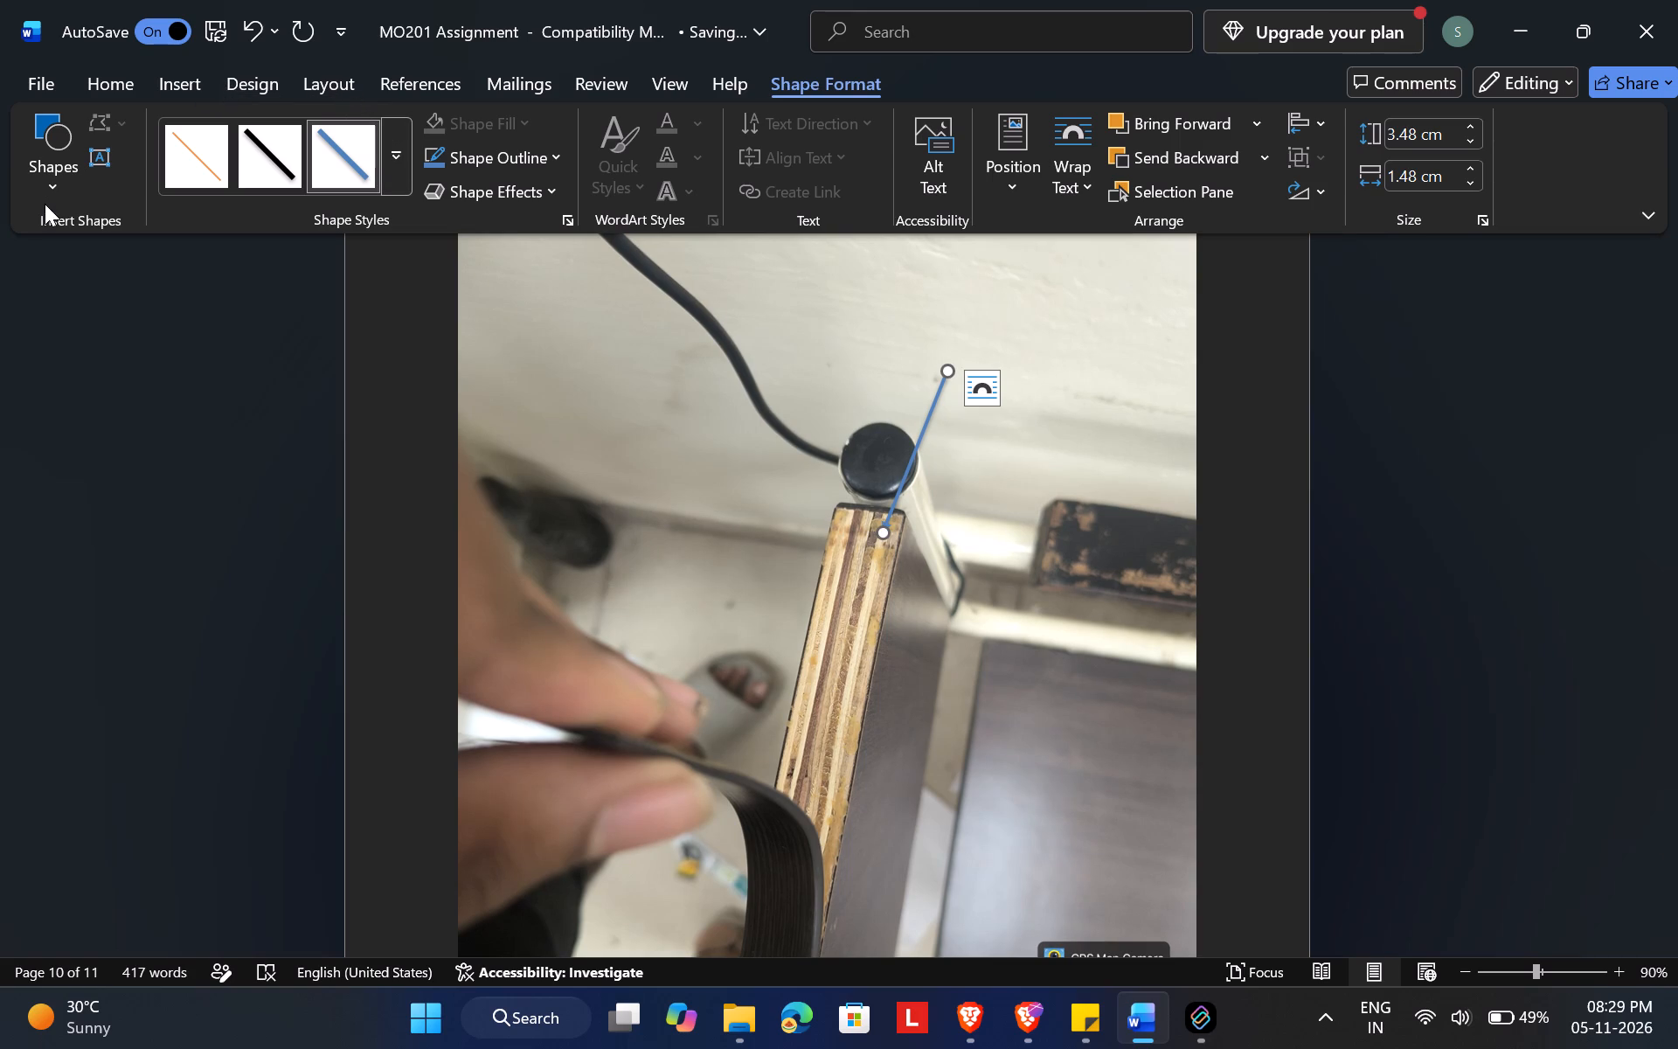
Draw a second arrow pointing down-right at the plywood's layered edge, about 2.2 cm high and 2.3 cm wide.
click(39, 181)
click(107, 240)
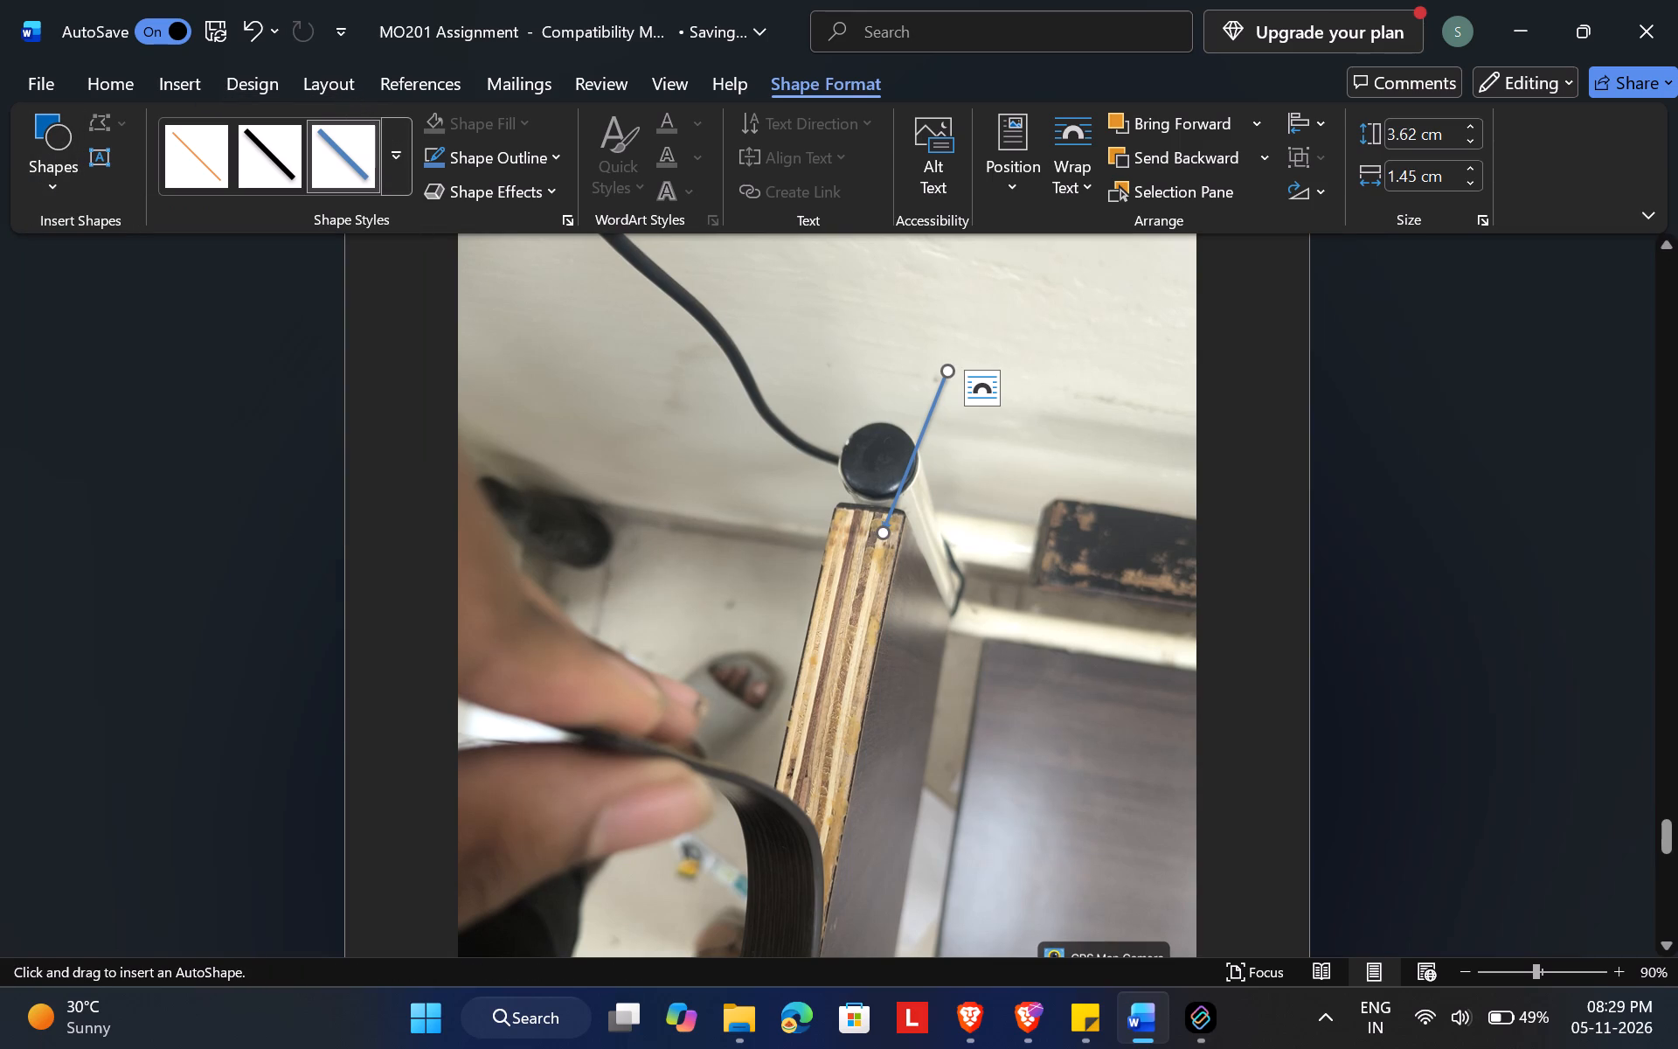
drag(742, 458, 838, 551)
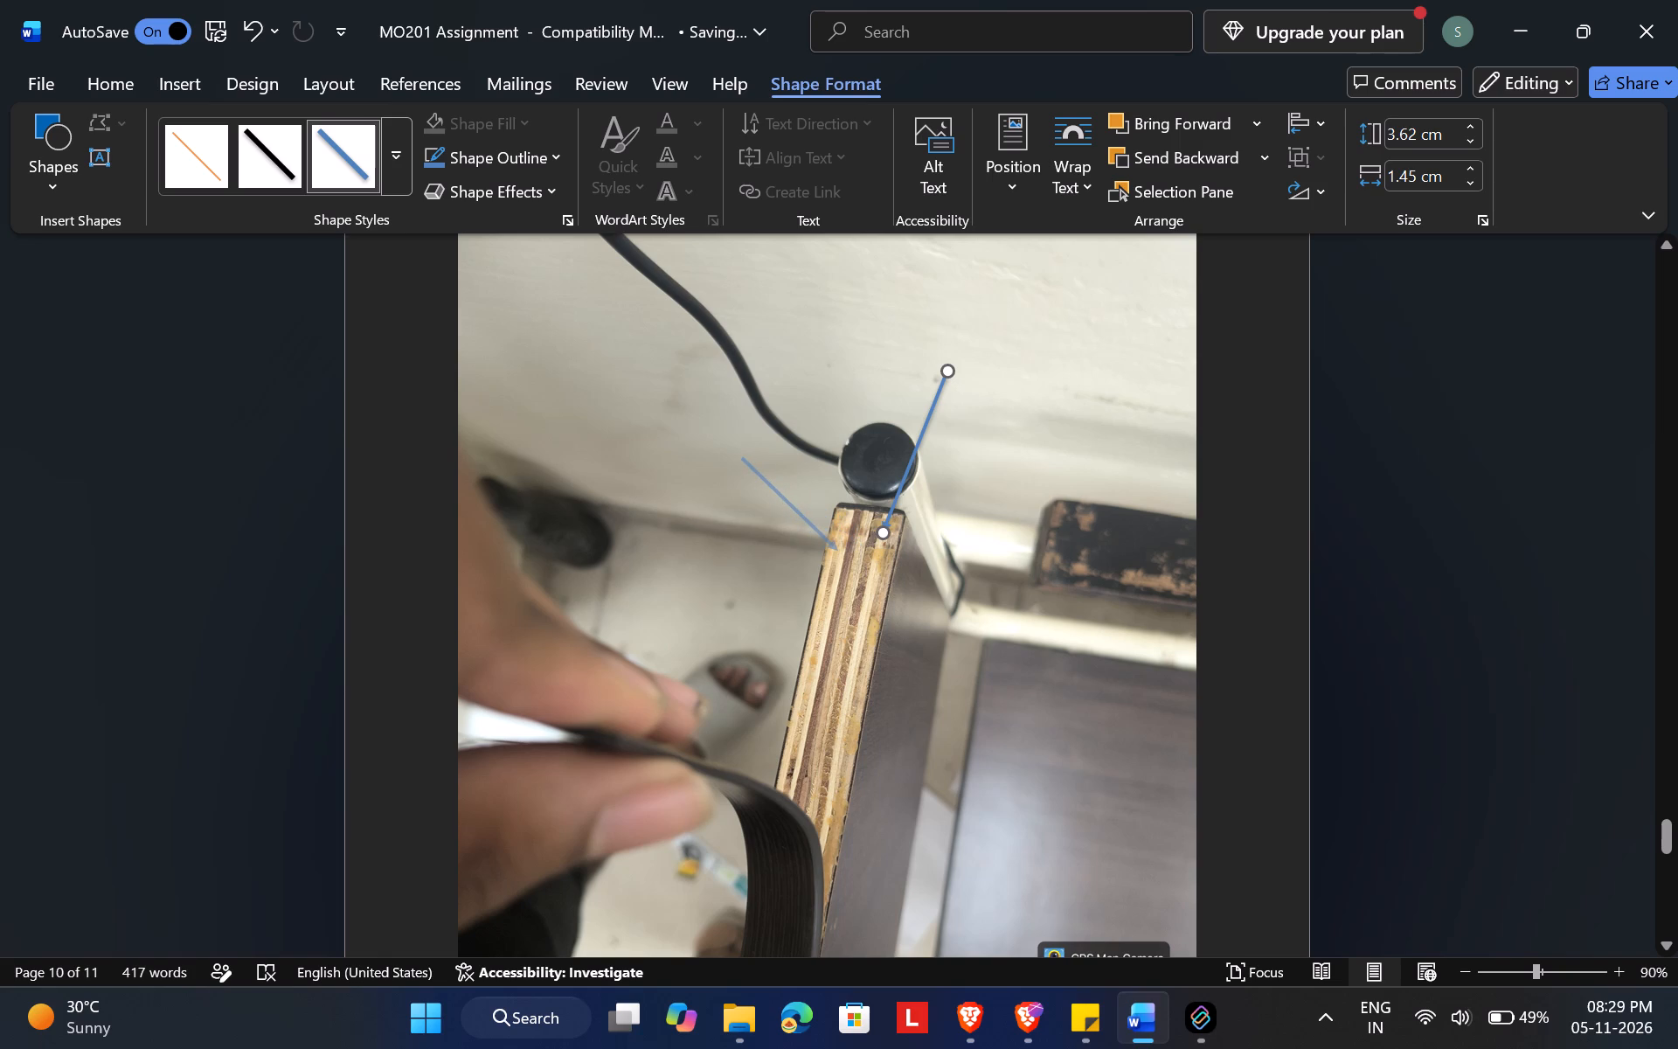
drag(838, 551, 844, 556)
drag(844, 556, 845, 558)
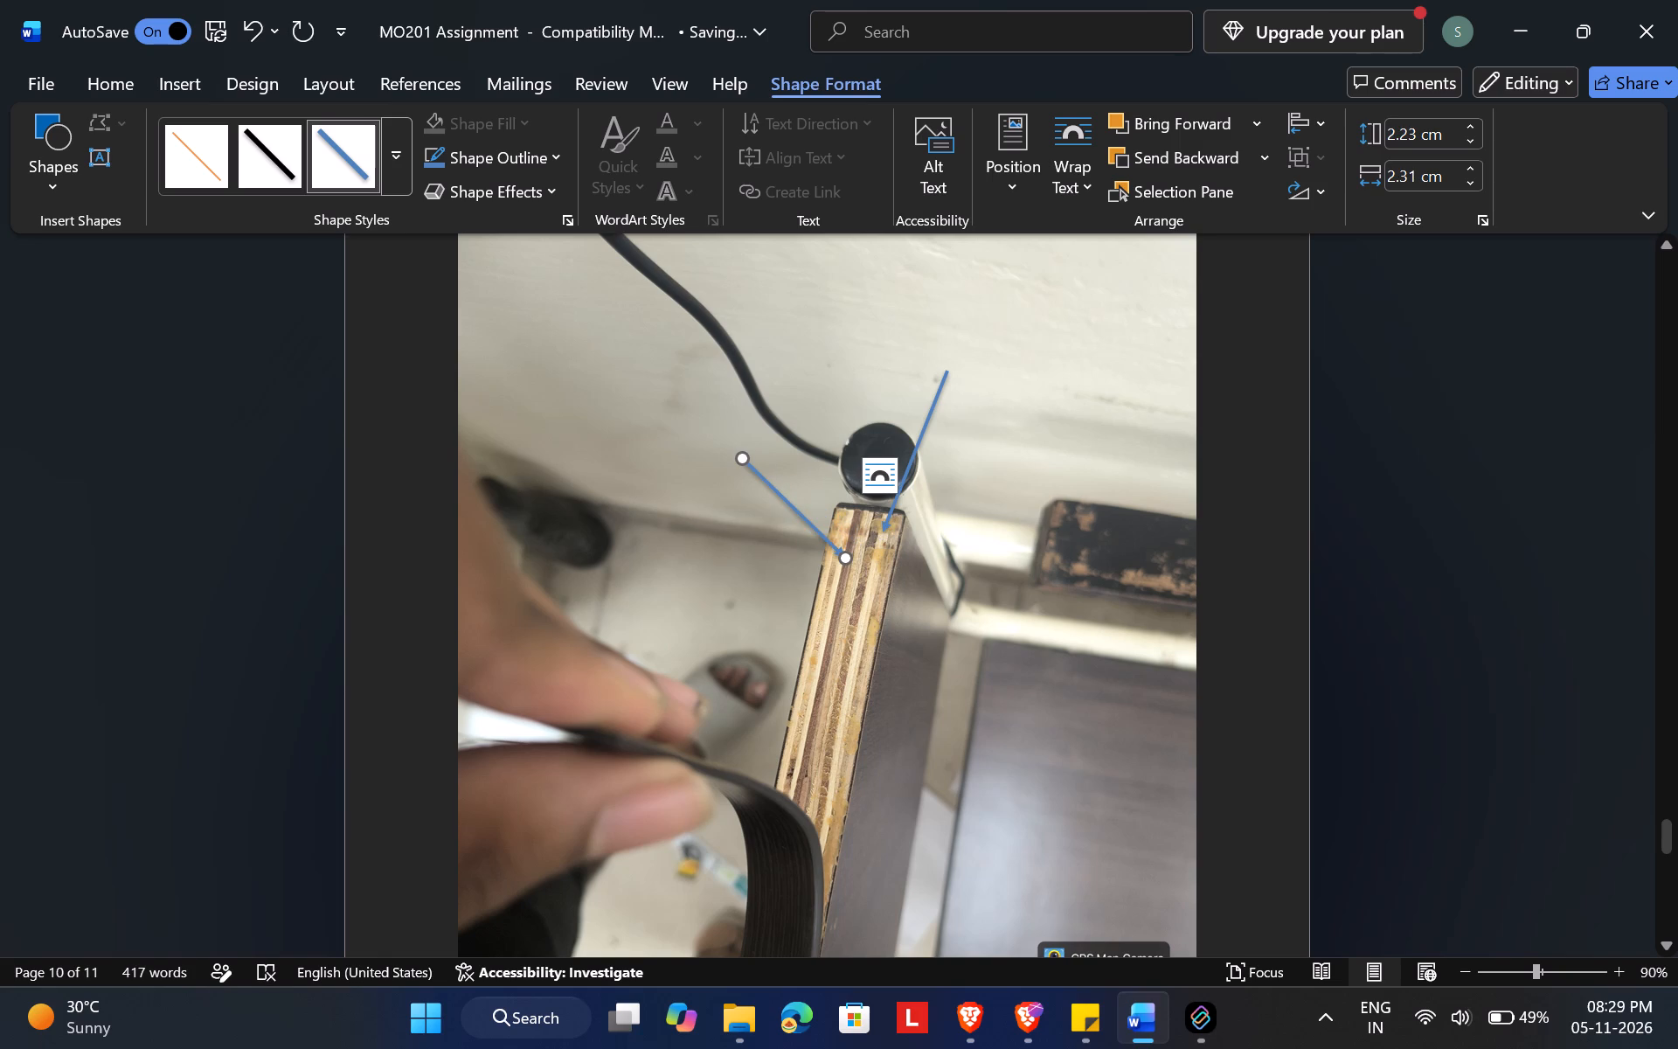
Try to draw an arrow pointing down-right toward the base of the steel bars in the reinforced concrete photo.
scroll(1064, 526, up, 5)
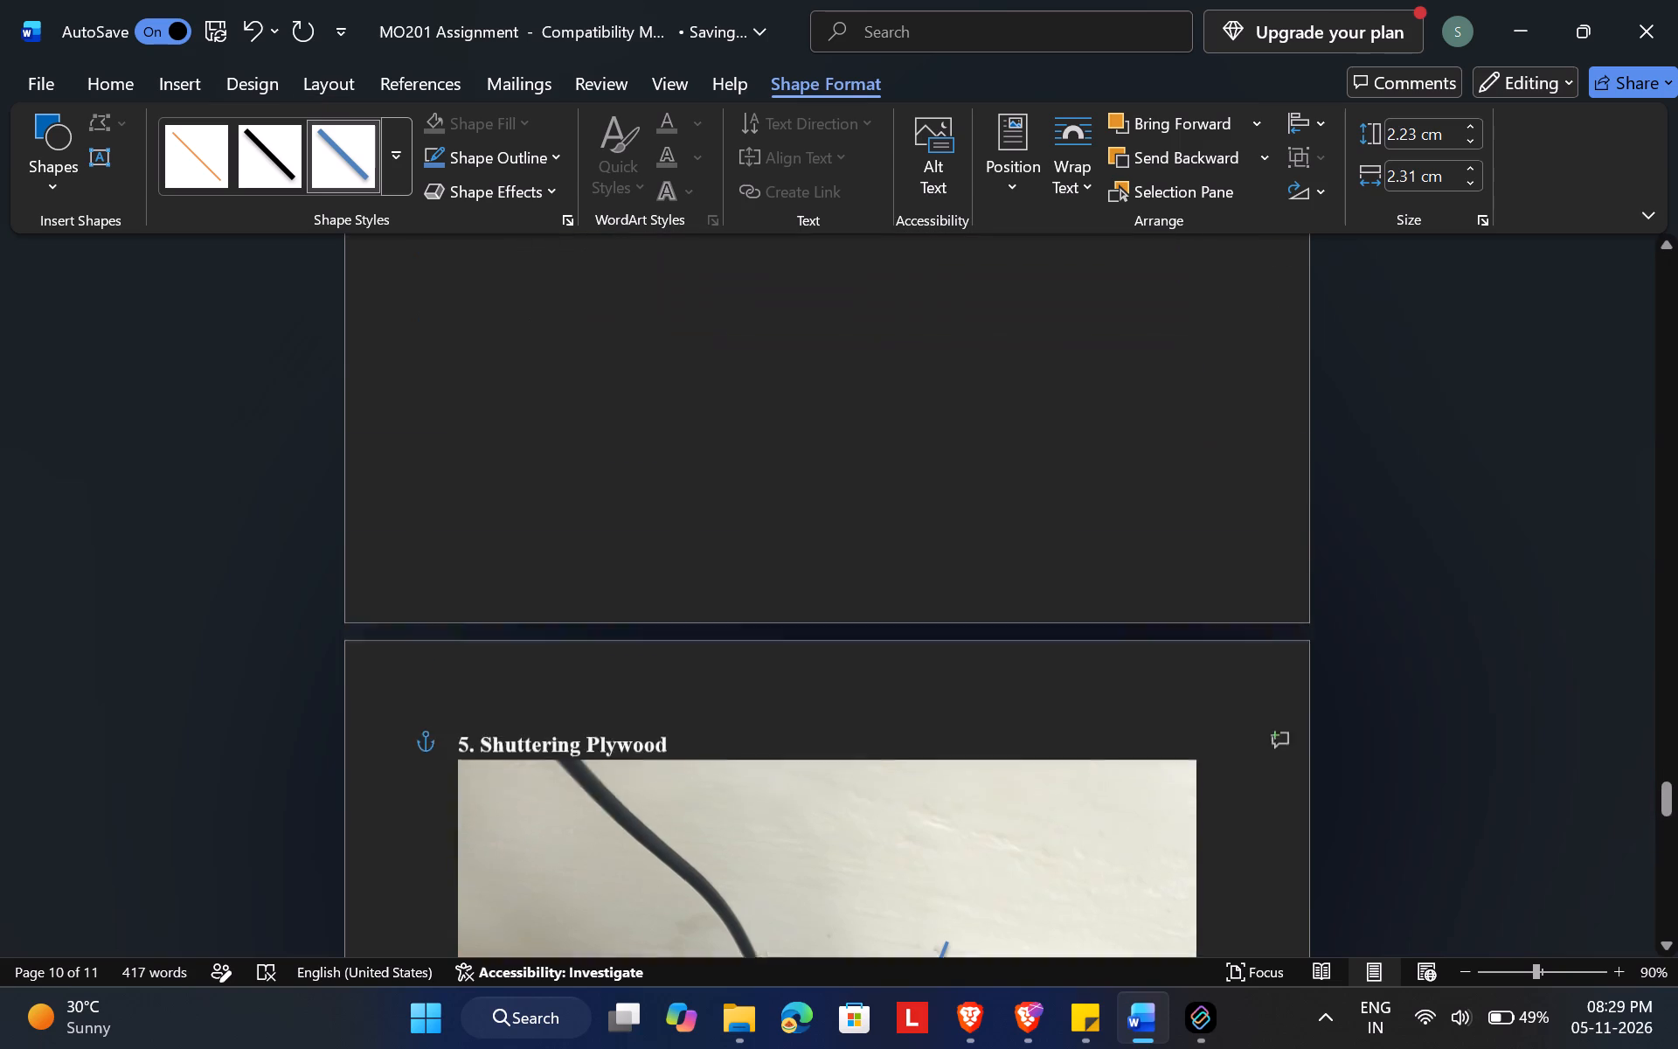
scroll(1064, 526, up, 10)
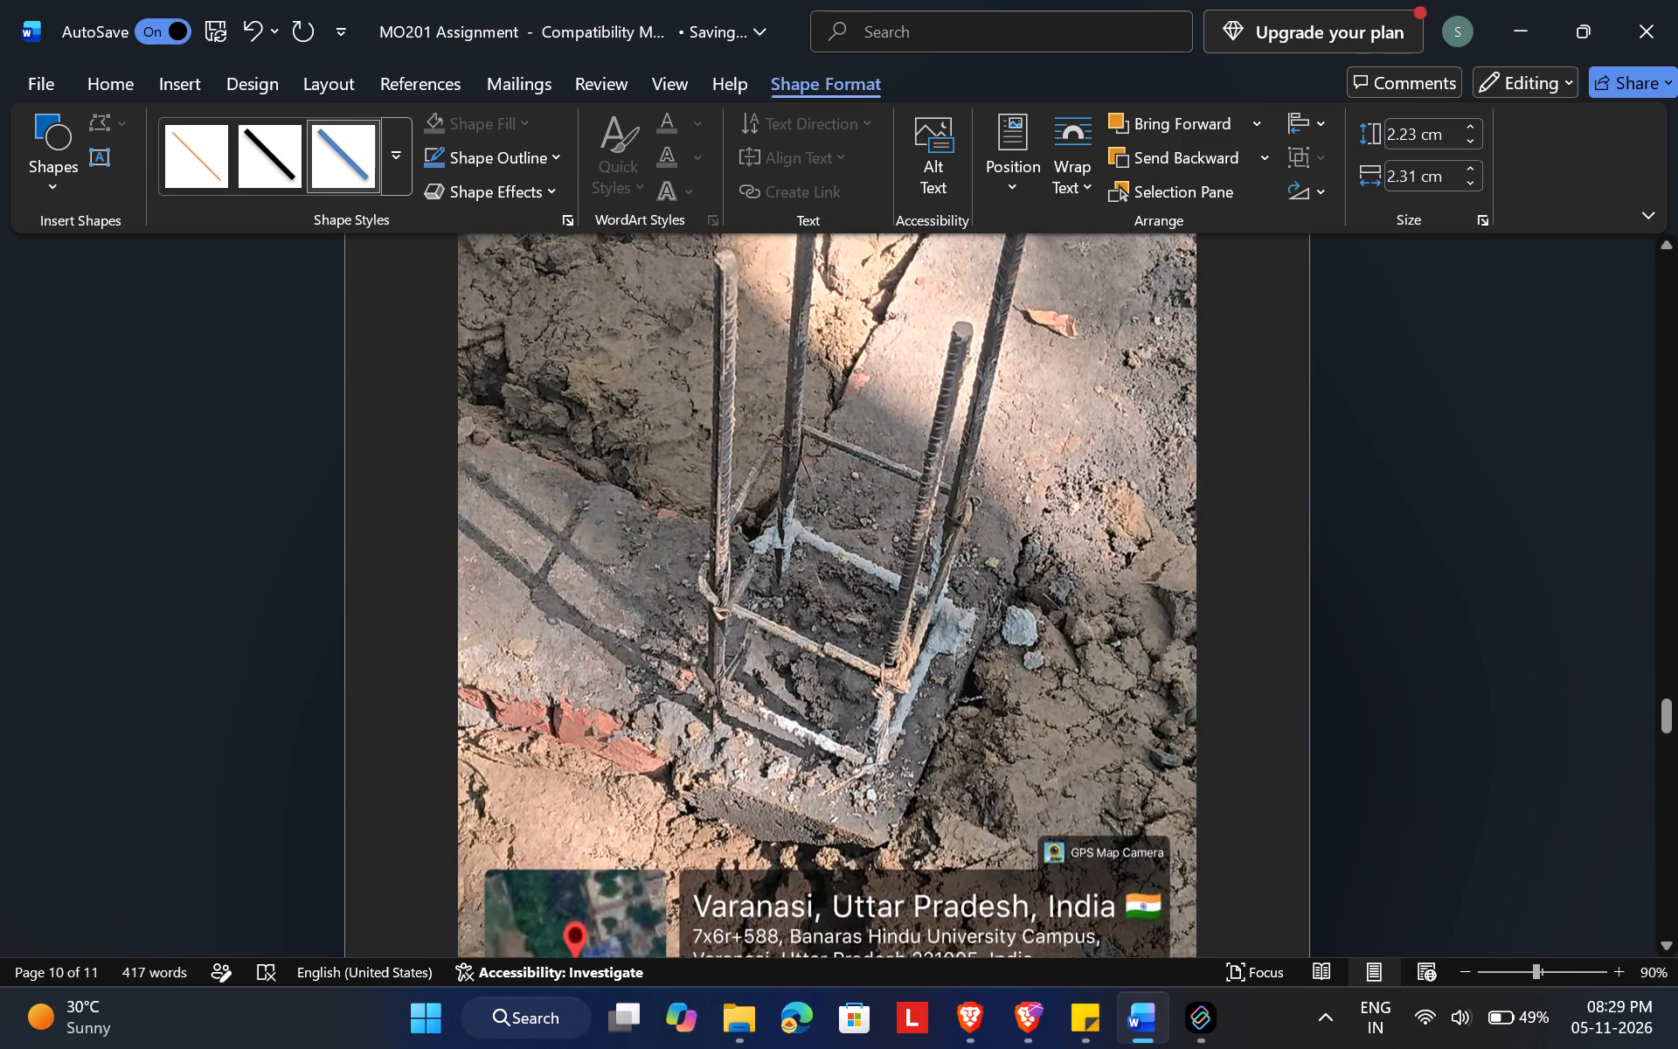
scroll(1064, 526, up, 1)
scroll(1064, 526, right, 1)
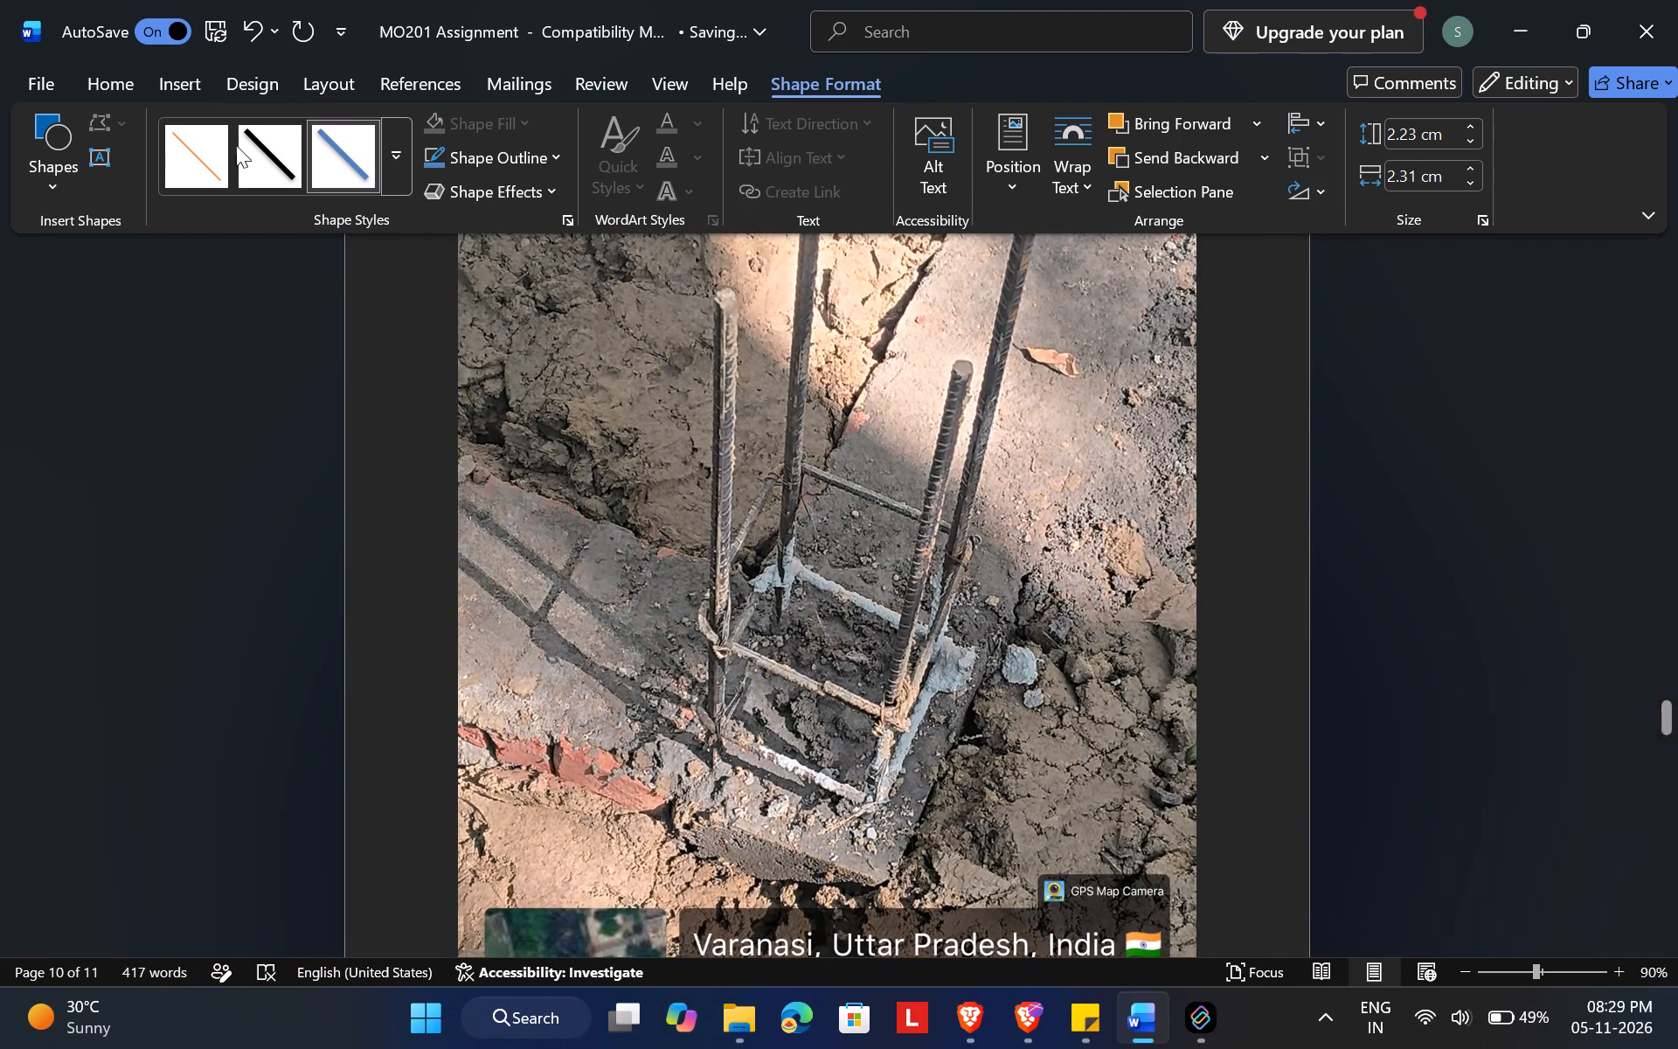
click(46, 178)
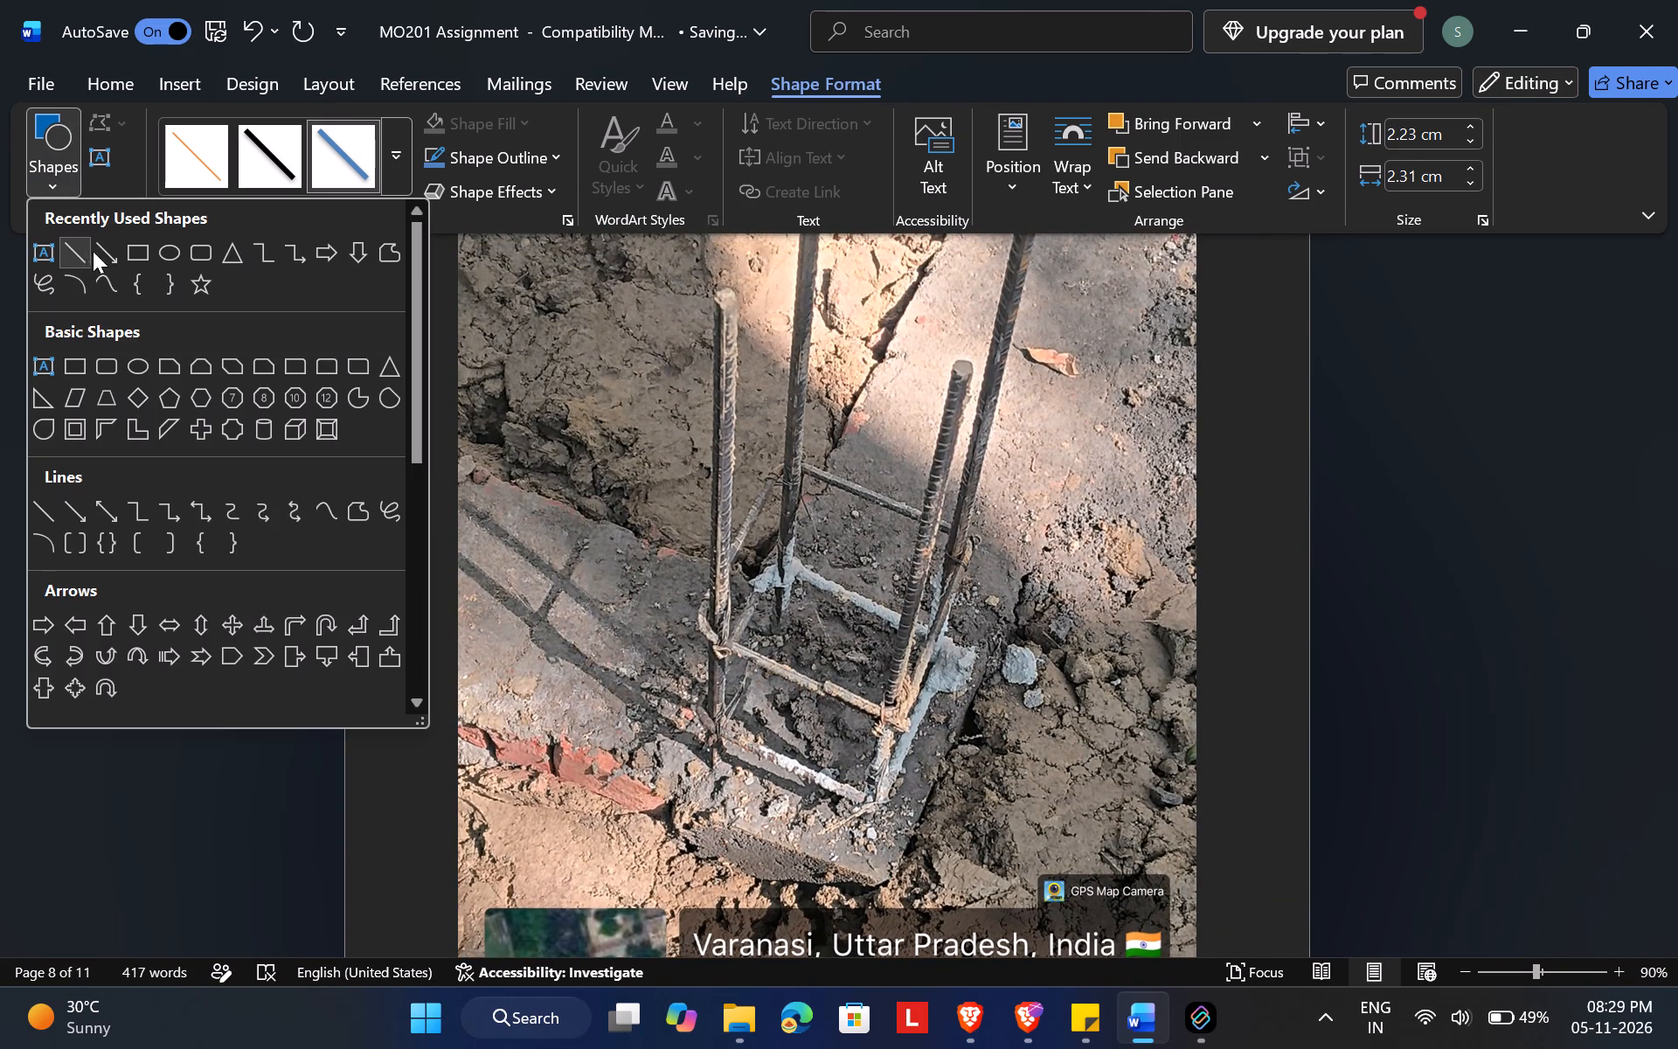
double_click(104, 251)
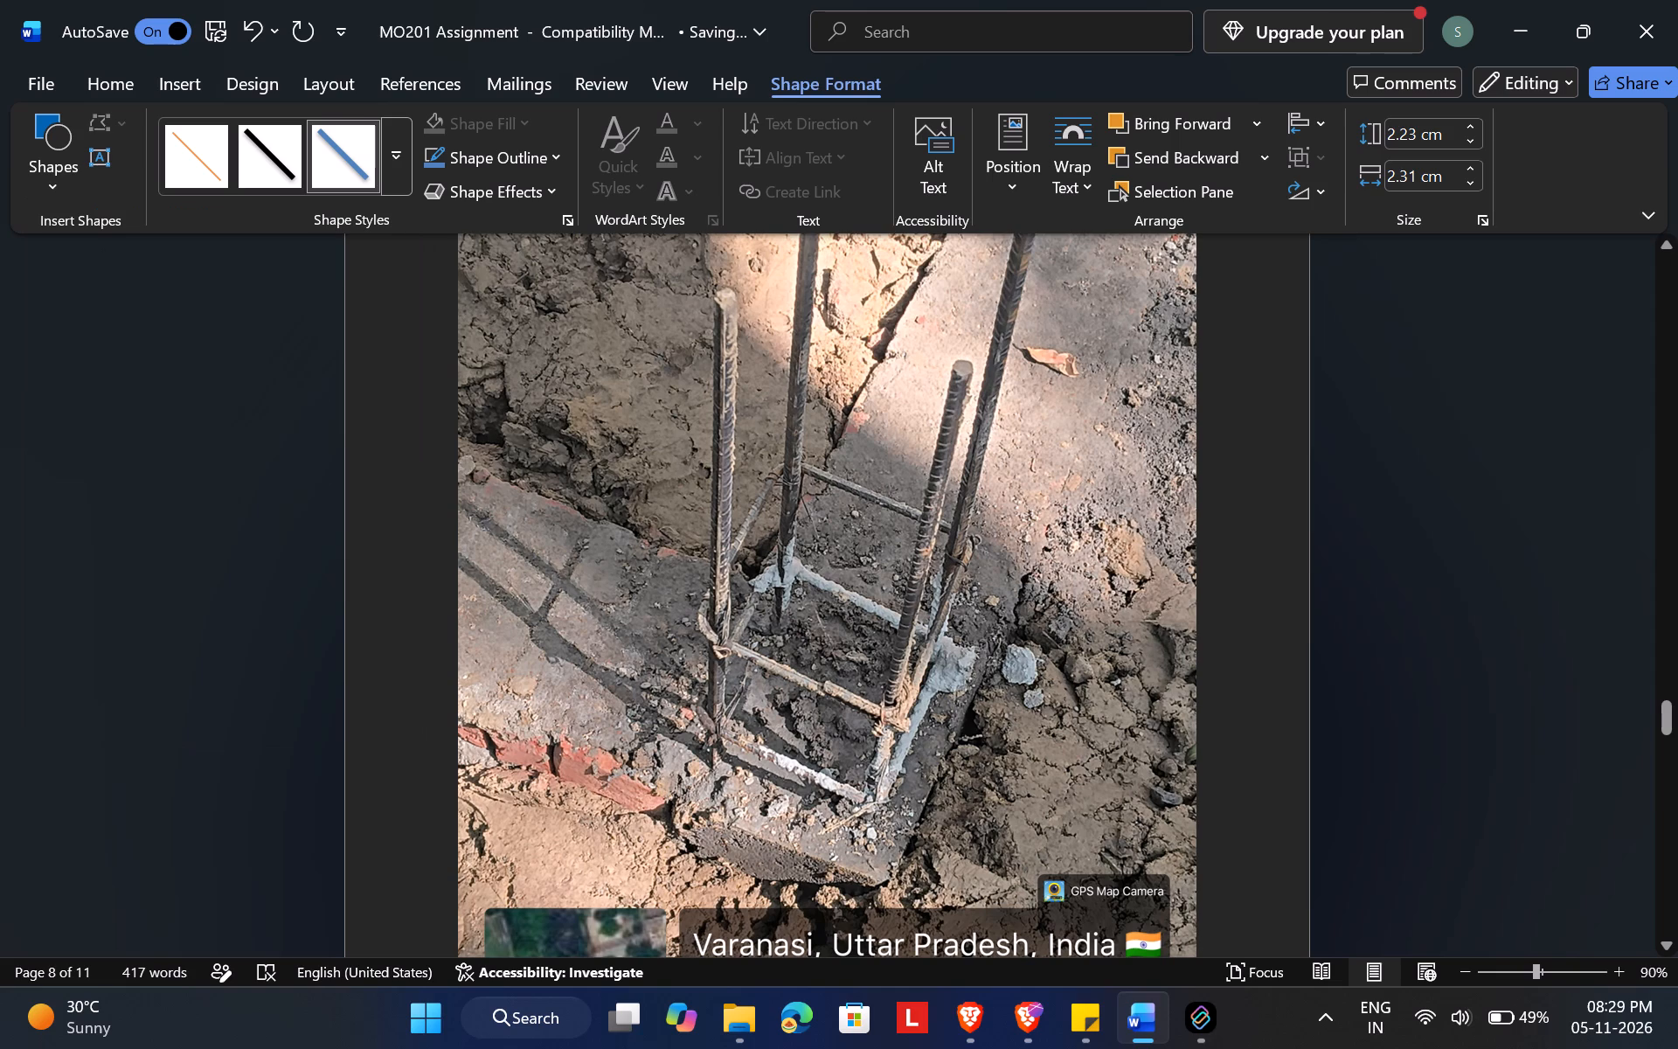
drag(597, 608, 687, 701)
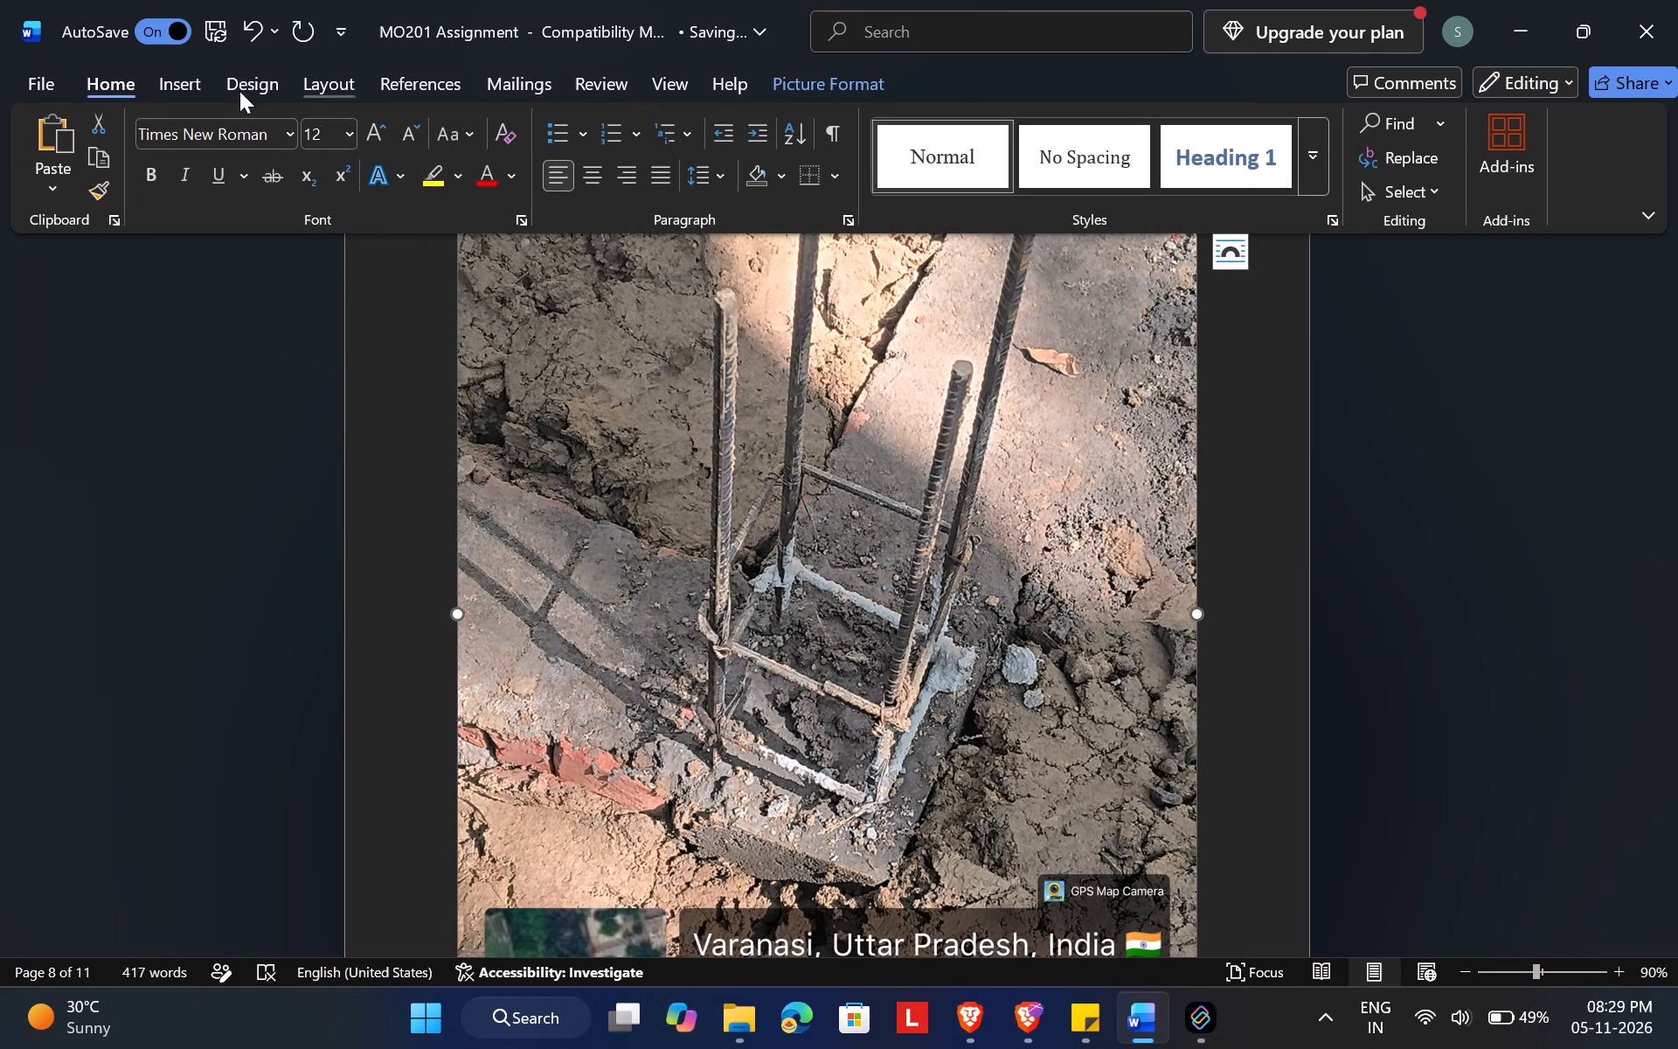
Draw an arrow pointing down-right at the front corner of the concrete base, about 3.6 cm high and 3.65 cm wide.
click(174, 76)
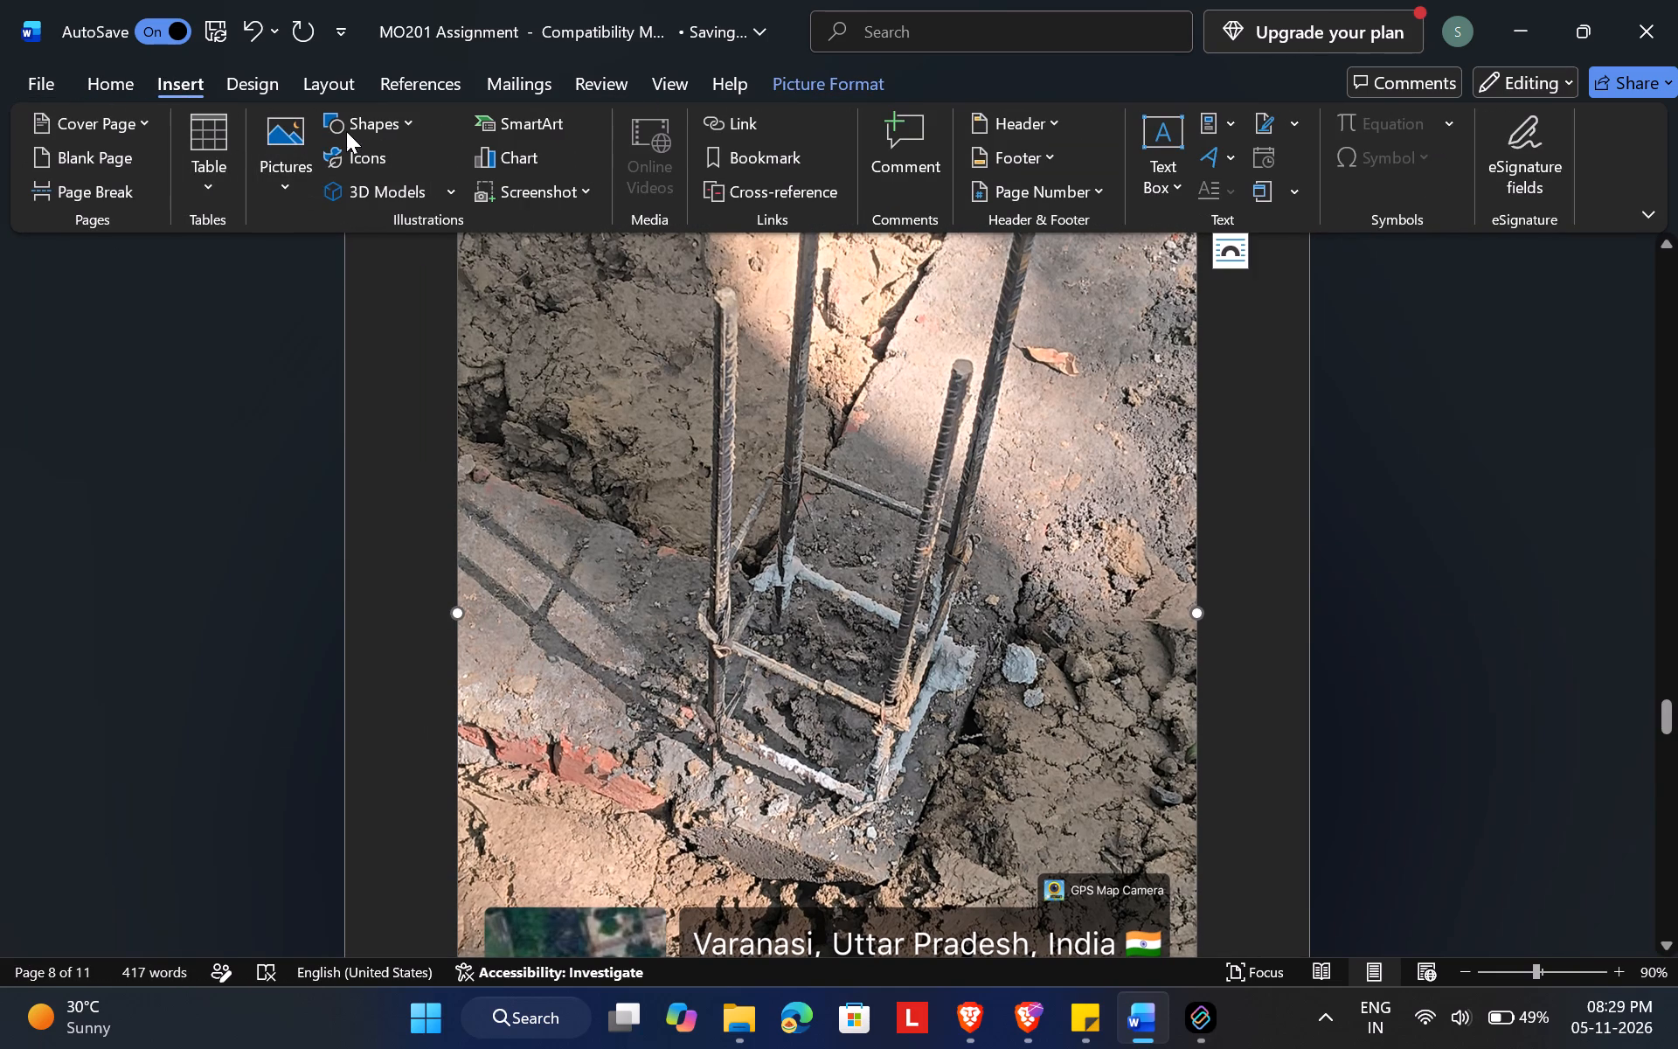
click(346, 131)
click(407, 191)
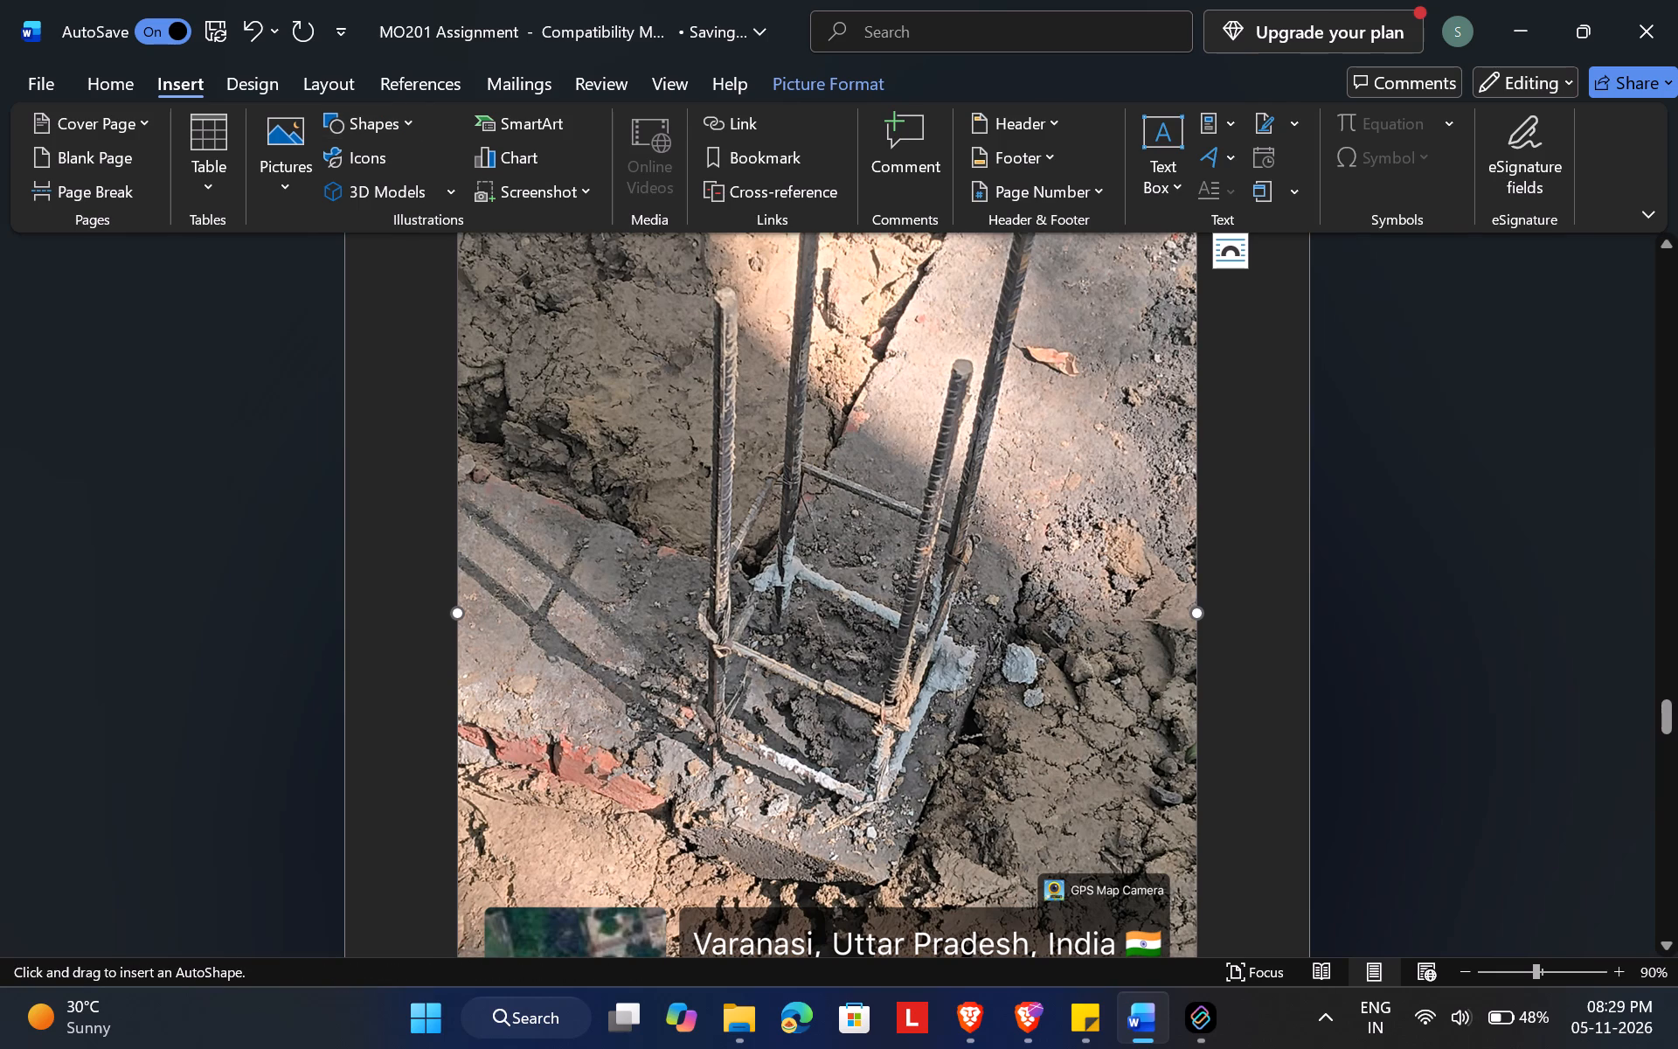
drag(565, 668, 760, 824)
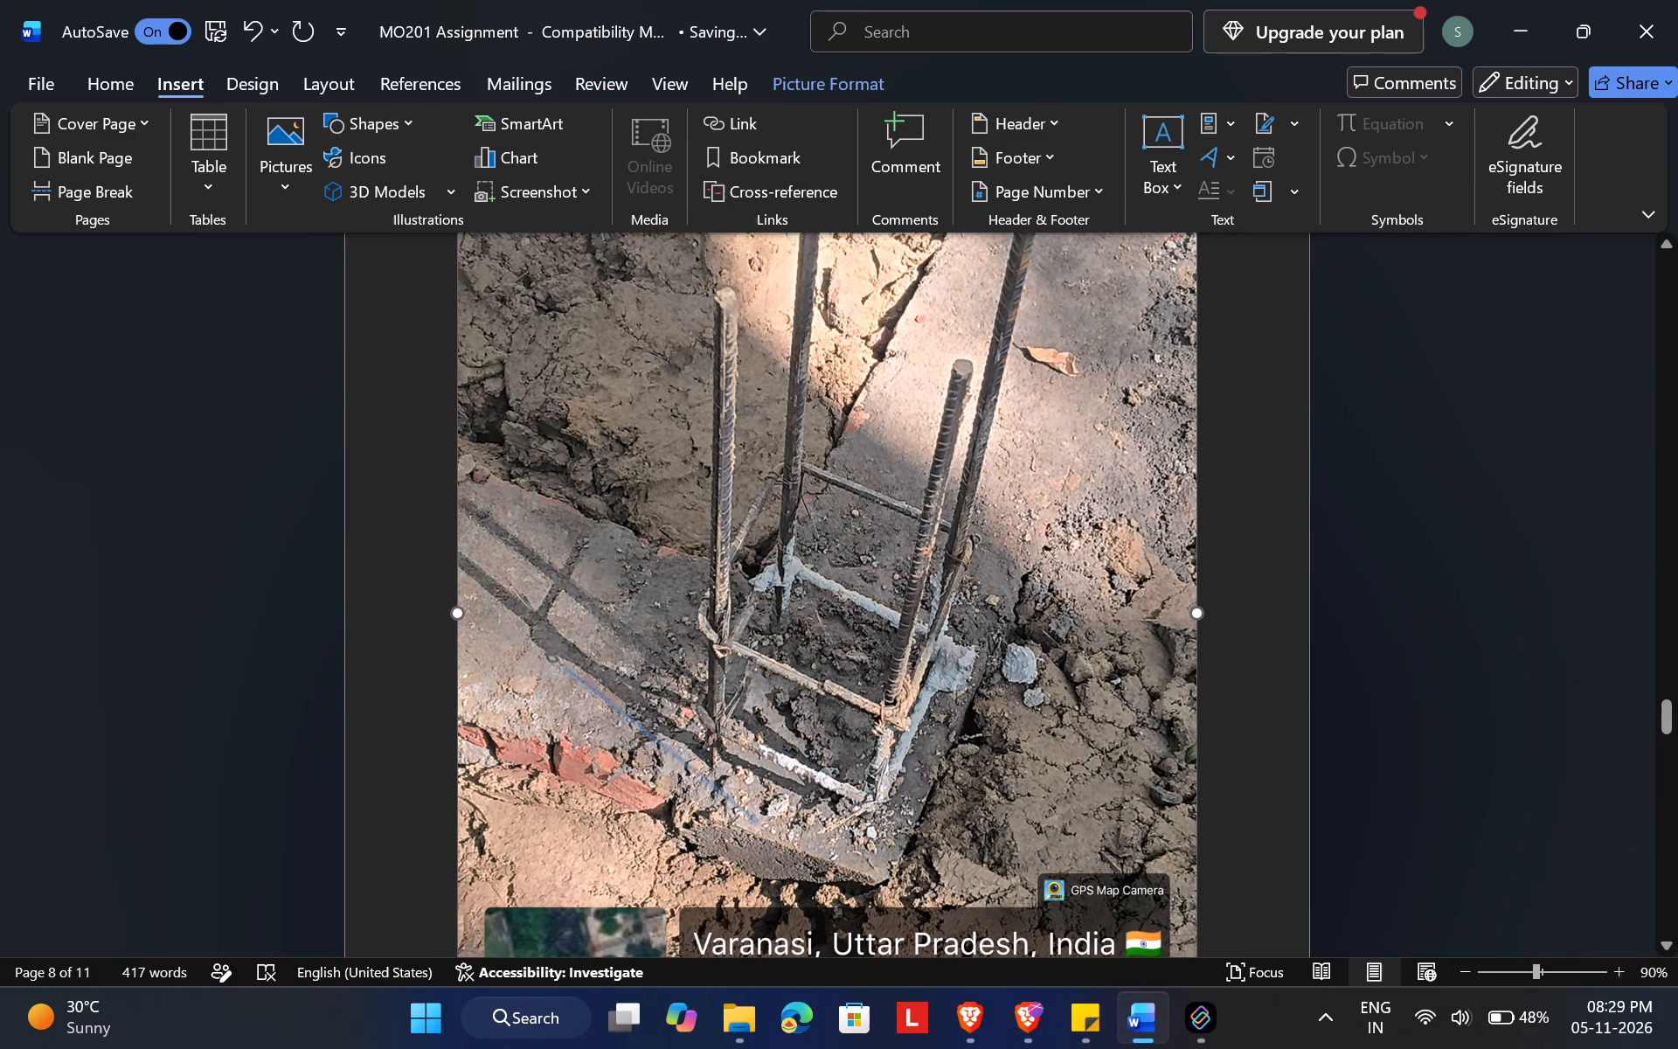
drag(760, 824, 729, 829)
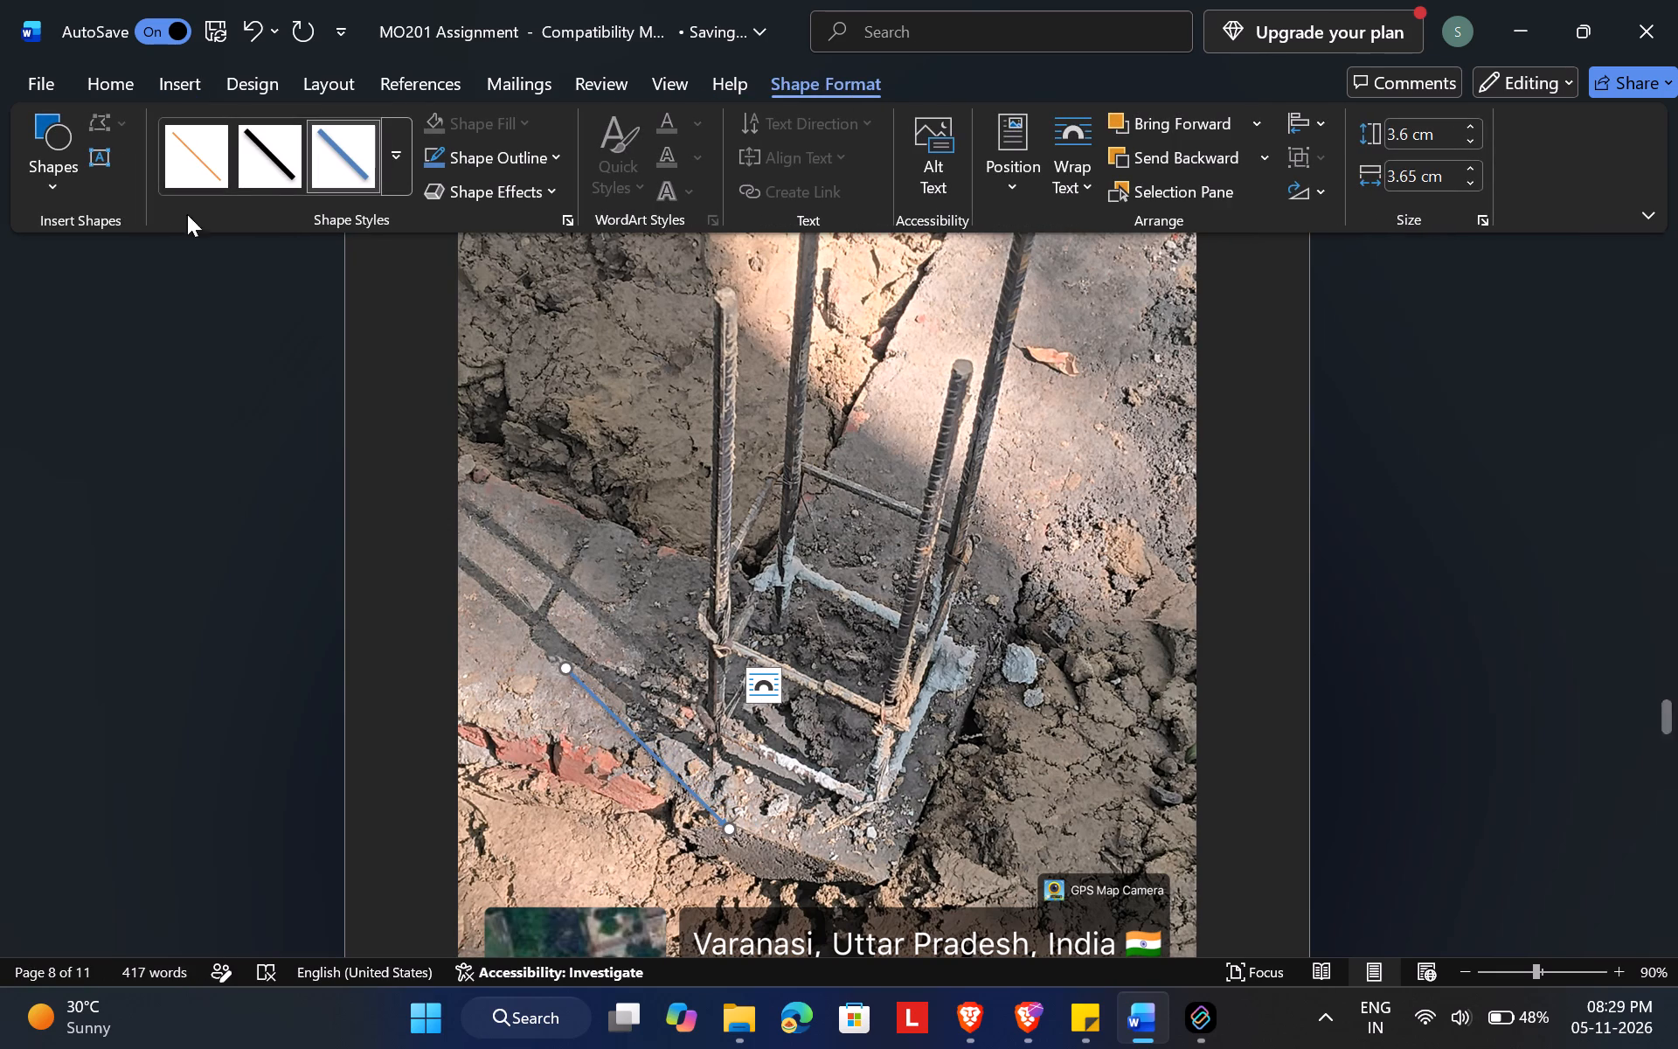
Draw a second arrow pointing down-left at the rear steel reinforcement bar, about 2.3 cm high and 3 cm wide.
click(31, 139)
click(94, 238)
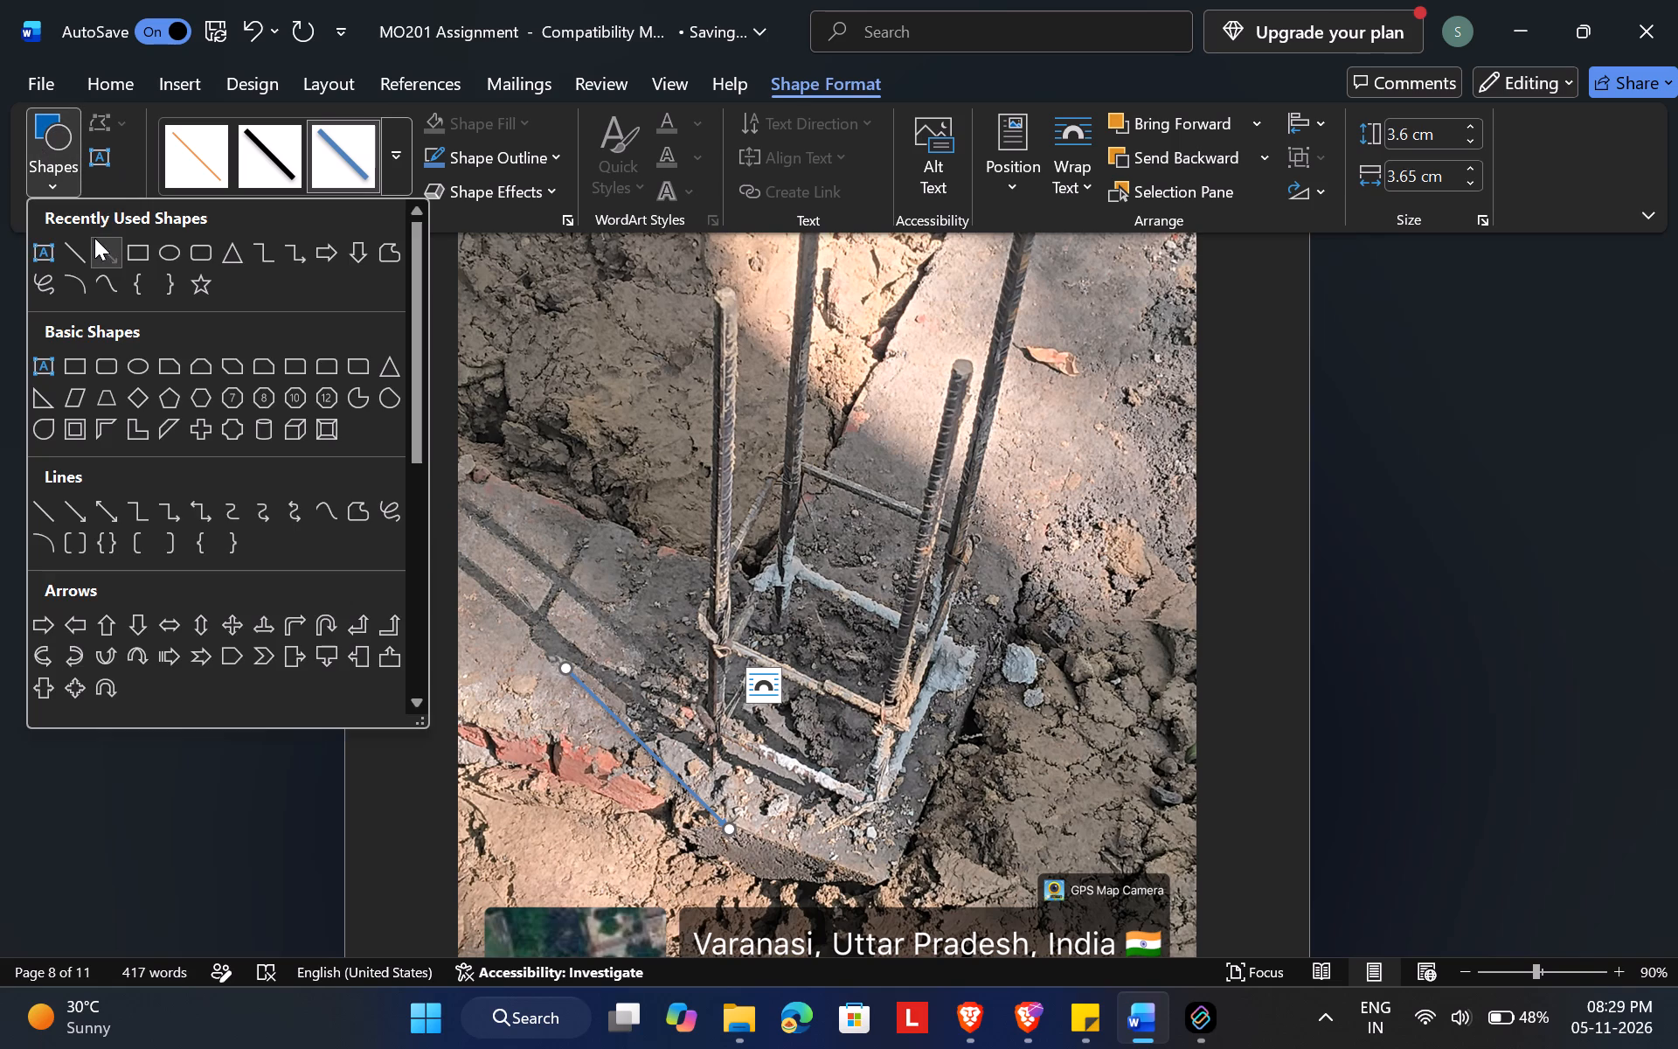
drag(1082, 490, 971, 594)
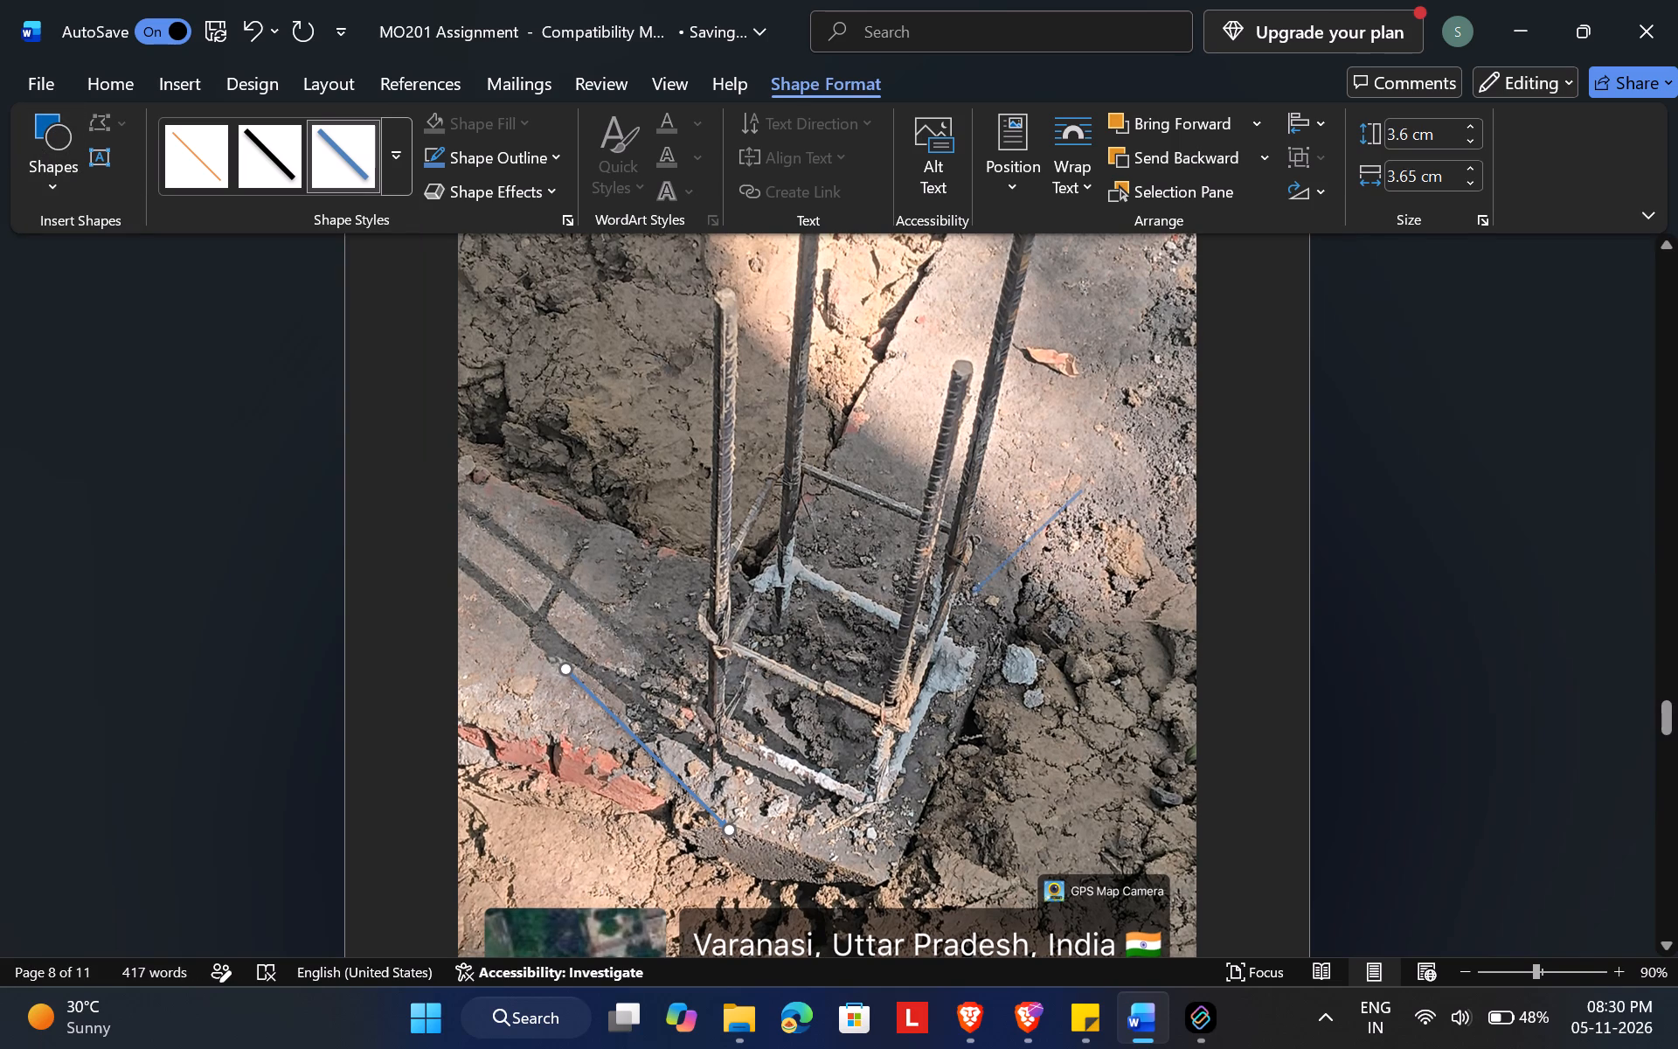
drag(971, 594, 949, 594)
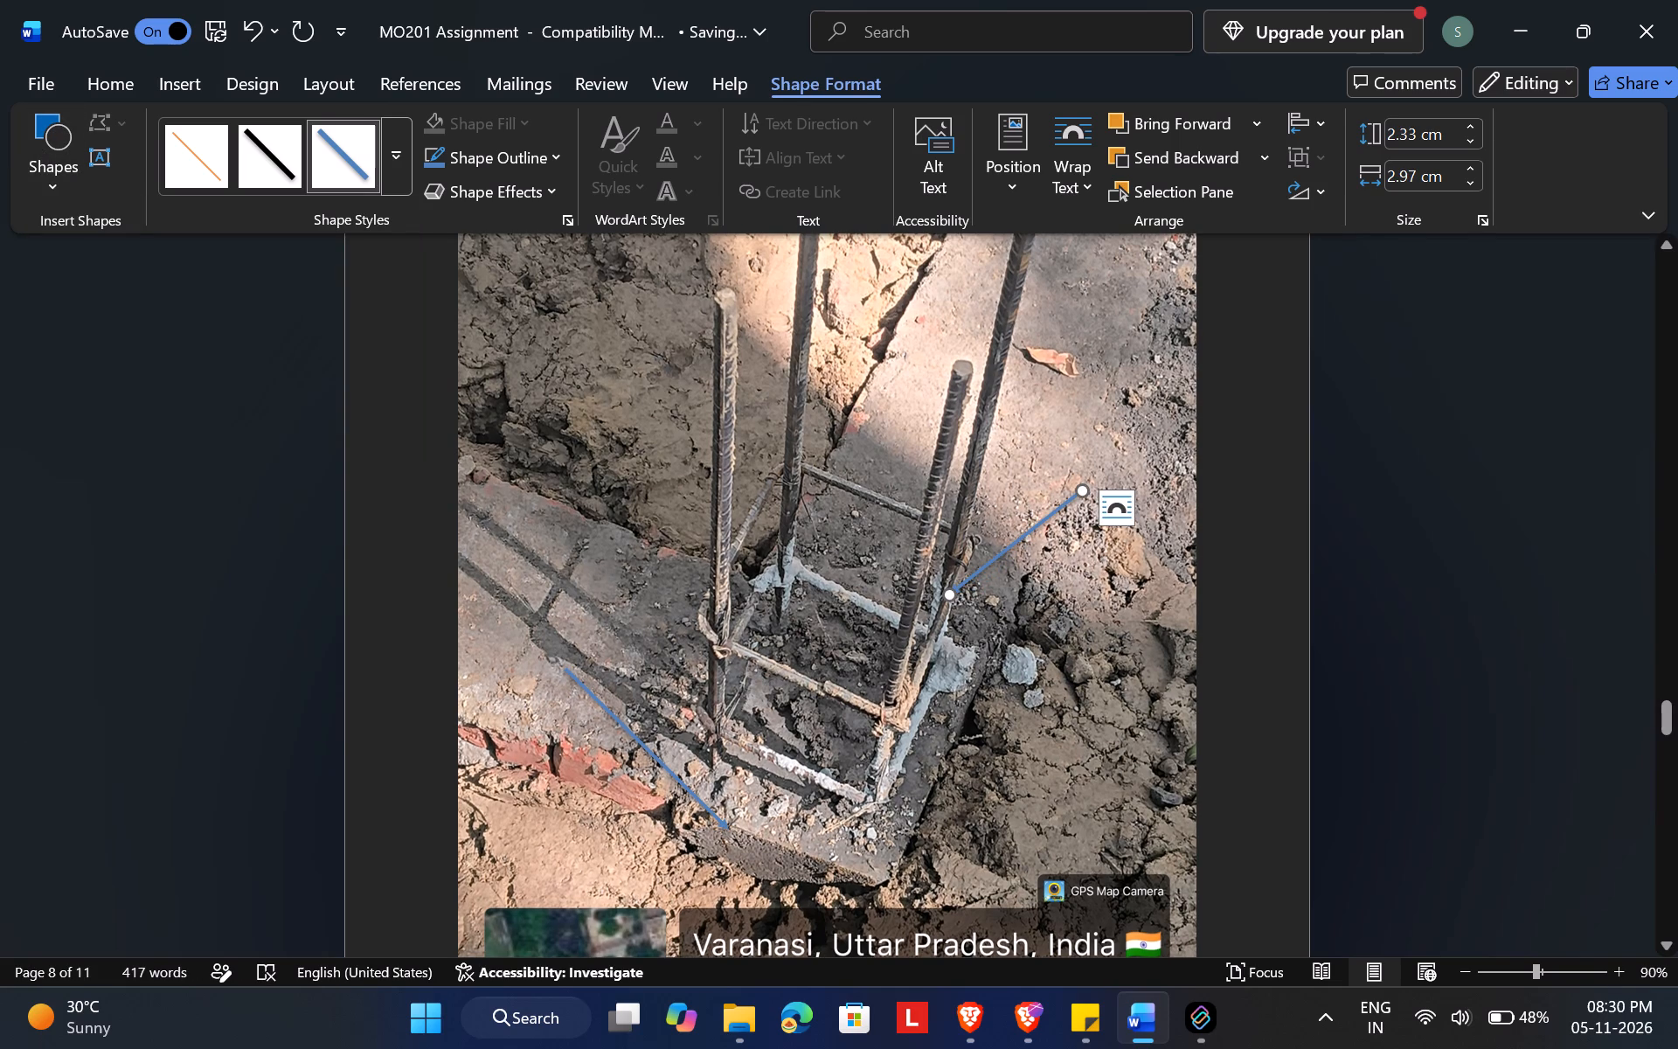
click(300, 375)
Draw an arrow pointing down-right at the corrugated edge in the cardboard box photo, about 1.7 cm high and 2.1 cm wide.
scroll(300, 375, up, 7)
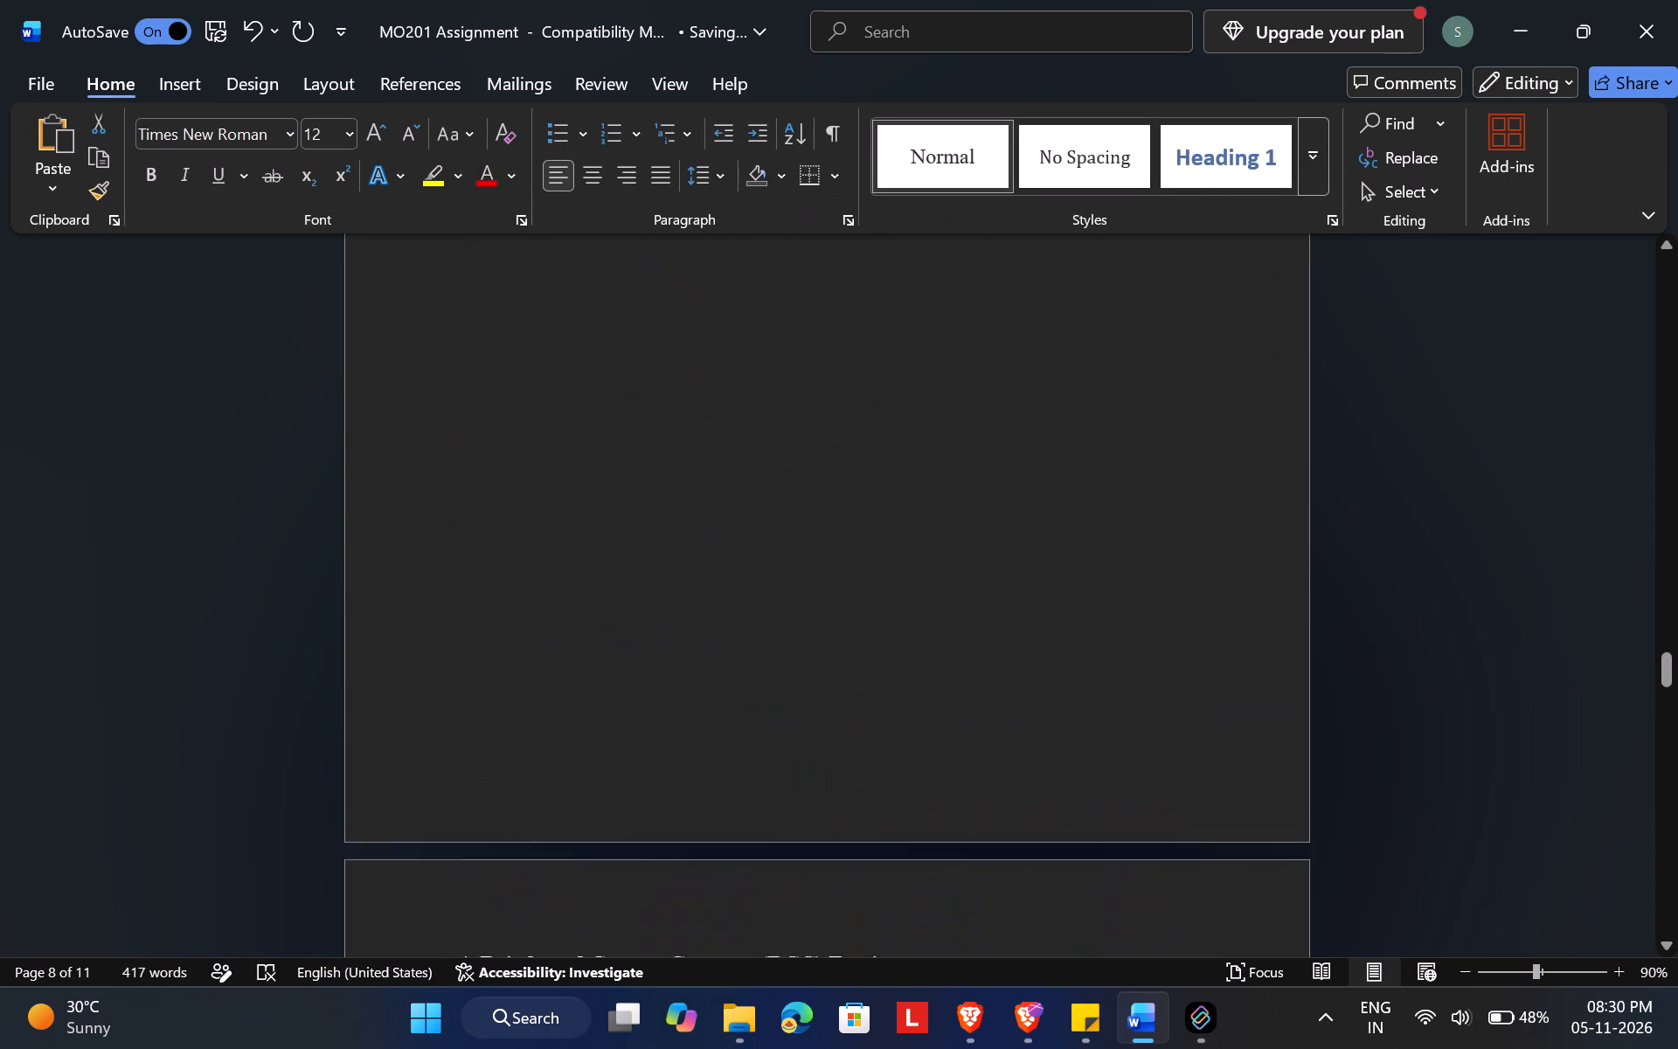
scroll(300, 375, up, 8)
scroll(300, 375, down, 1)
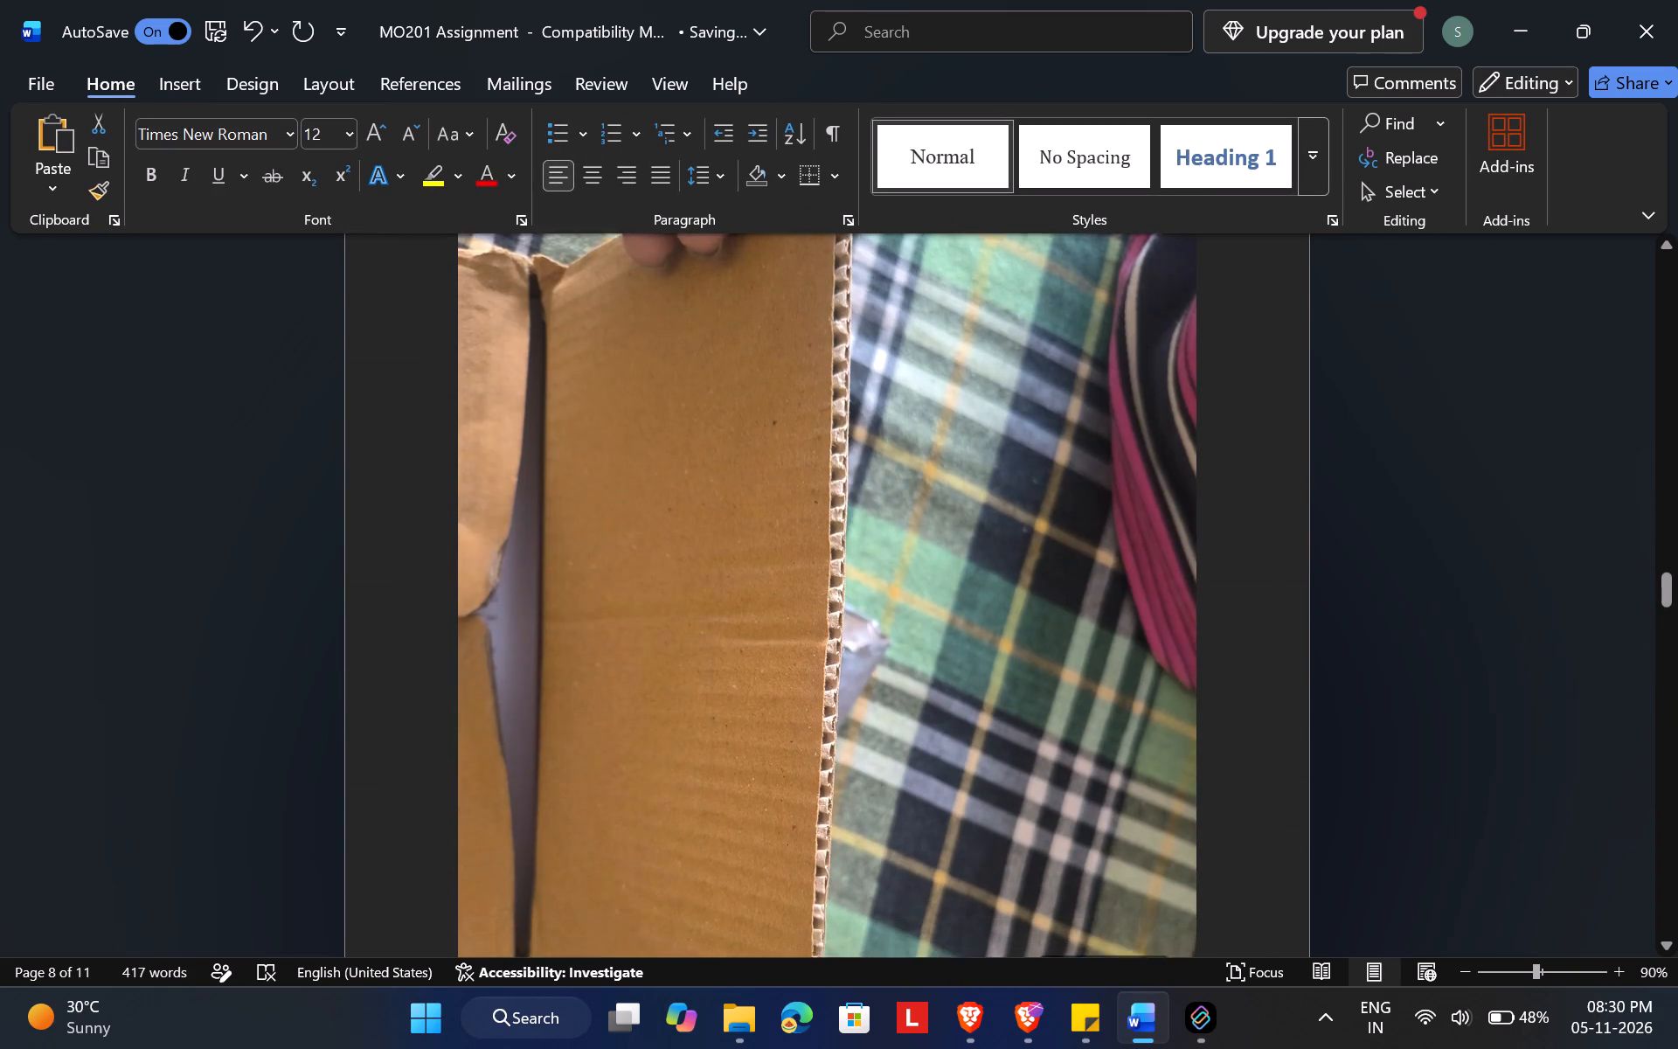
scroll(300, 375, down, 1)
click(178, 86)
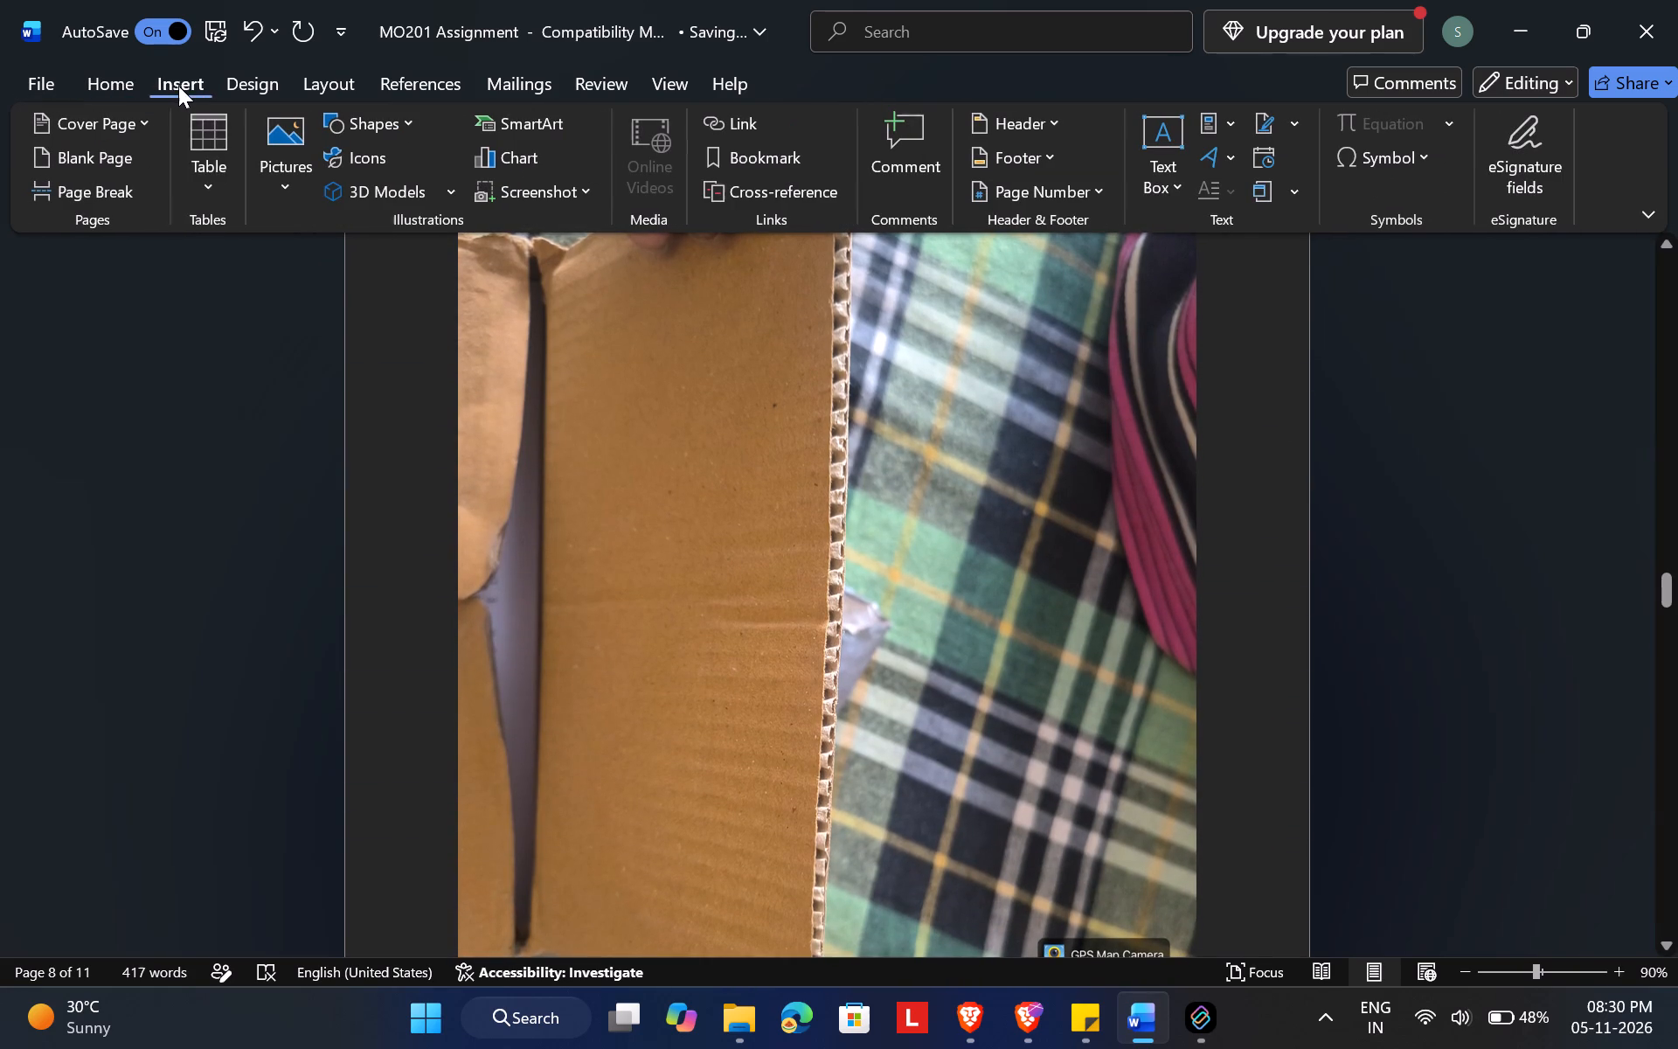
click(372, 122)
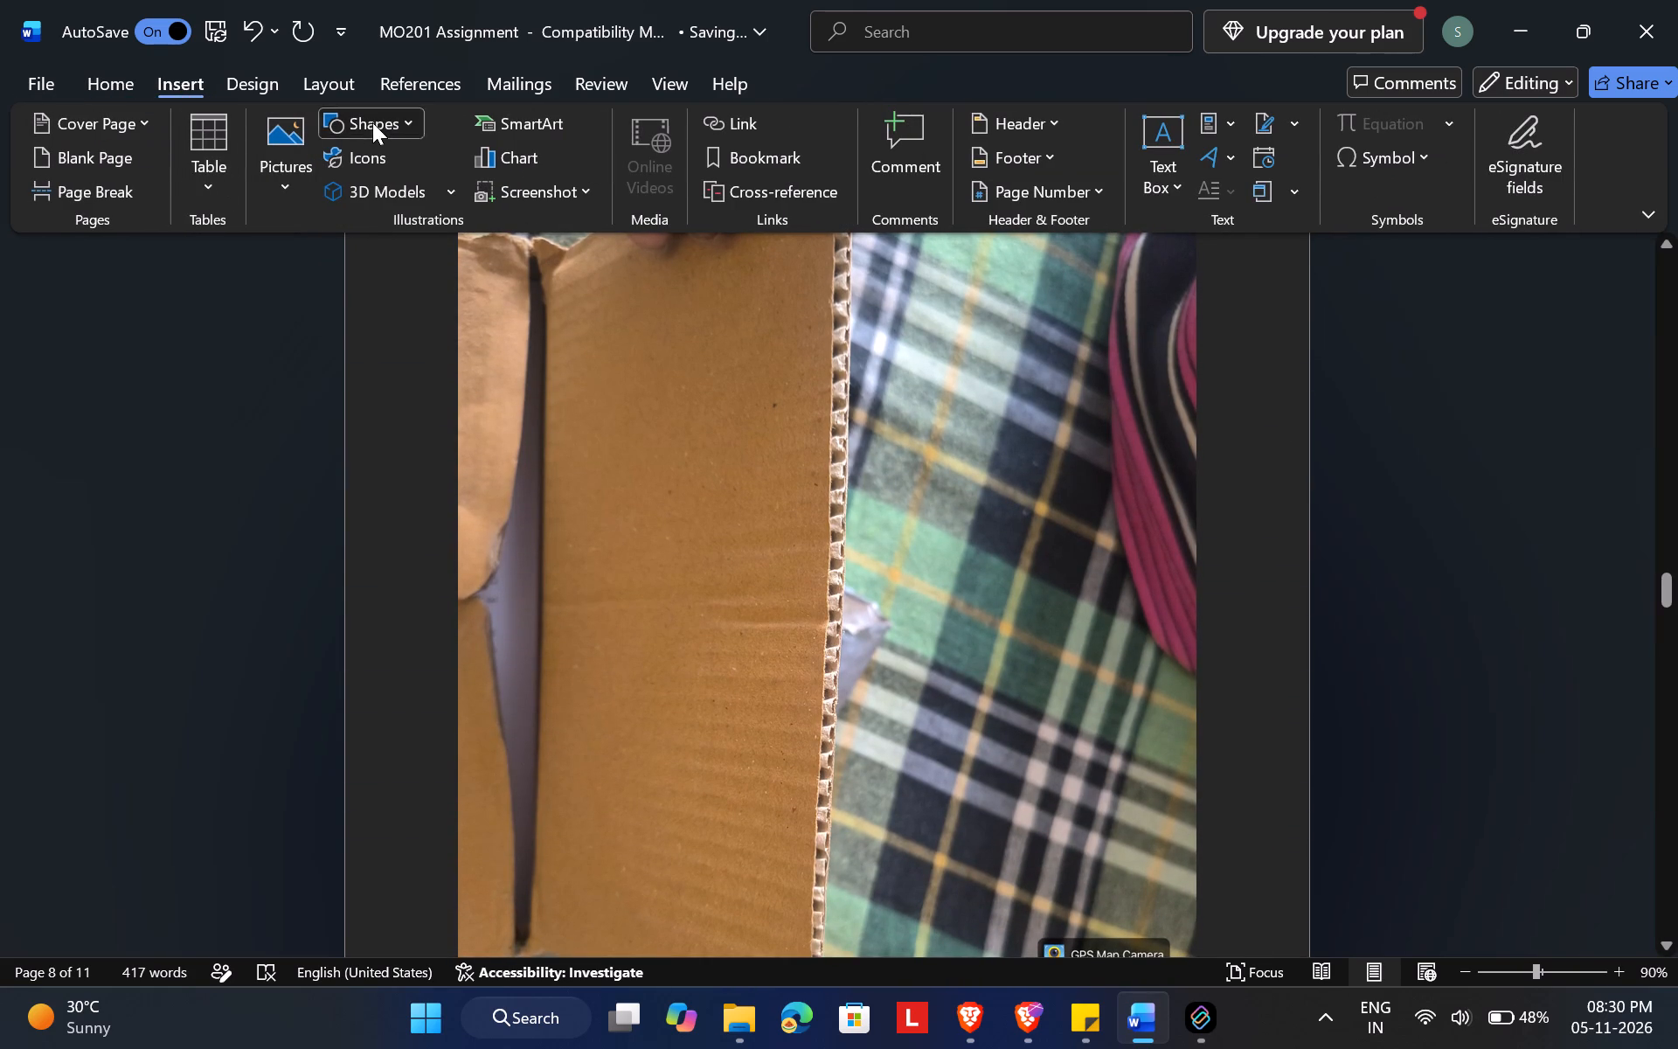
click(399, 191)
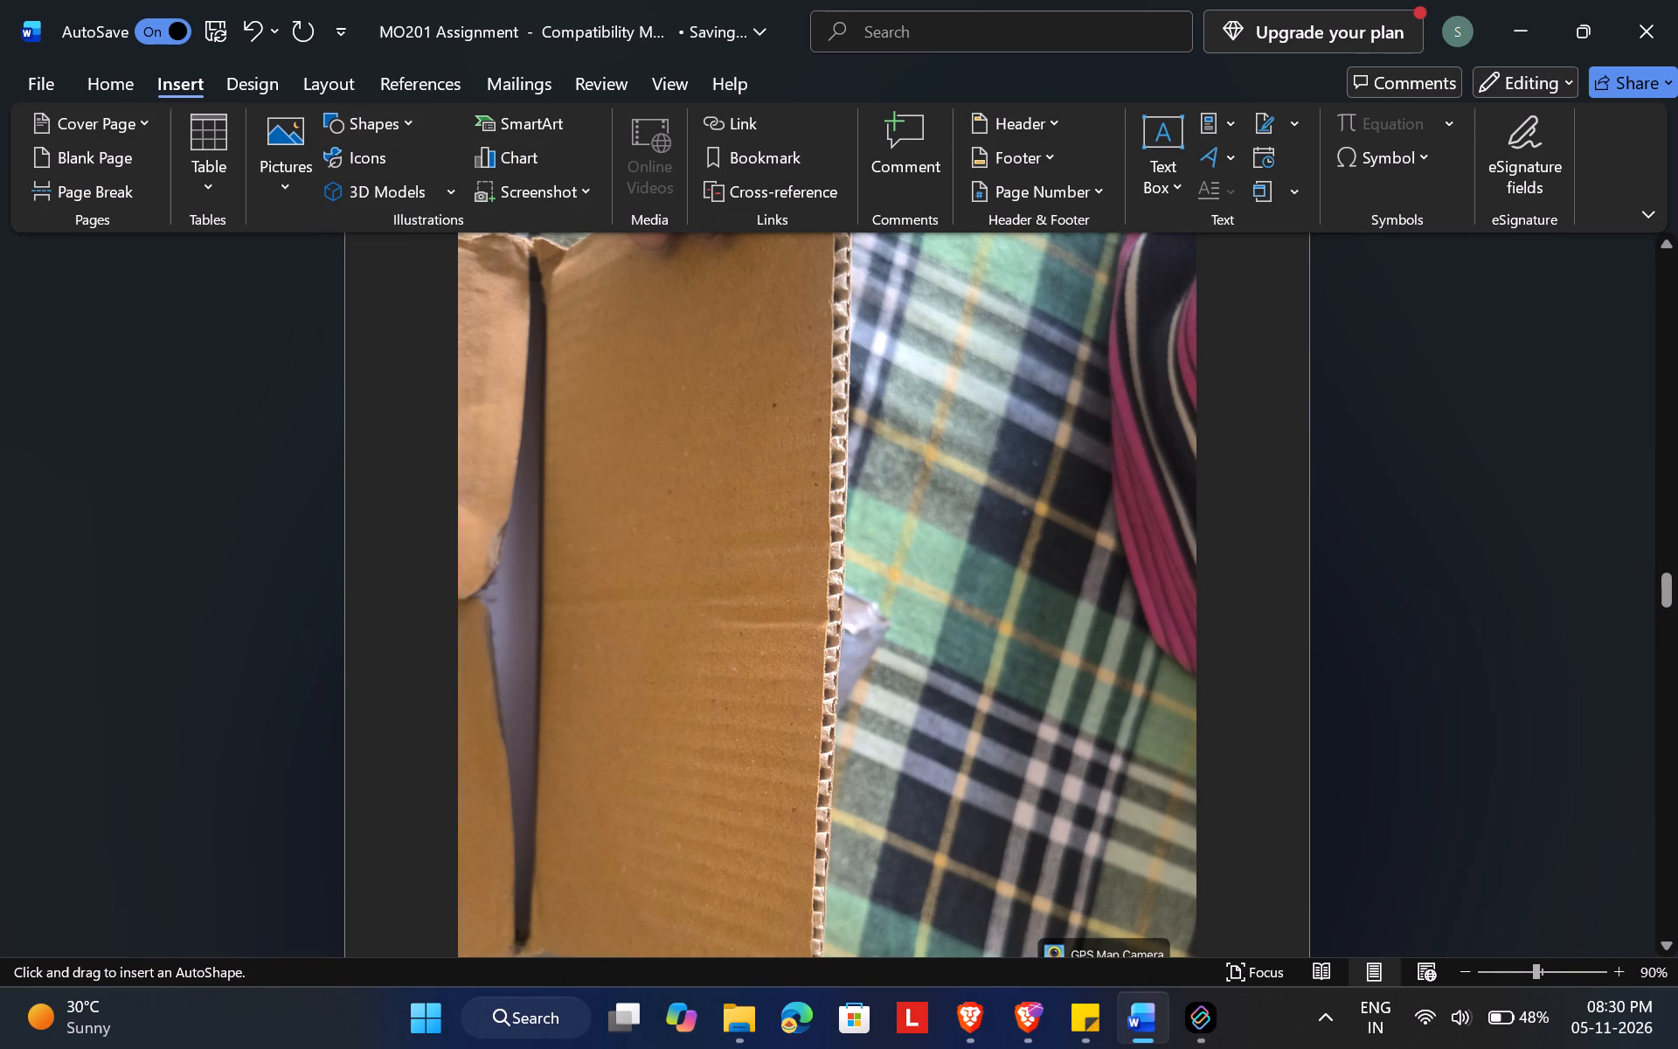
drag(722, 396, 817, 472)
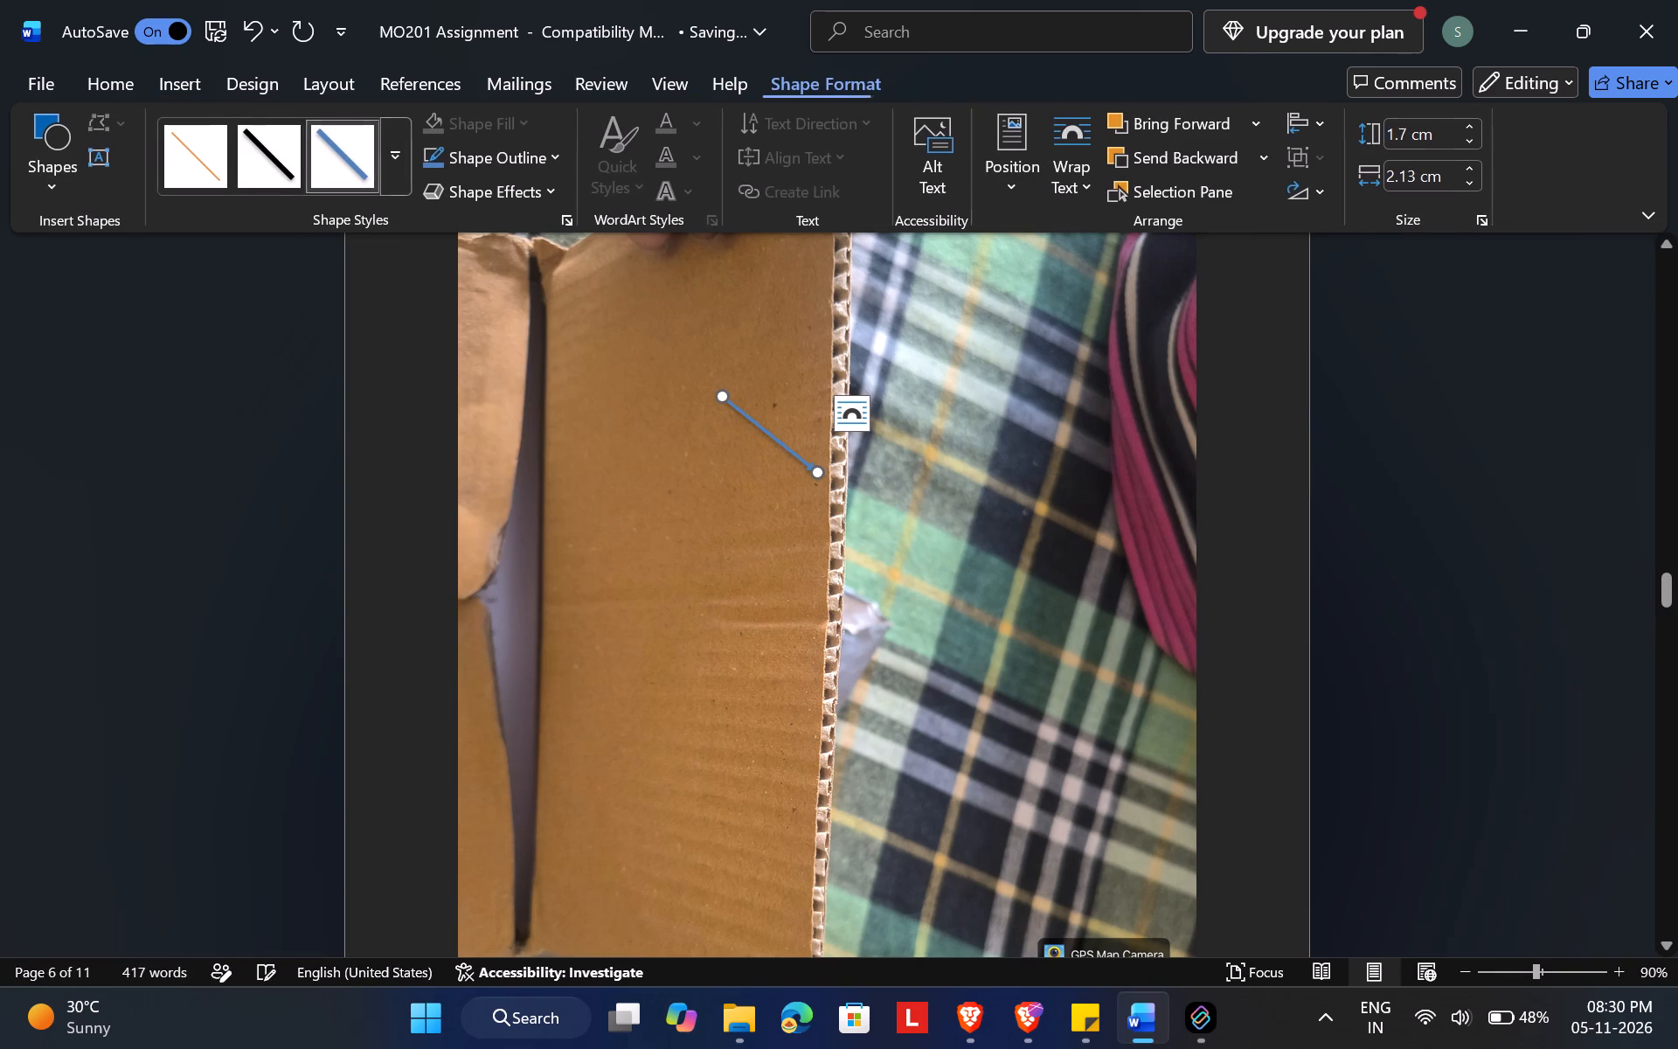
Draw a second arrow pointing down-left at the cardboard's corrugated edge, about 2.4 cm high and 1.8 cm wide.
click(62, 161)
click(107, 249)
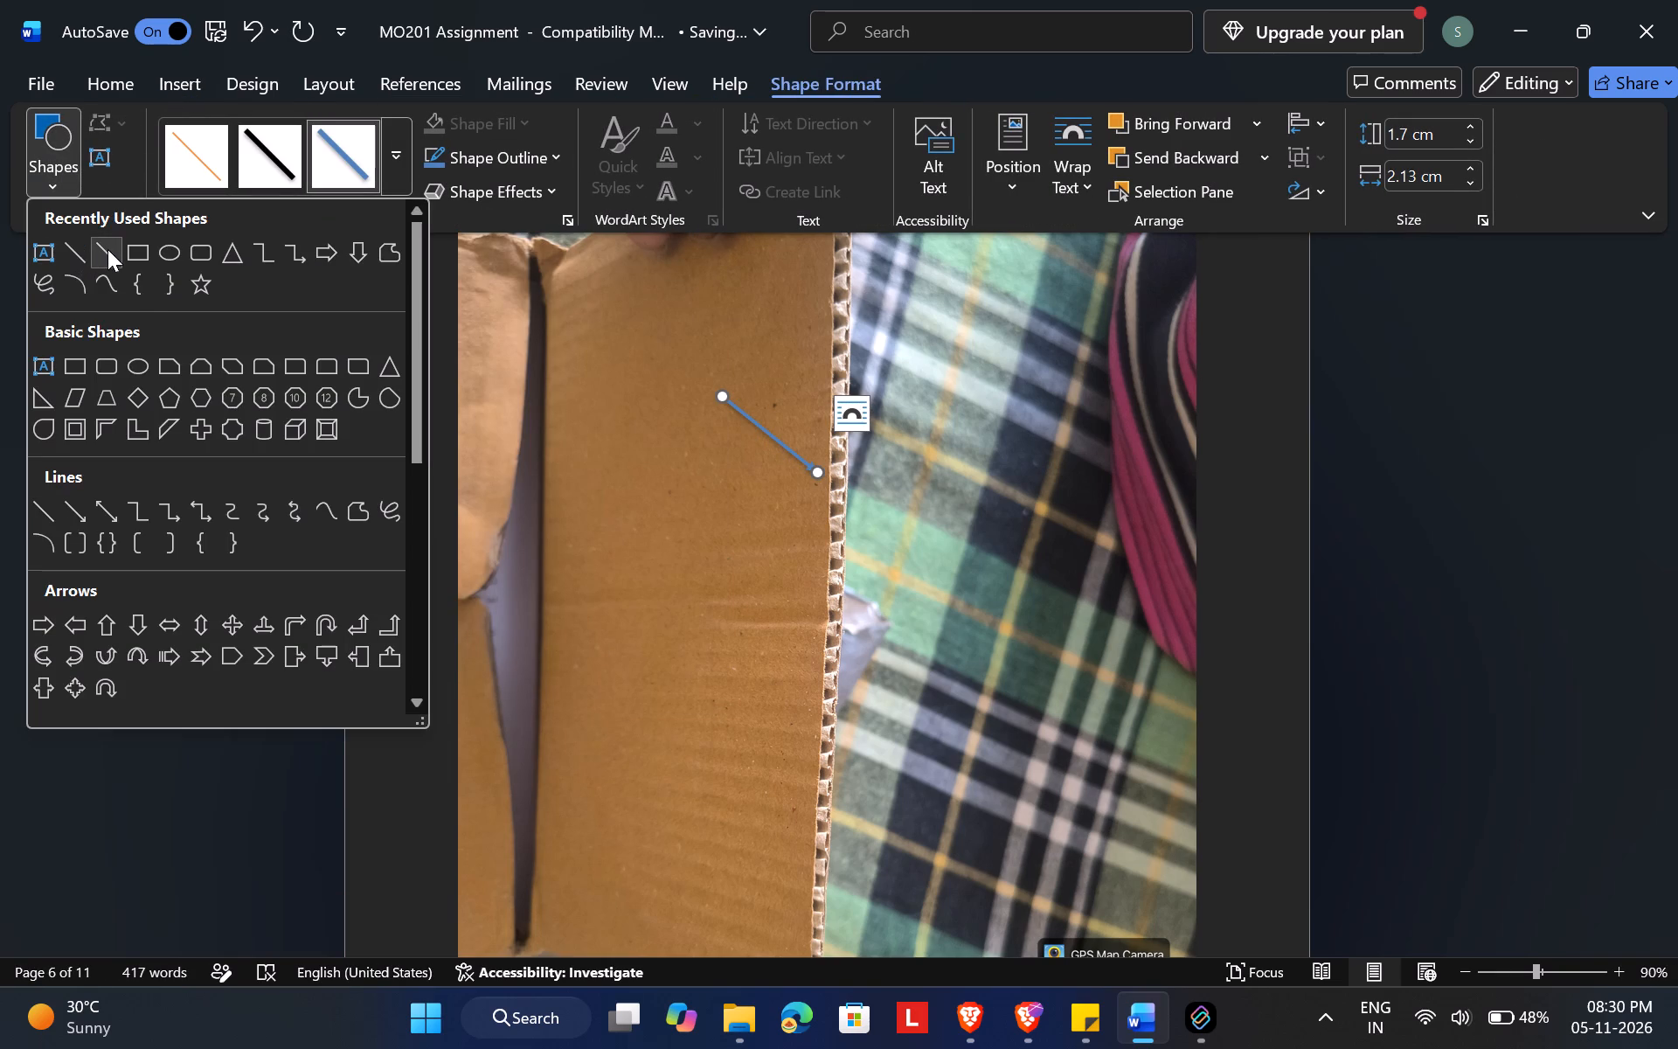
drag(922, 306, 857, 418)
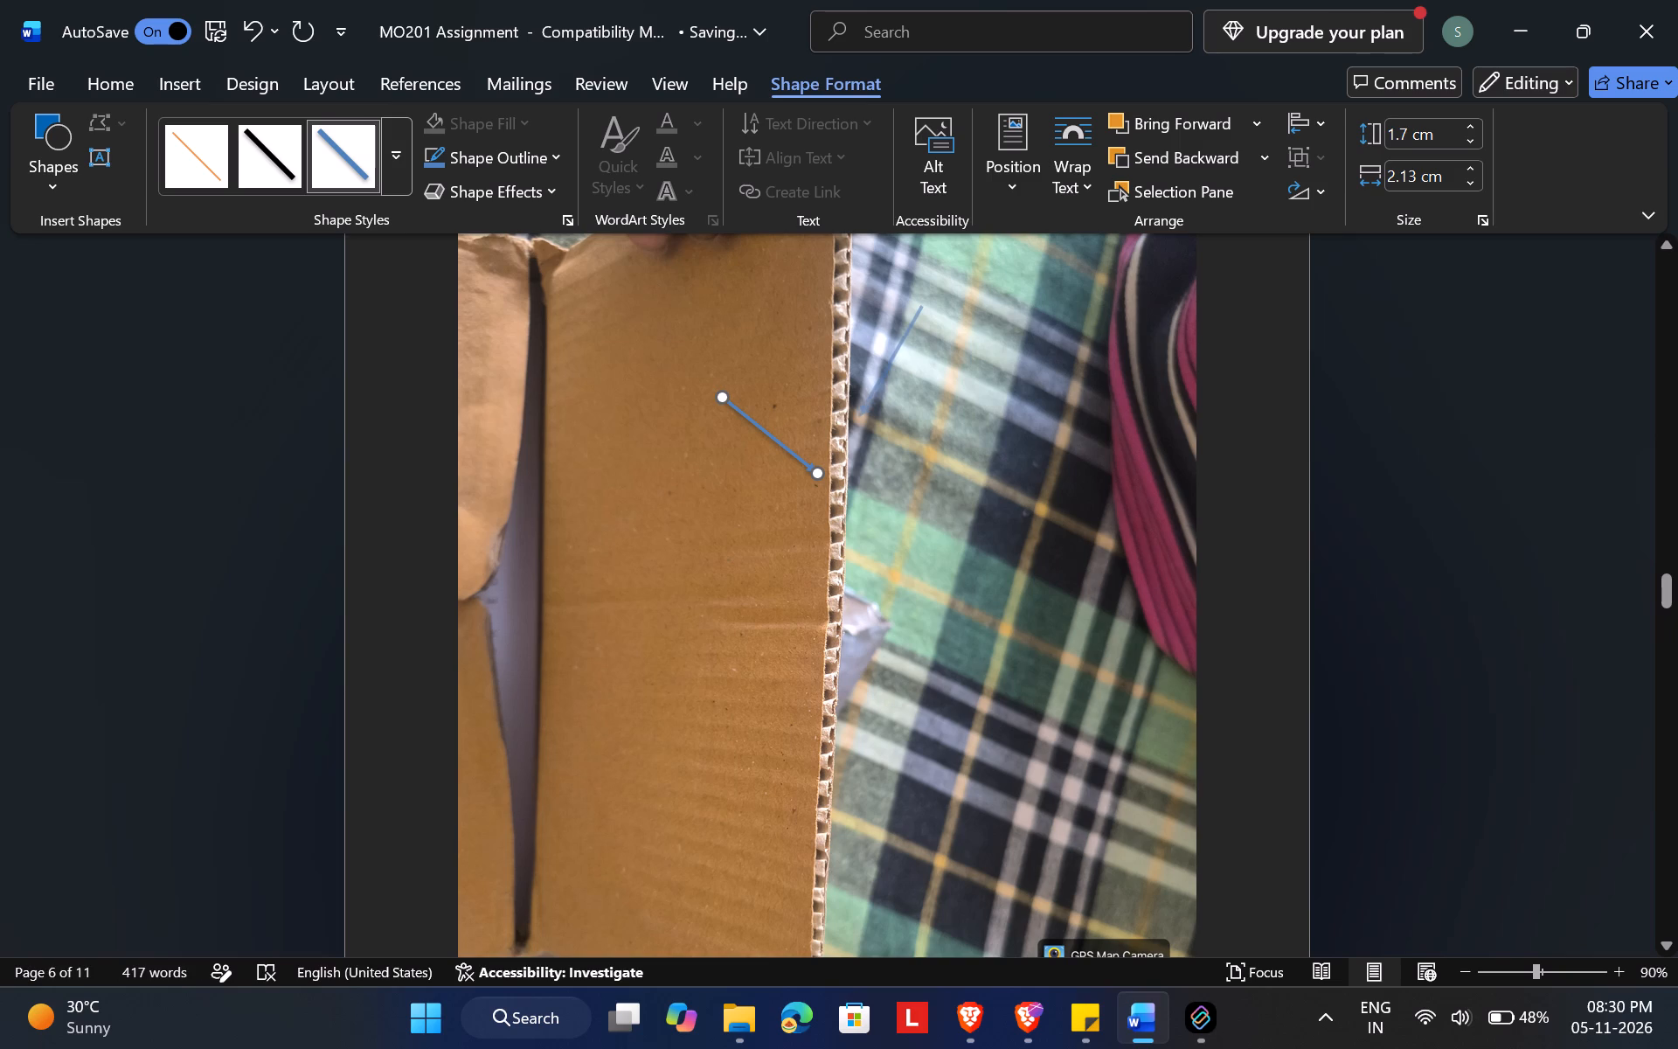
drag(857, 418, 847, 424)
drag(847, 424, 844, 415)
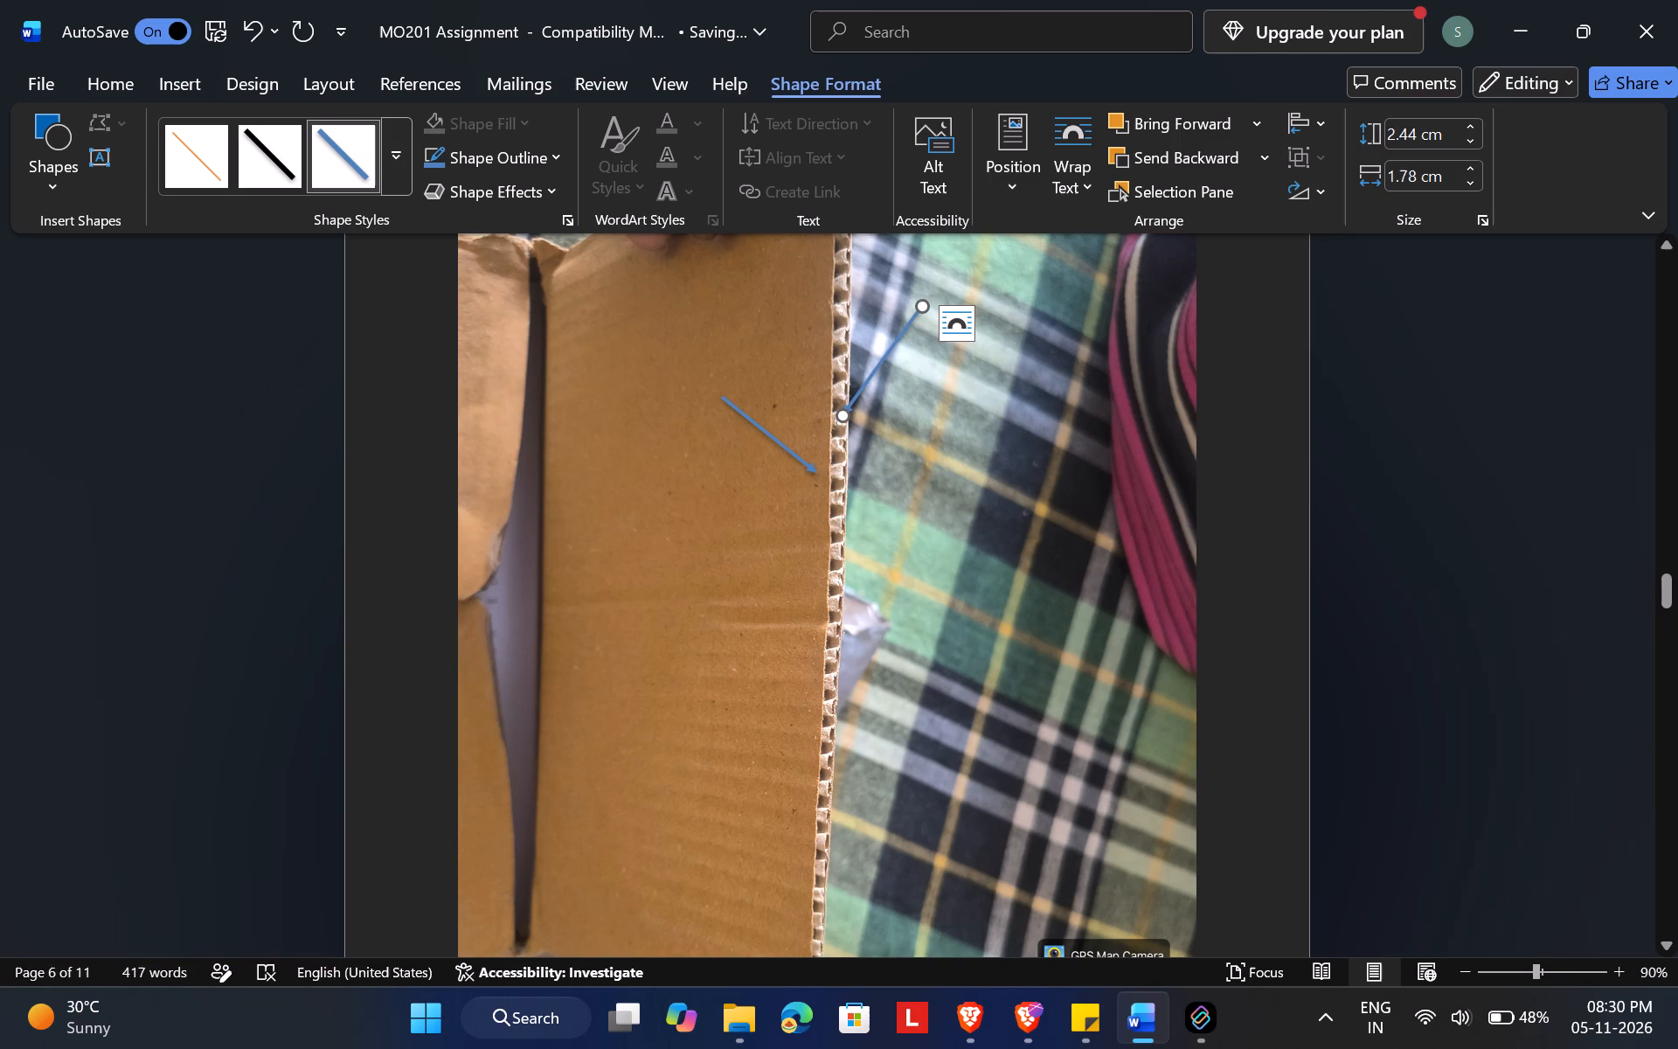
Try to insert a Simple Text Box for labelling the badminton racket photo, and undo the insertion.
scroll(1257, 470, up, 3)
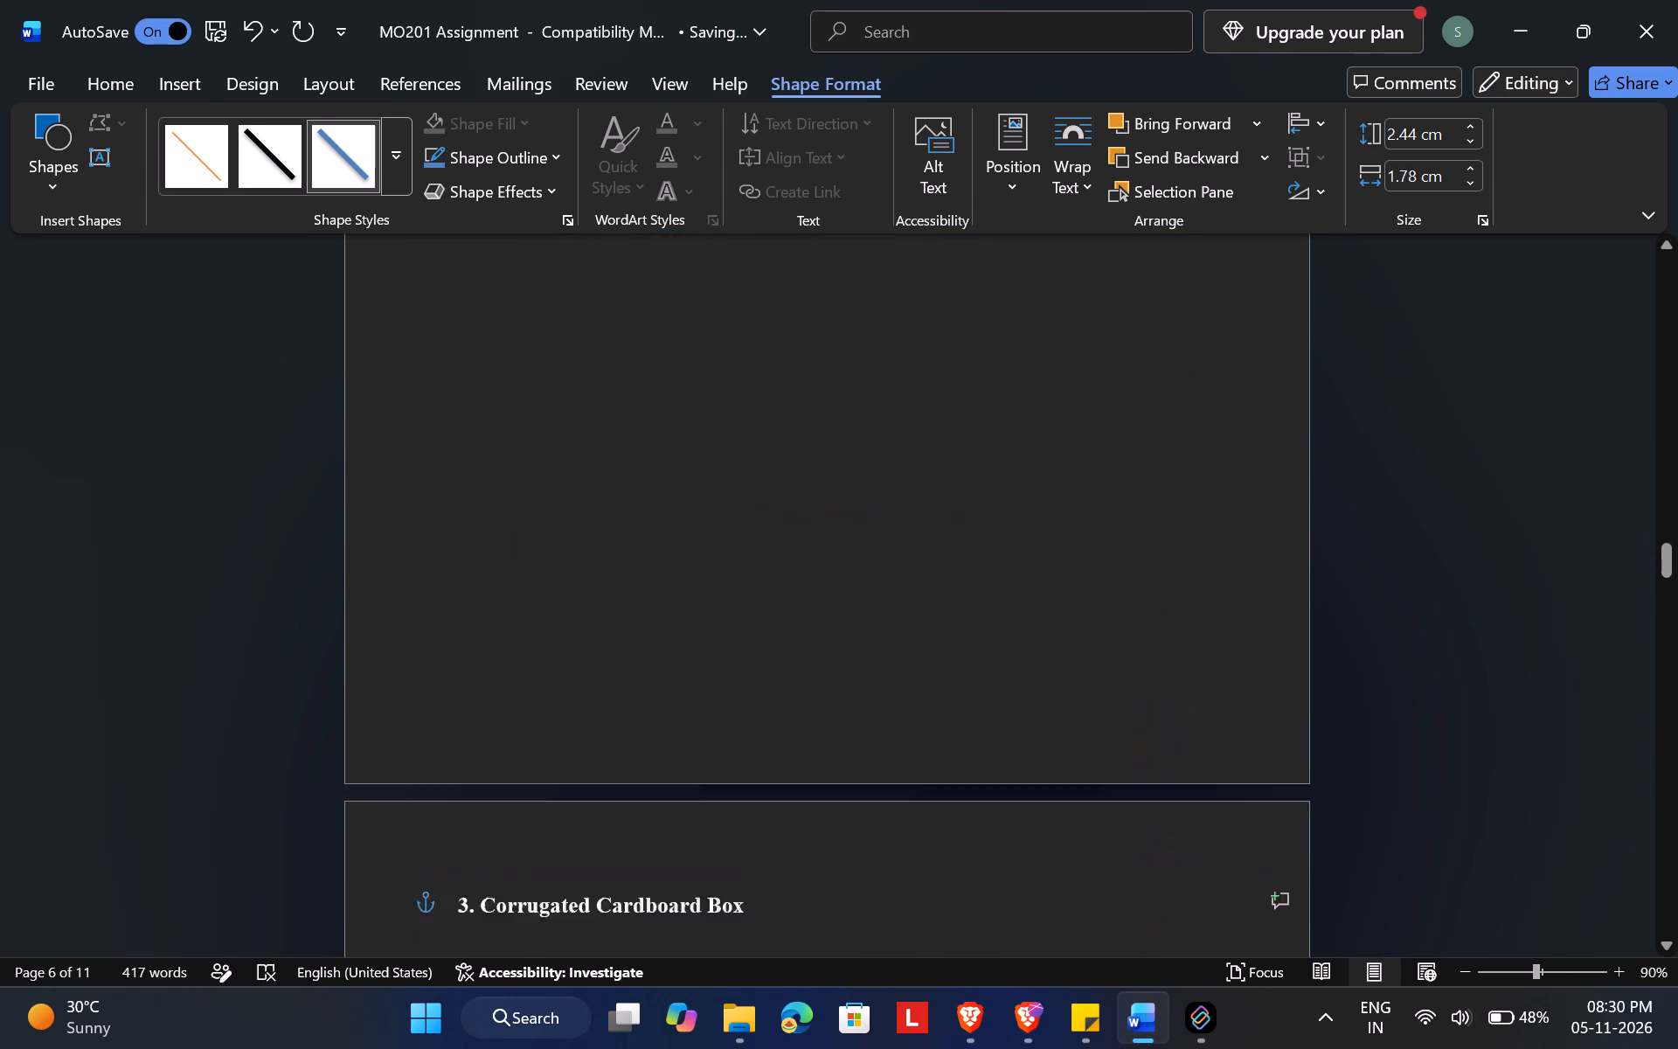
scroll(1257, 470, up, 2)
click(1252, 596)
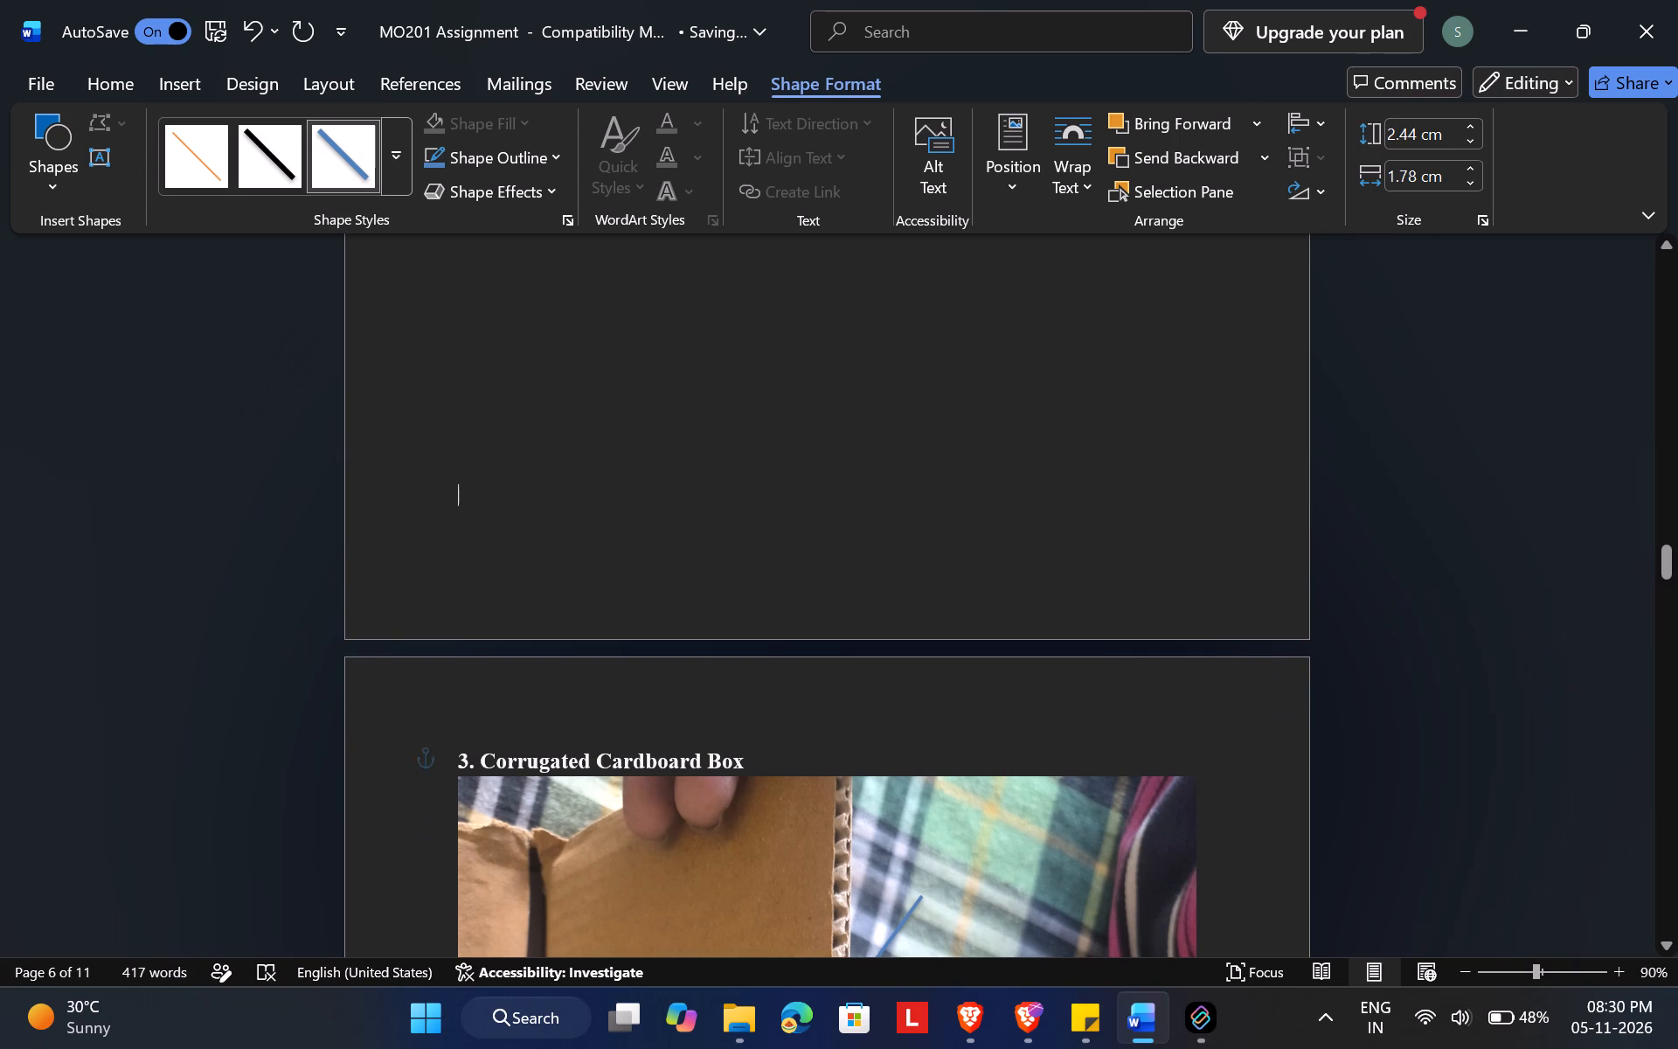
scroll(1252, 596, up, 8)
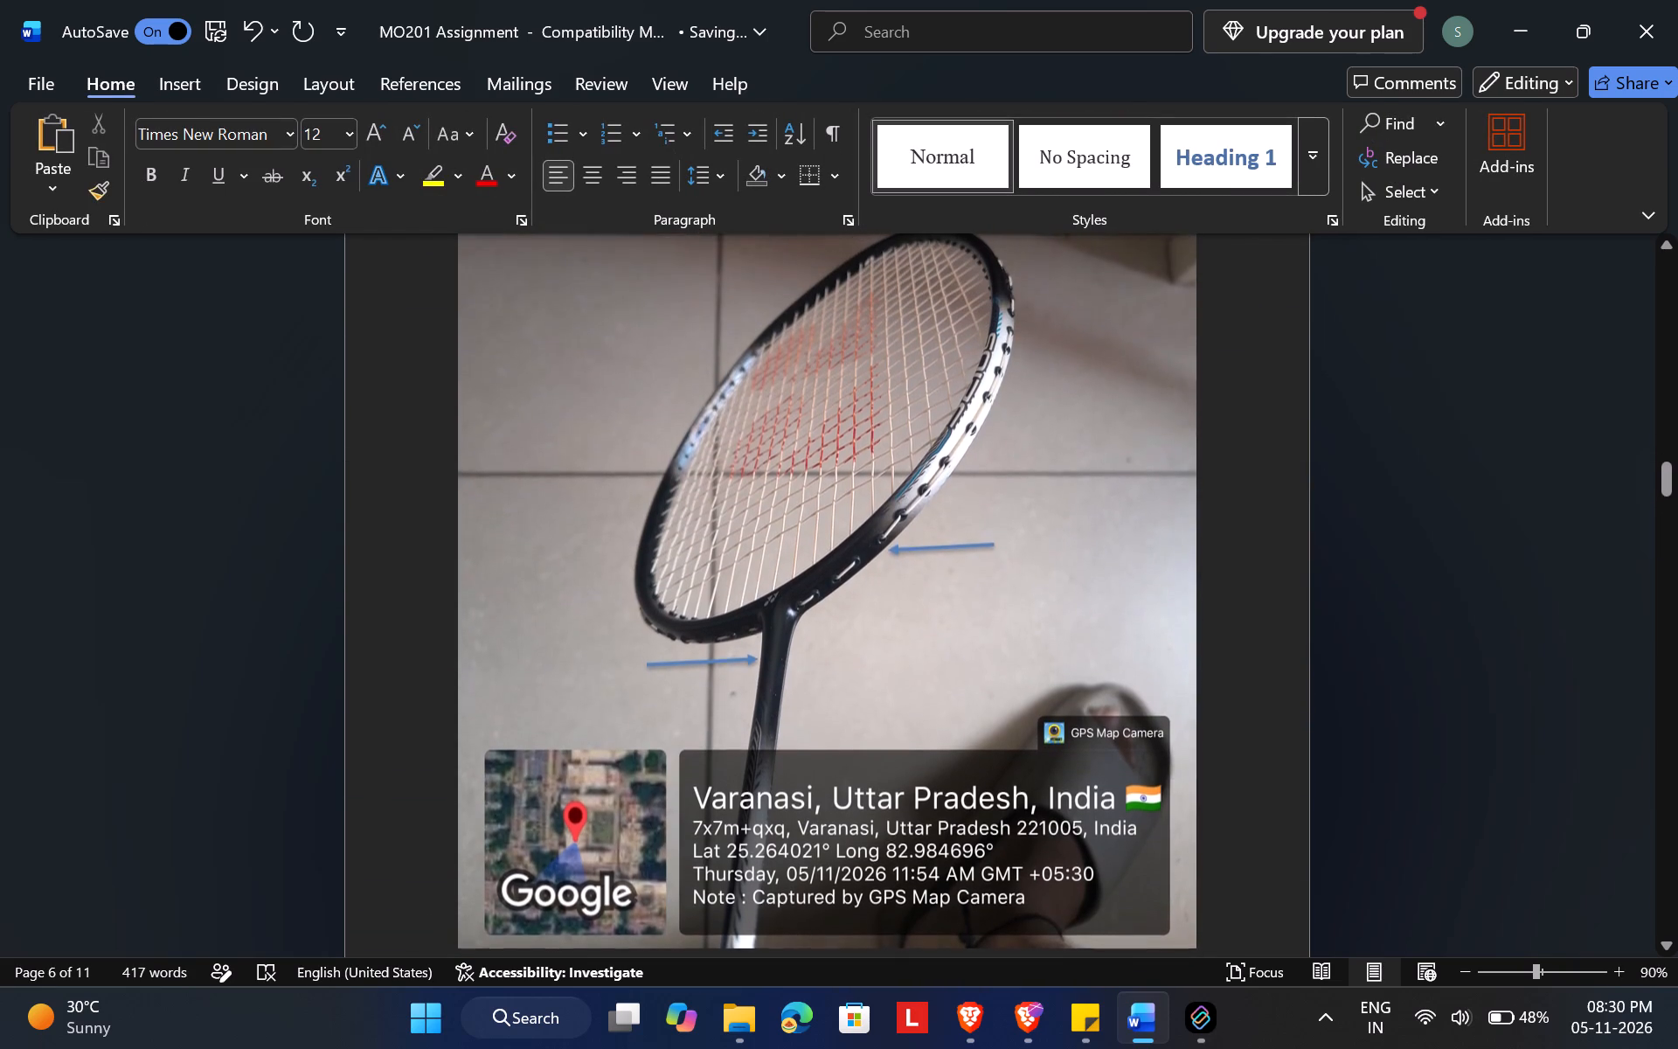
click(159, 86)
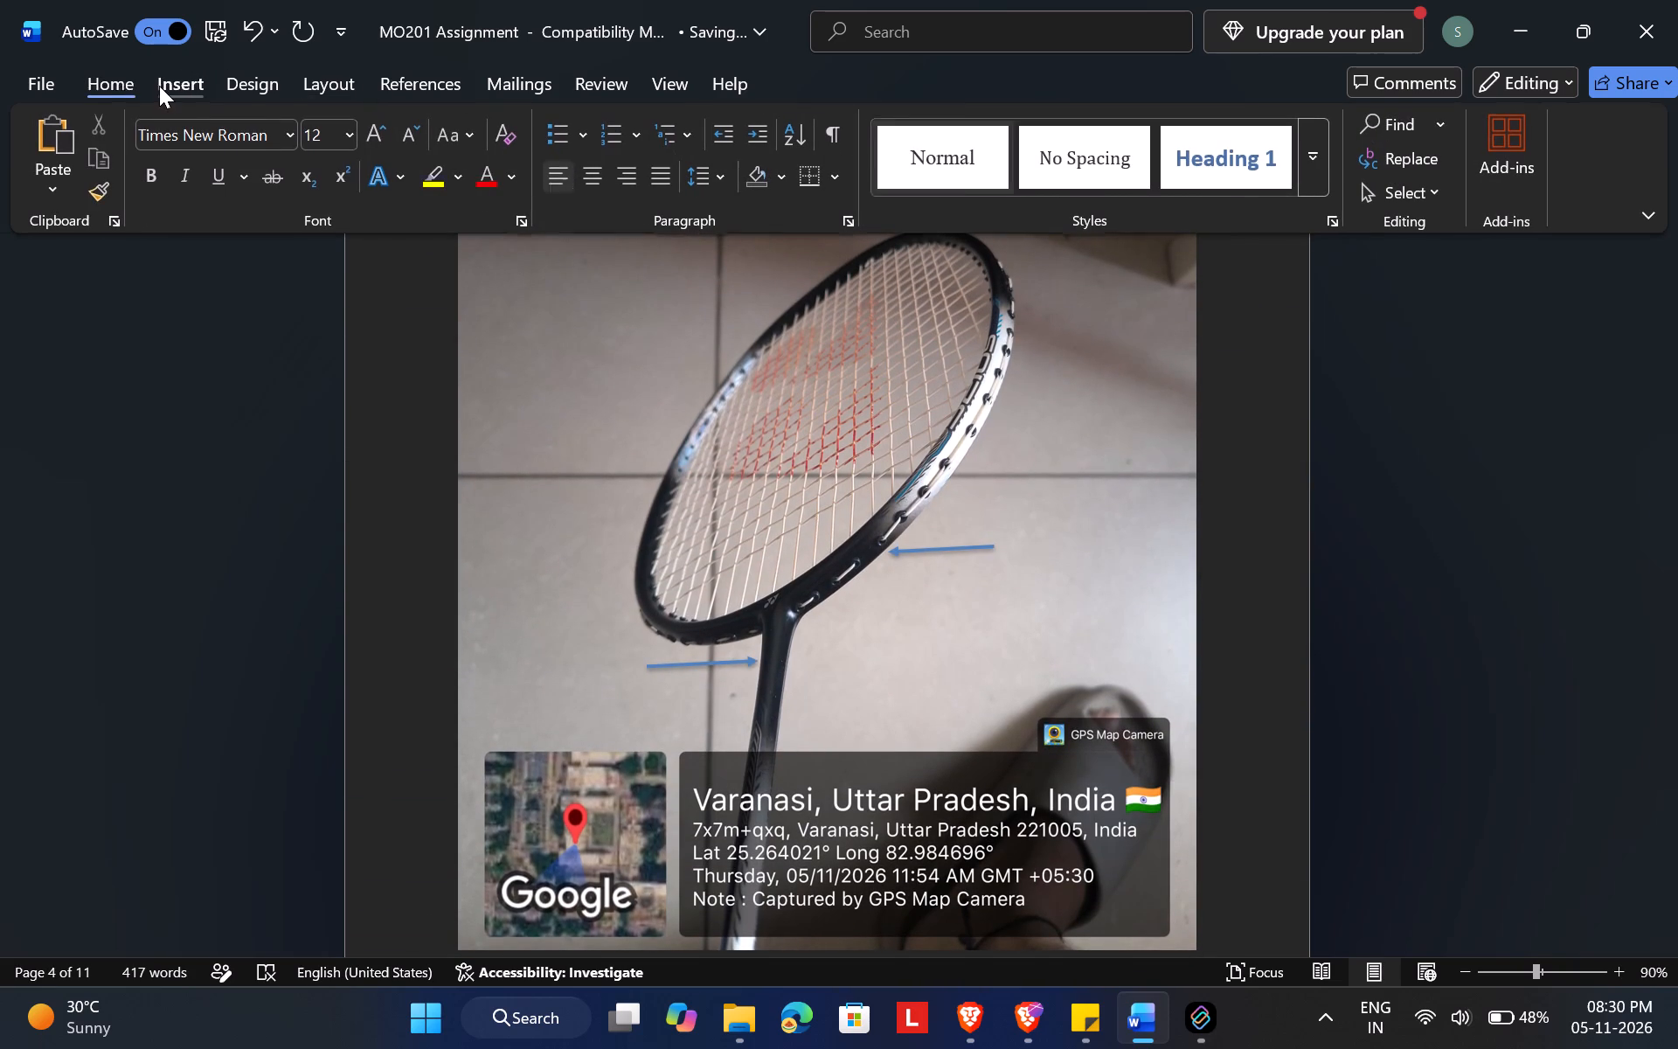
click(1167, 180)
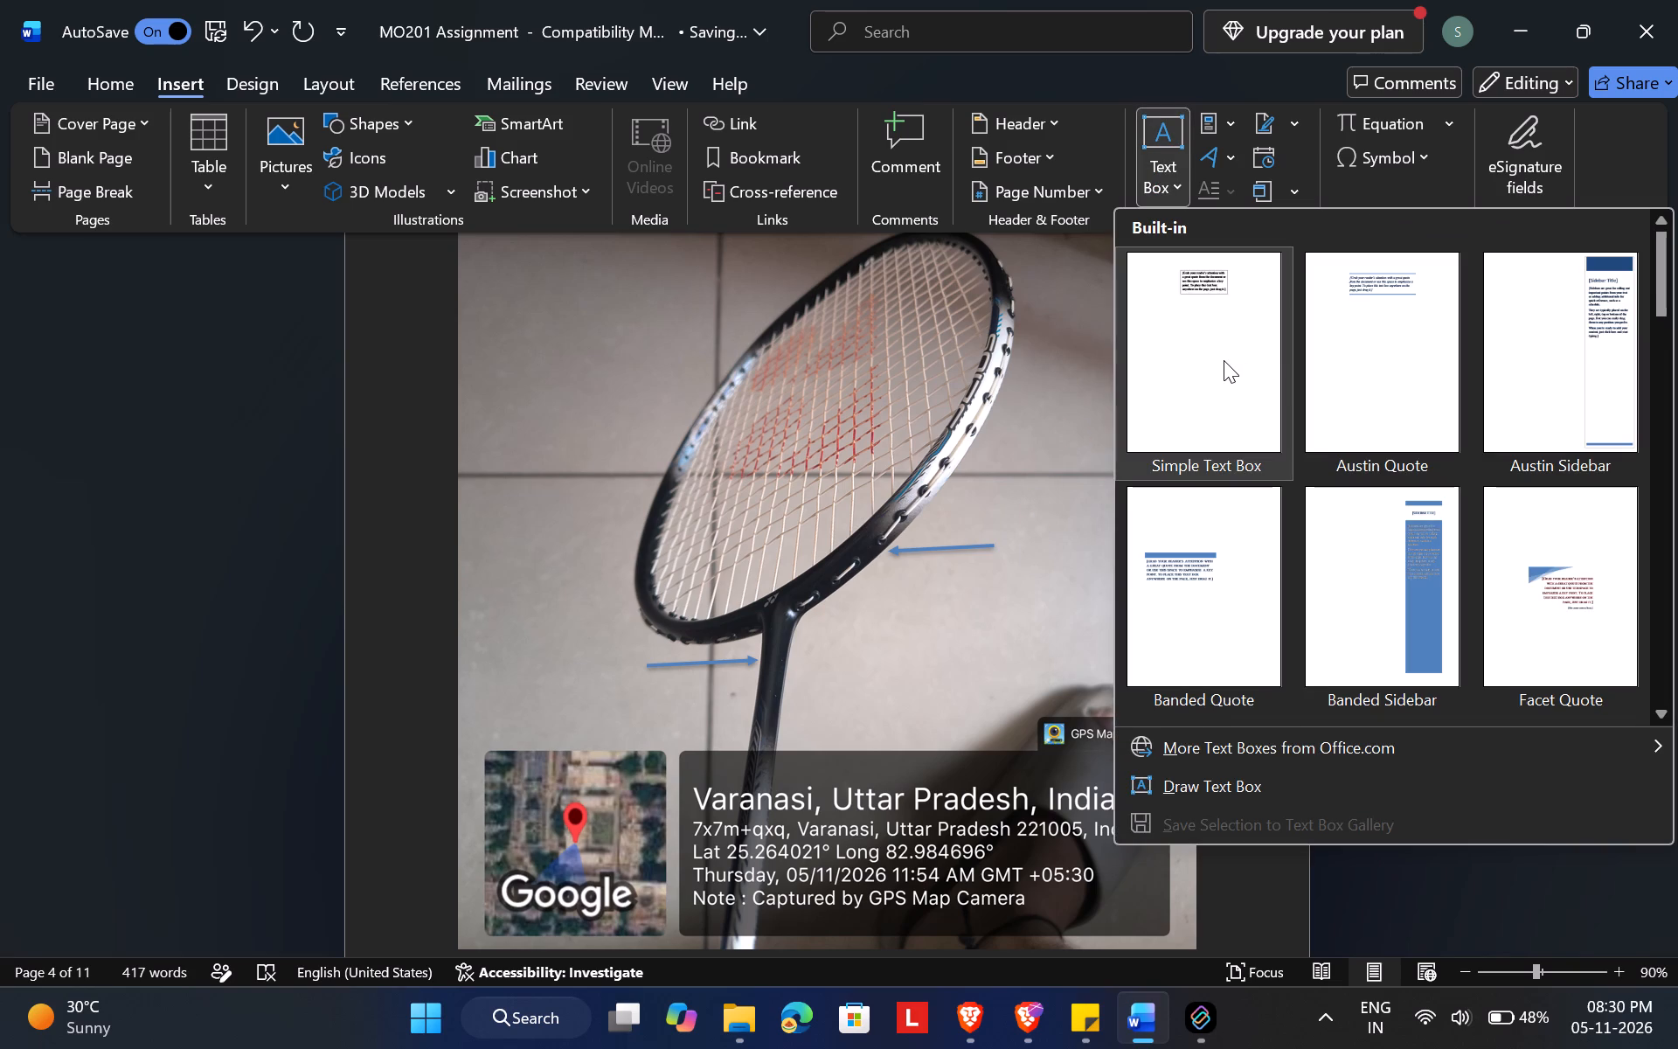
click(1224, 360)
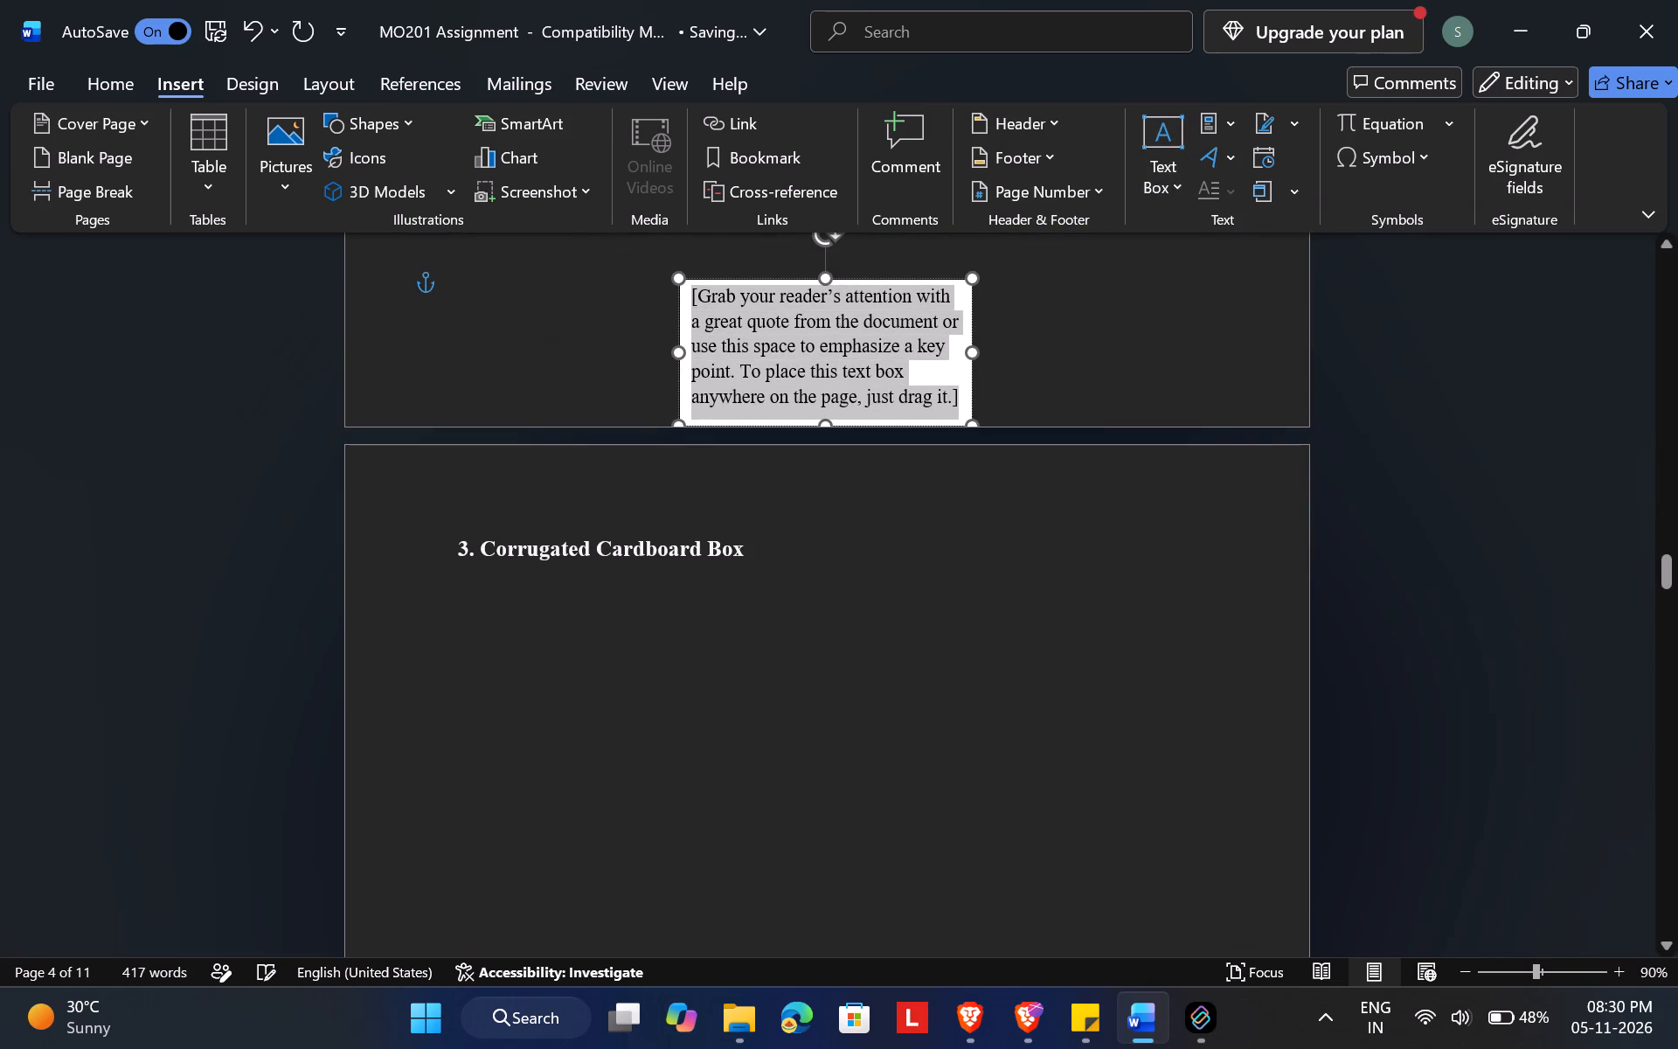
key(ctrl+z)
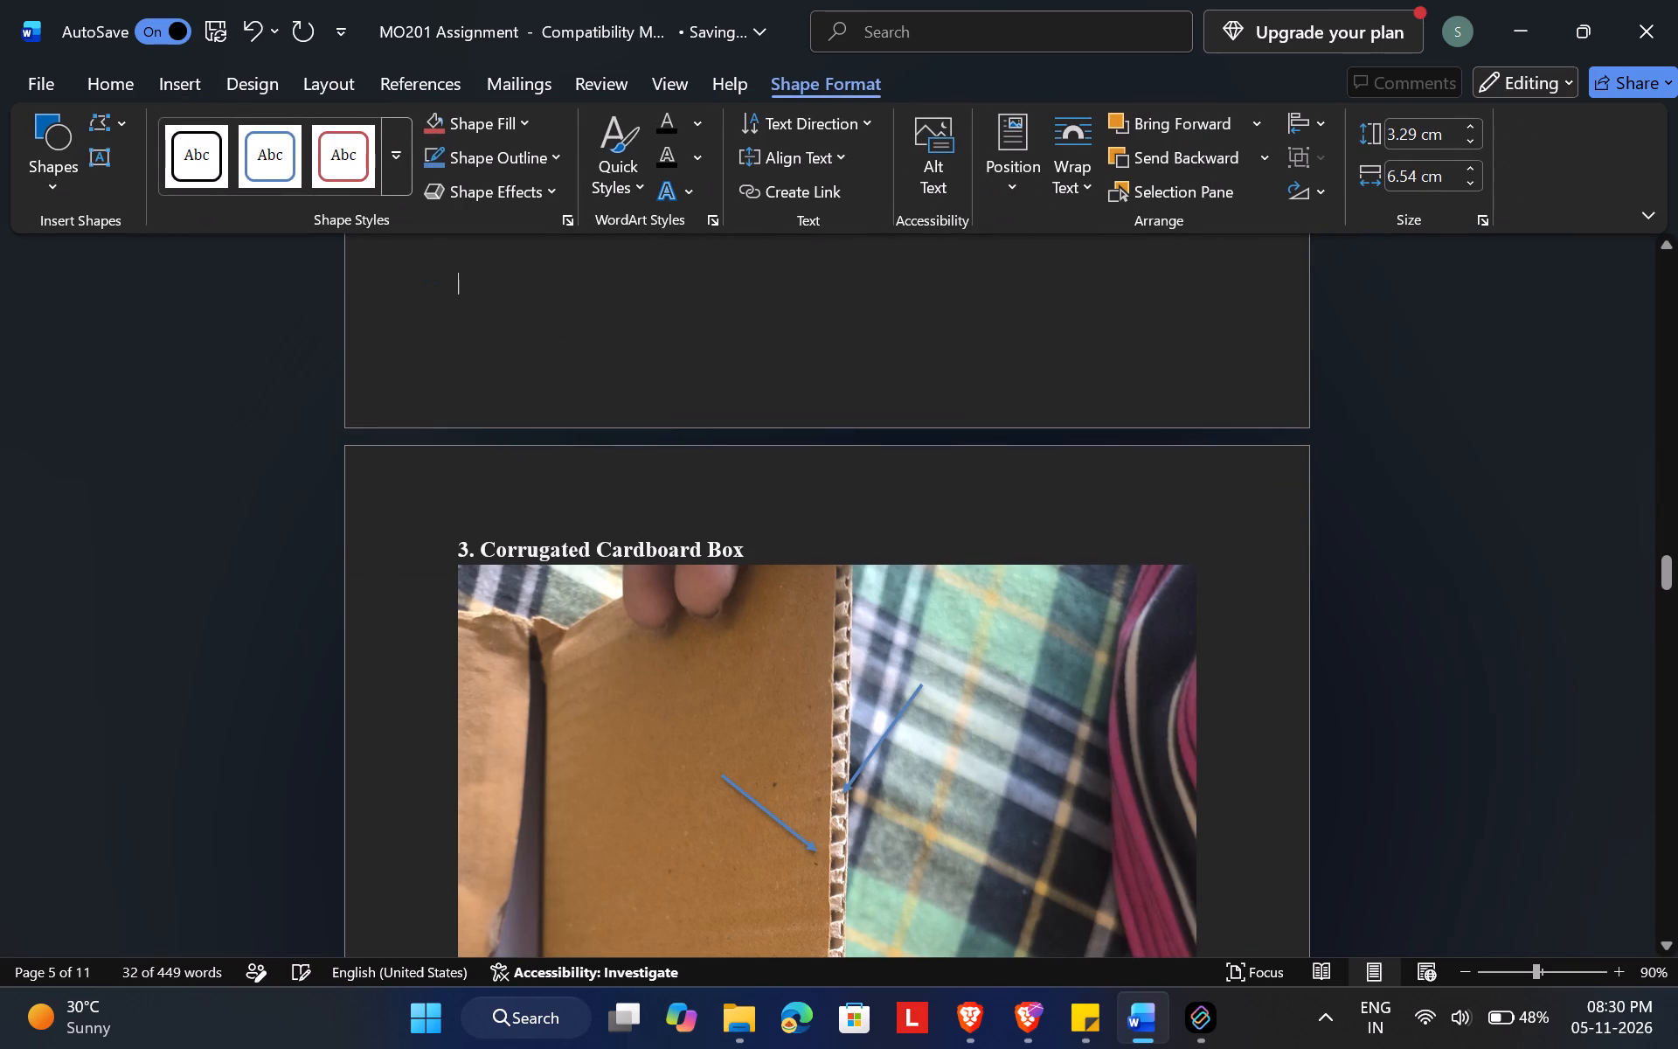
Draw a text box at the tail of the racket frame's arrow, about 0.9 cm high and 3.5 cm wide.
scroll(1111, 478, up, 6)
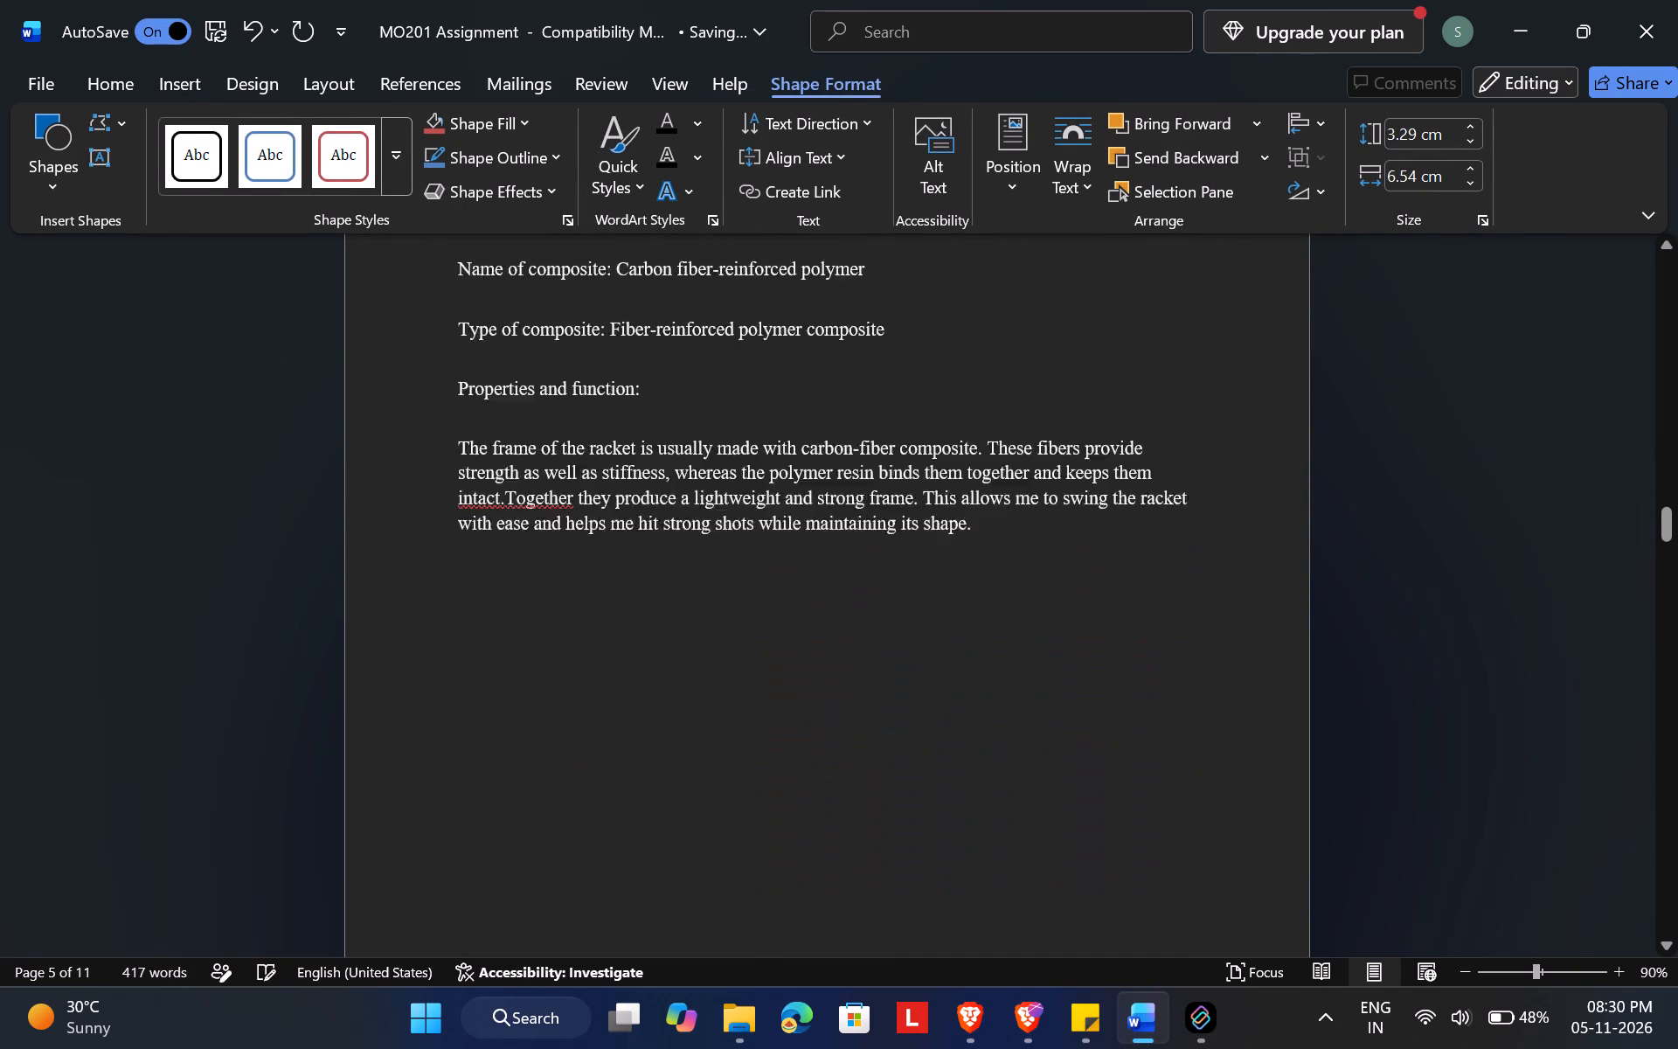
scroll(1111, 478, up, 5)
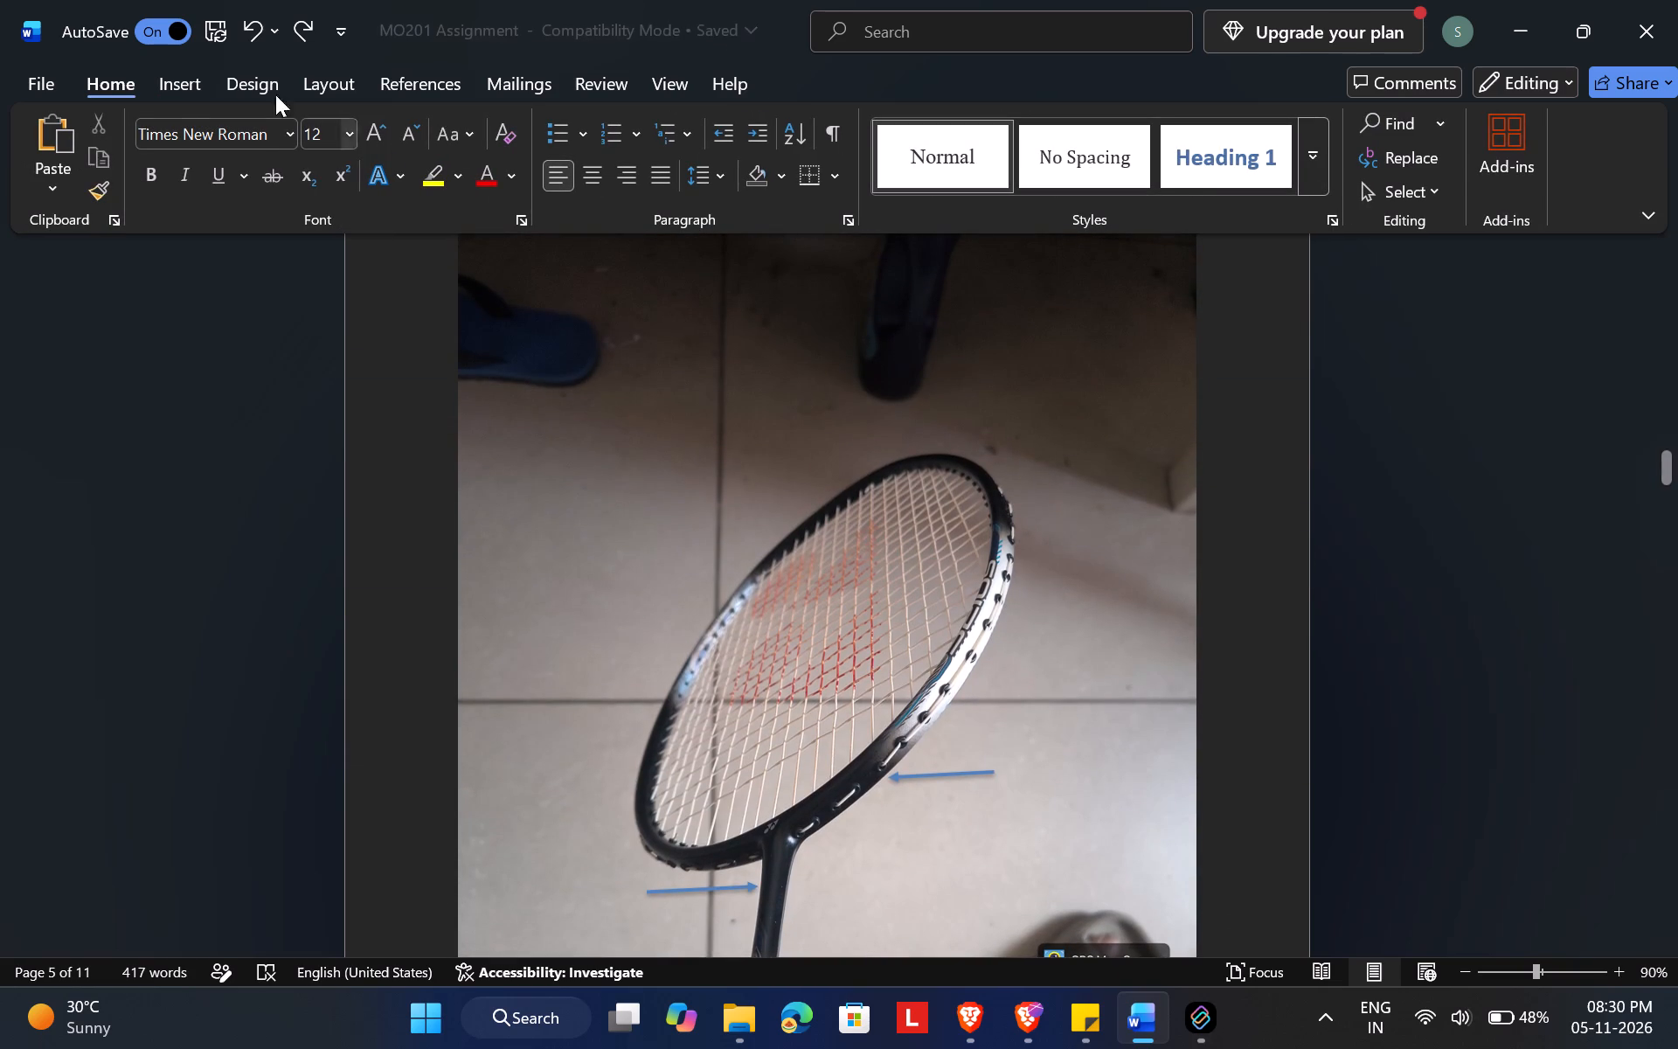
click(172, 74)
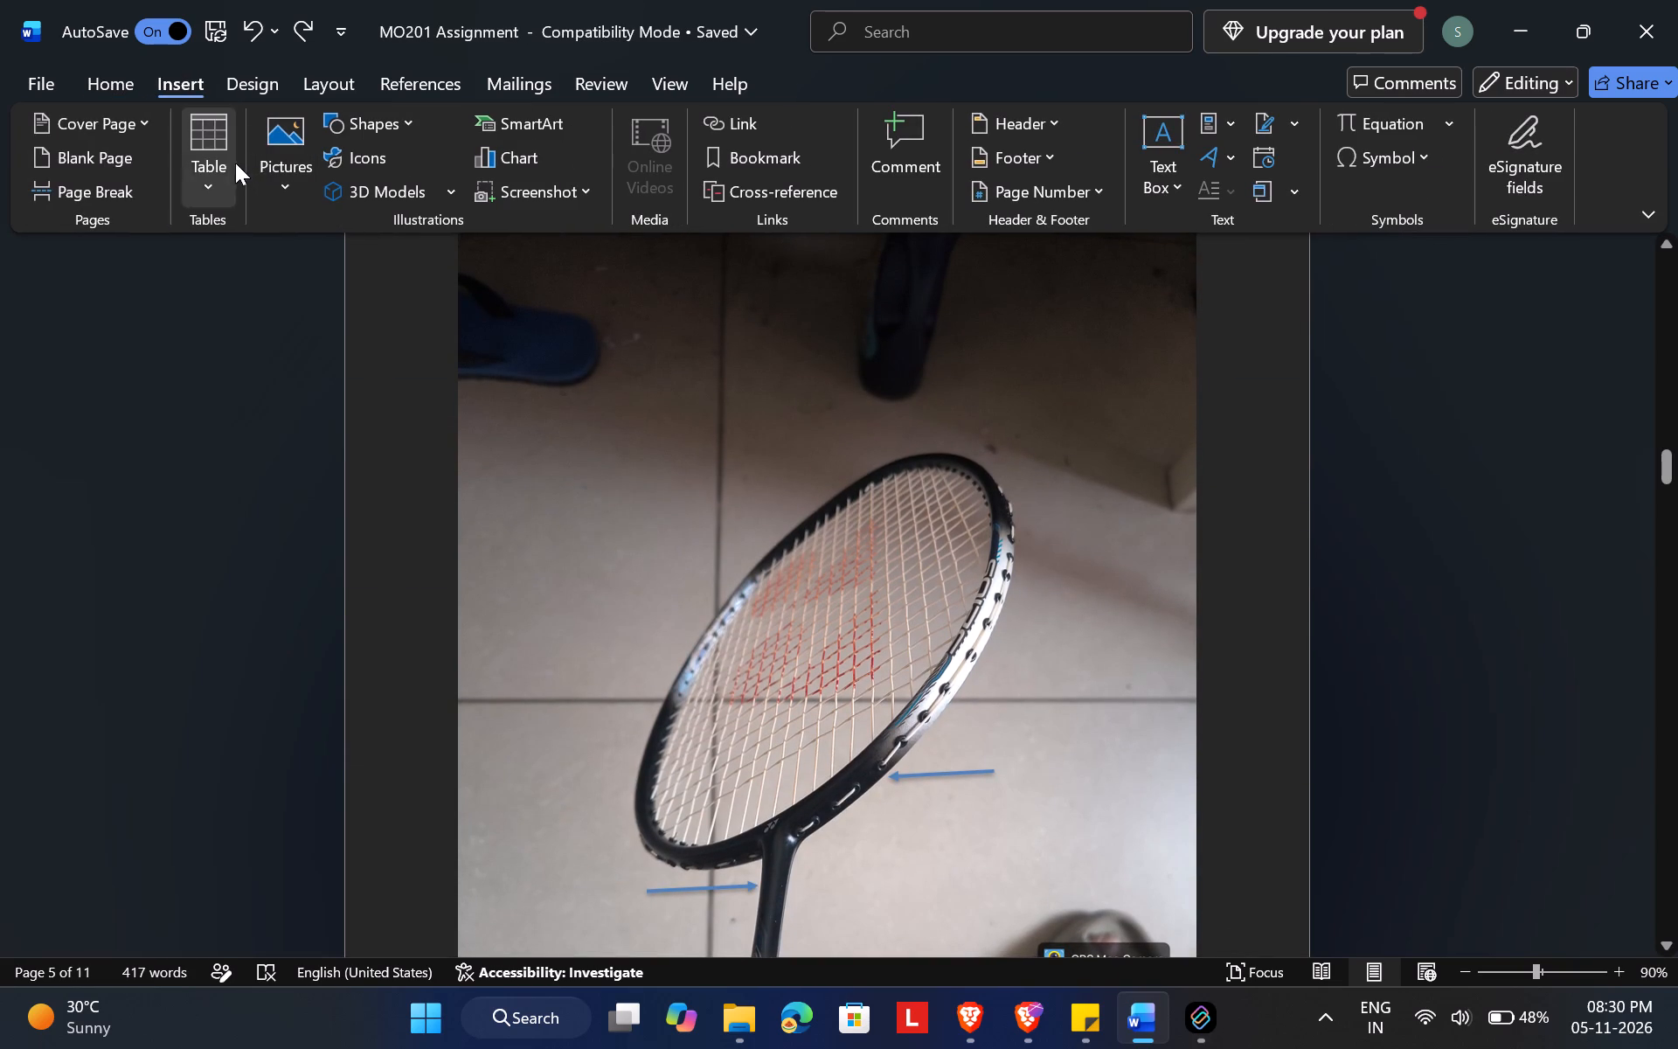
click(406, 120)
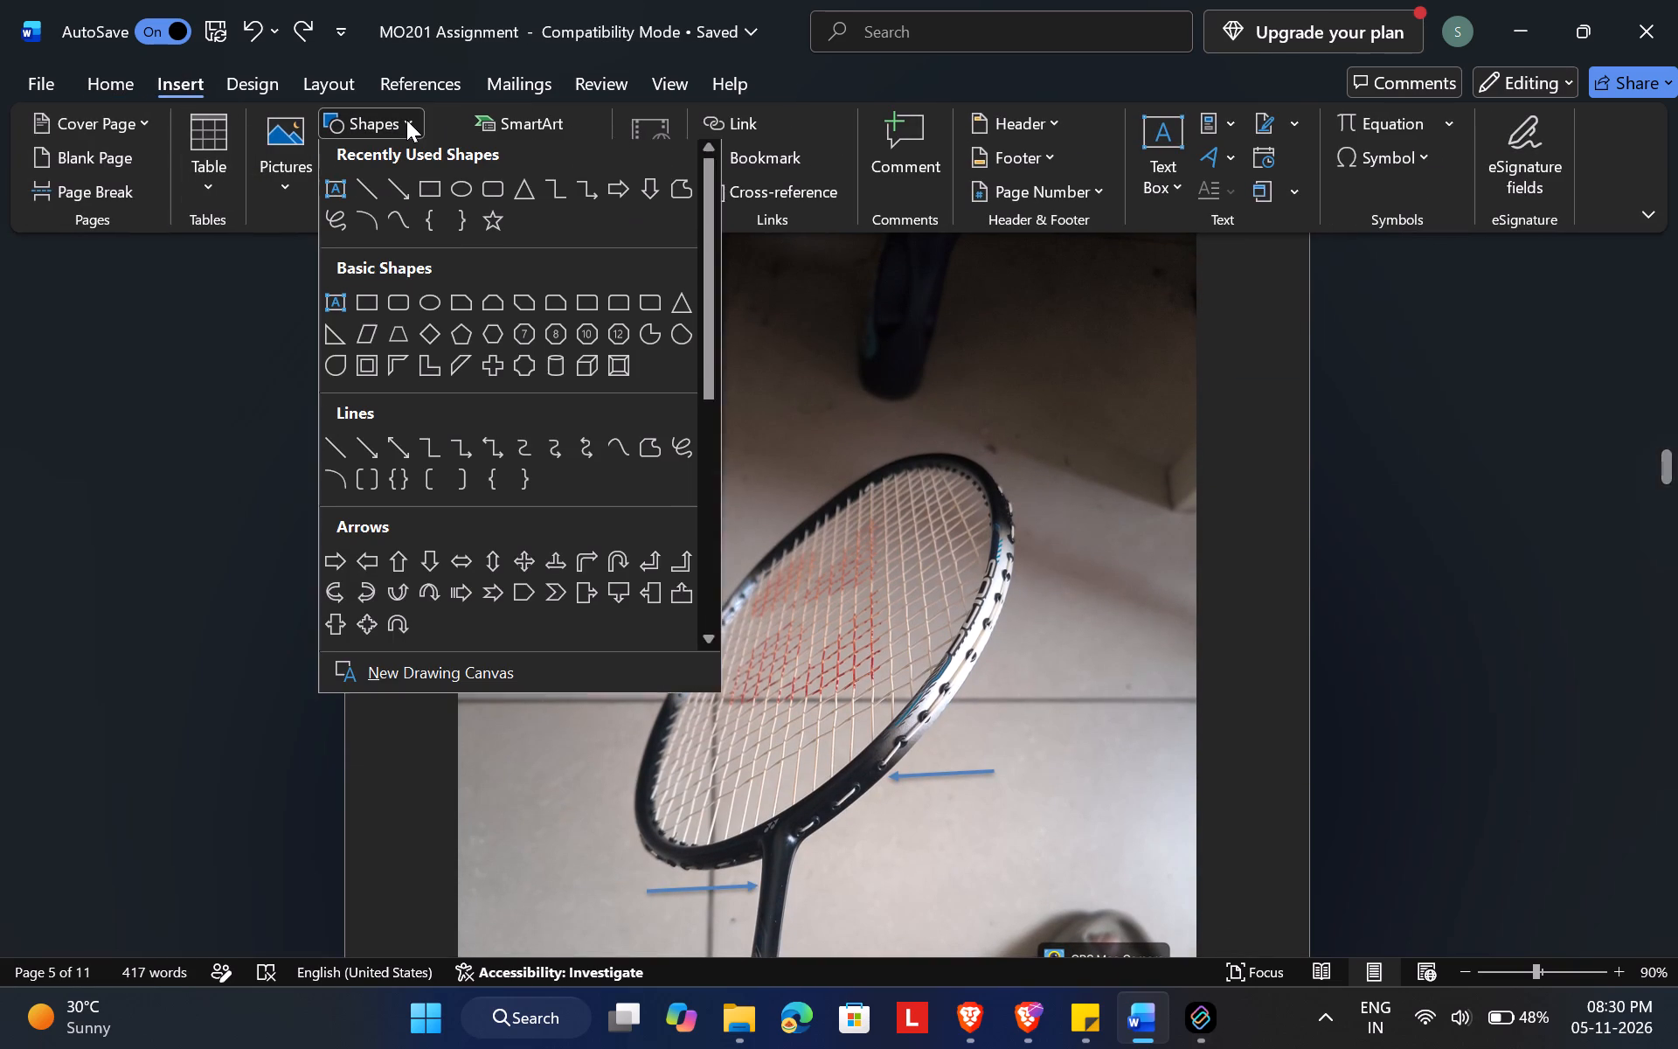
click(330, 195)
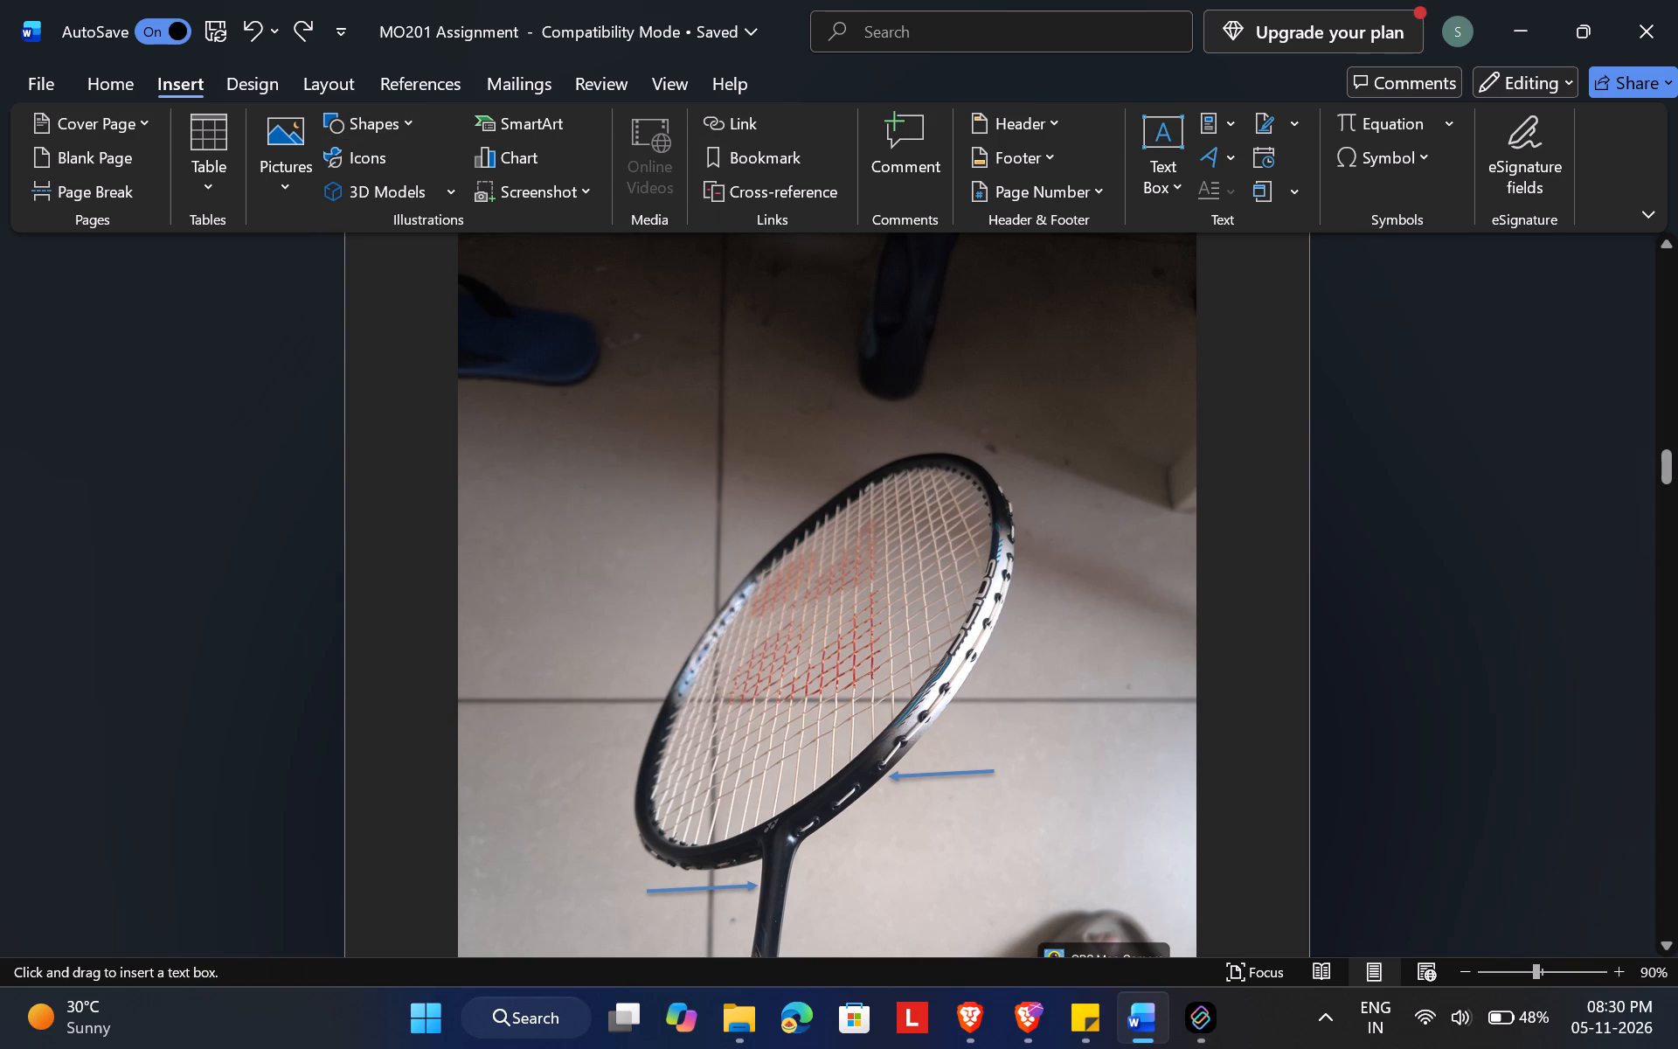
drag(1002, 754, 1149, 793)
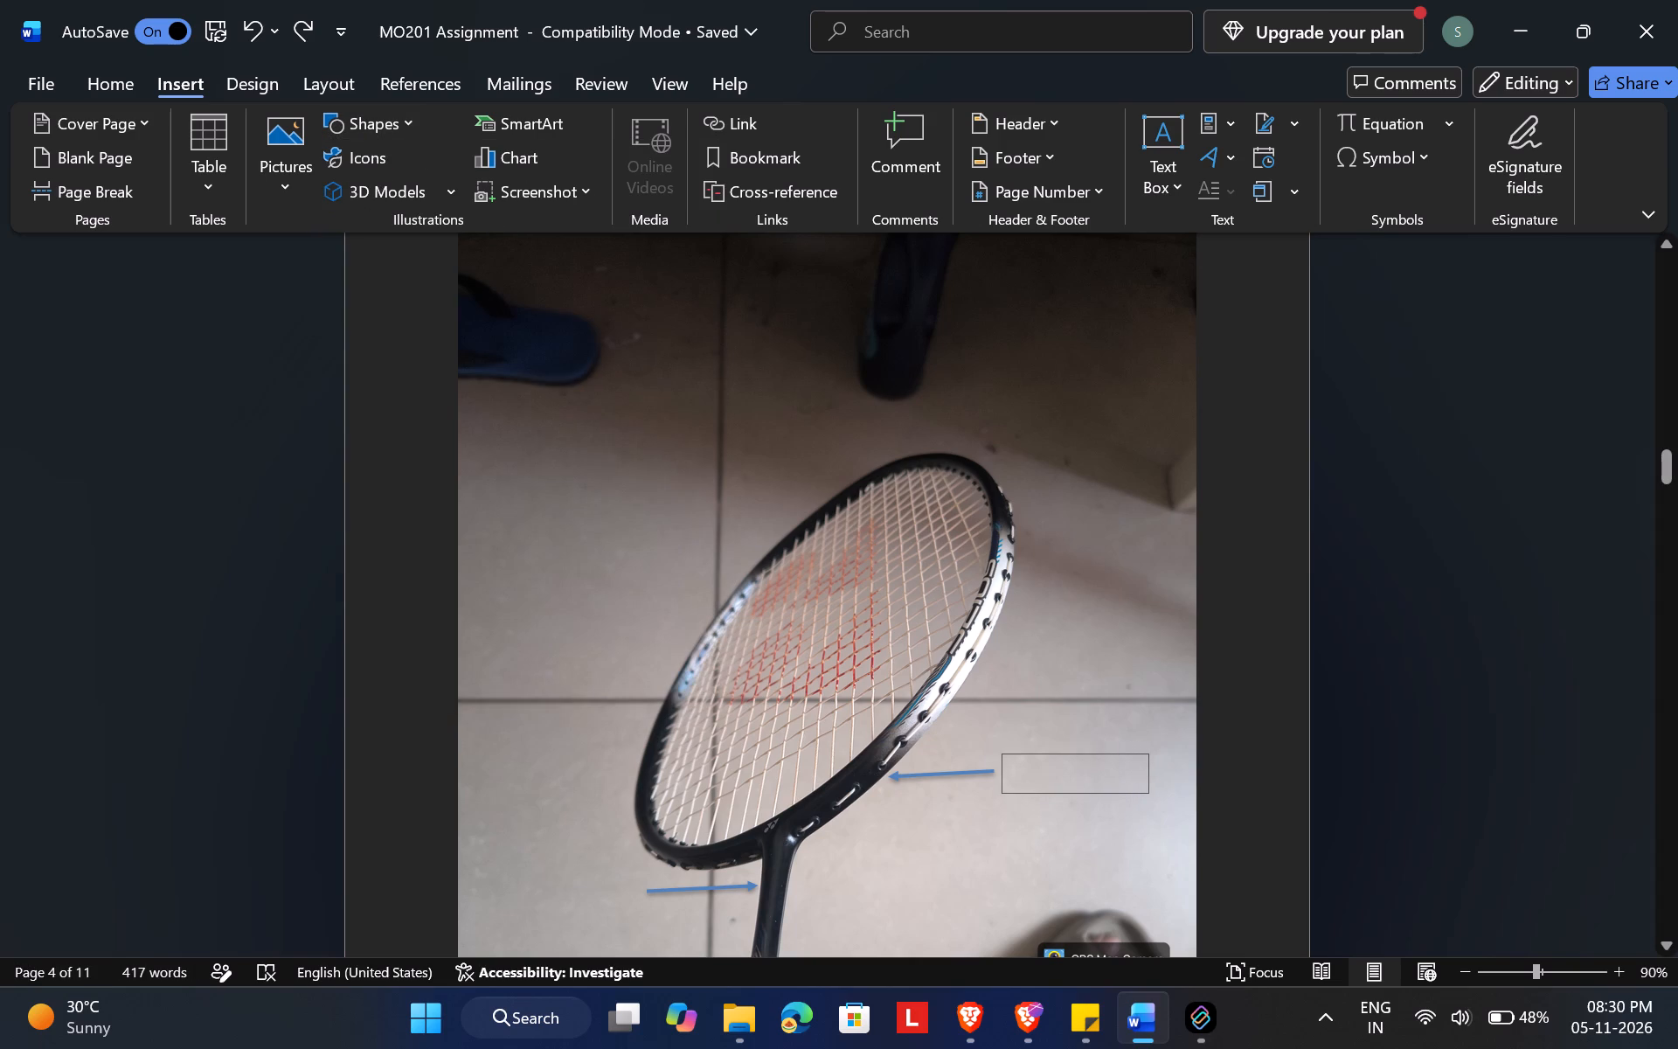
drag(1149, 793, 1156, 793)
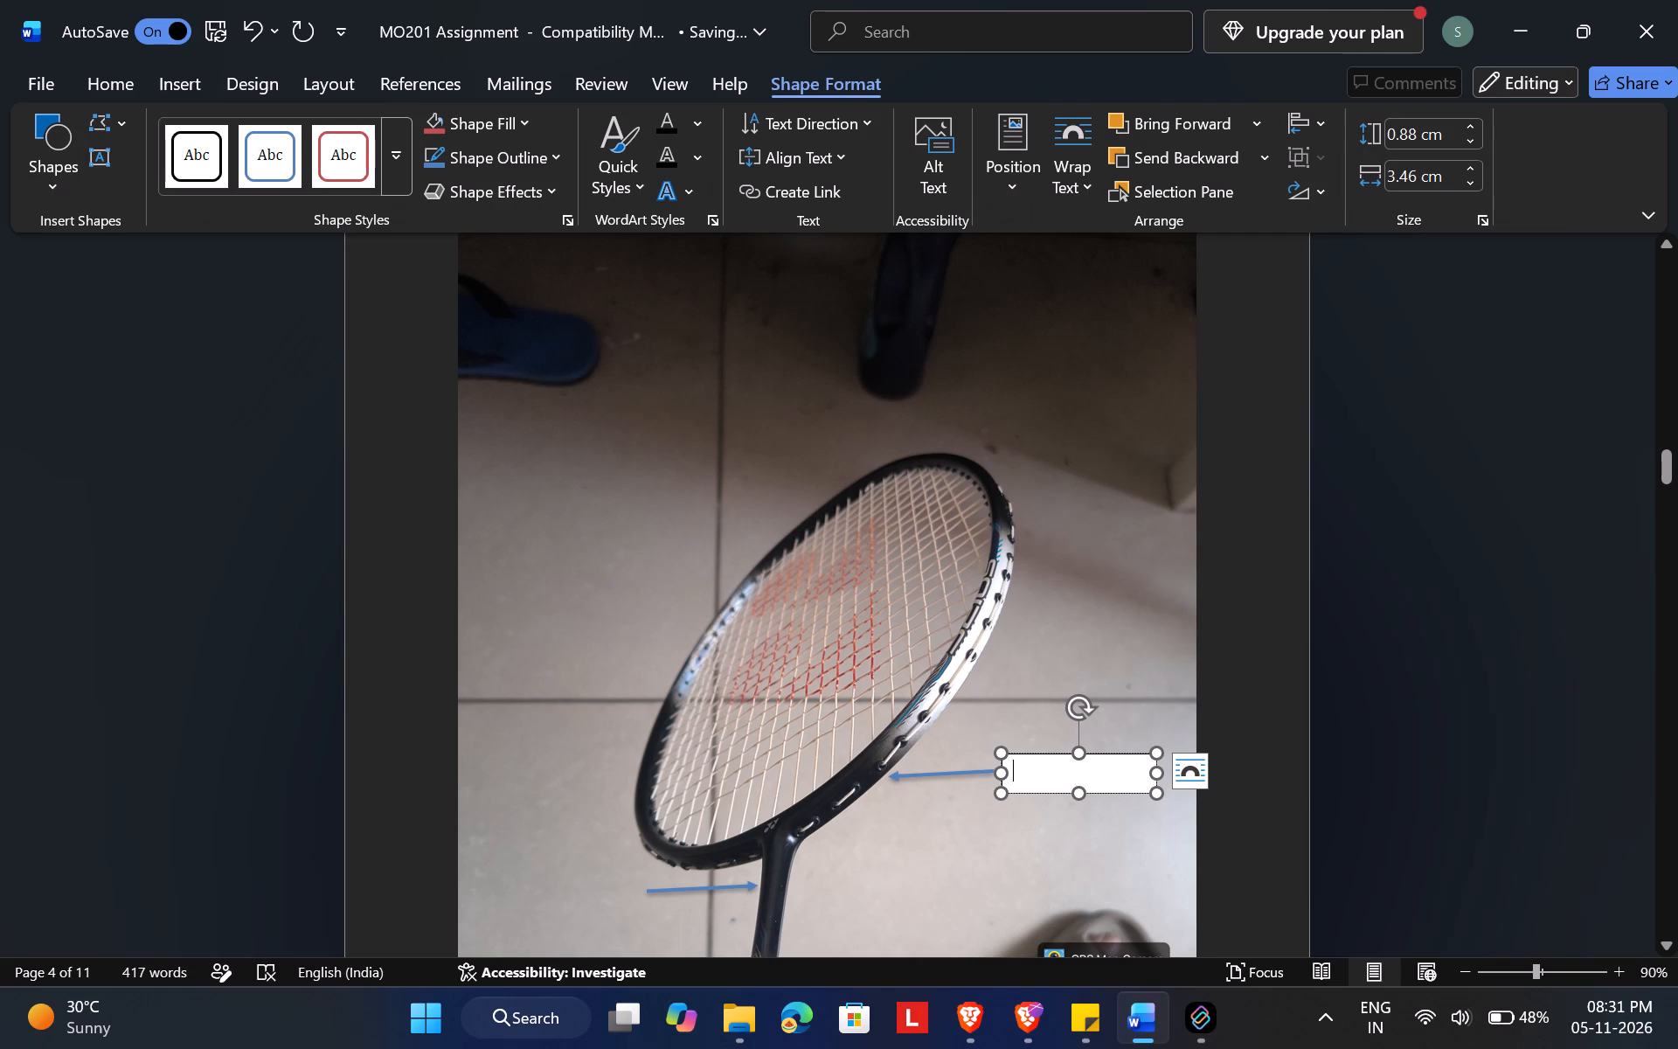
Enter the label text "Carbon fibre" in the new text box.
text(Carbon)
key(space)
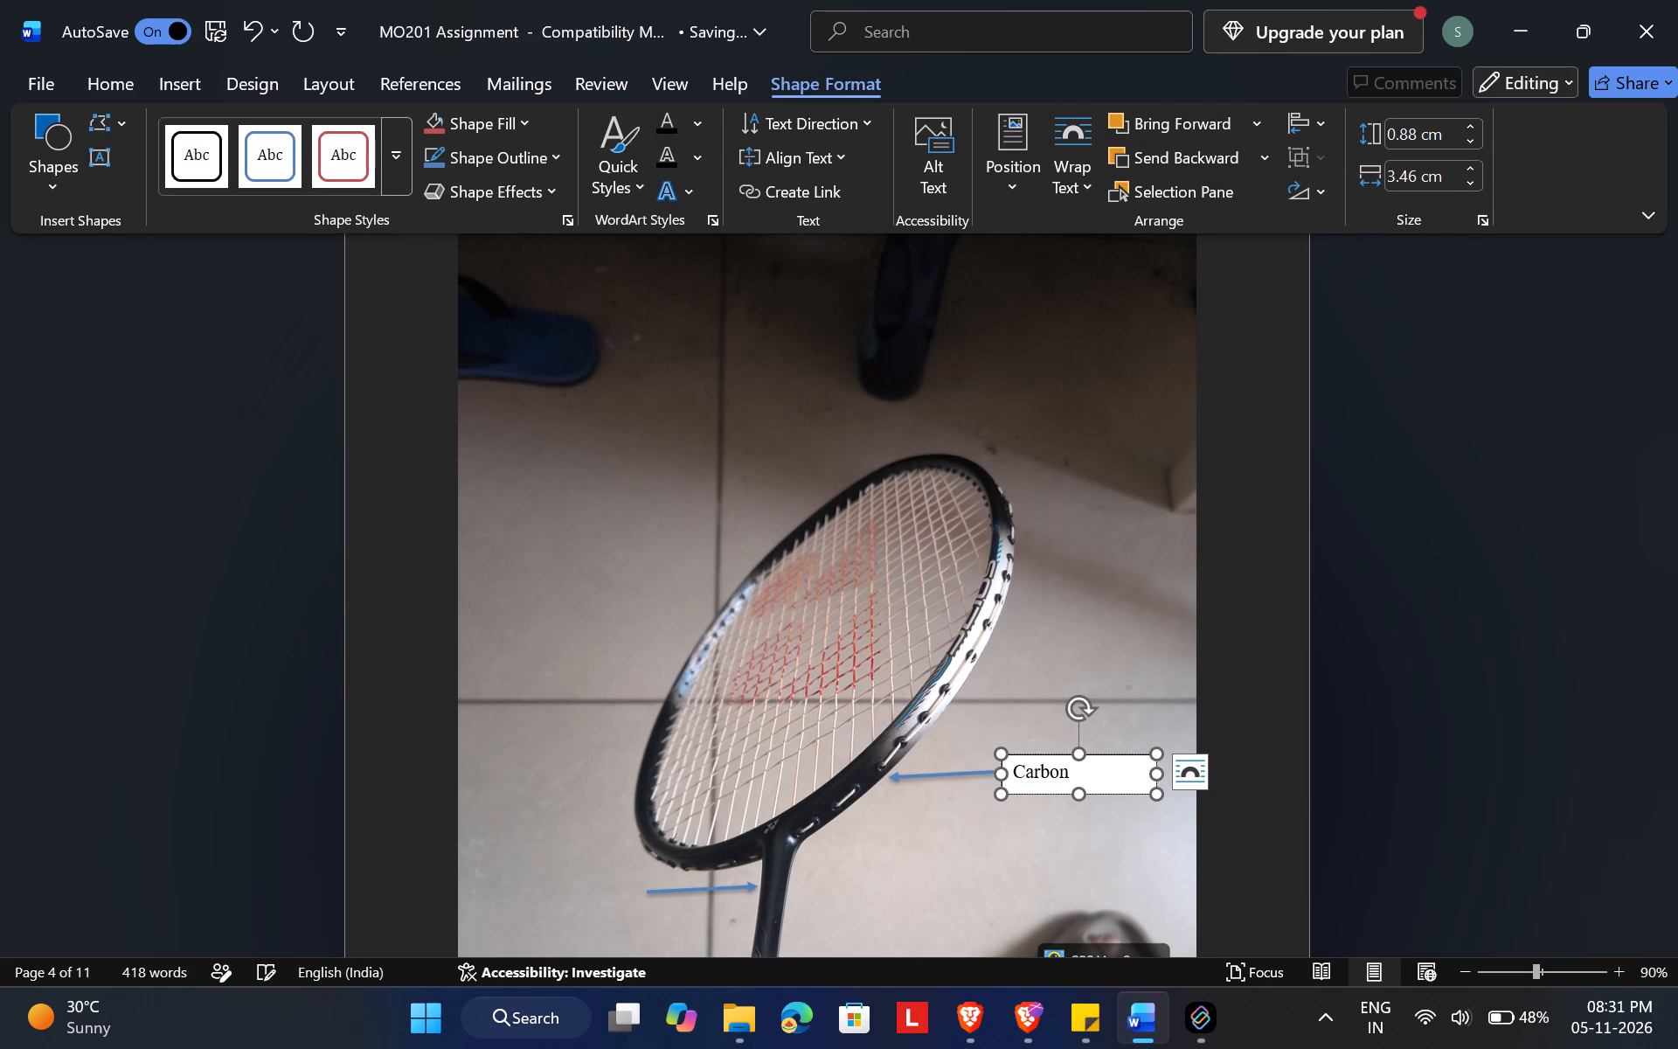
text(fibre)
key(space)
key(Return)
text(cp)
key(BackSpace)
key(BackSpace)
Enlarge the label's text box to about 1.9 cm high and add a second line reading "Composite frame".
drag(1083, 797, 1079, 823)
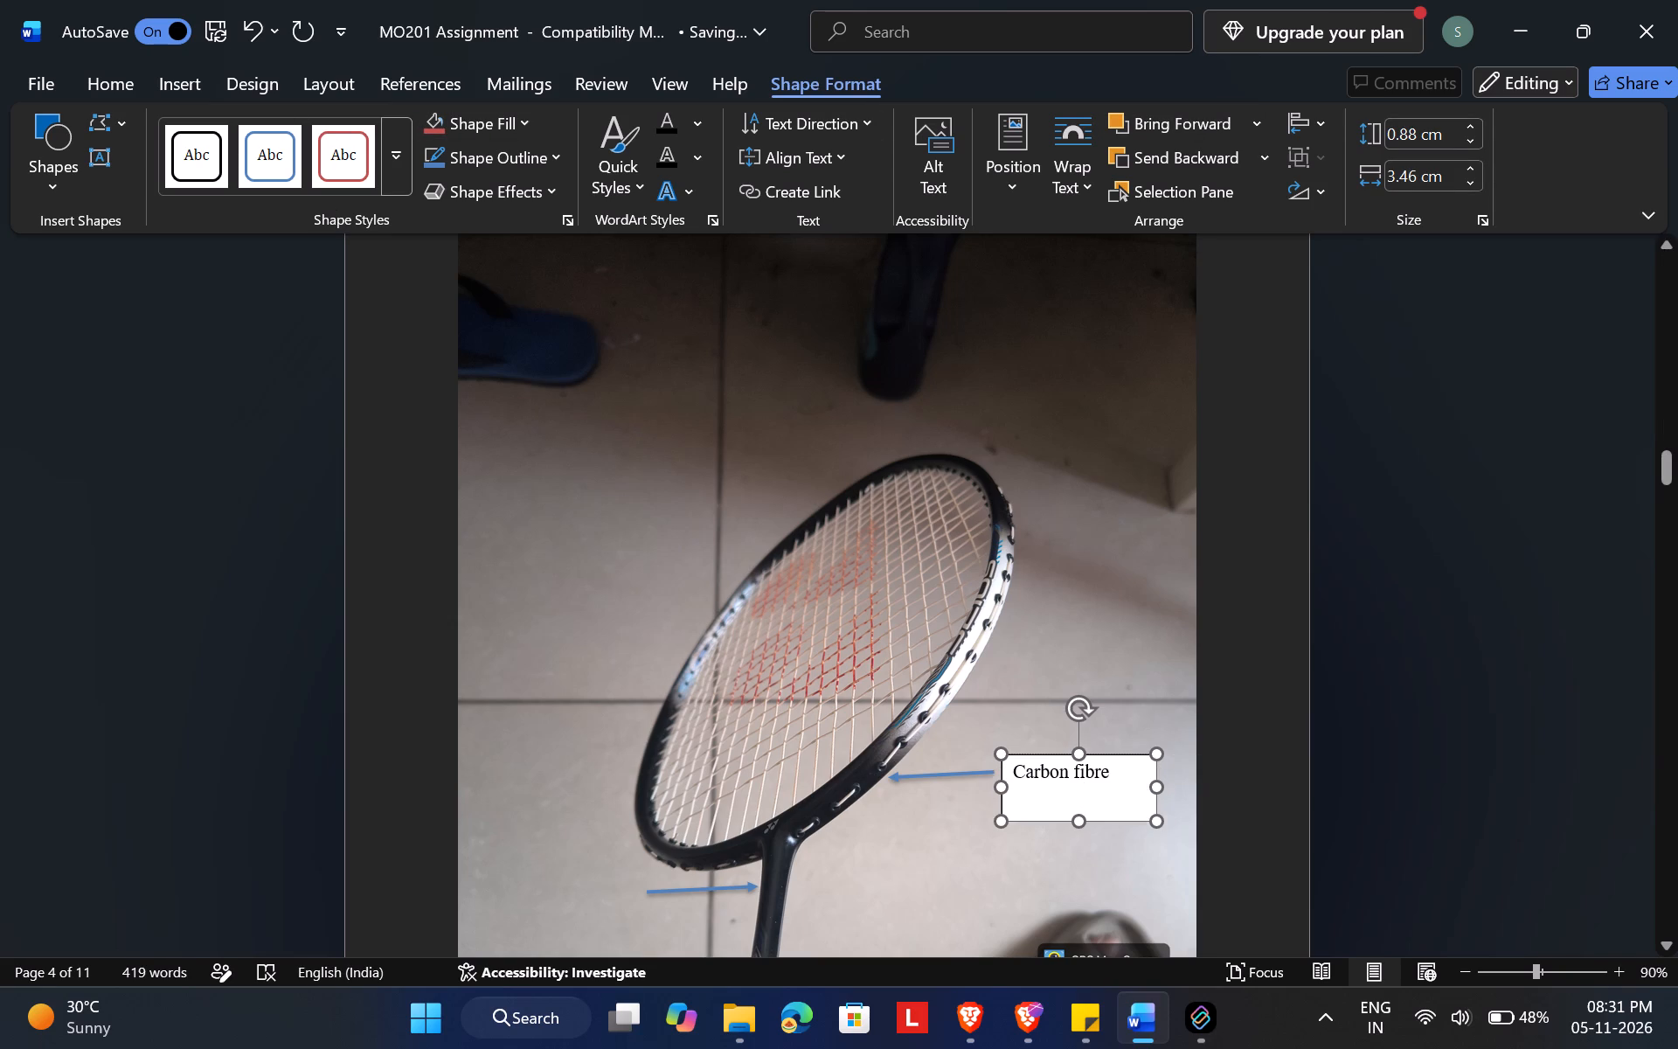
drag(1079, 823, 1078, 837)
click(1124, 778)
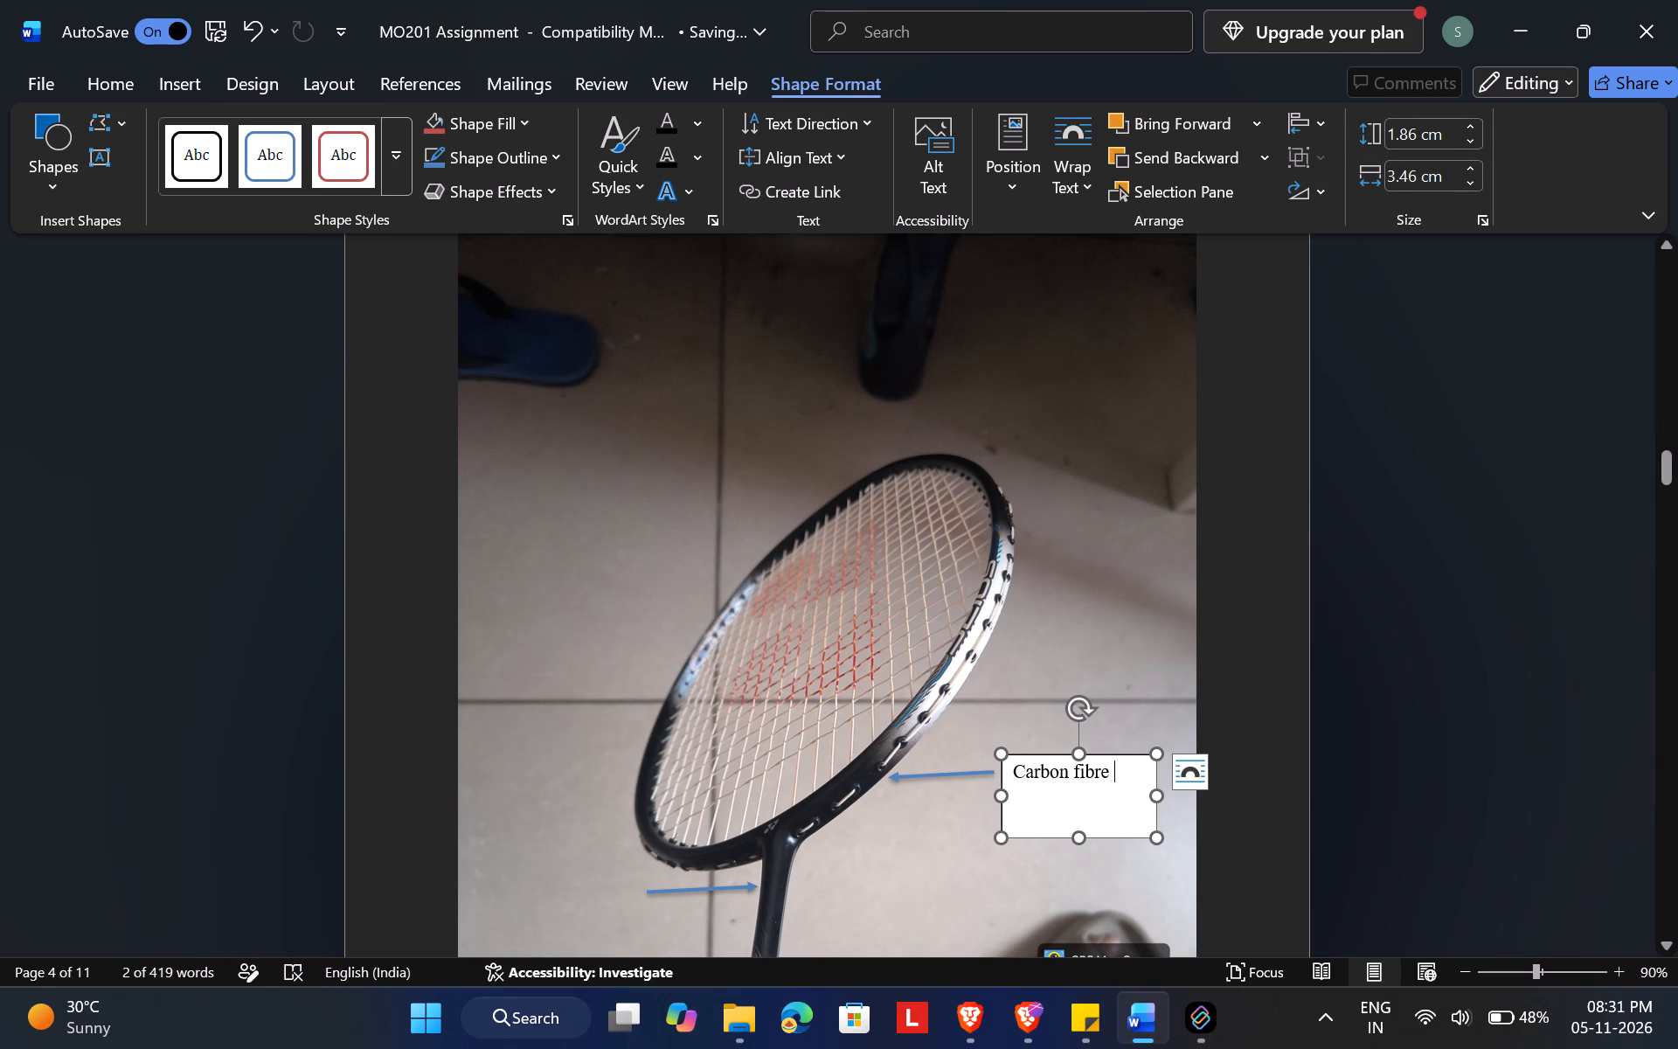
key(Return)
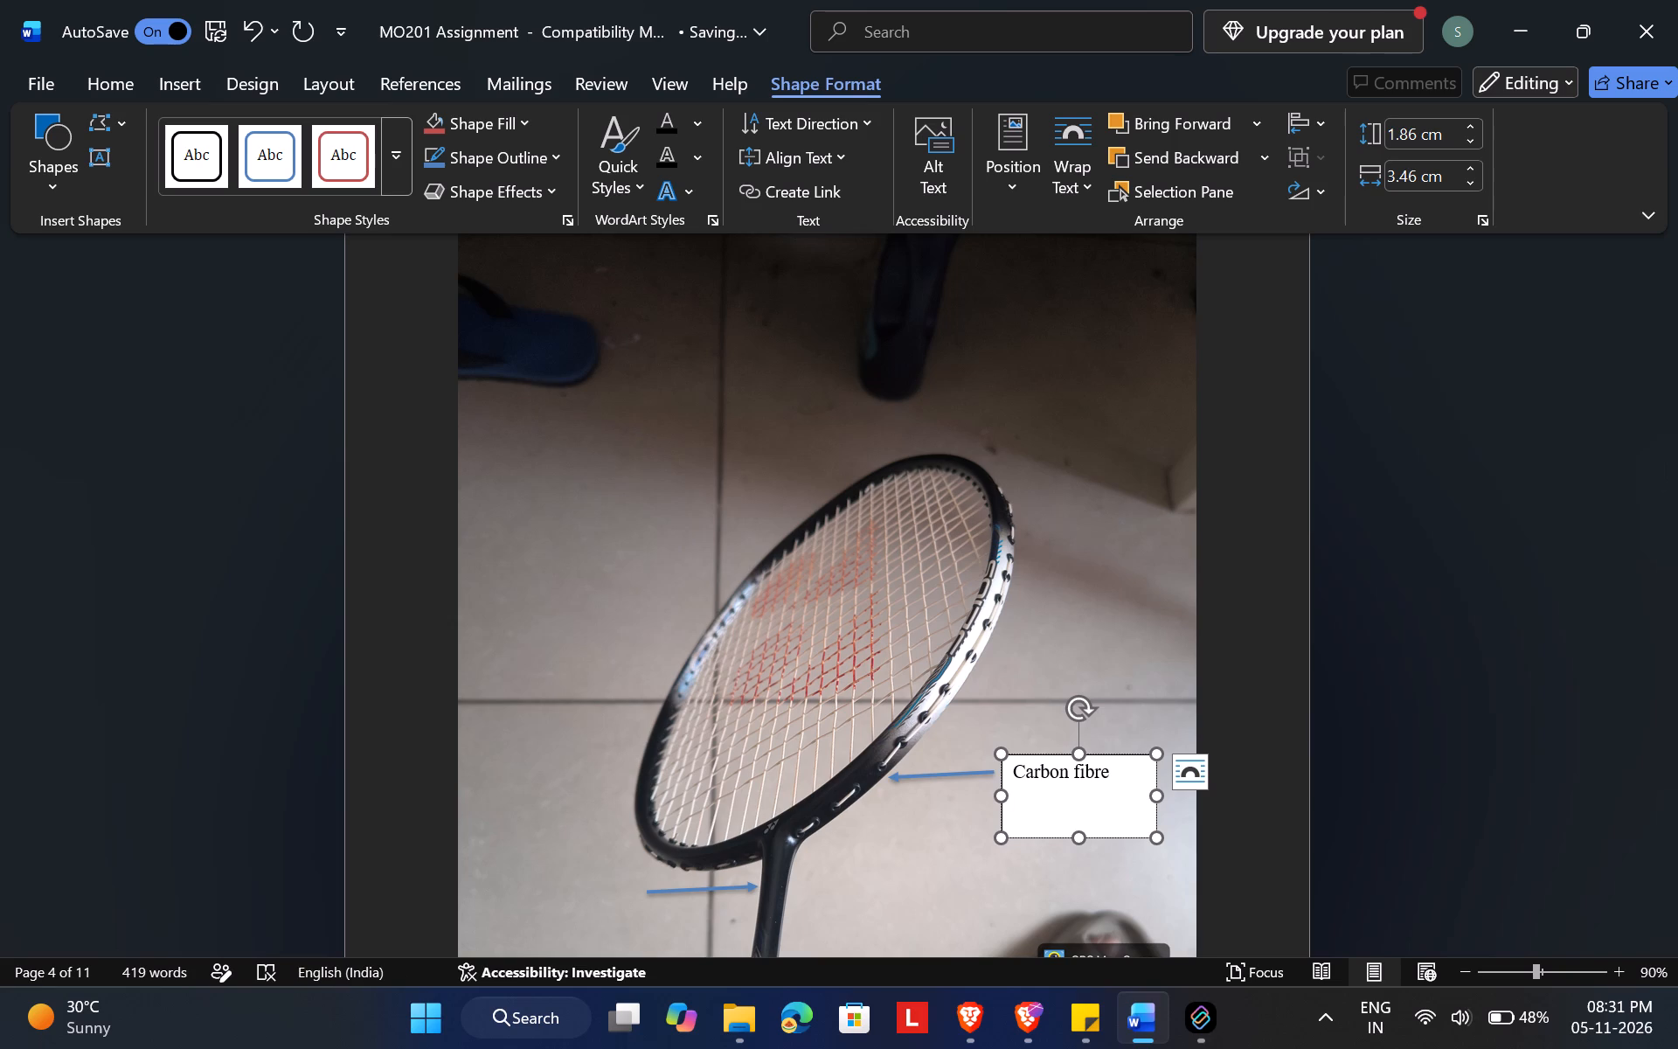
text(composite frame)
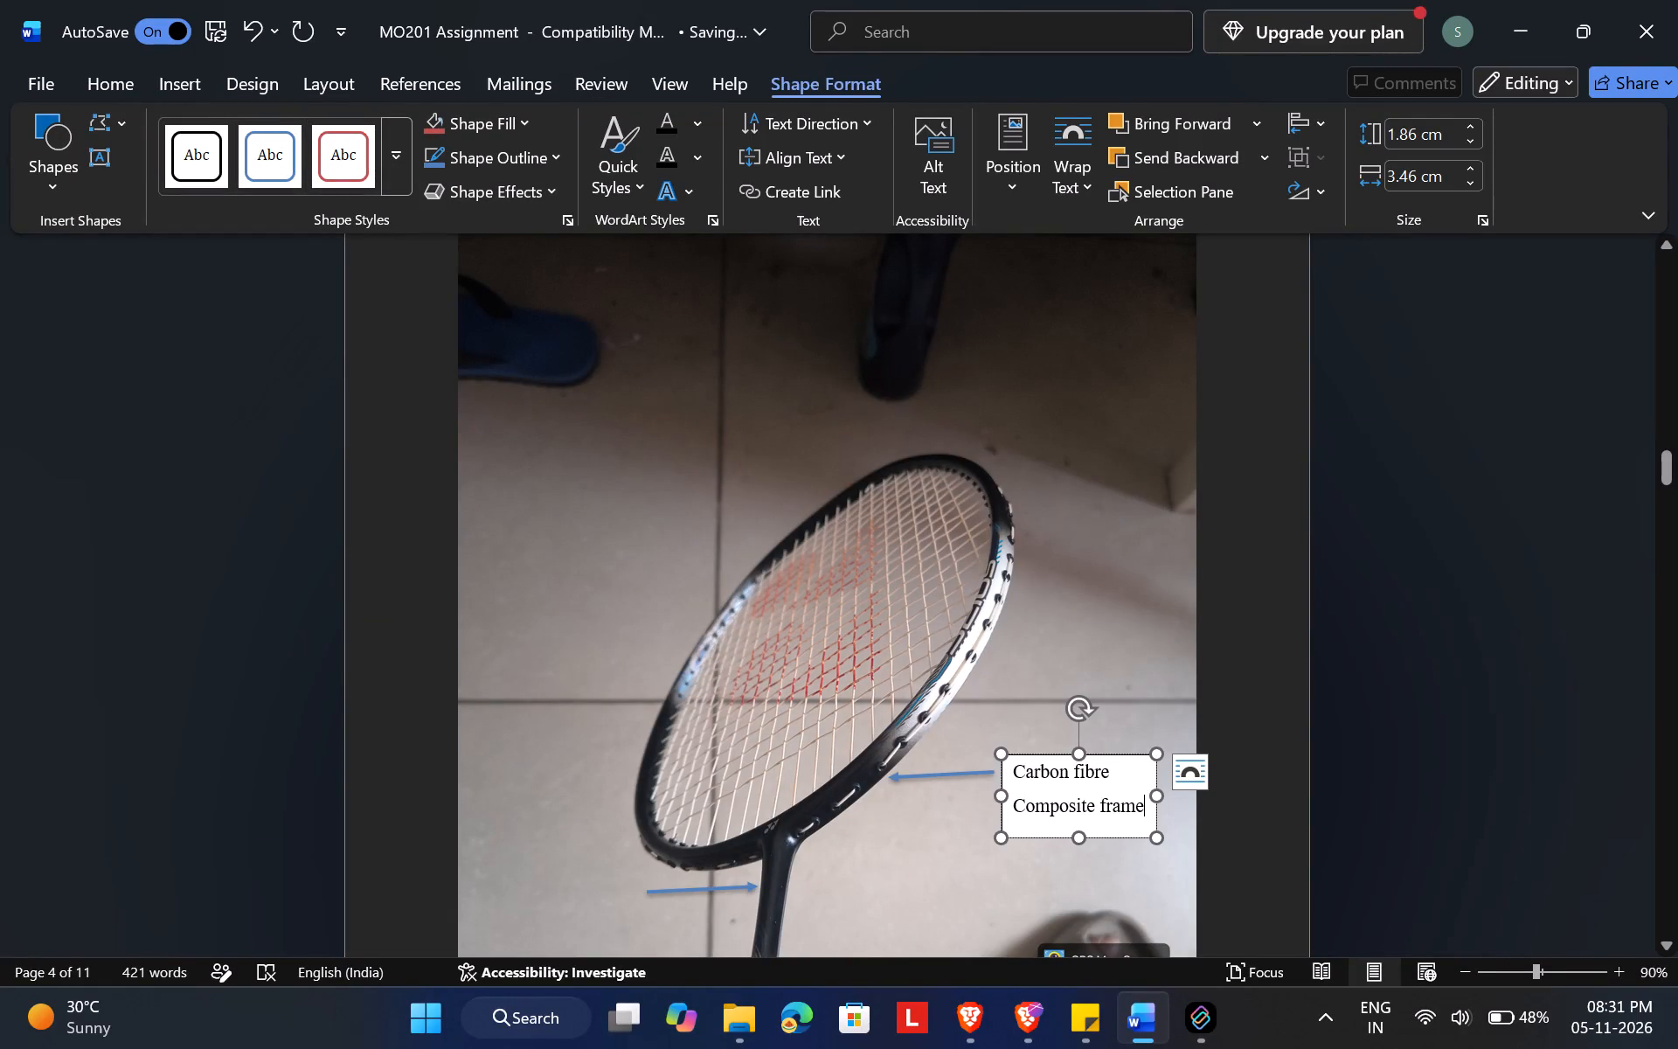
Set the font size of the two-line "Carbon fibre / Composite frame" label to 10, trying 6 and 9 first.
drag(1142, 810, 1025, 774)
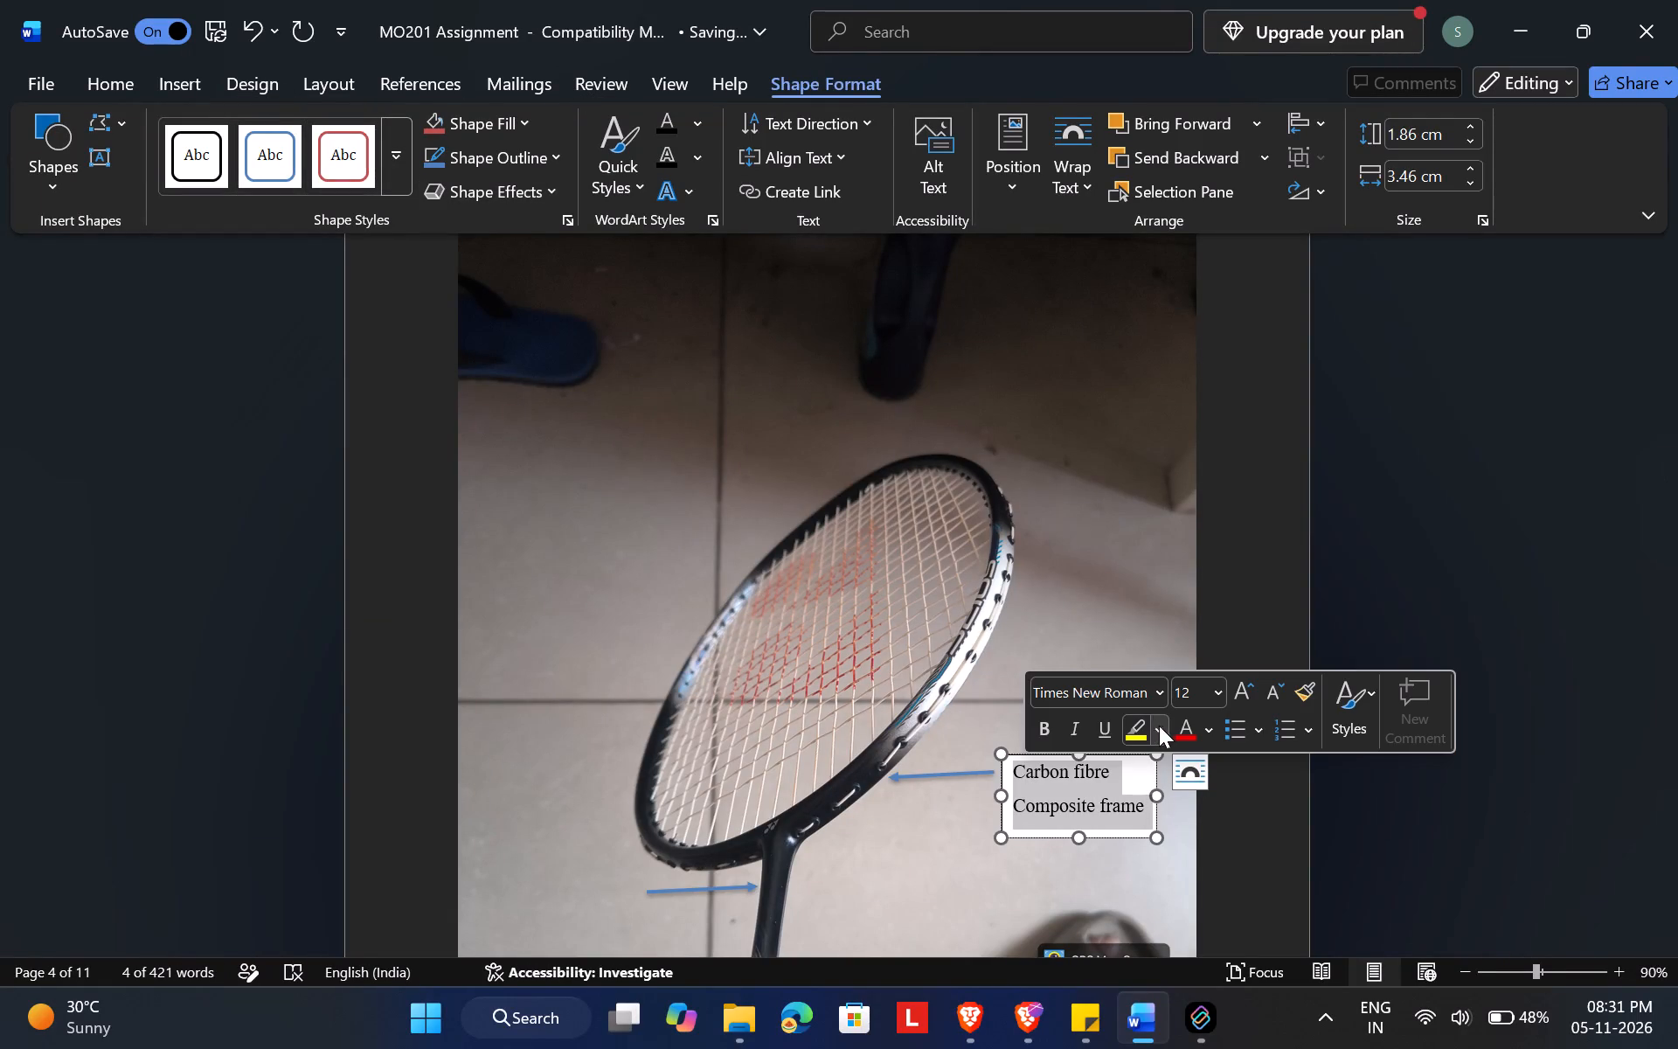
click(1199, 696)
key(BackSpace)
key(6)
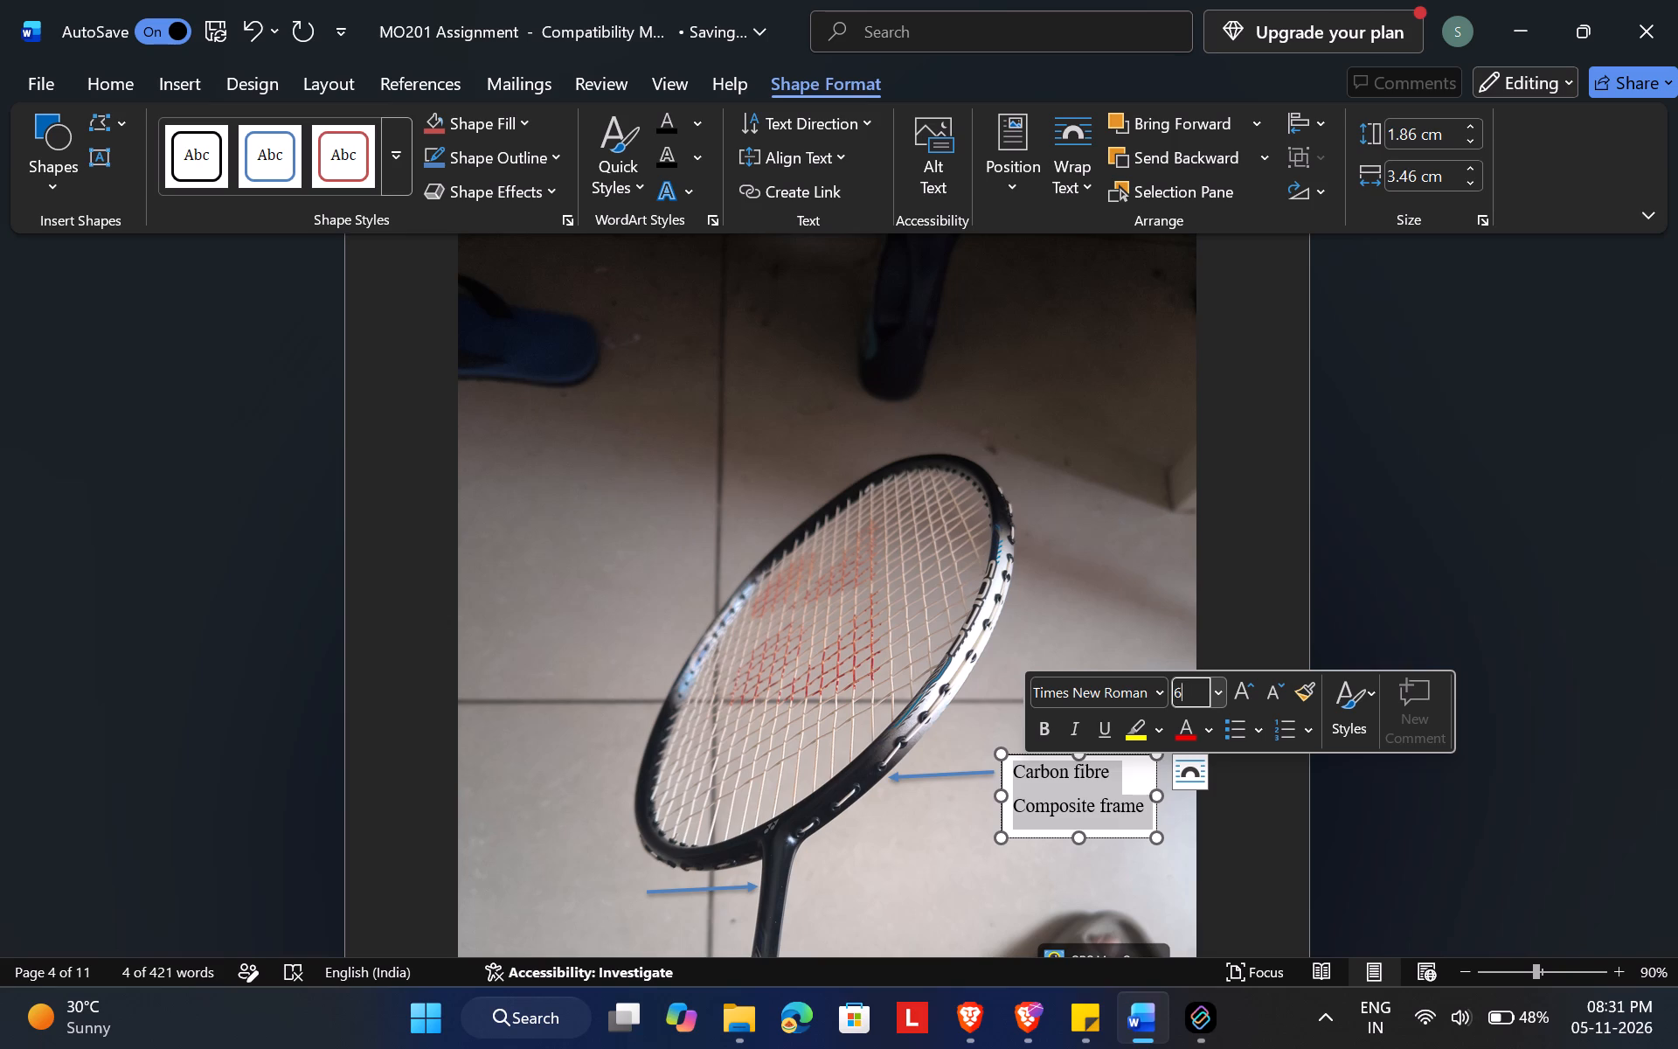
key(Return)
key(BackSpace)
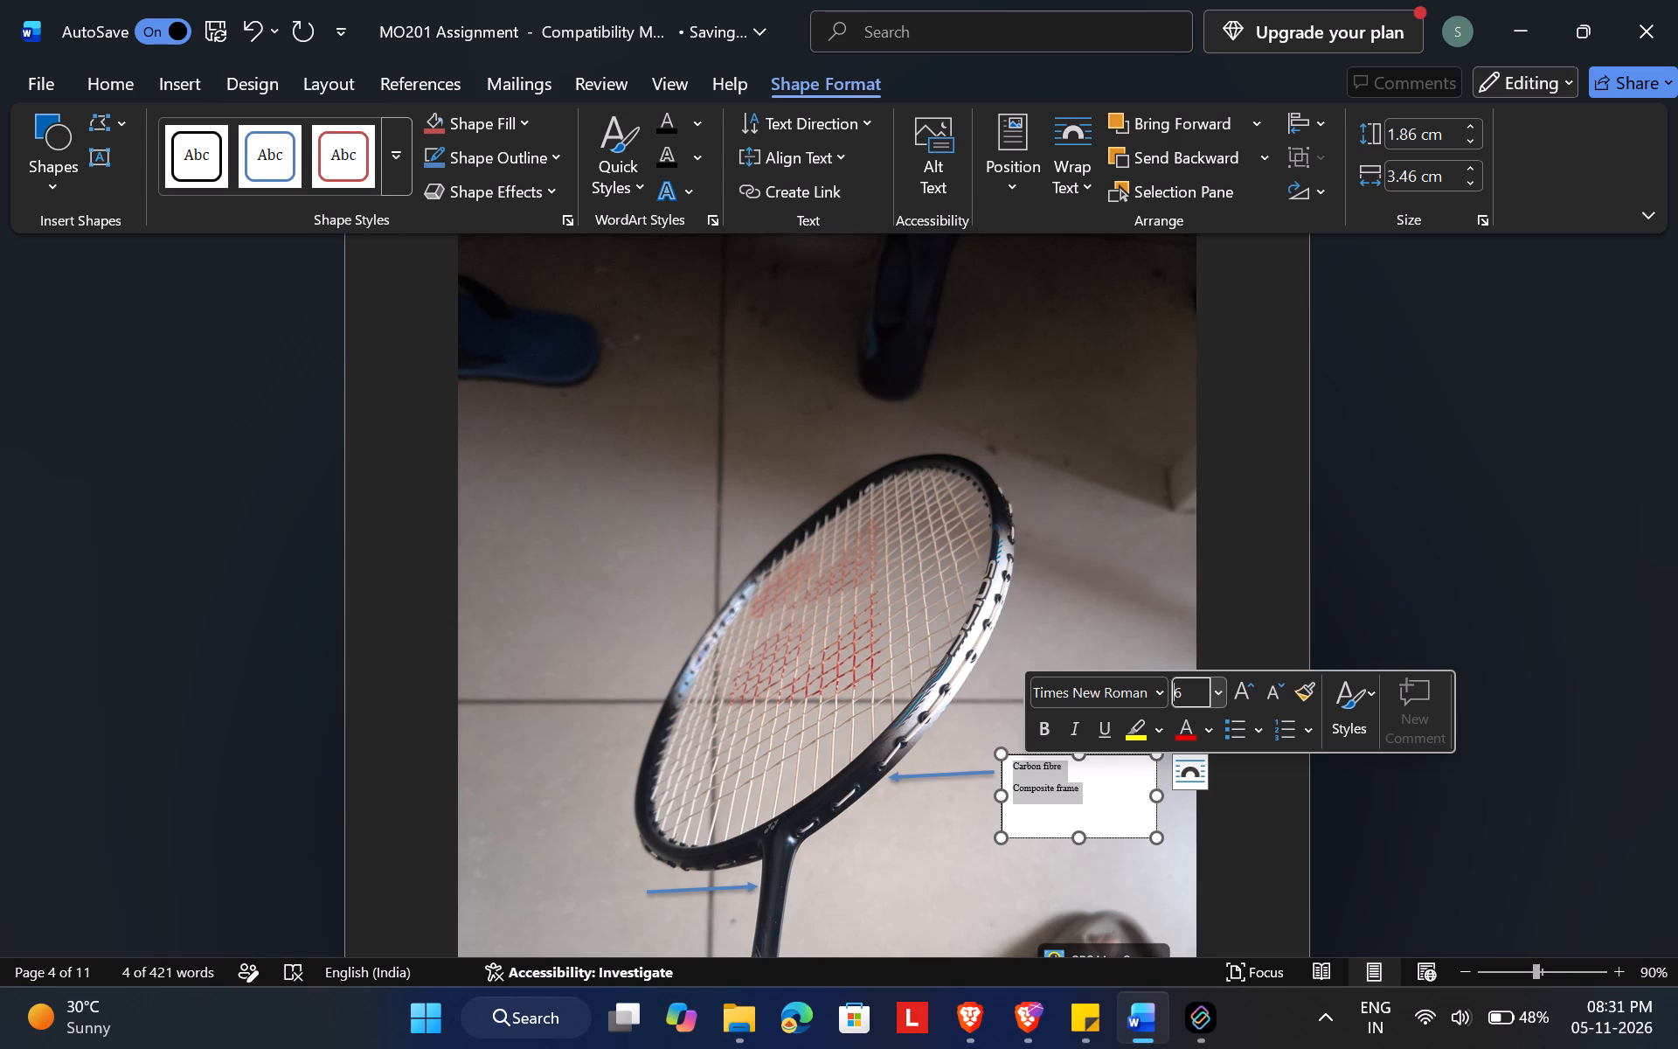
key(Right)
key(BackSpace)
key(9)
key(Return)
key(BackSpace)
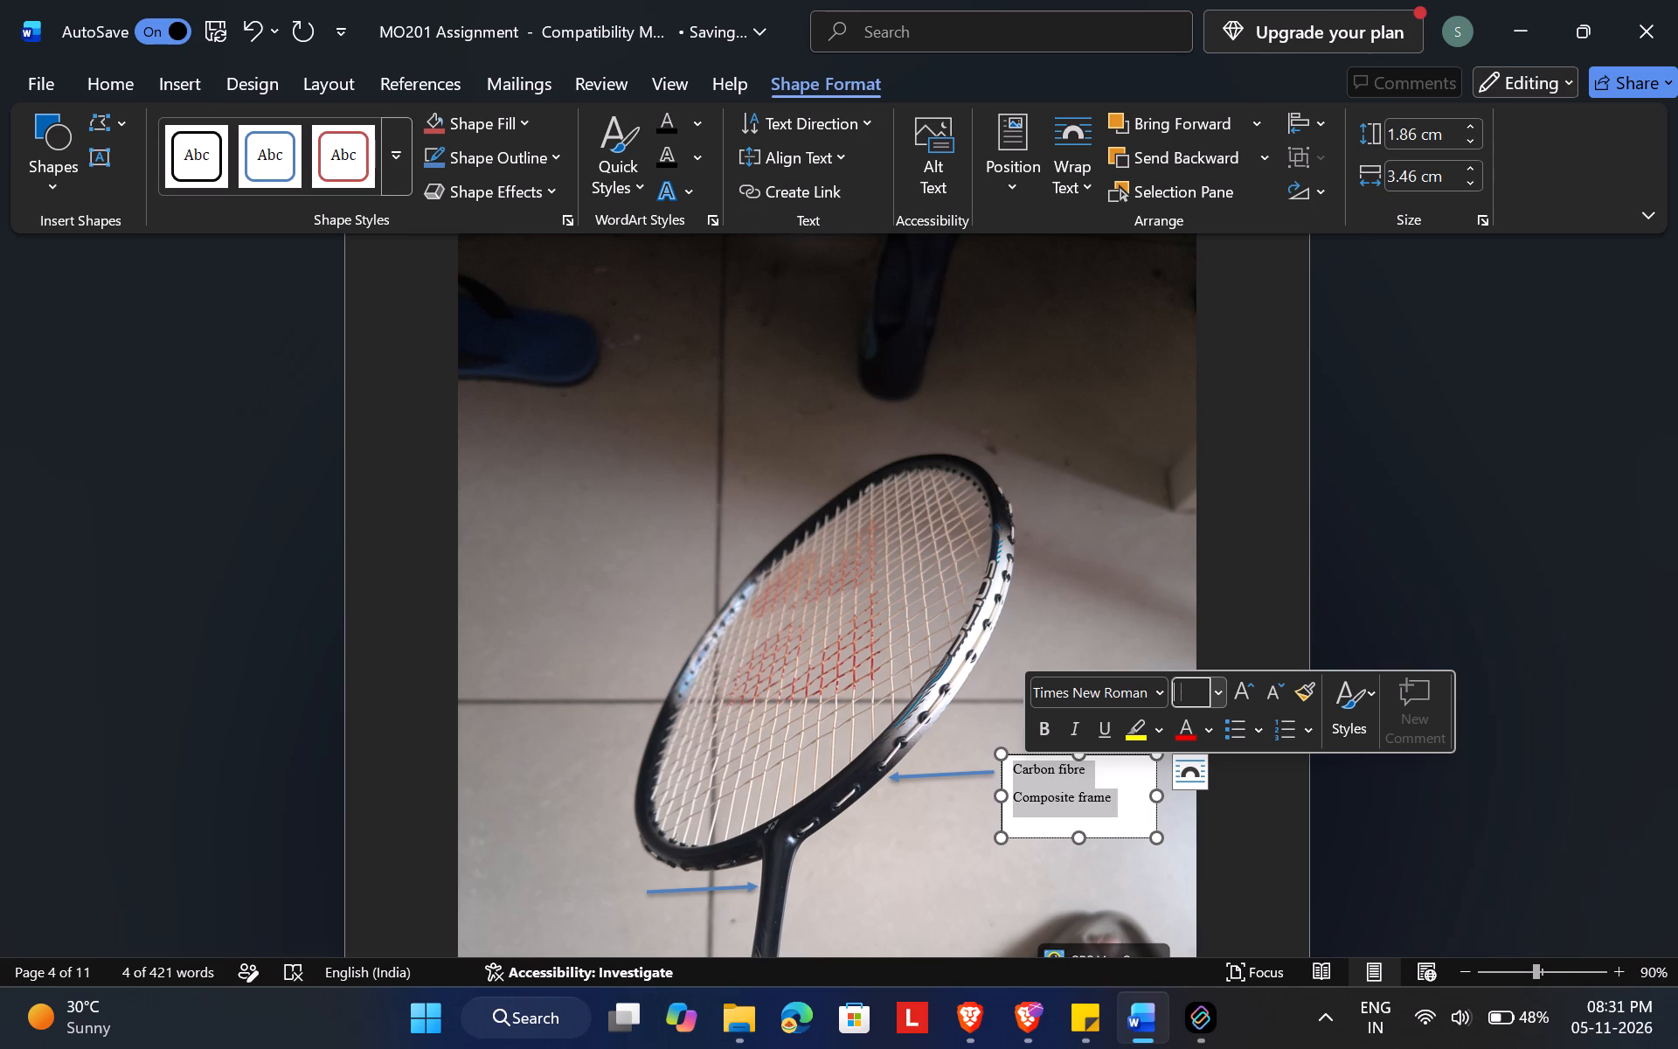
key(1)
key(Return)
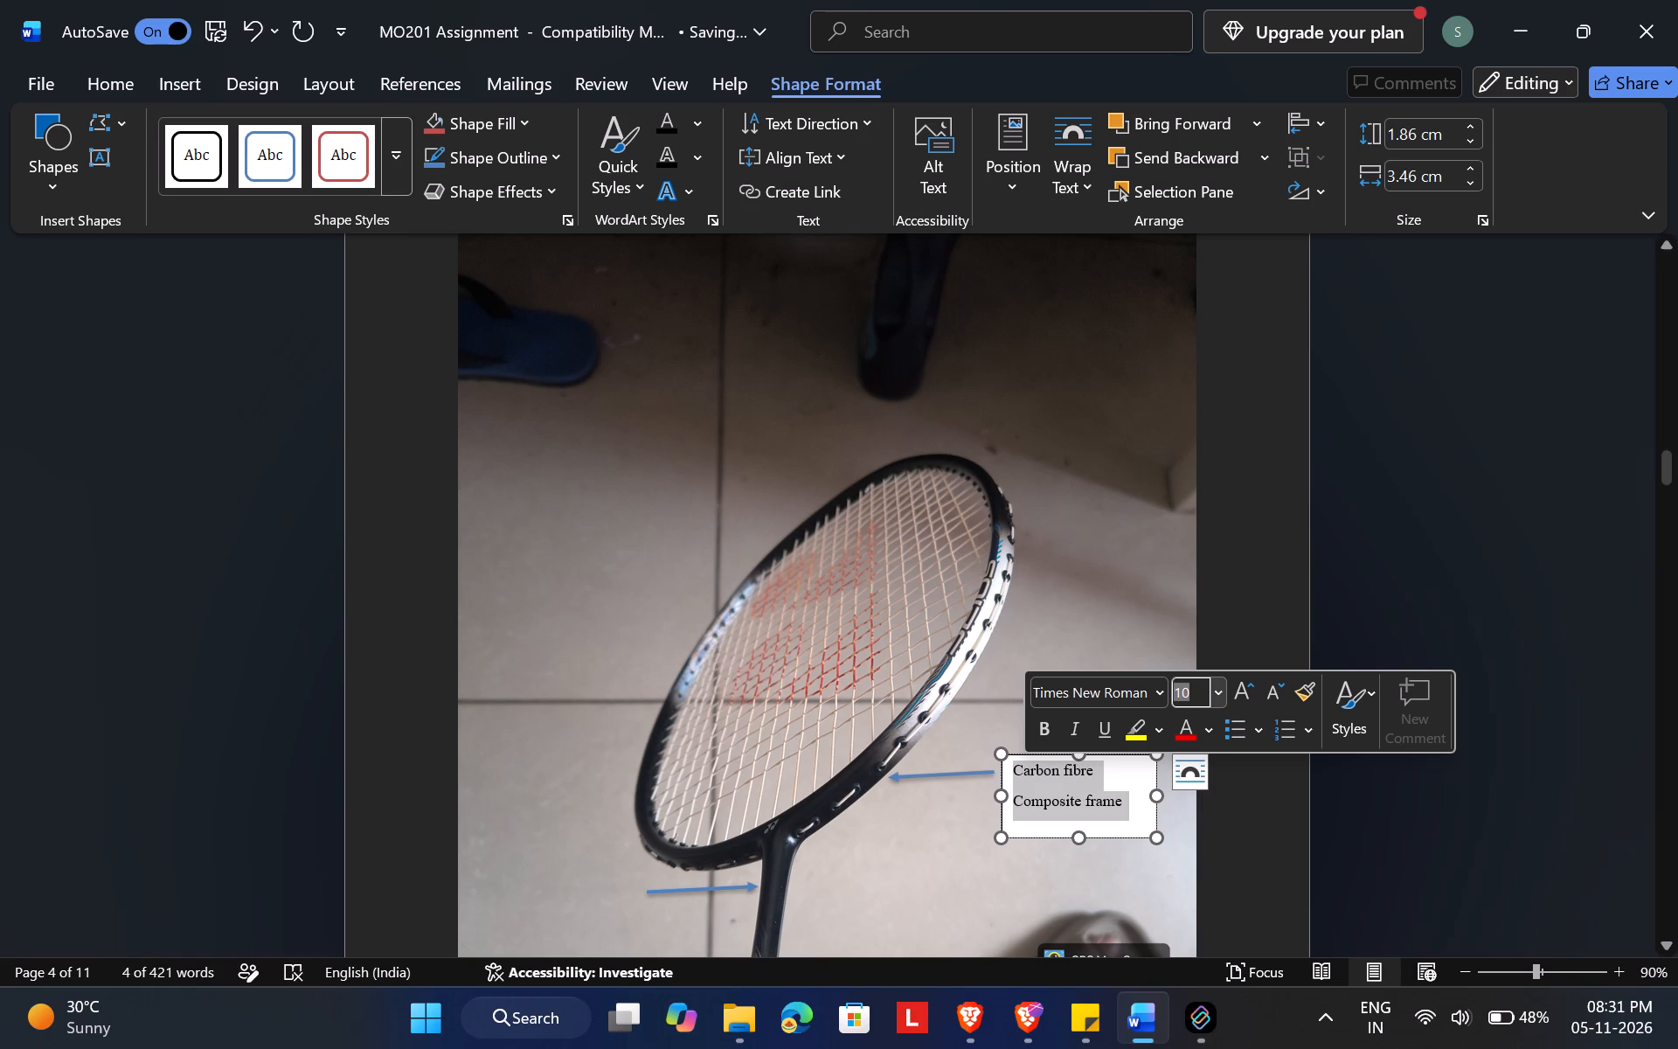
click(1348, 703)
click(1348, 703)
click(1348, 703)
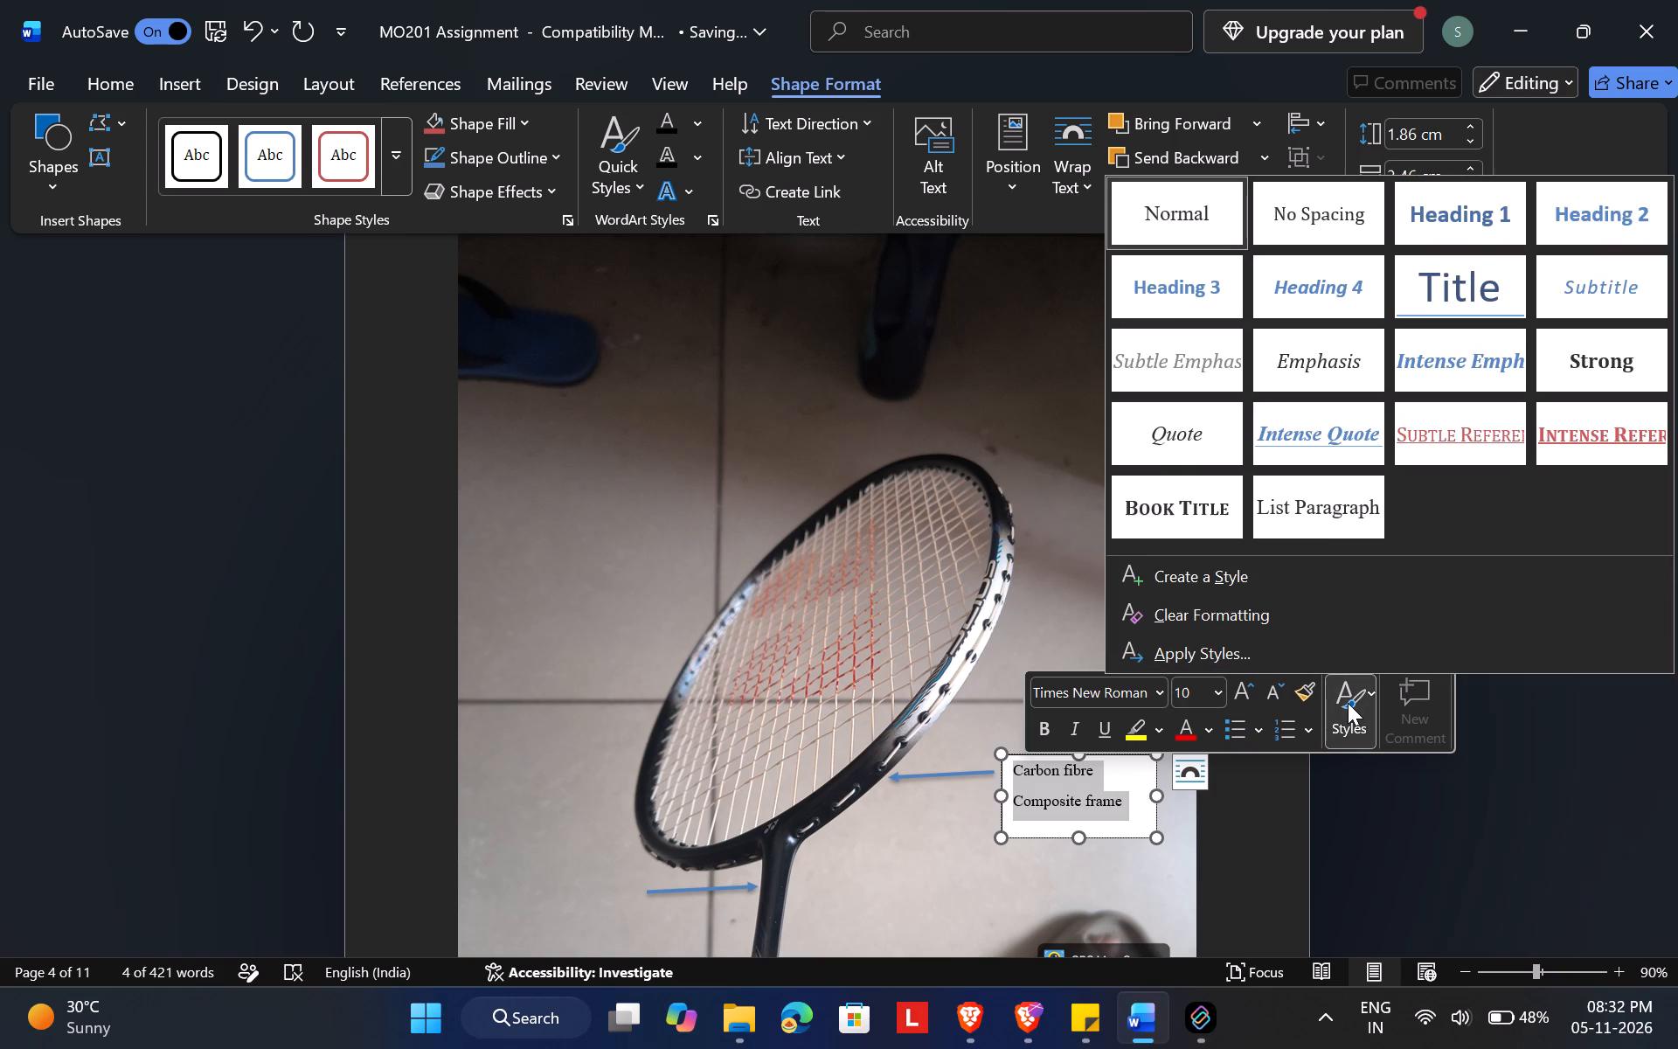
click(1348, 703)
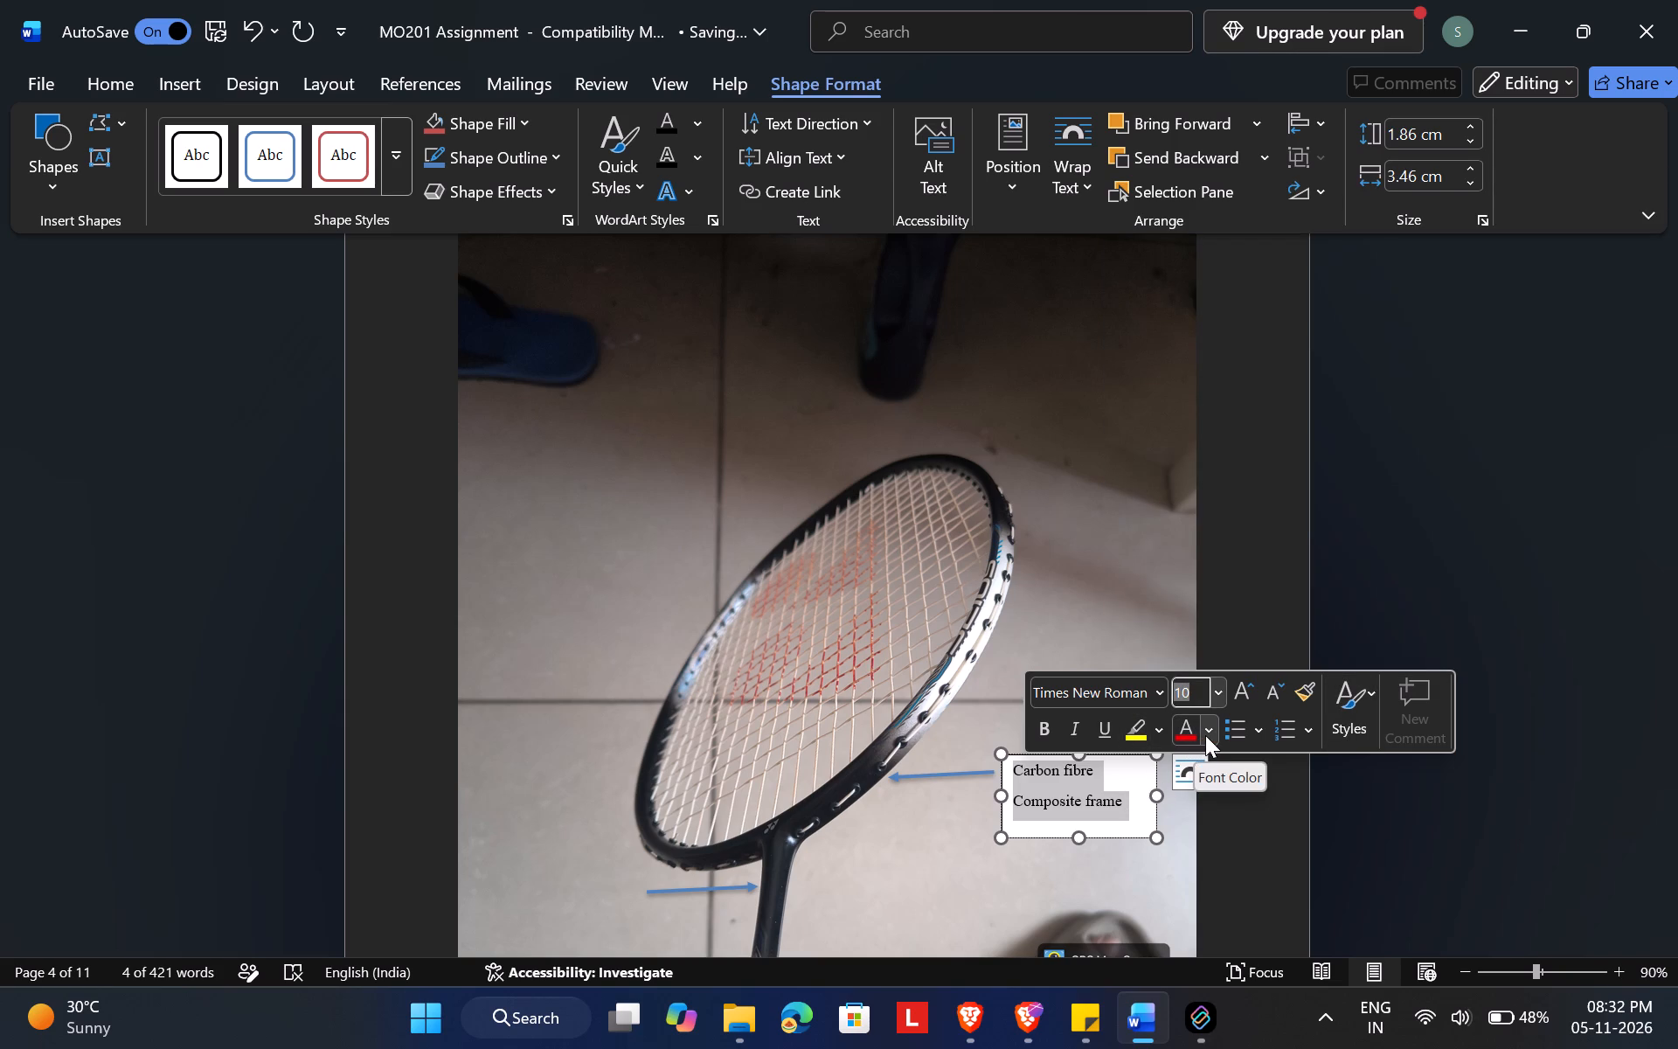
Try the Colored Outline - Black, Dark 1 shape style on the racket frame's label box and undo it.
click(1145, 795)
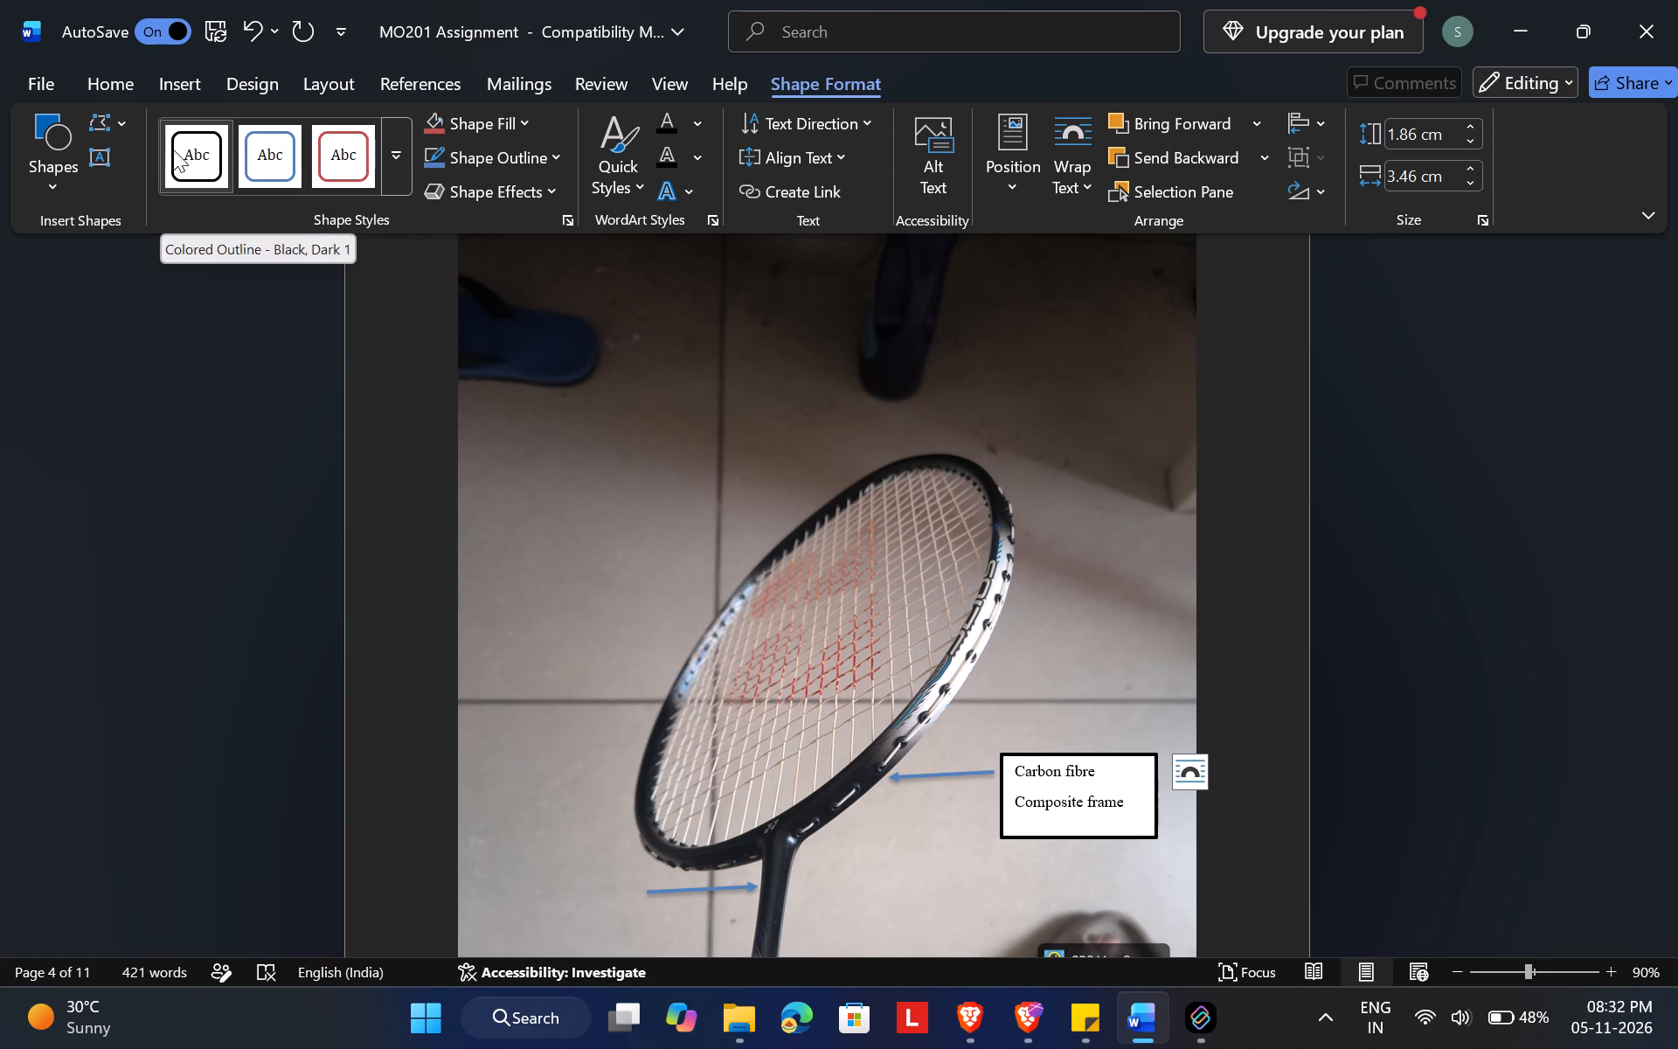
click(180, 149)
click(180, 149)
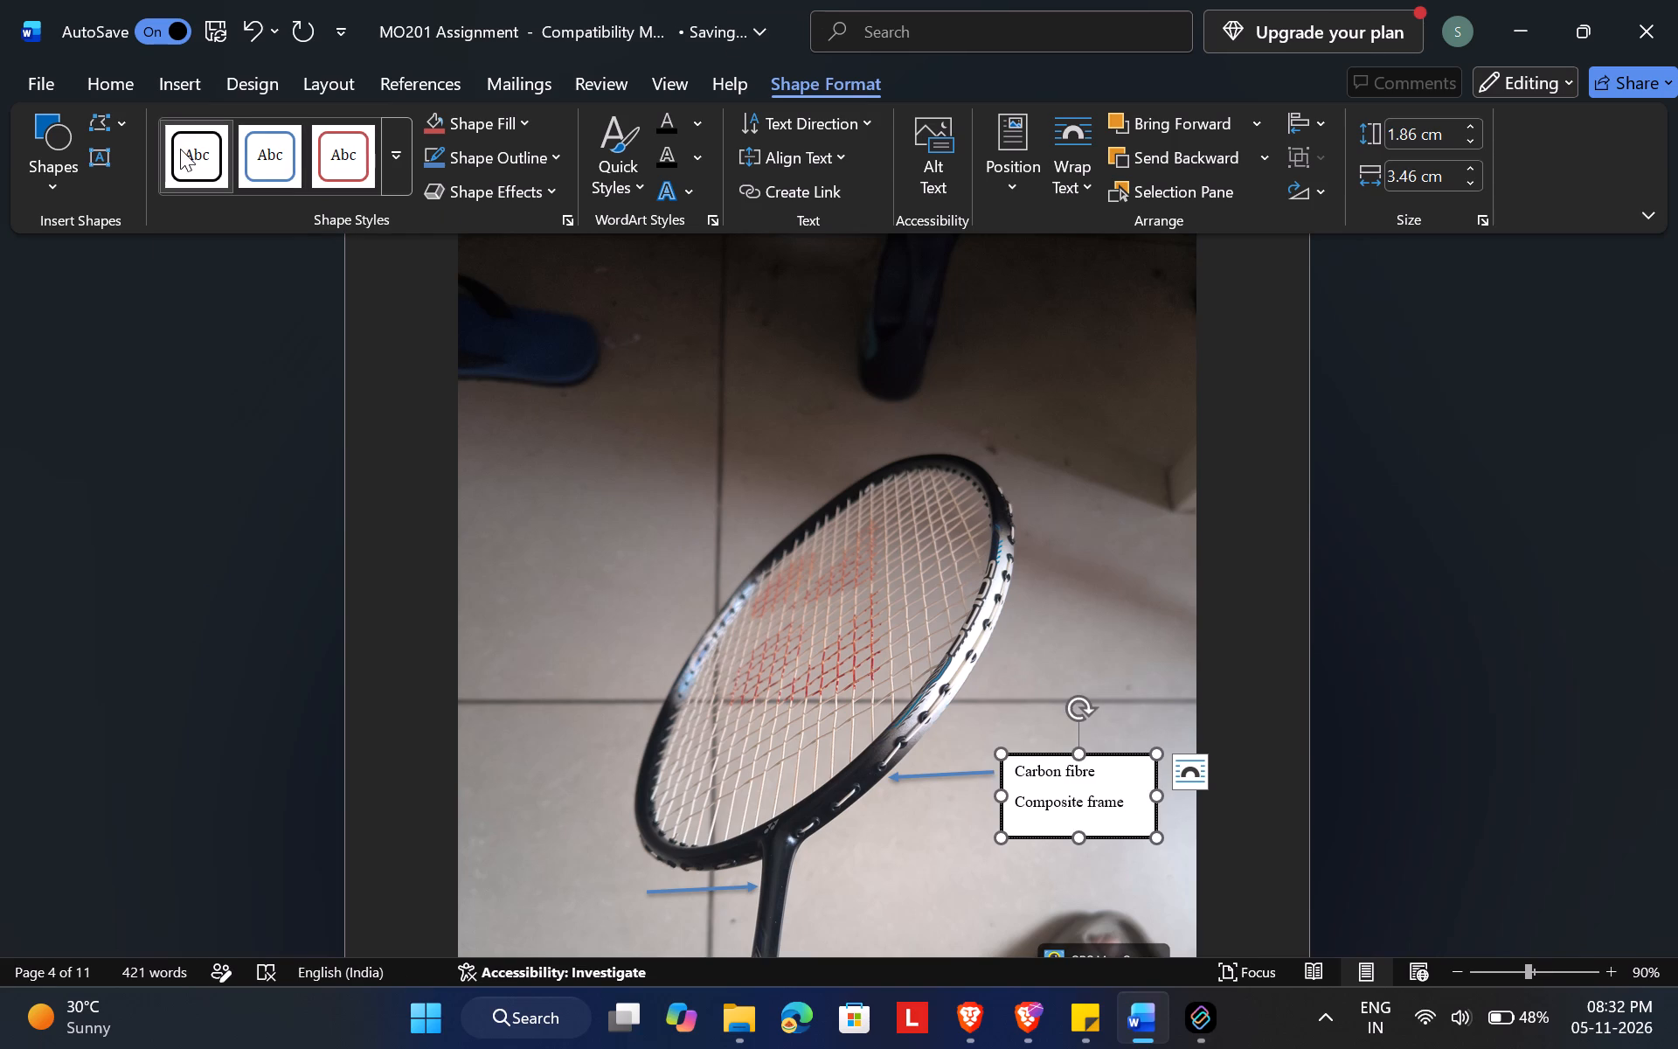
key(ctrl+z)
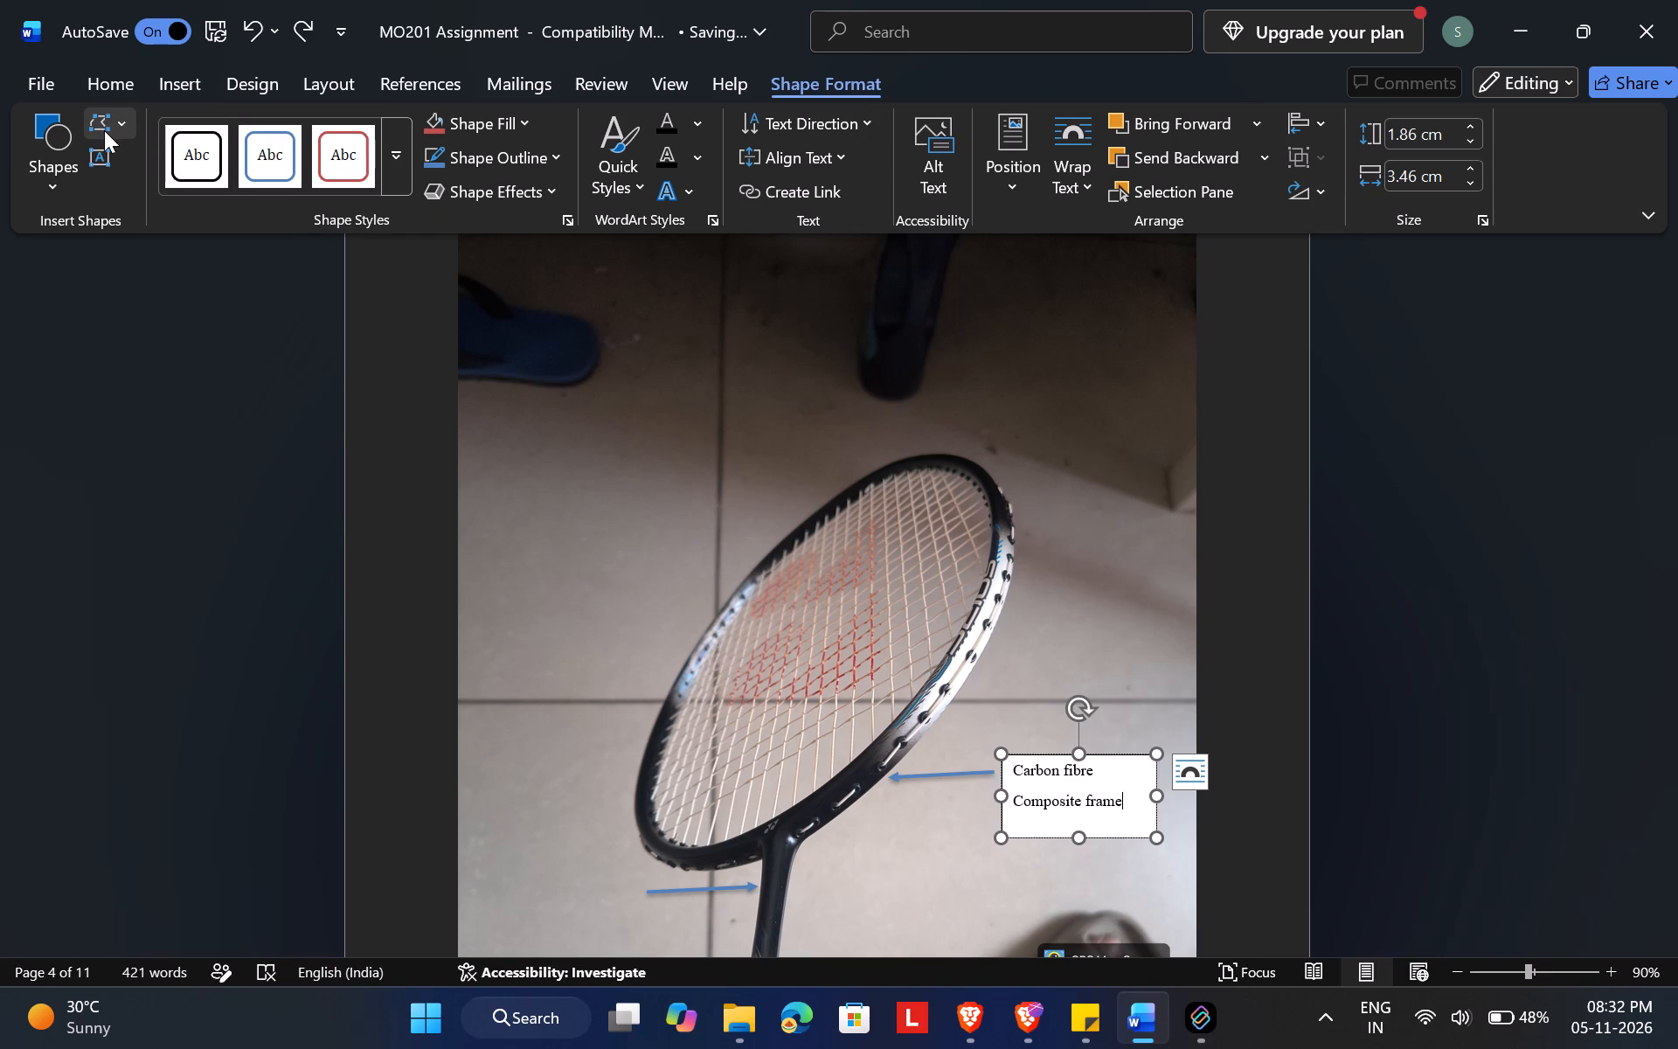
Set the racket frame's label box to No Fill.
click(524, 125)
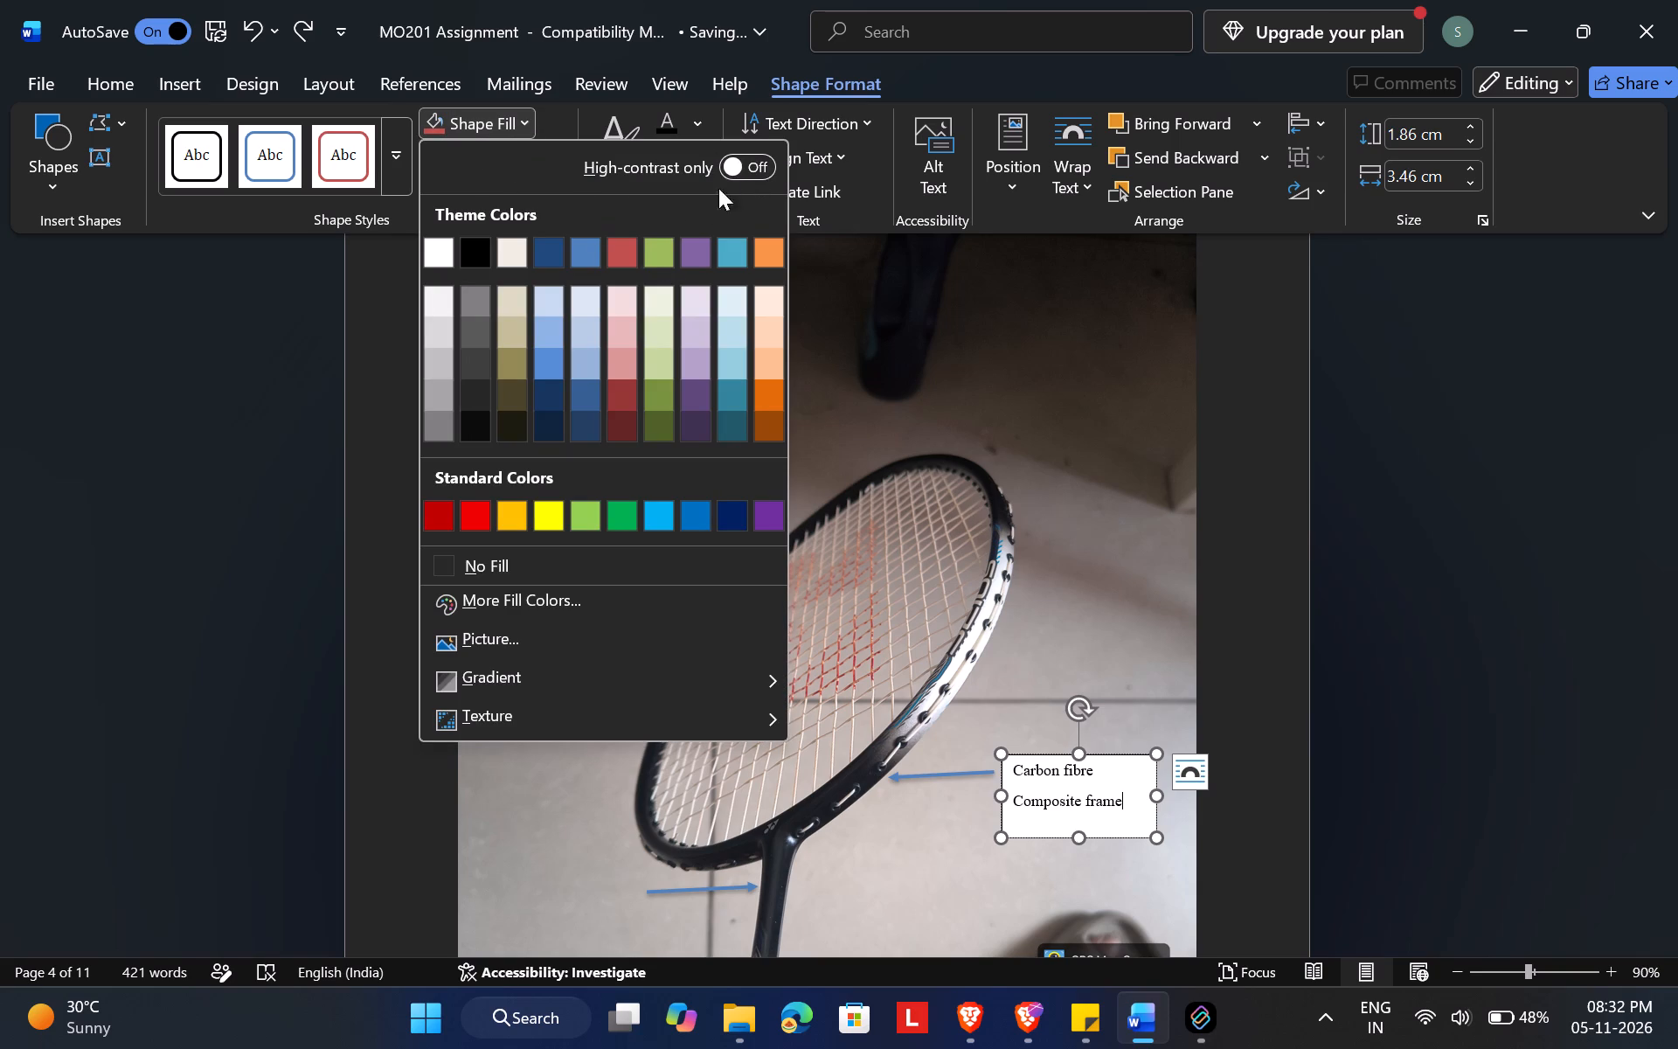
click(498, 568)
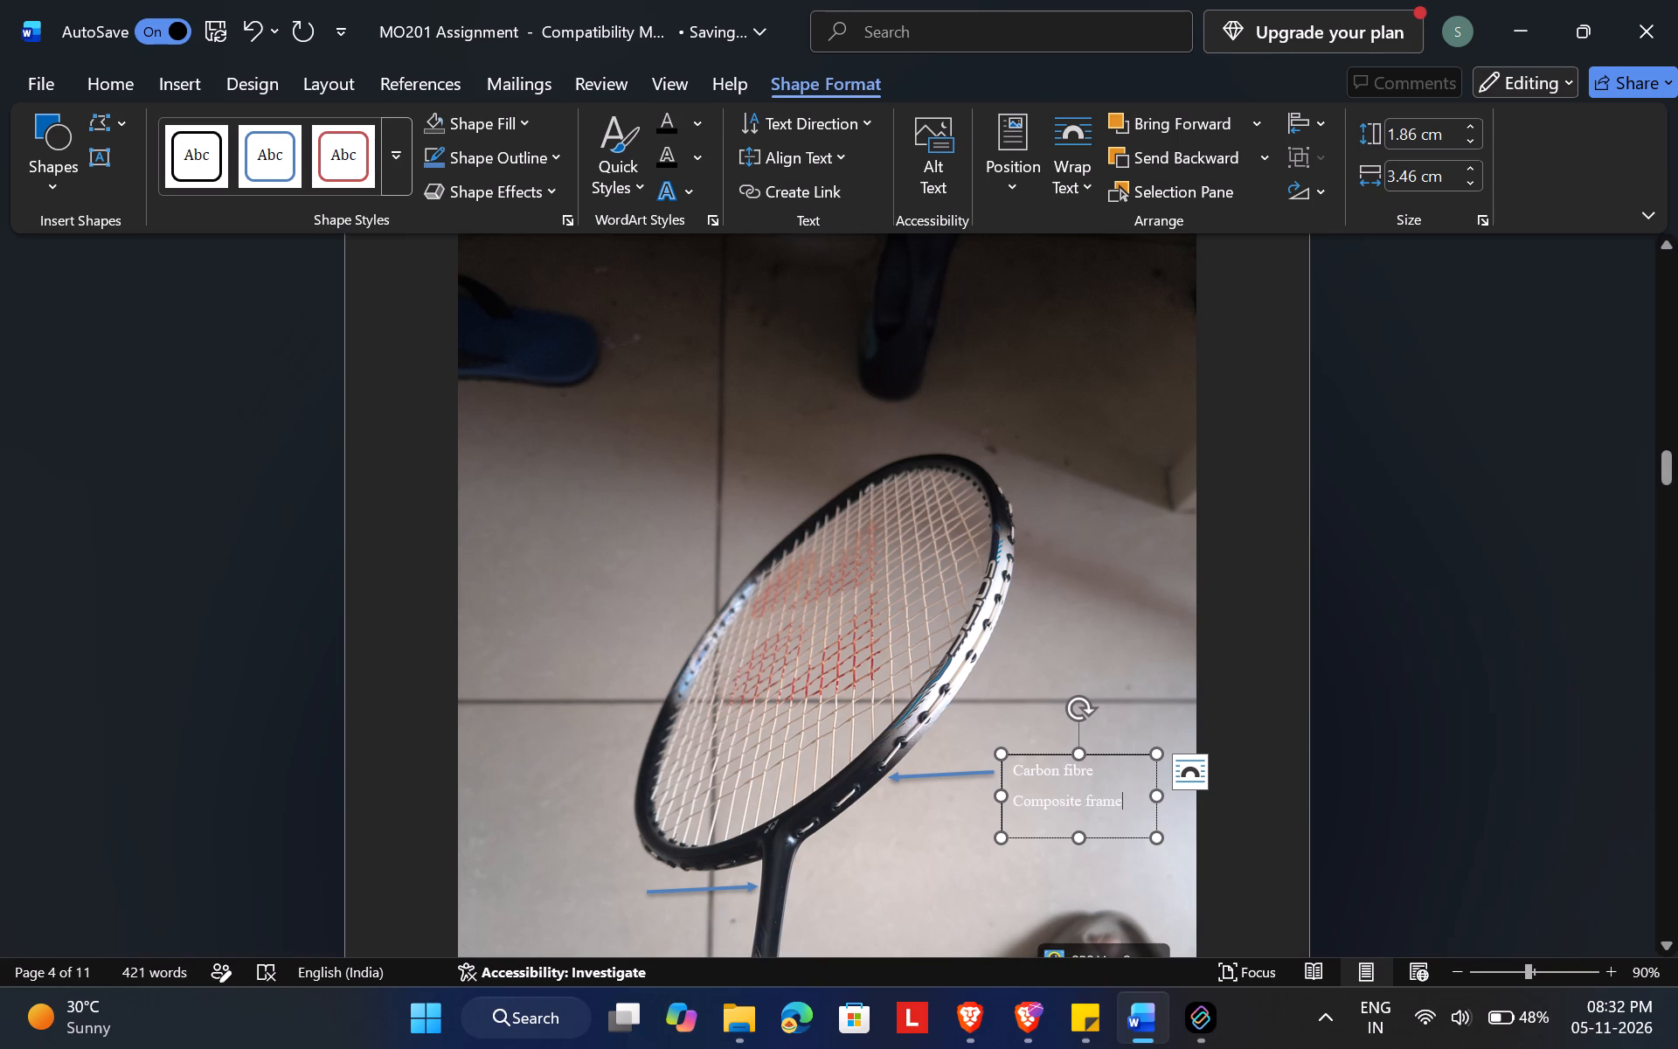
Colour both lines of the racket frame's label text black from the theme colours, after trying red.
drag(1131, 802, 985, 739)
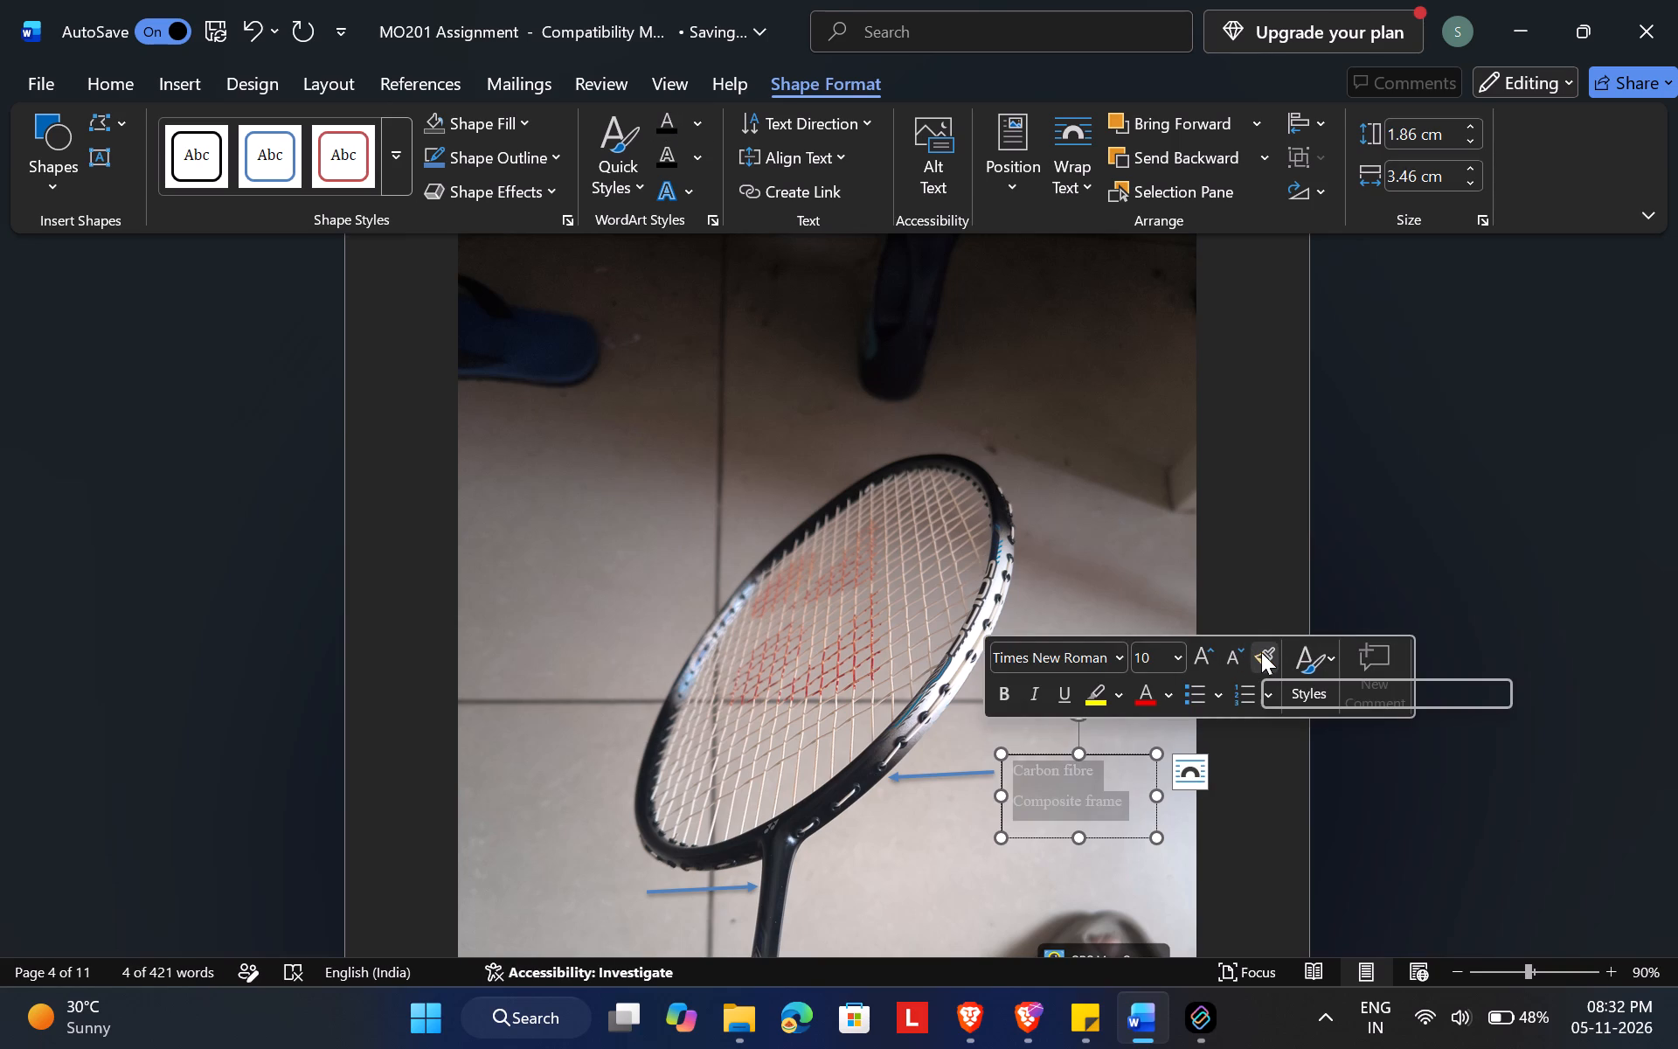
click(1153, 698)
click(1167, 698)
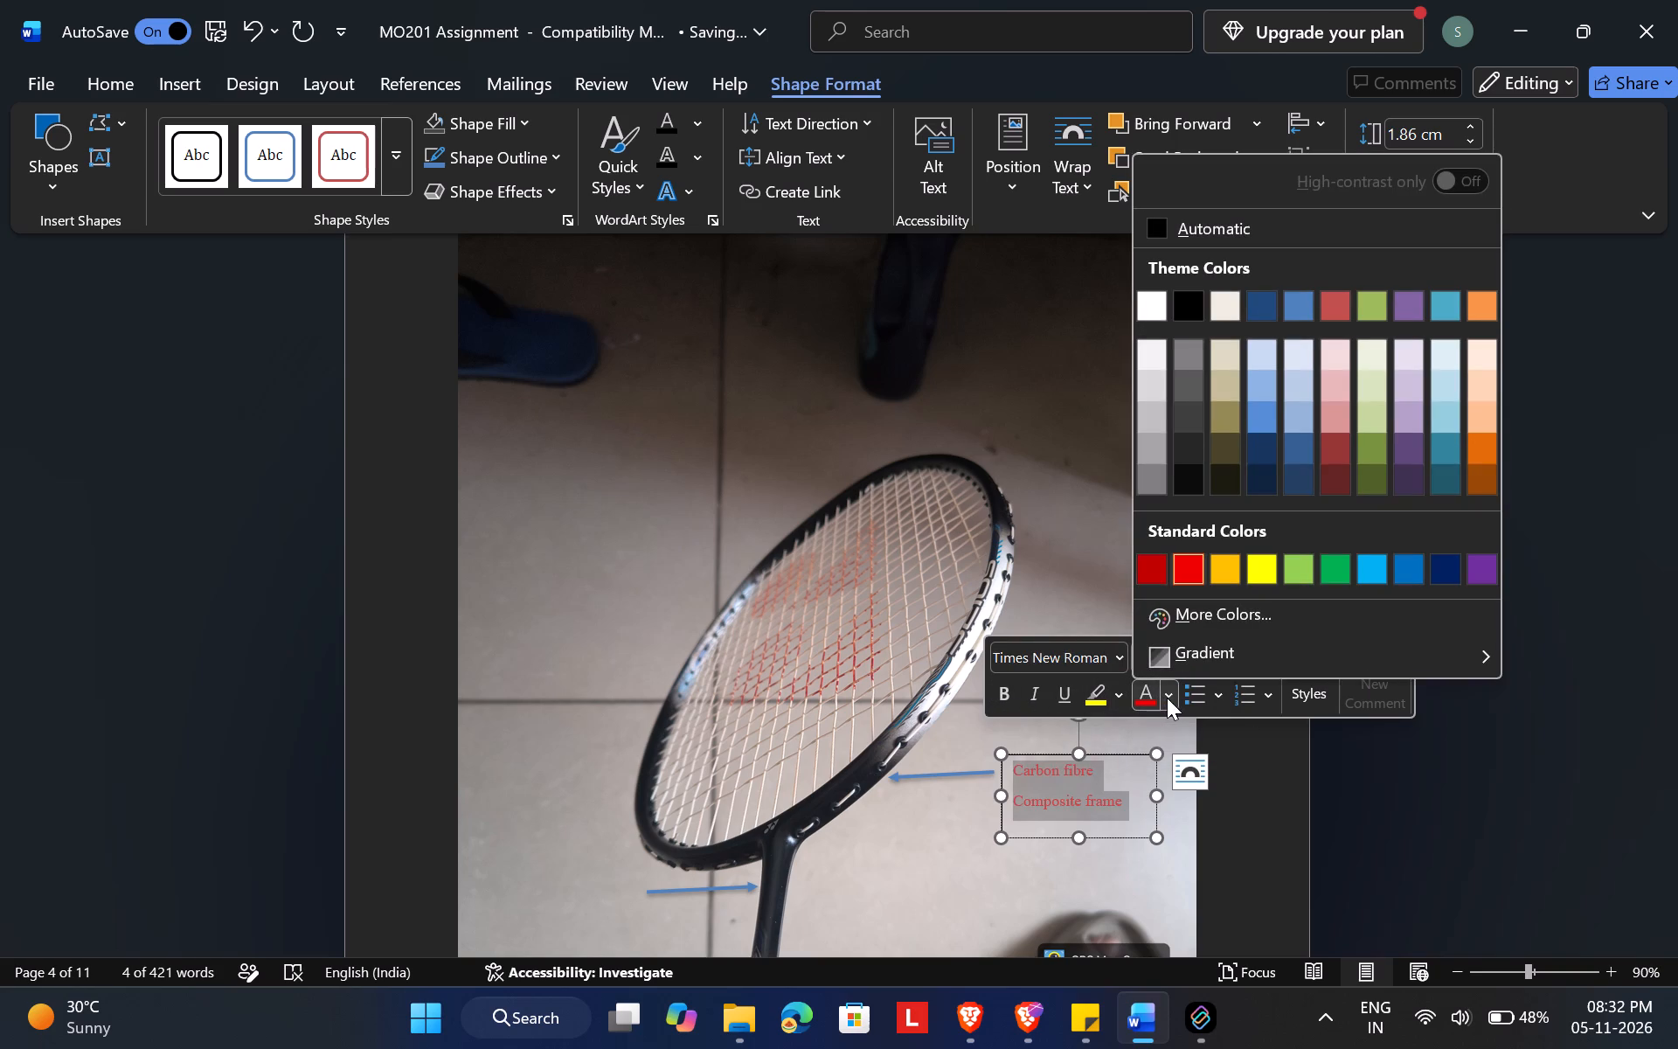
click(1184, 298)
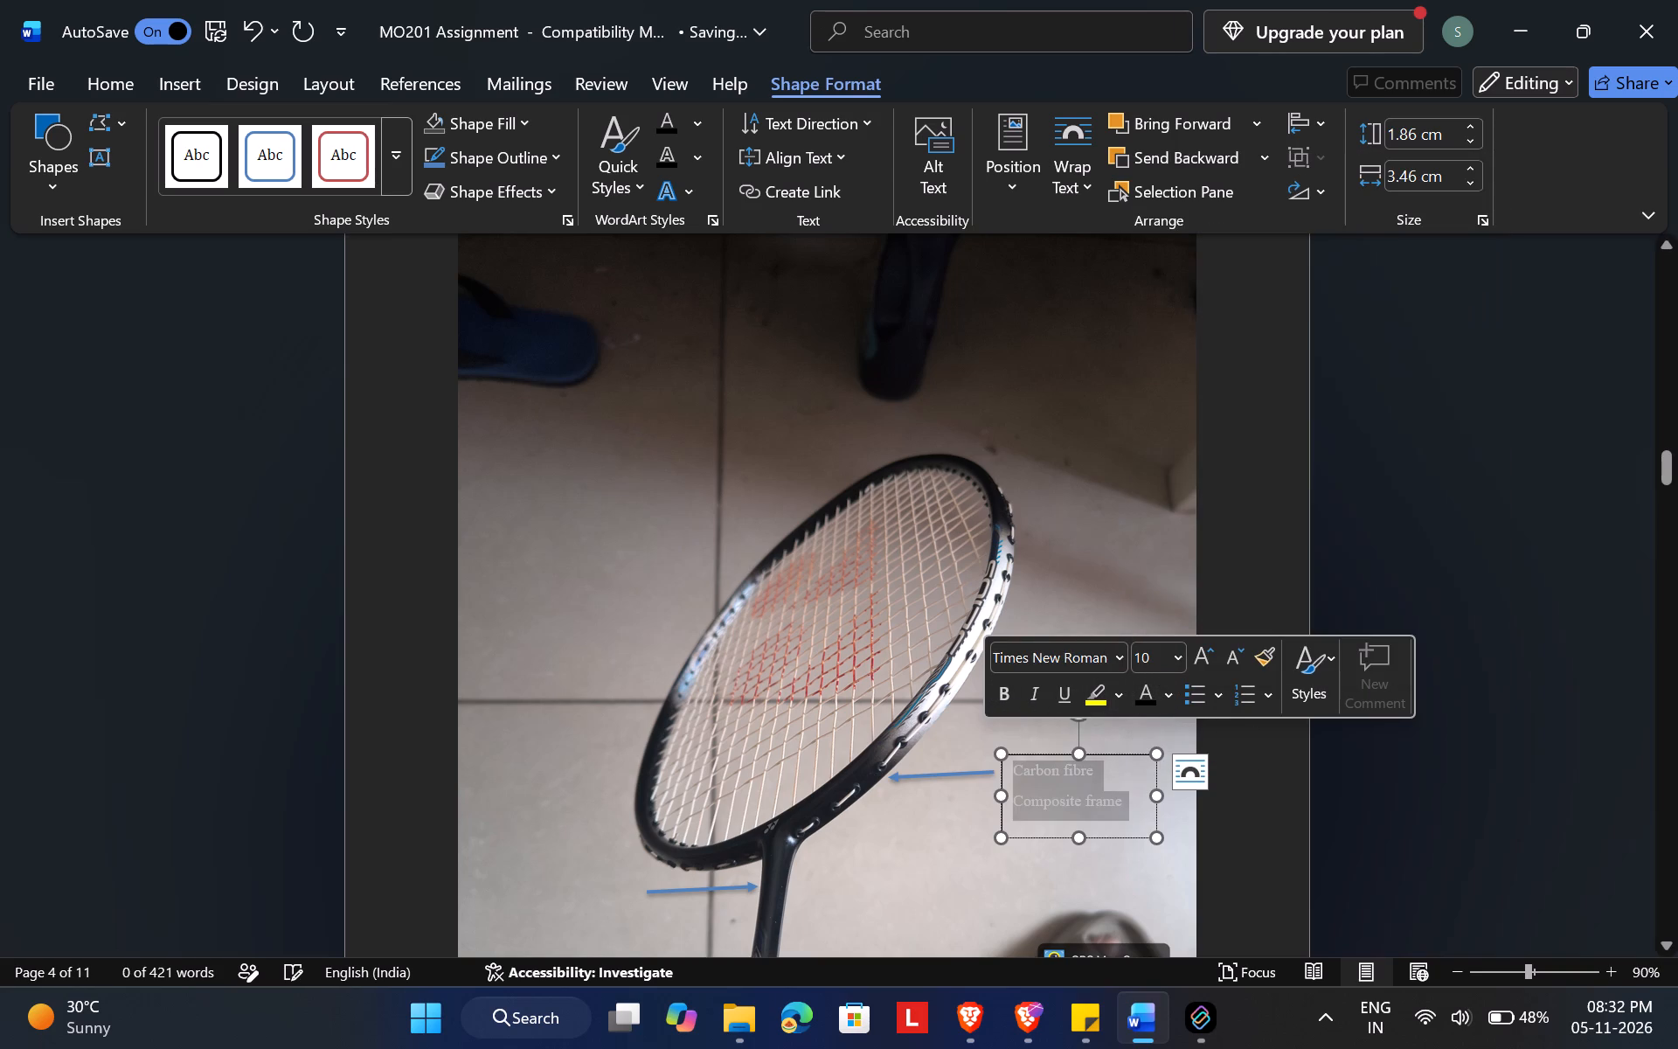
click(1487, 763)
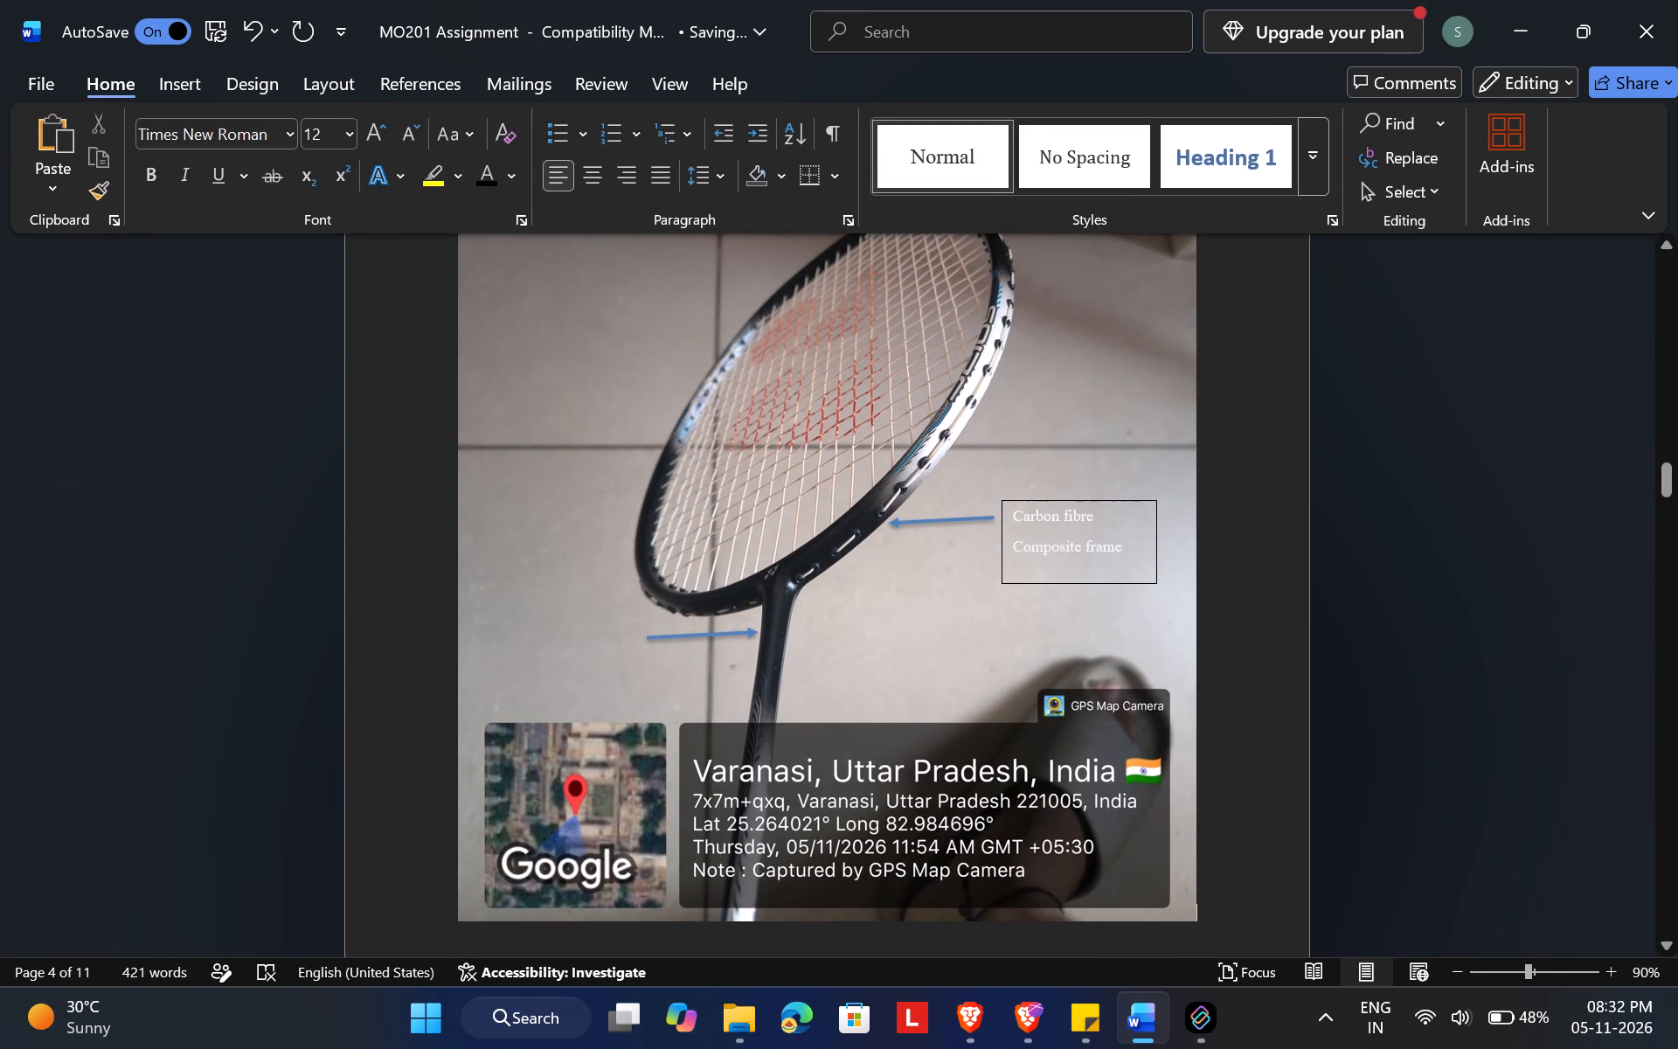
Remove the outline from the racket frame's label box.
scroll(1401, 491, up, 1)
click(1132, 694)
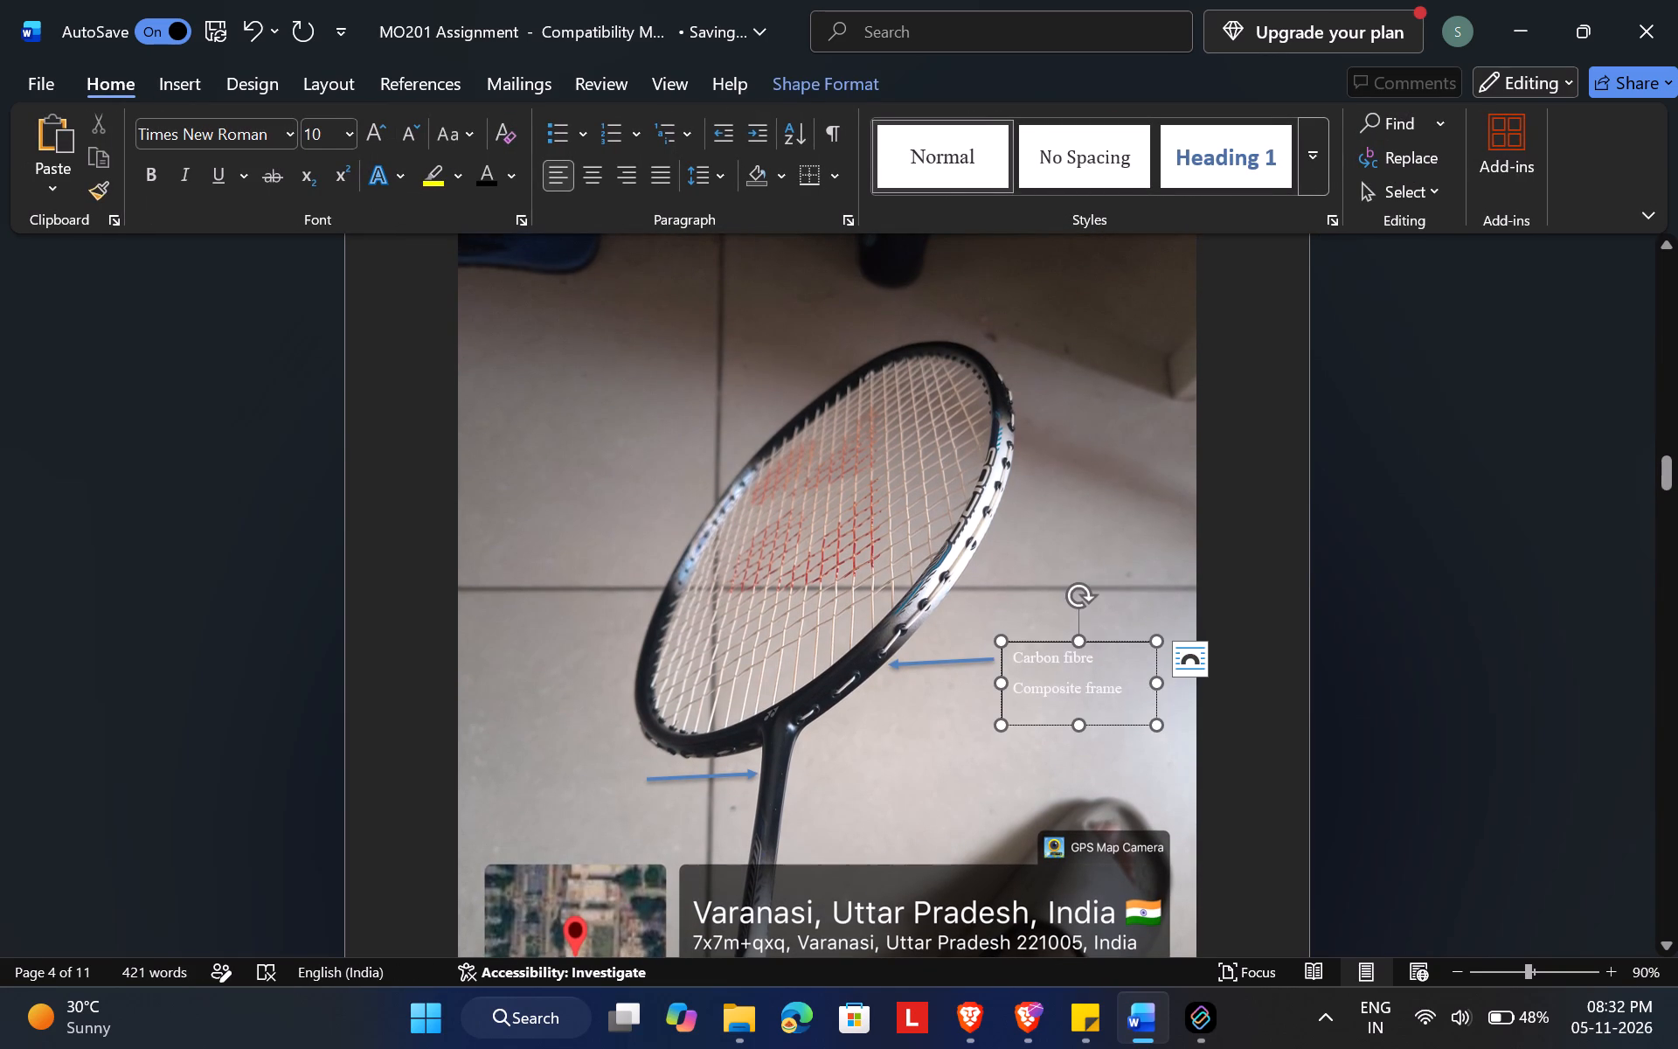
click(816, 83)
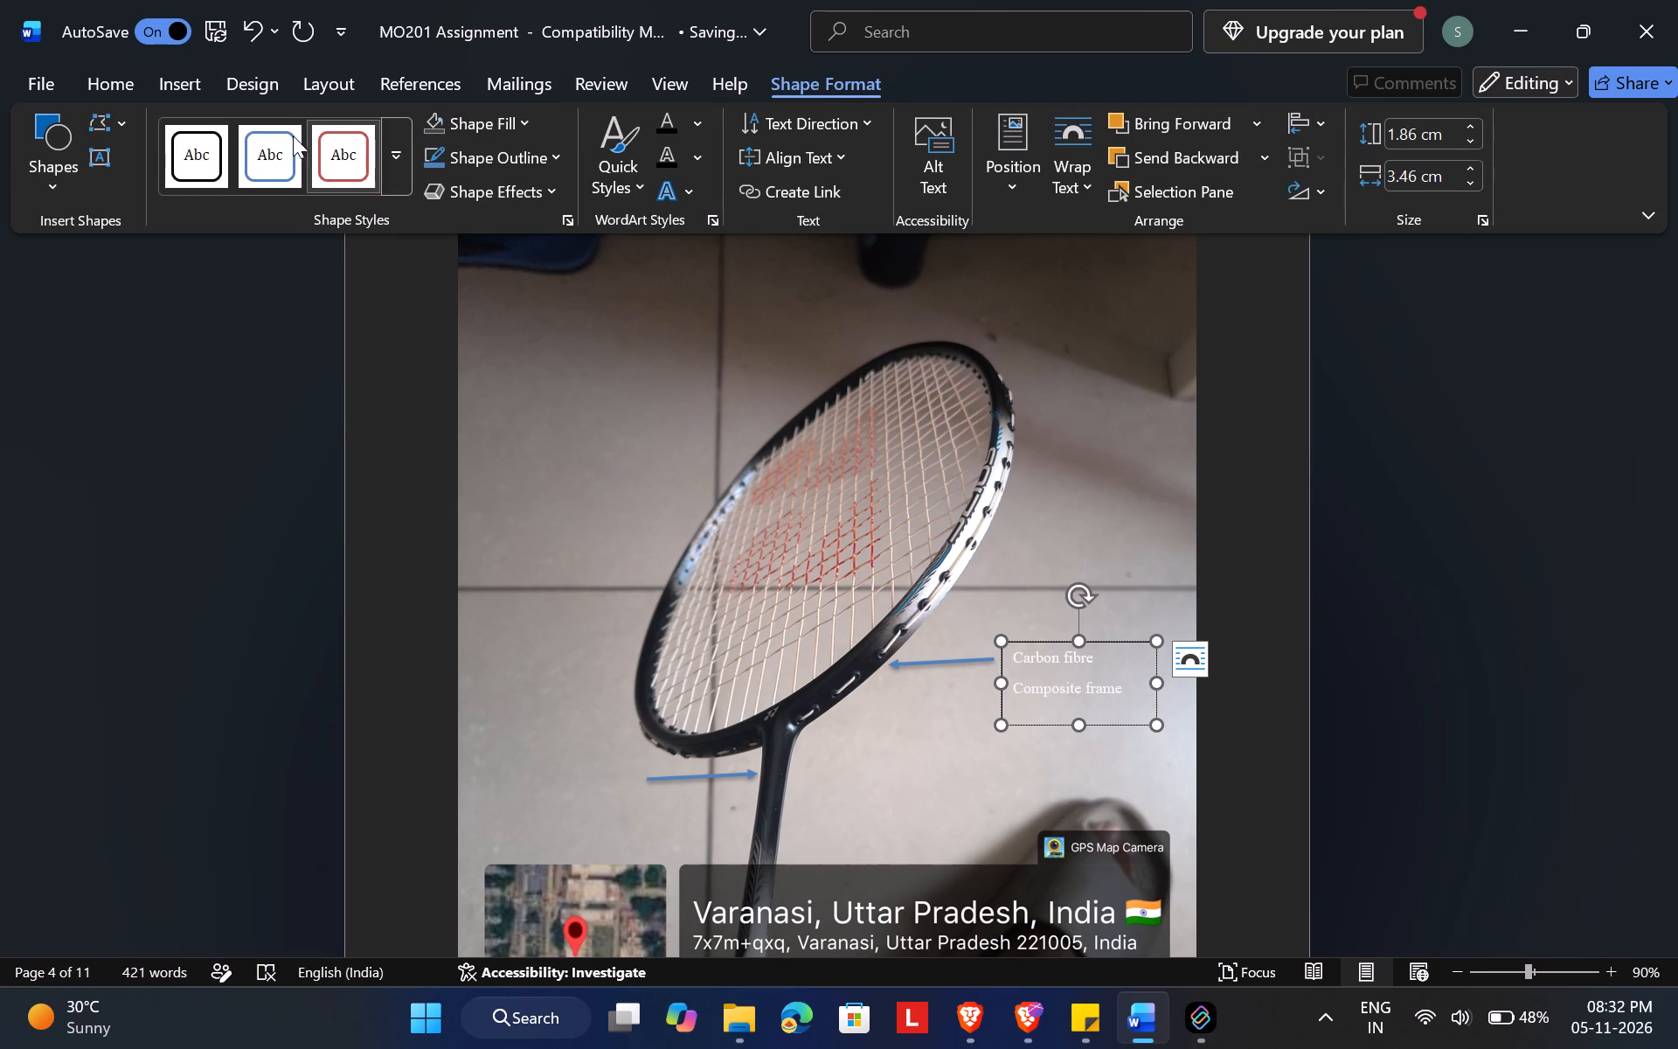
click(558, 158)
click(560, 593)
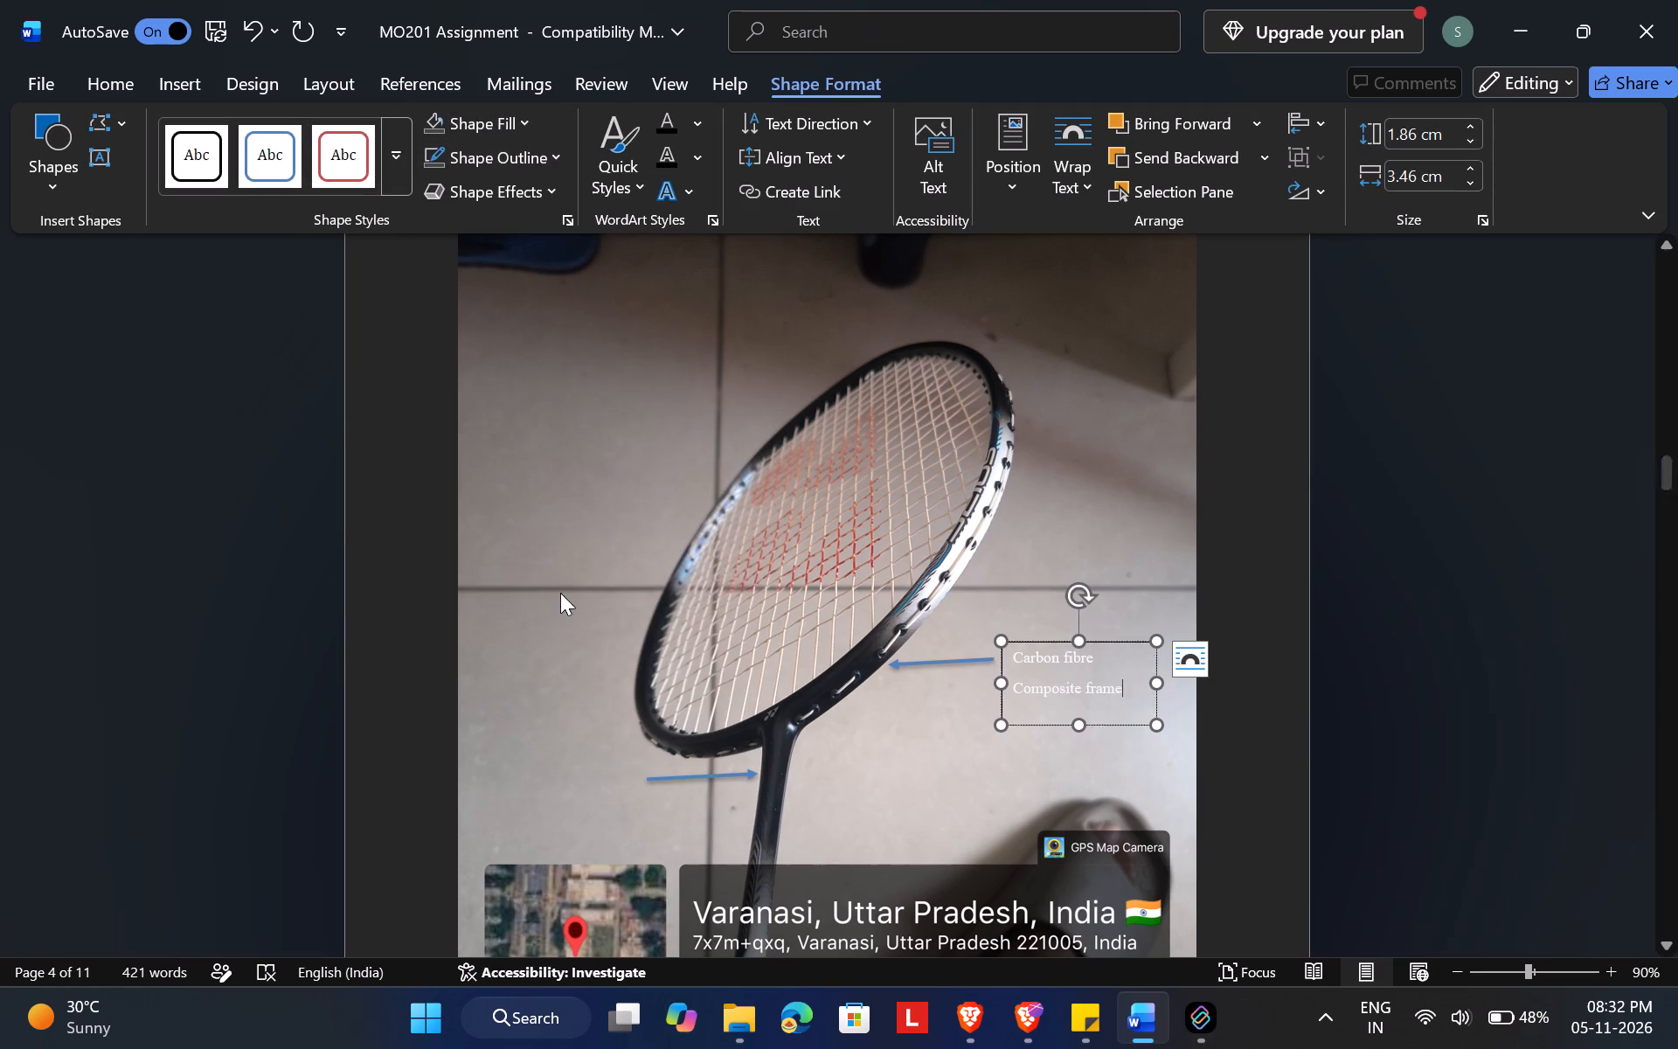
click(1144, 687)
click(1435, 657)
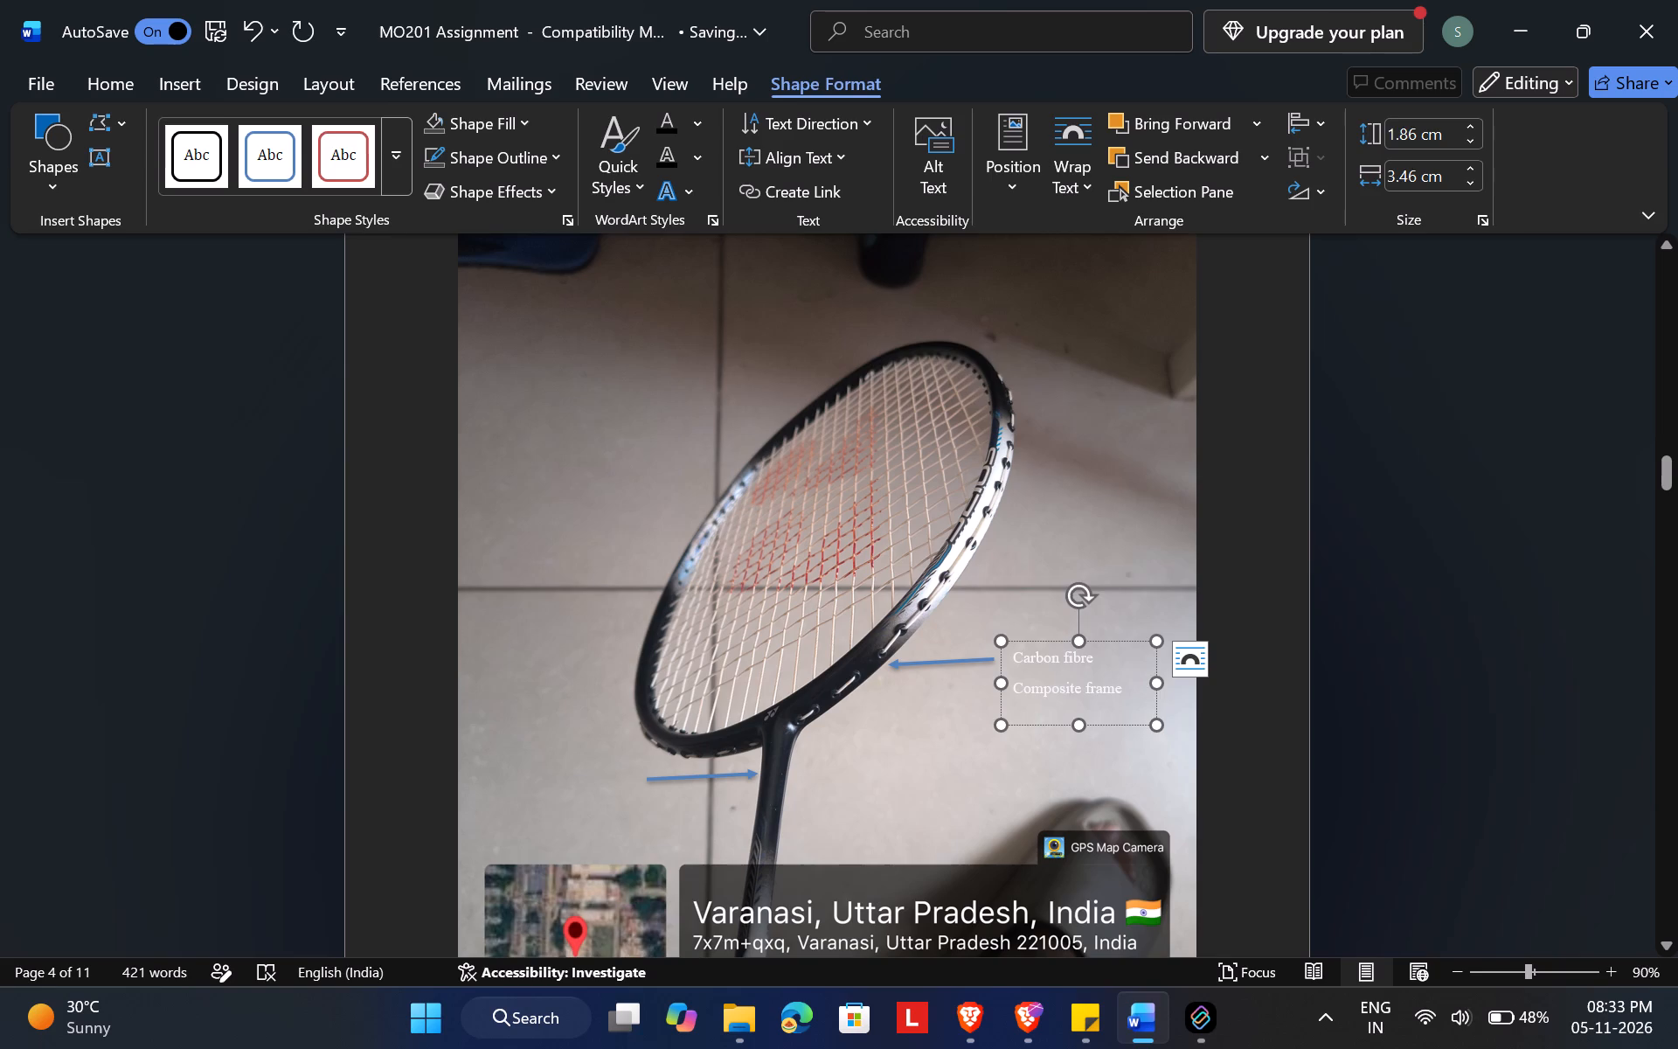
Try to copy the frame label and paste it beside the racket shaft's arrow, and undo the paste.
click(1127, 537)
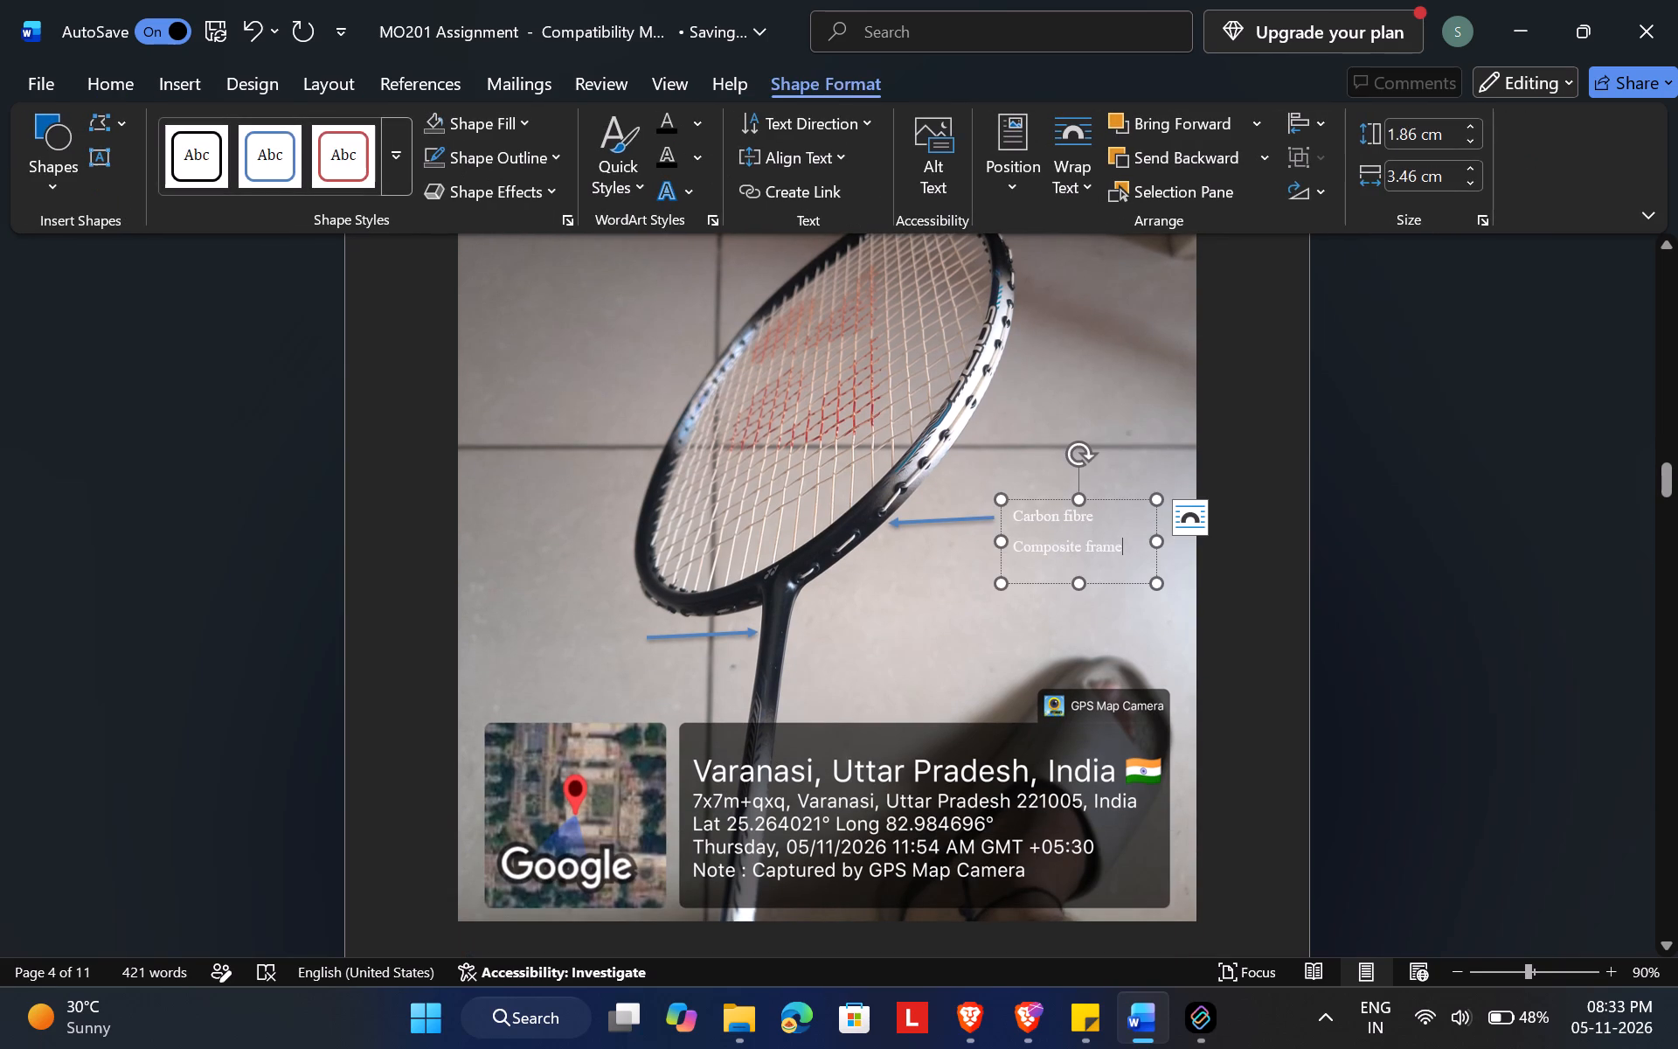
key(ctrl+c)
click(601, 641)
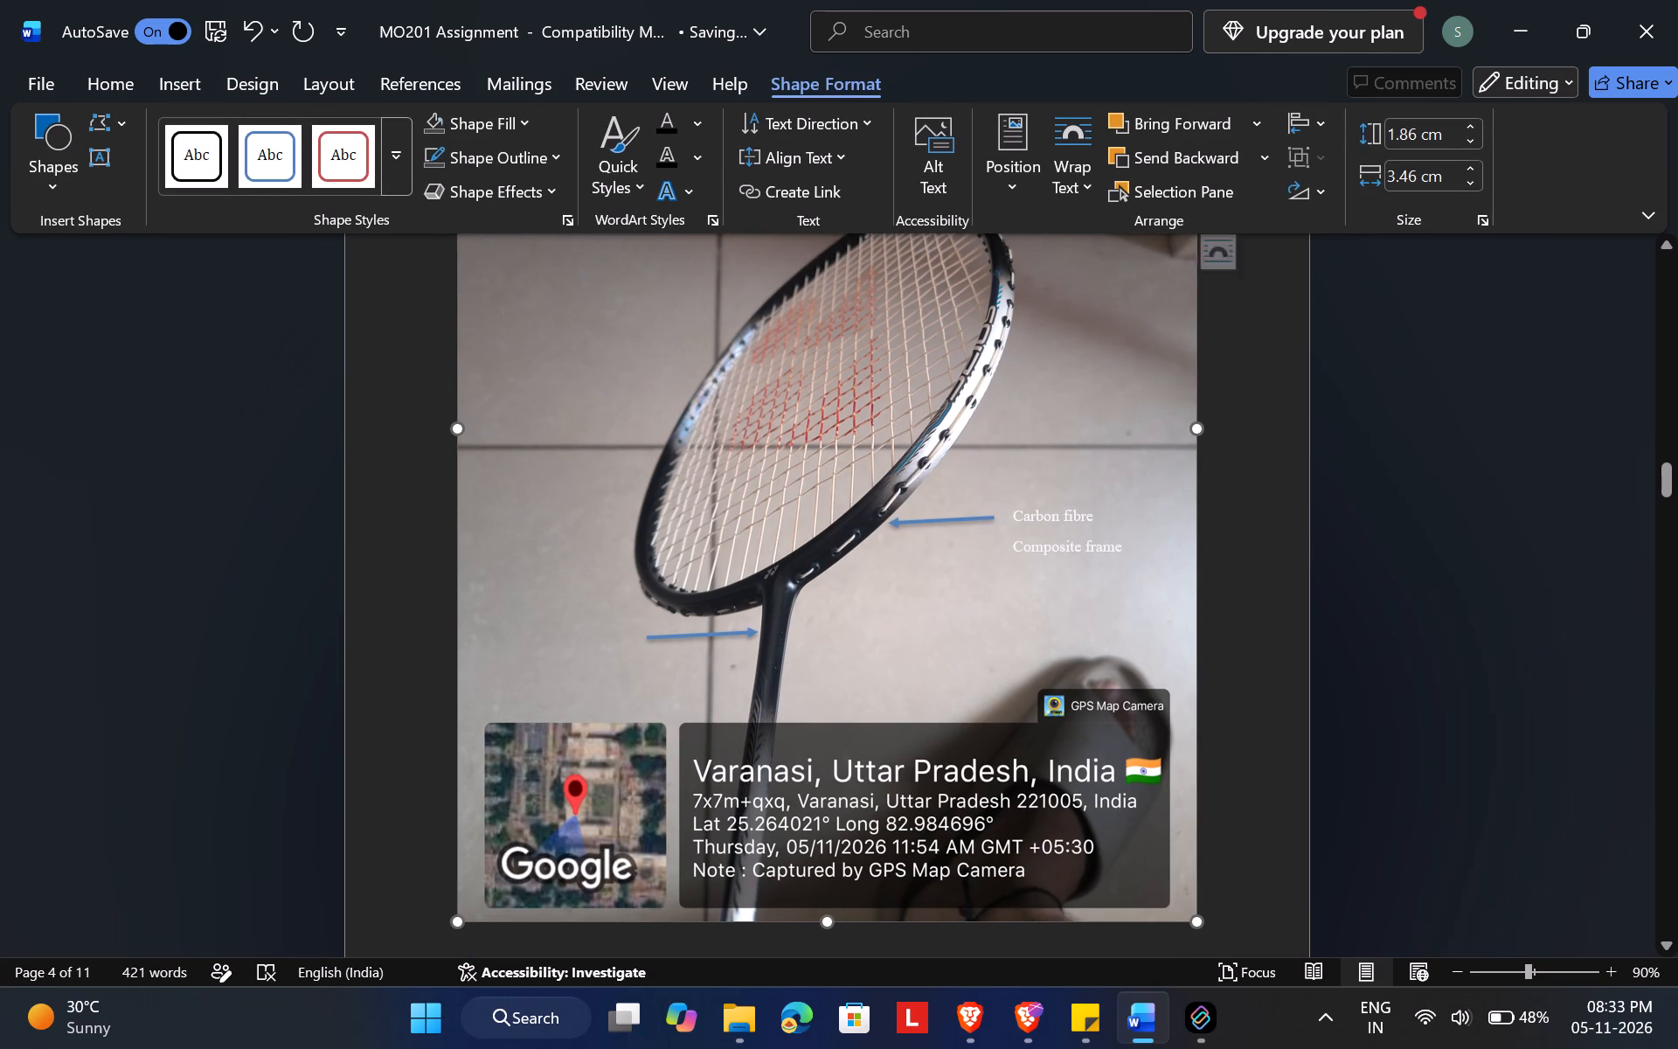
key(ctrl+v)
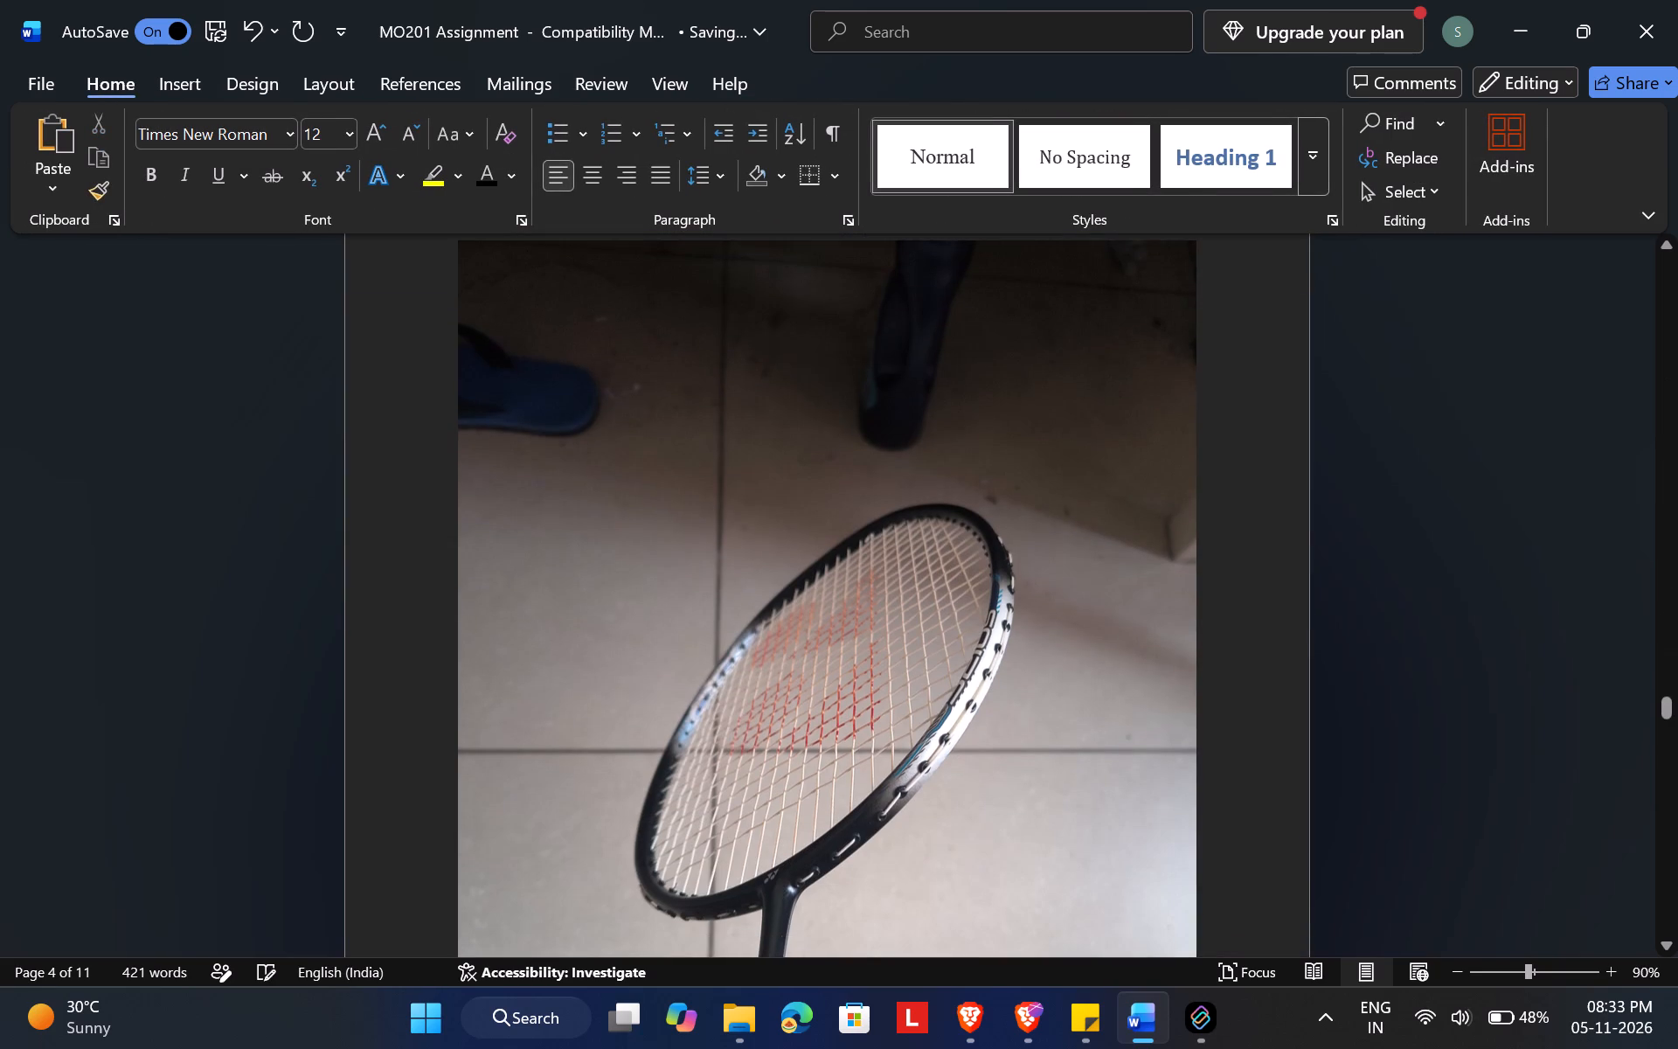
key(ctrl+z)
Draw a text box at the tail of the racket shaft's arrow, about 1.1 cm high and 2.9 cm wide.
scroll(988, 610, down, 4)
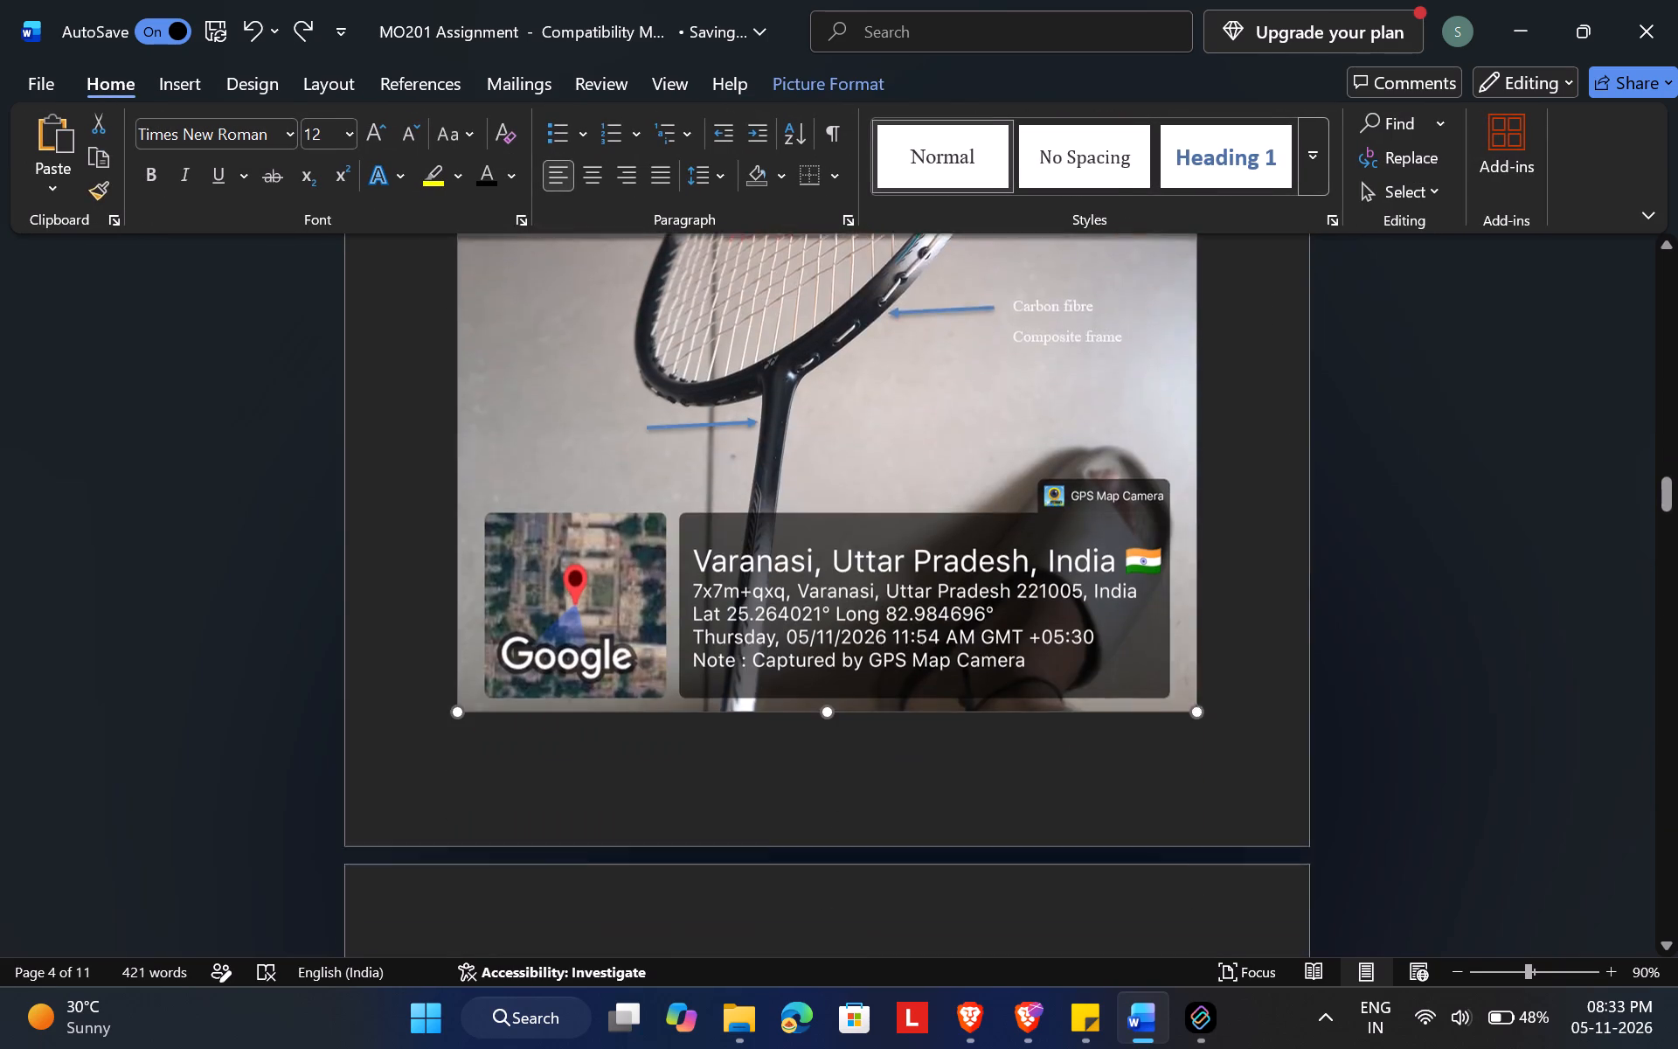
scroll(988, 610, up, 1)
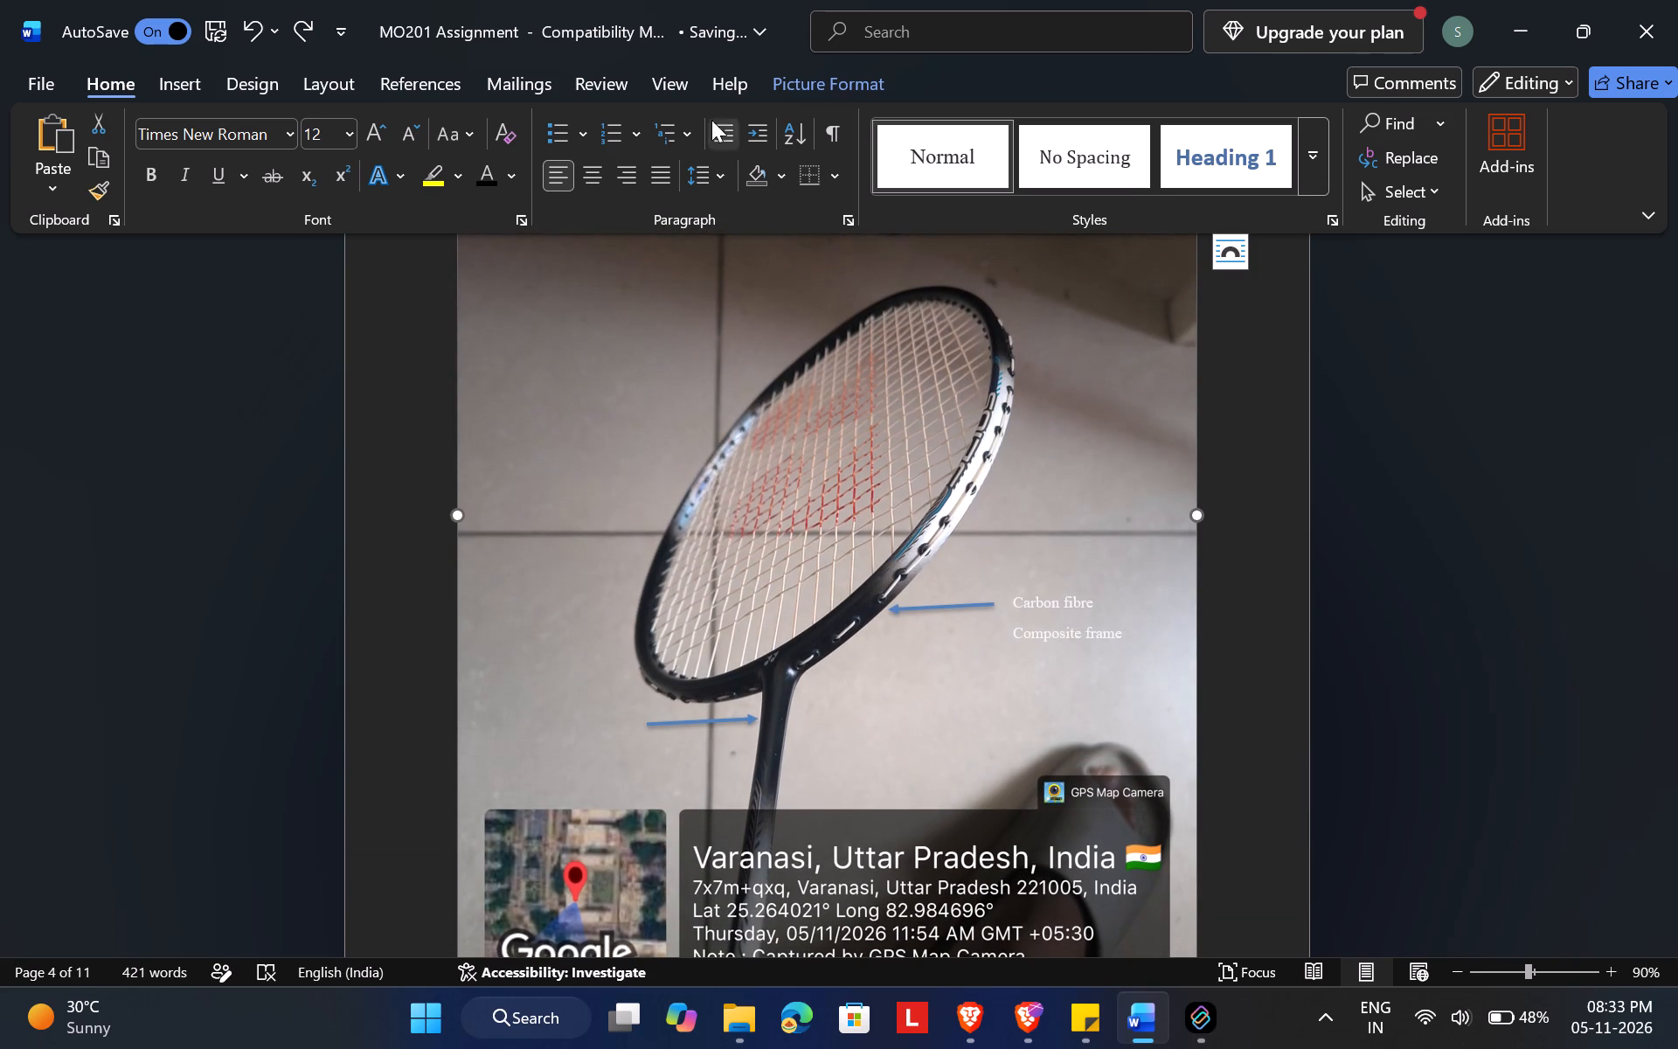
click(150, 87)
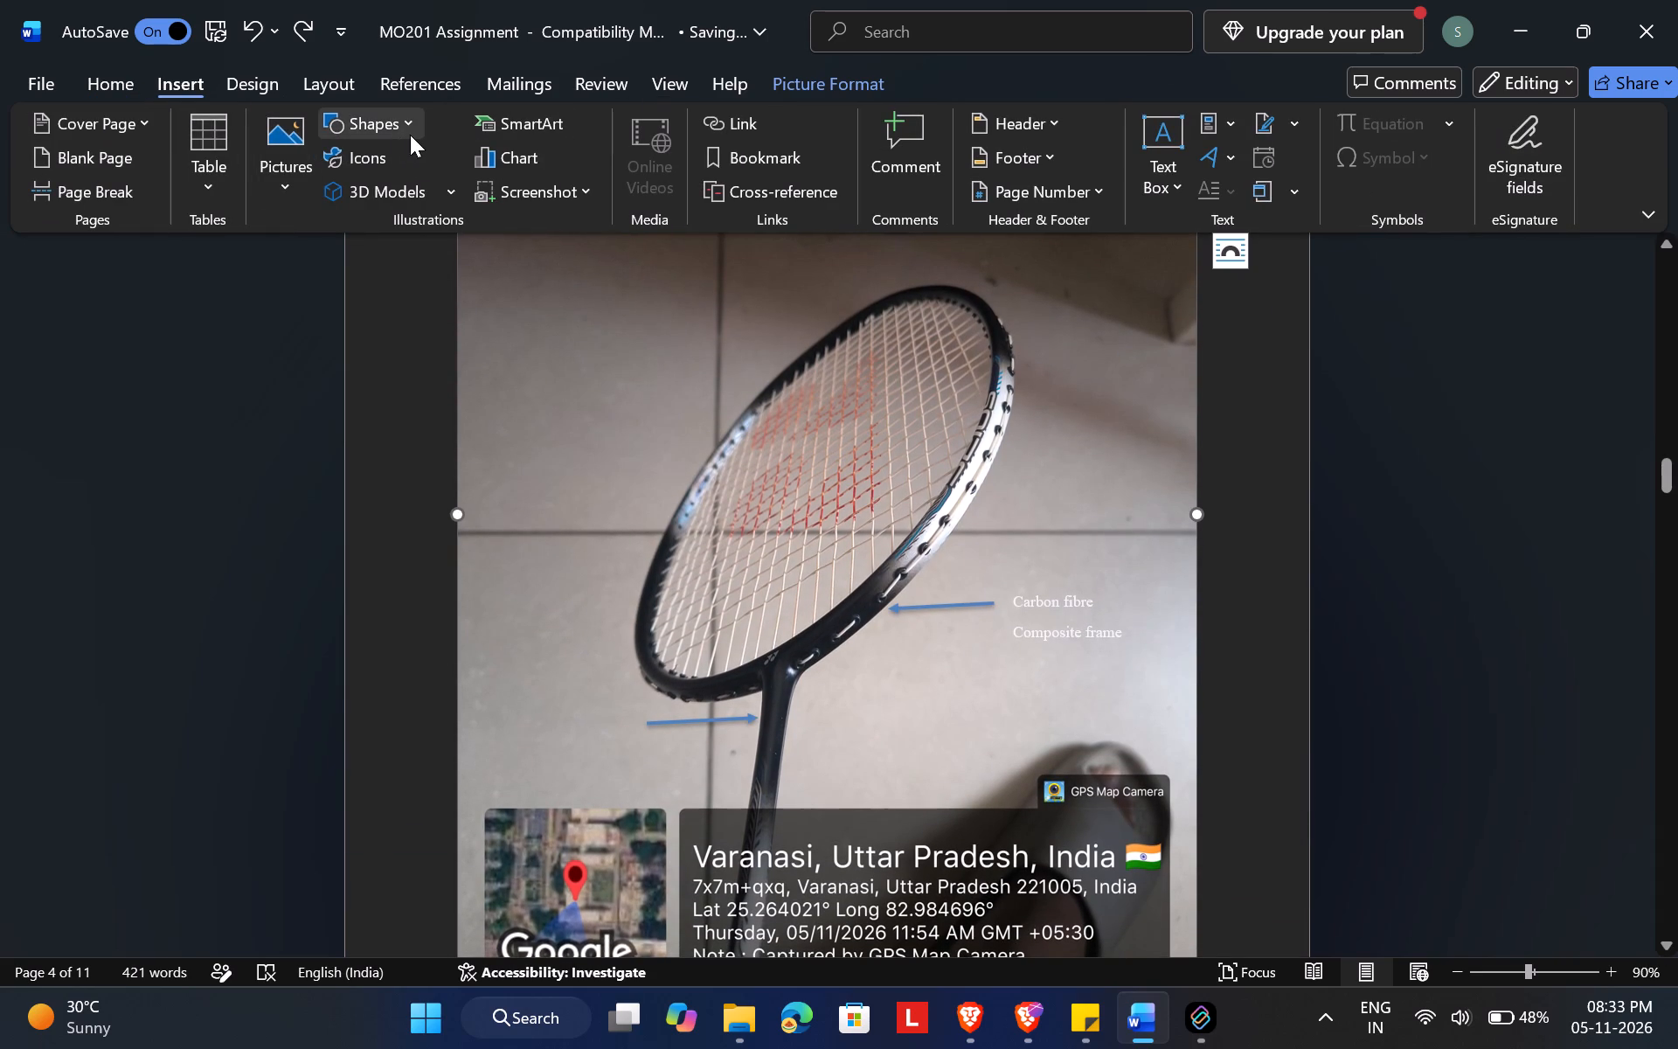
click(413, 133)
click(345, 196)
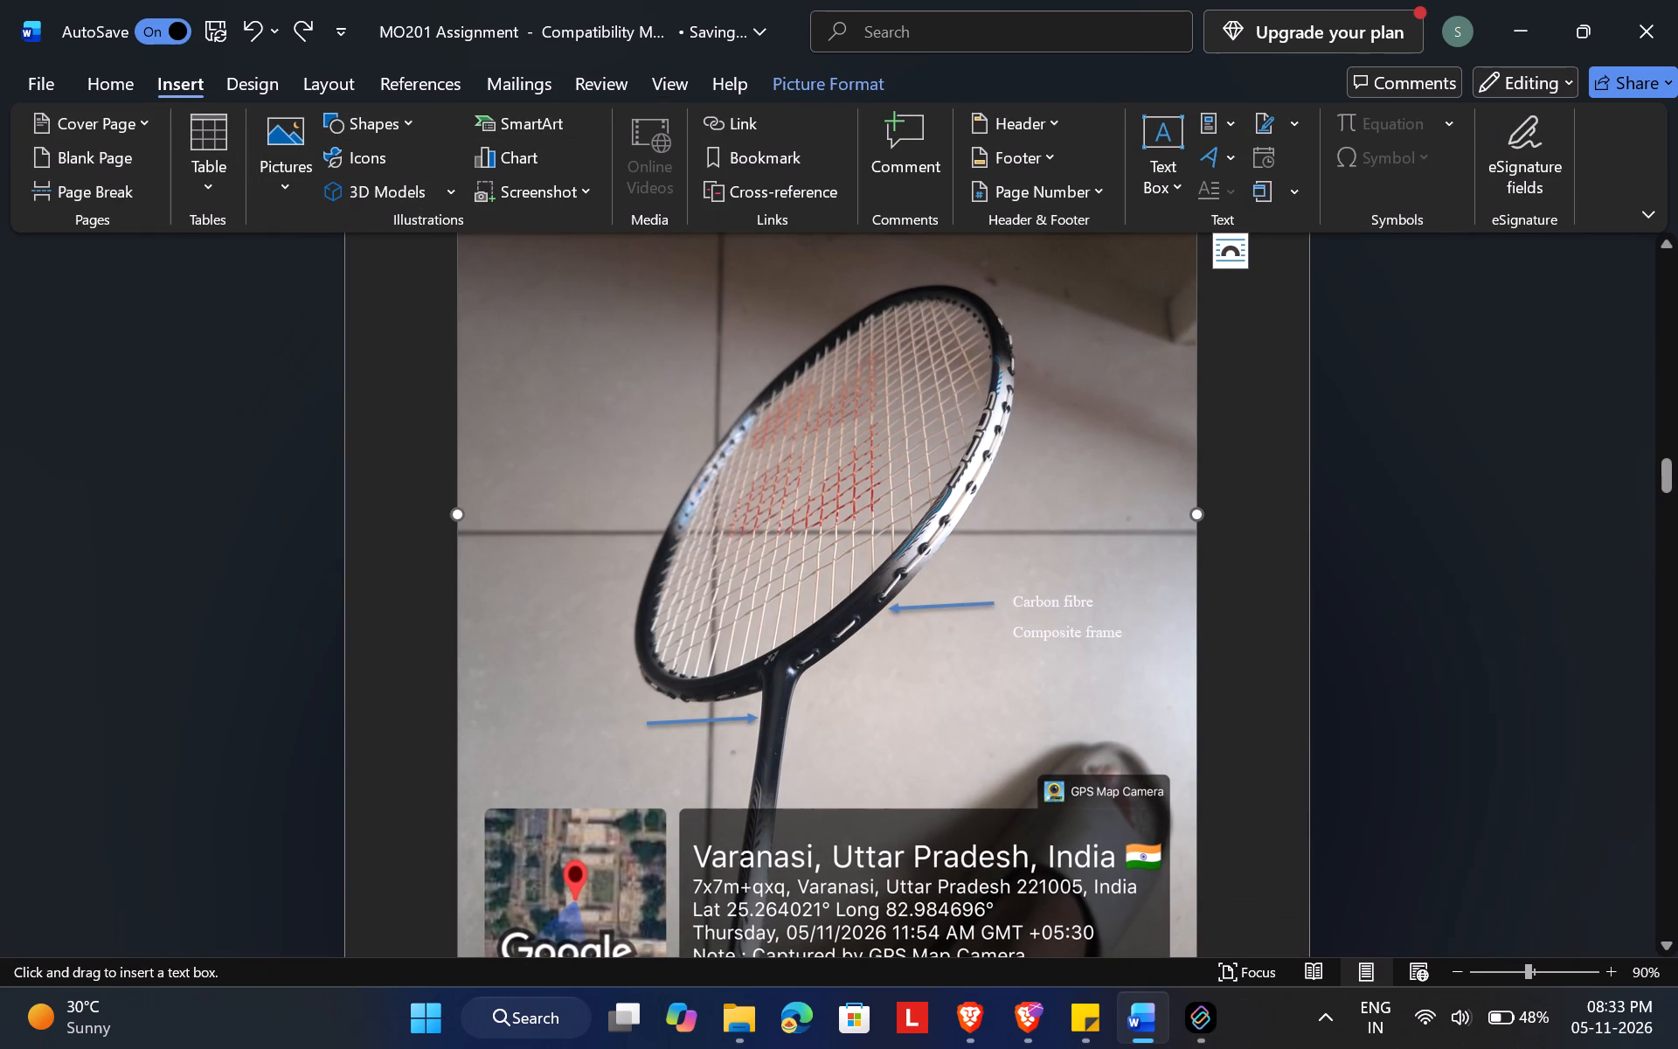
drag(514, 705, 616, 730)
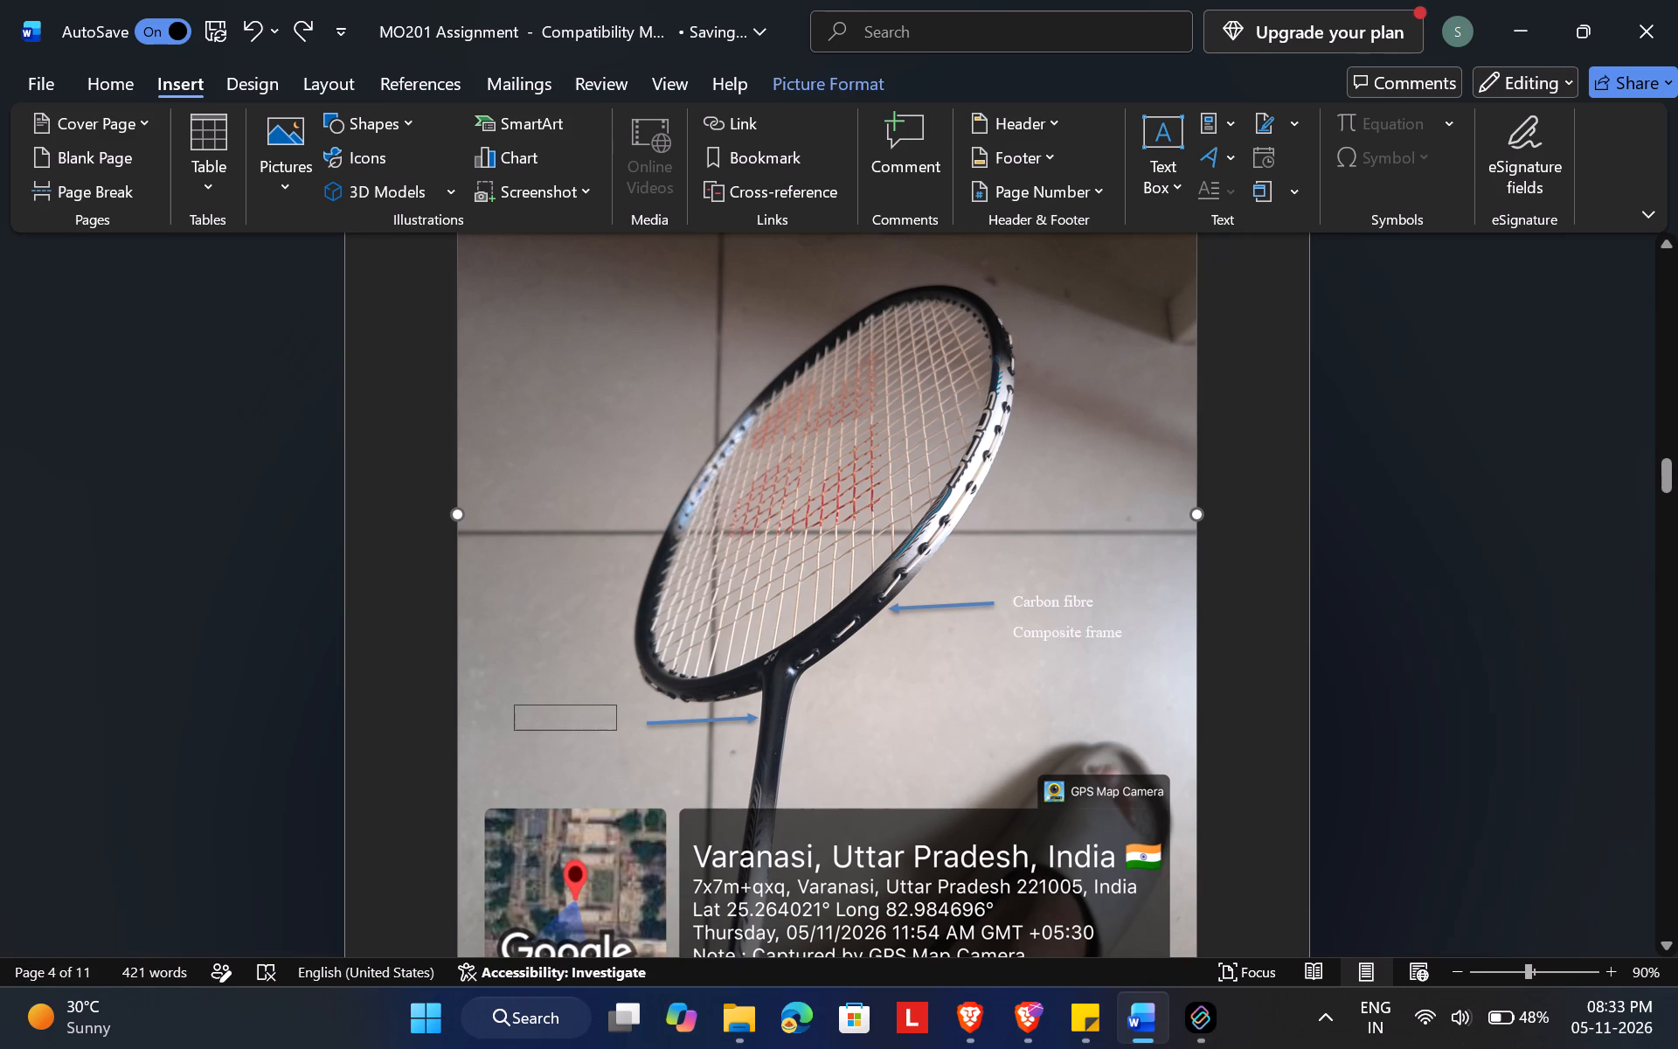
drag(616, 730, 649, 753)
drag(649, 753, 645, 753)
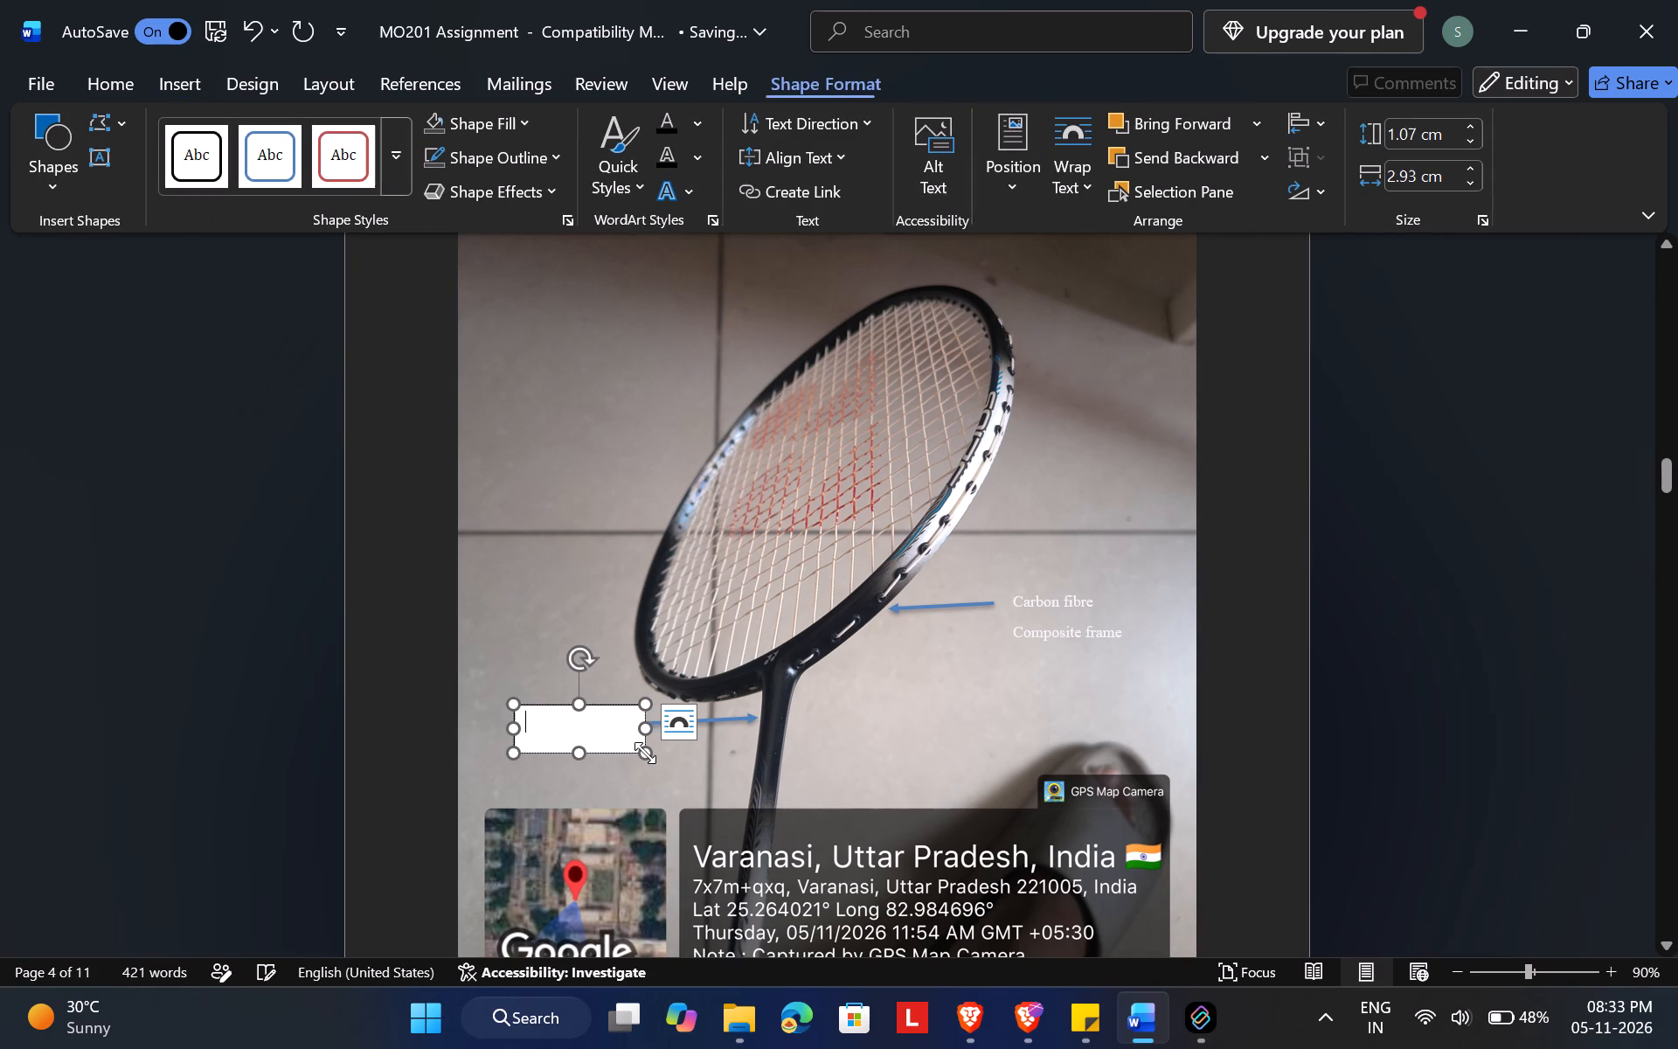
Set the racket shaft's new text box to No Fill.
click(523, 131)
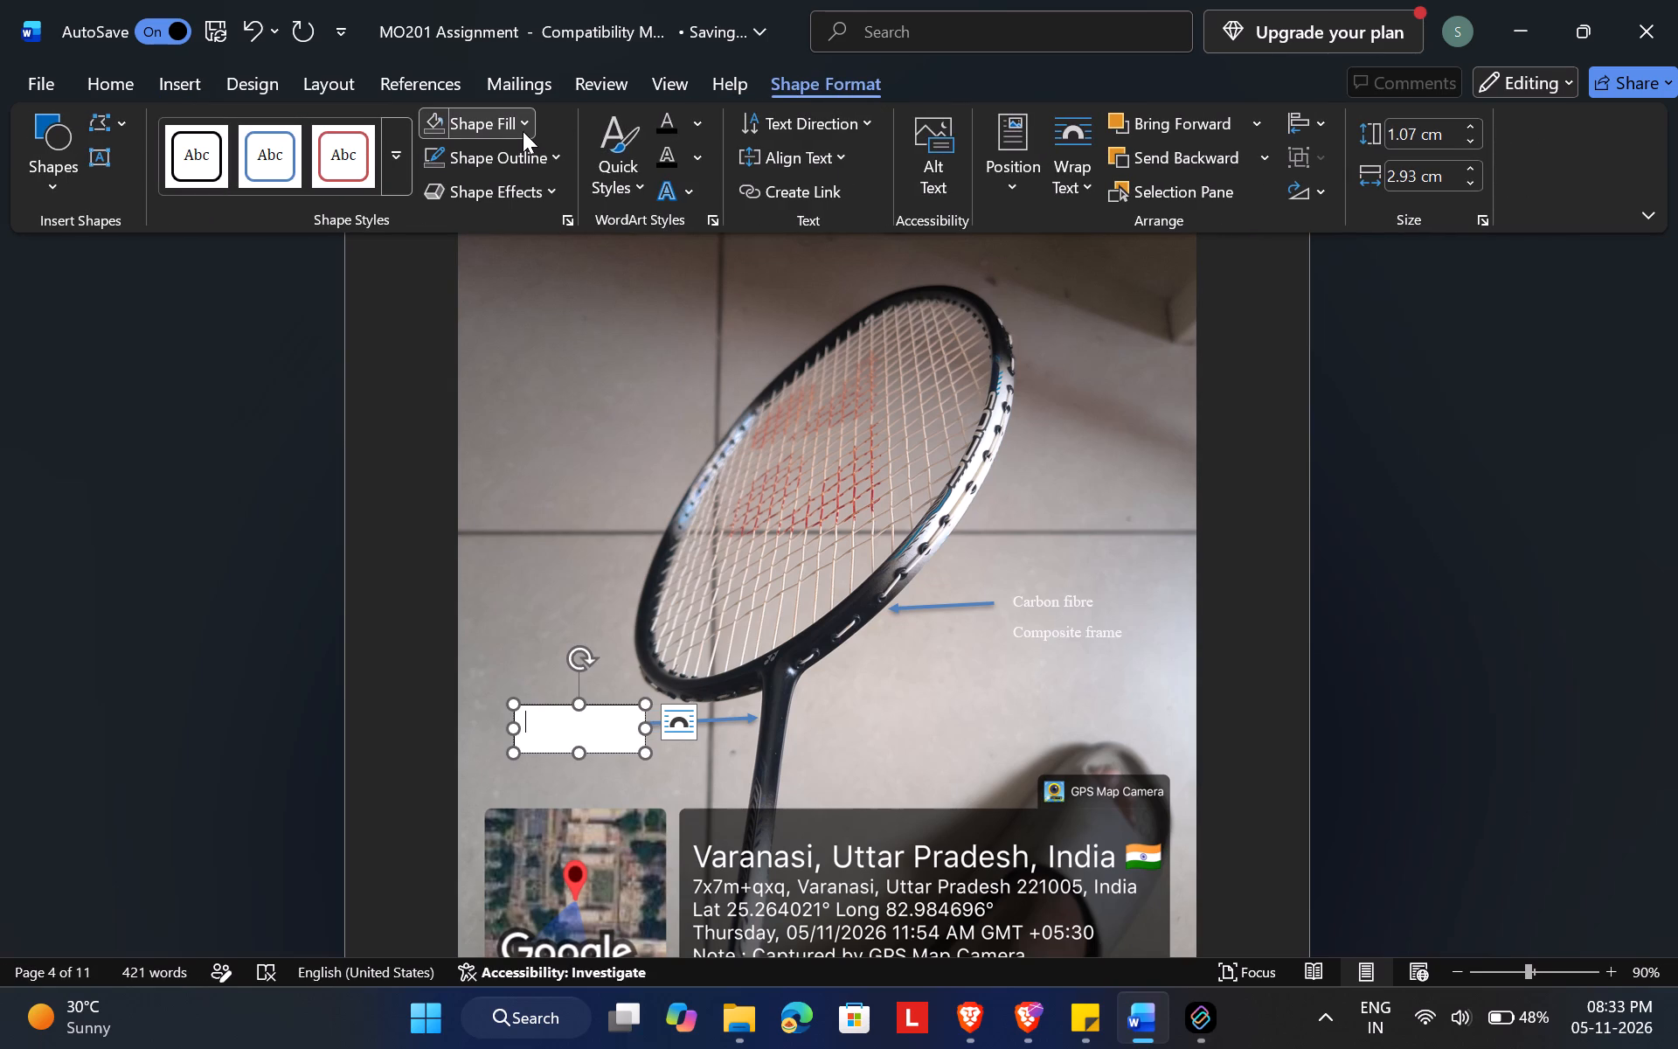
click(524, 565)
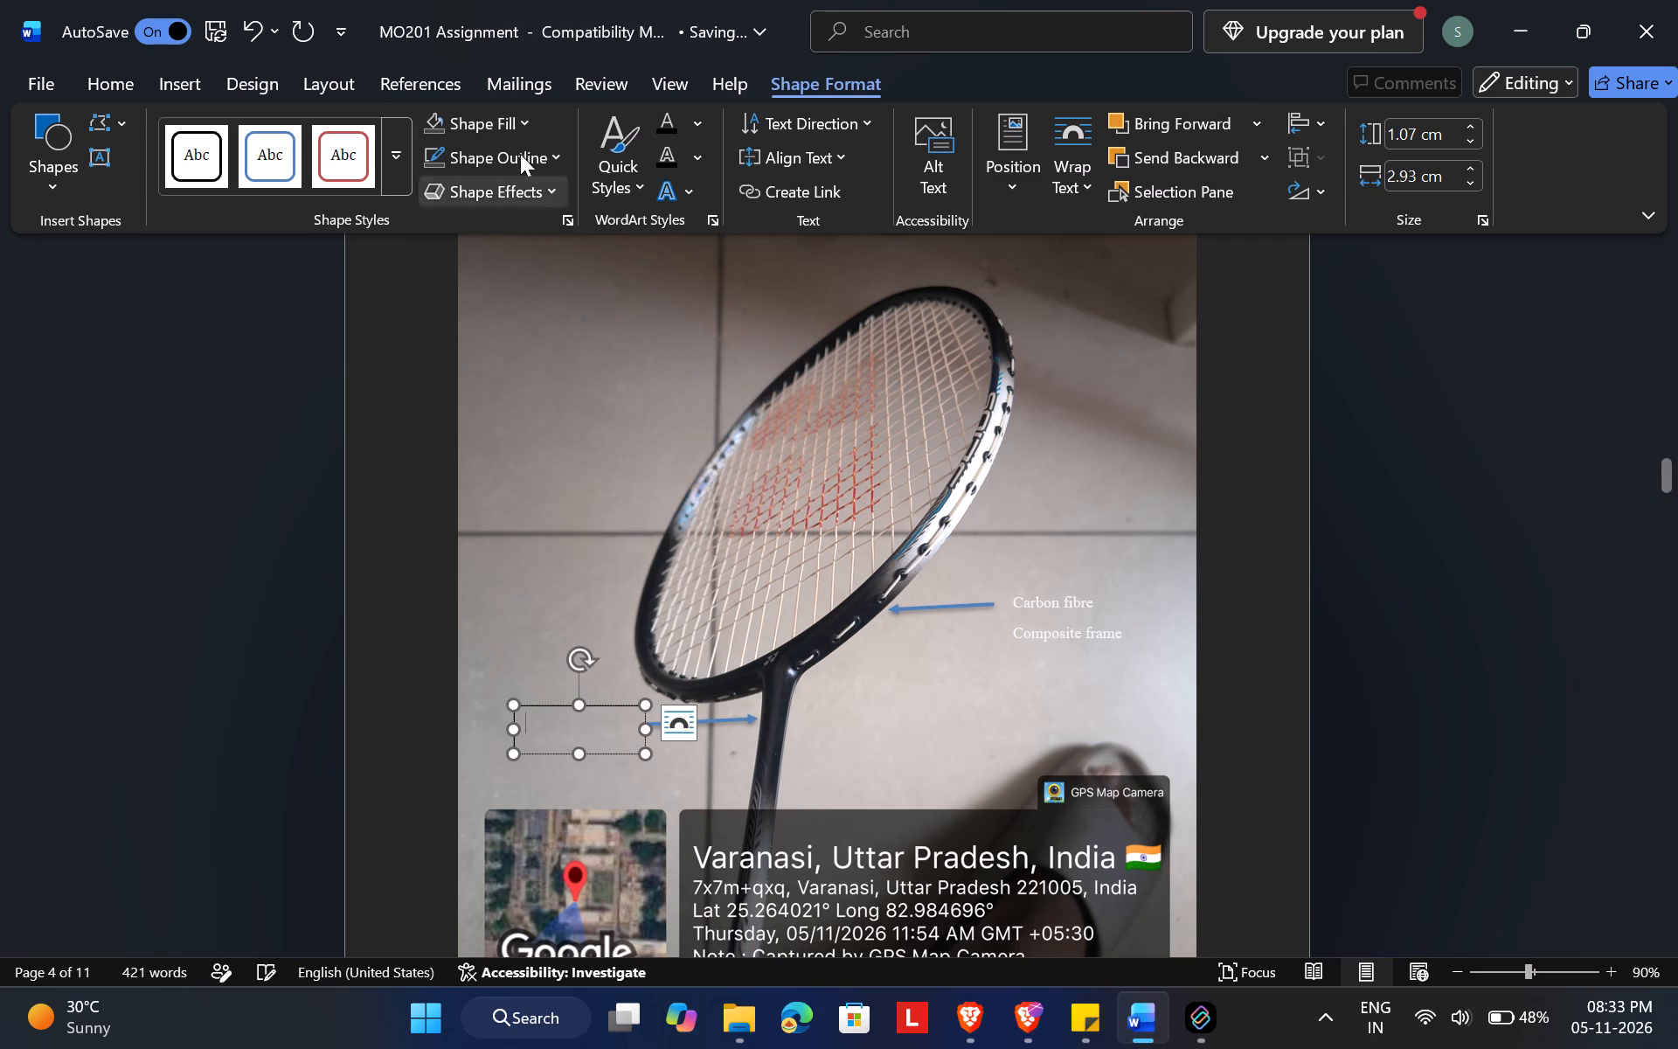
Remove the outline from the racket shaft's text box.
click(524, 149)
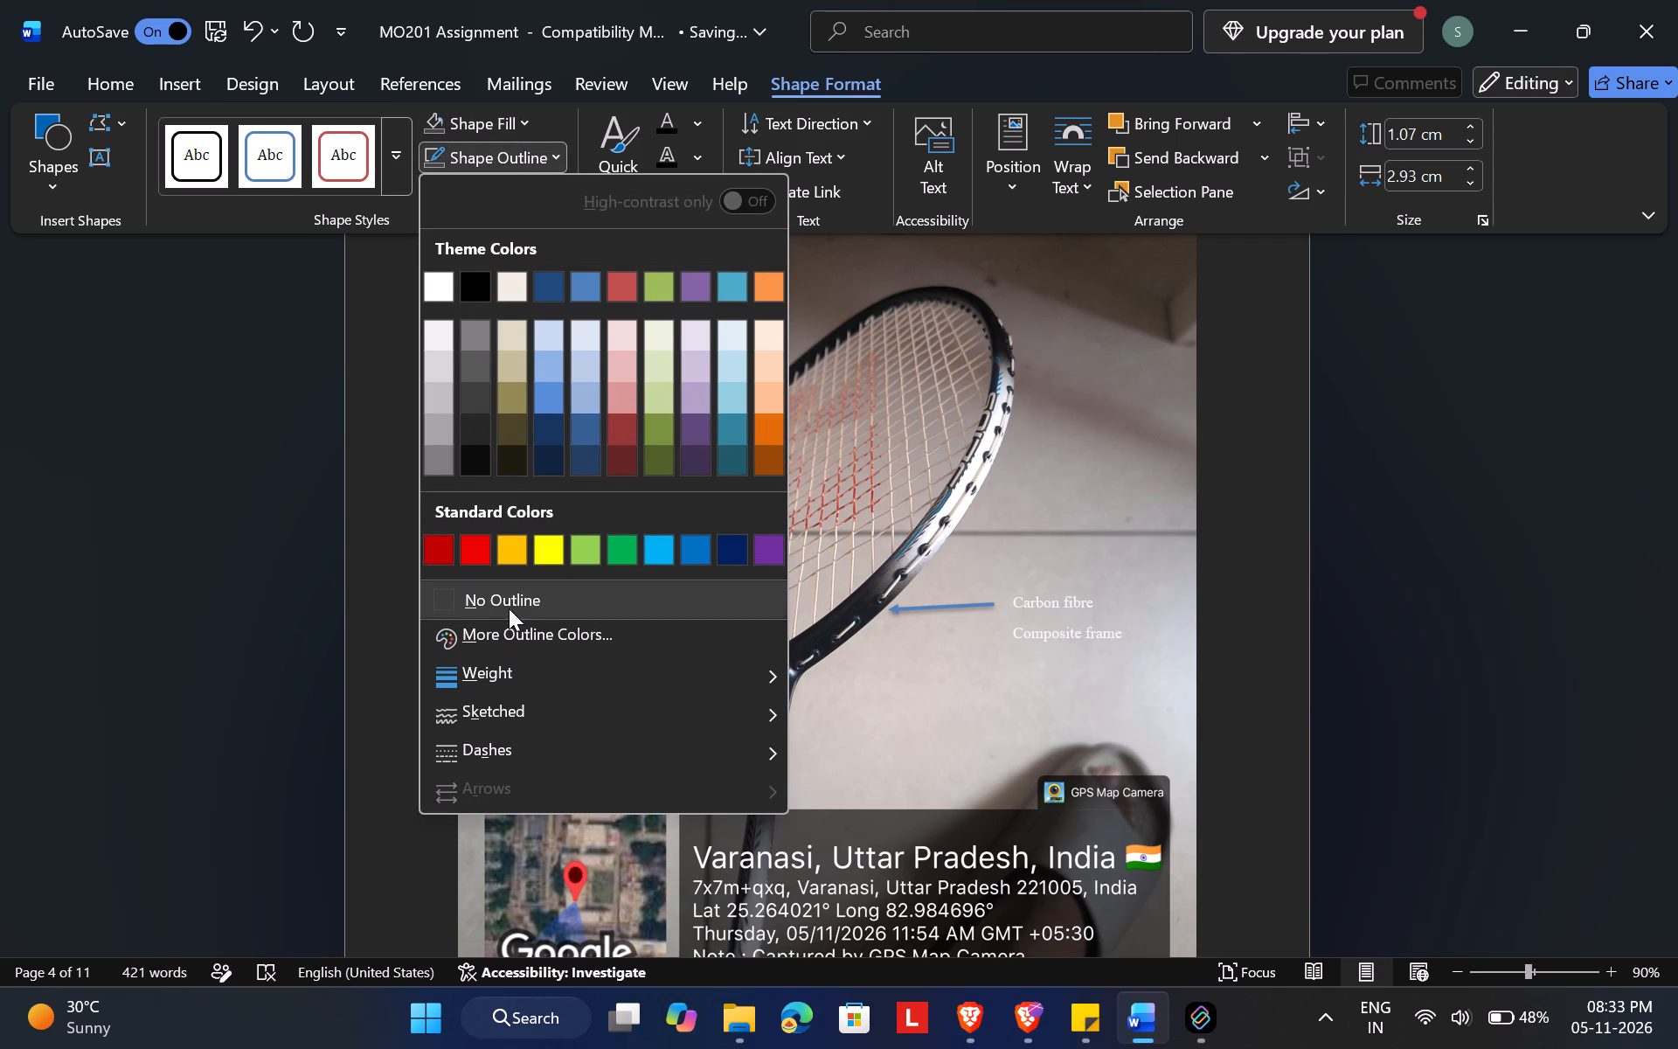
click(513, 601)
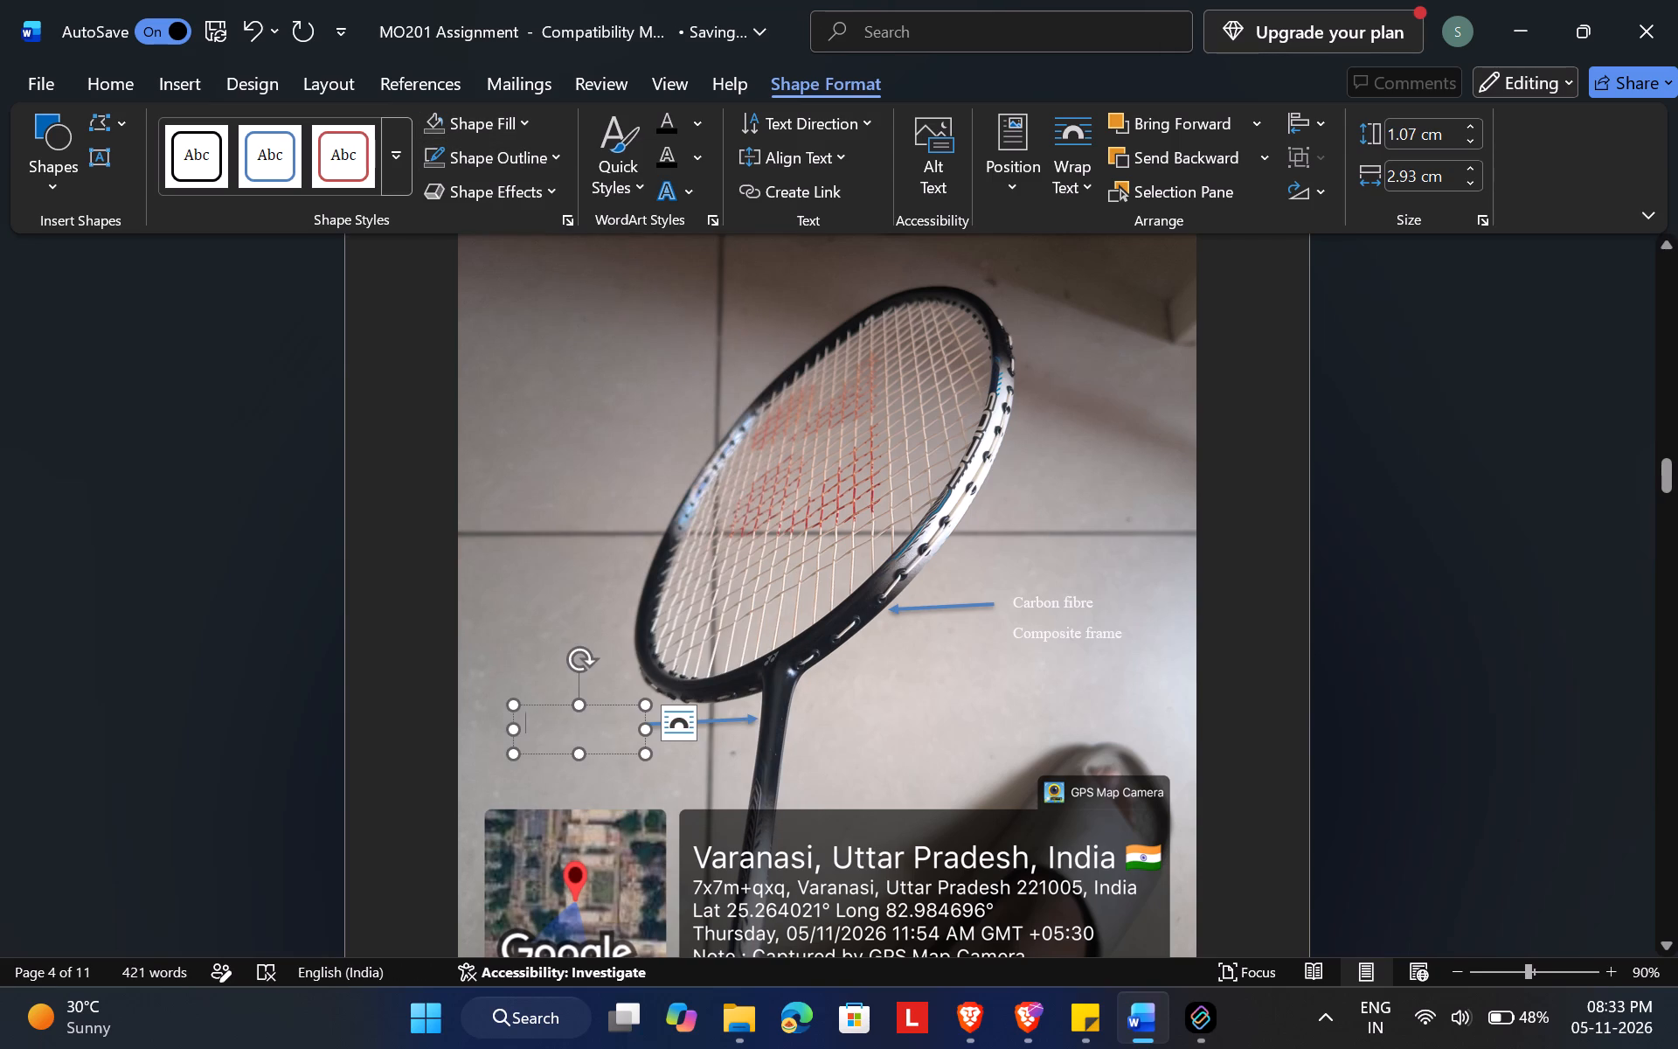
Enter the label "Composite Shaft" in the racket shaft's text box.
text(Composie)
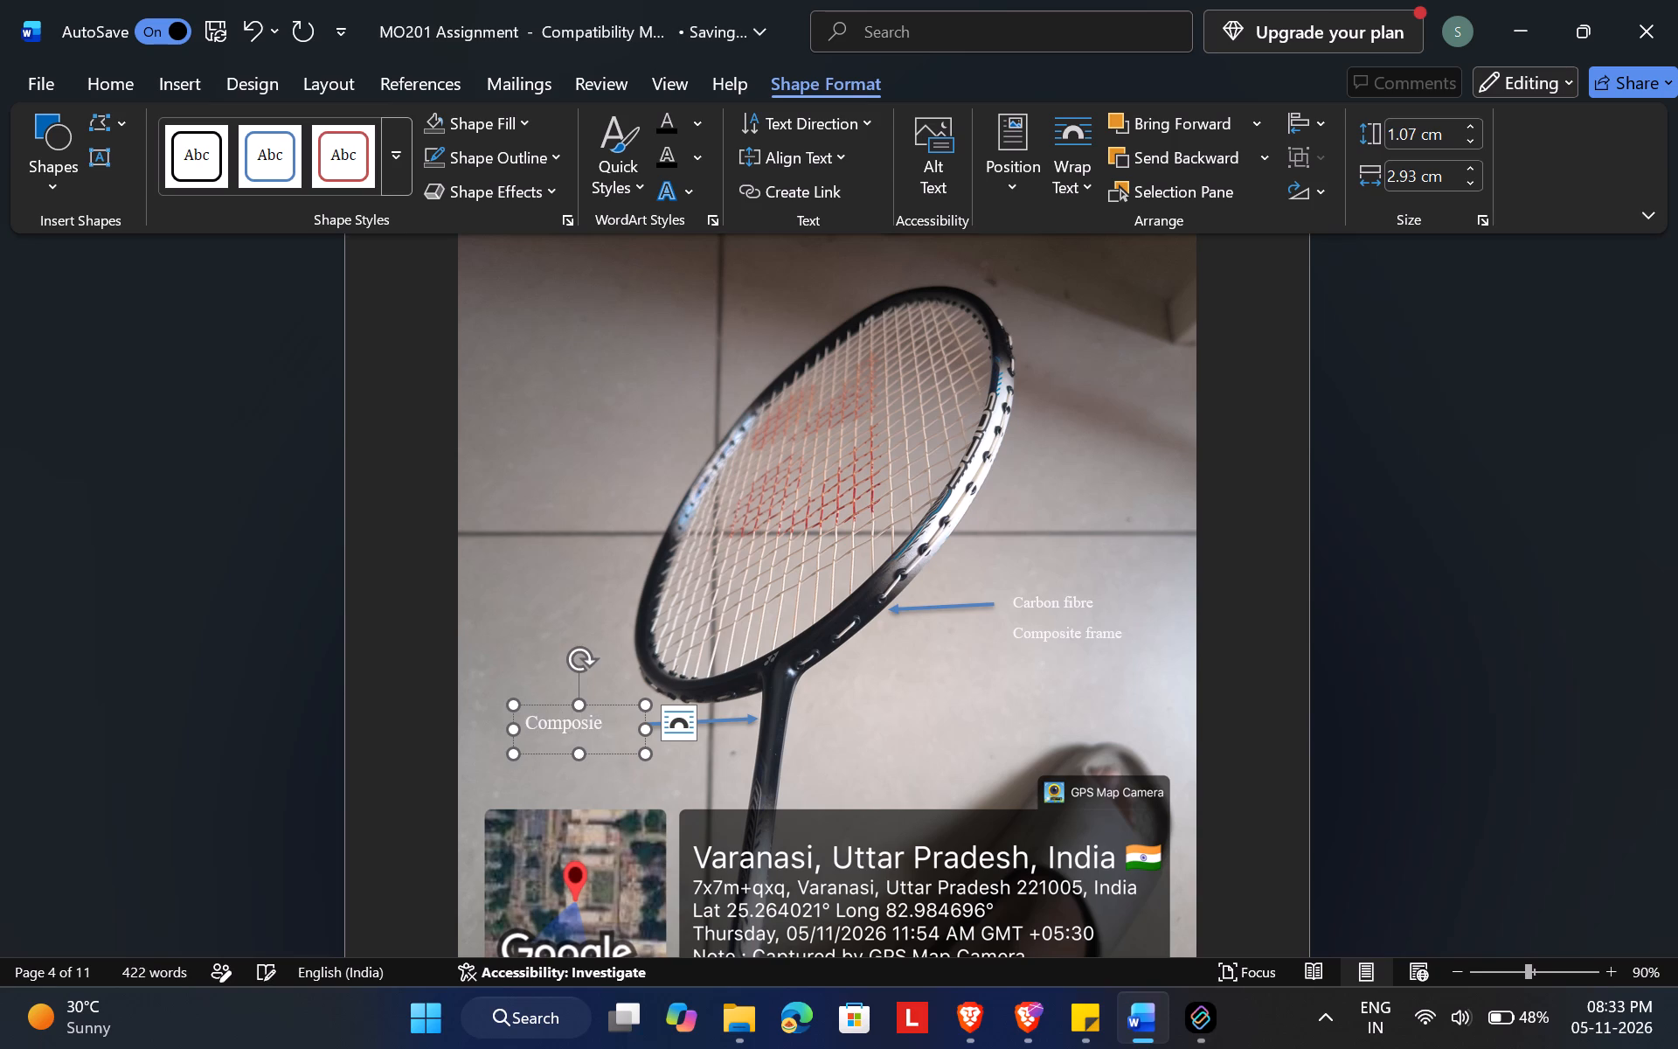
key(BackSpace)
text(te Sha)
text(ft)
Set the font size of the "Composite Shaft" label to 10.
drag(579, 740, 539, 731)
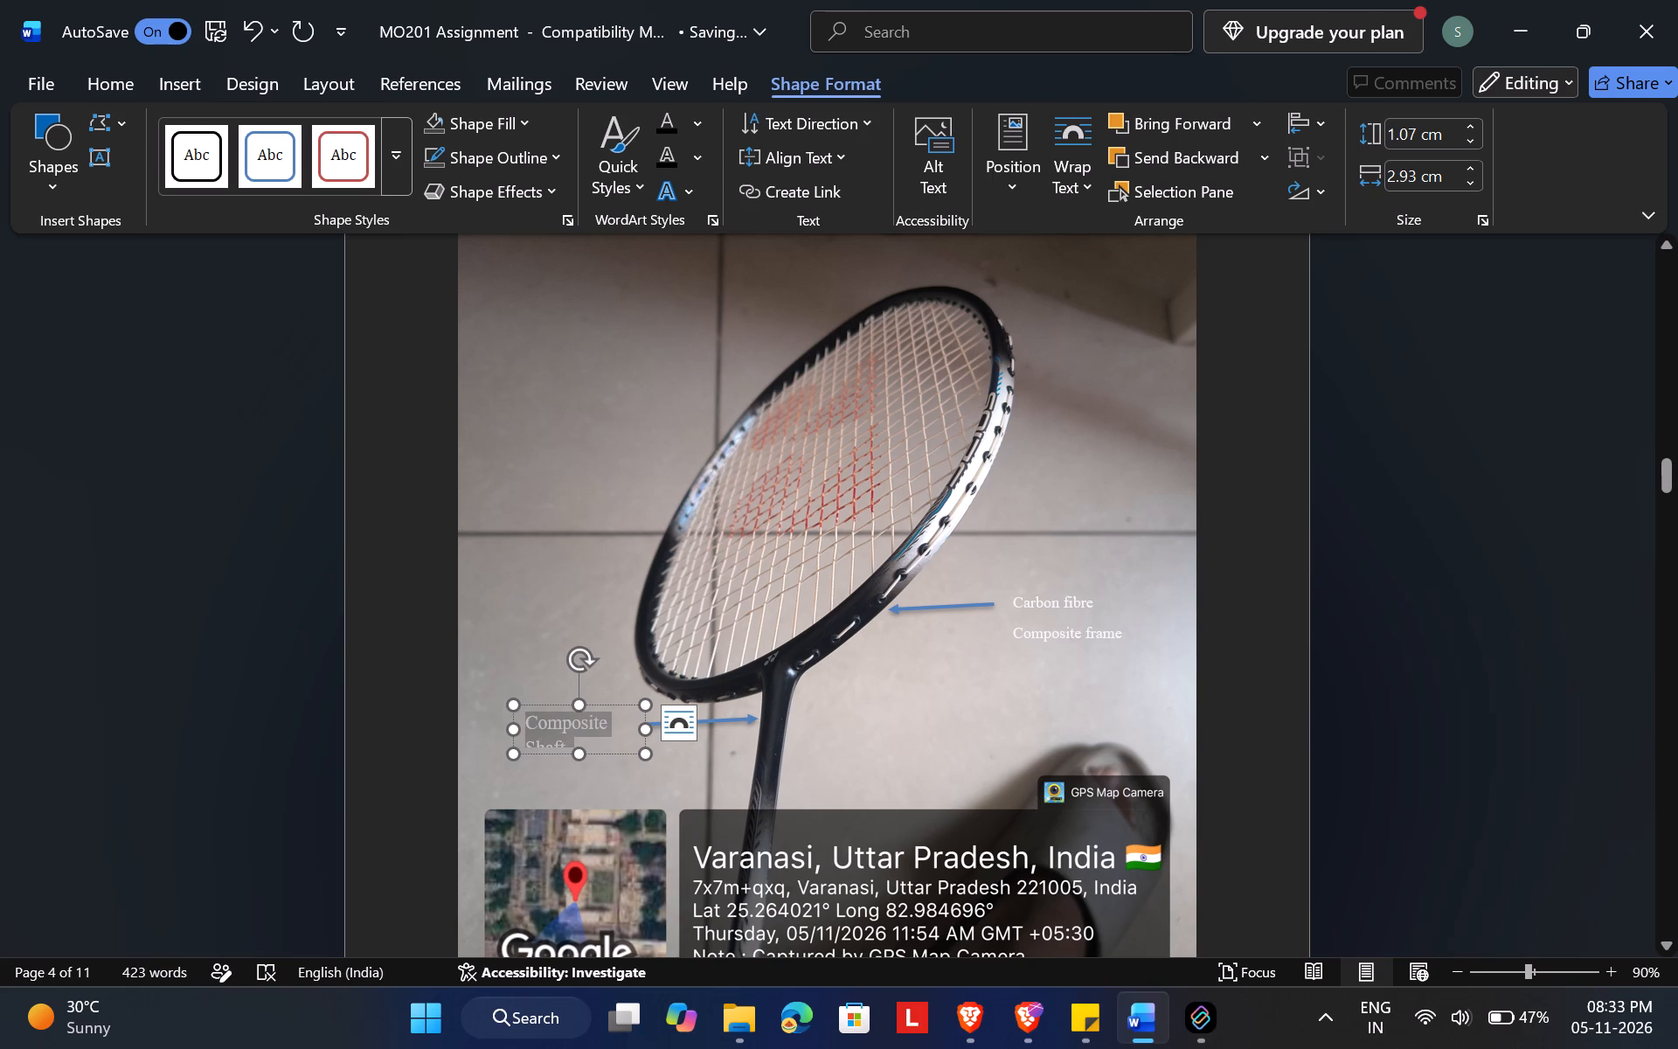
drag(539, 731, 533, 728)
click(698, 638)
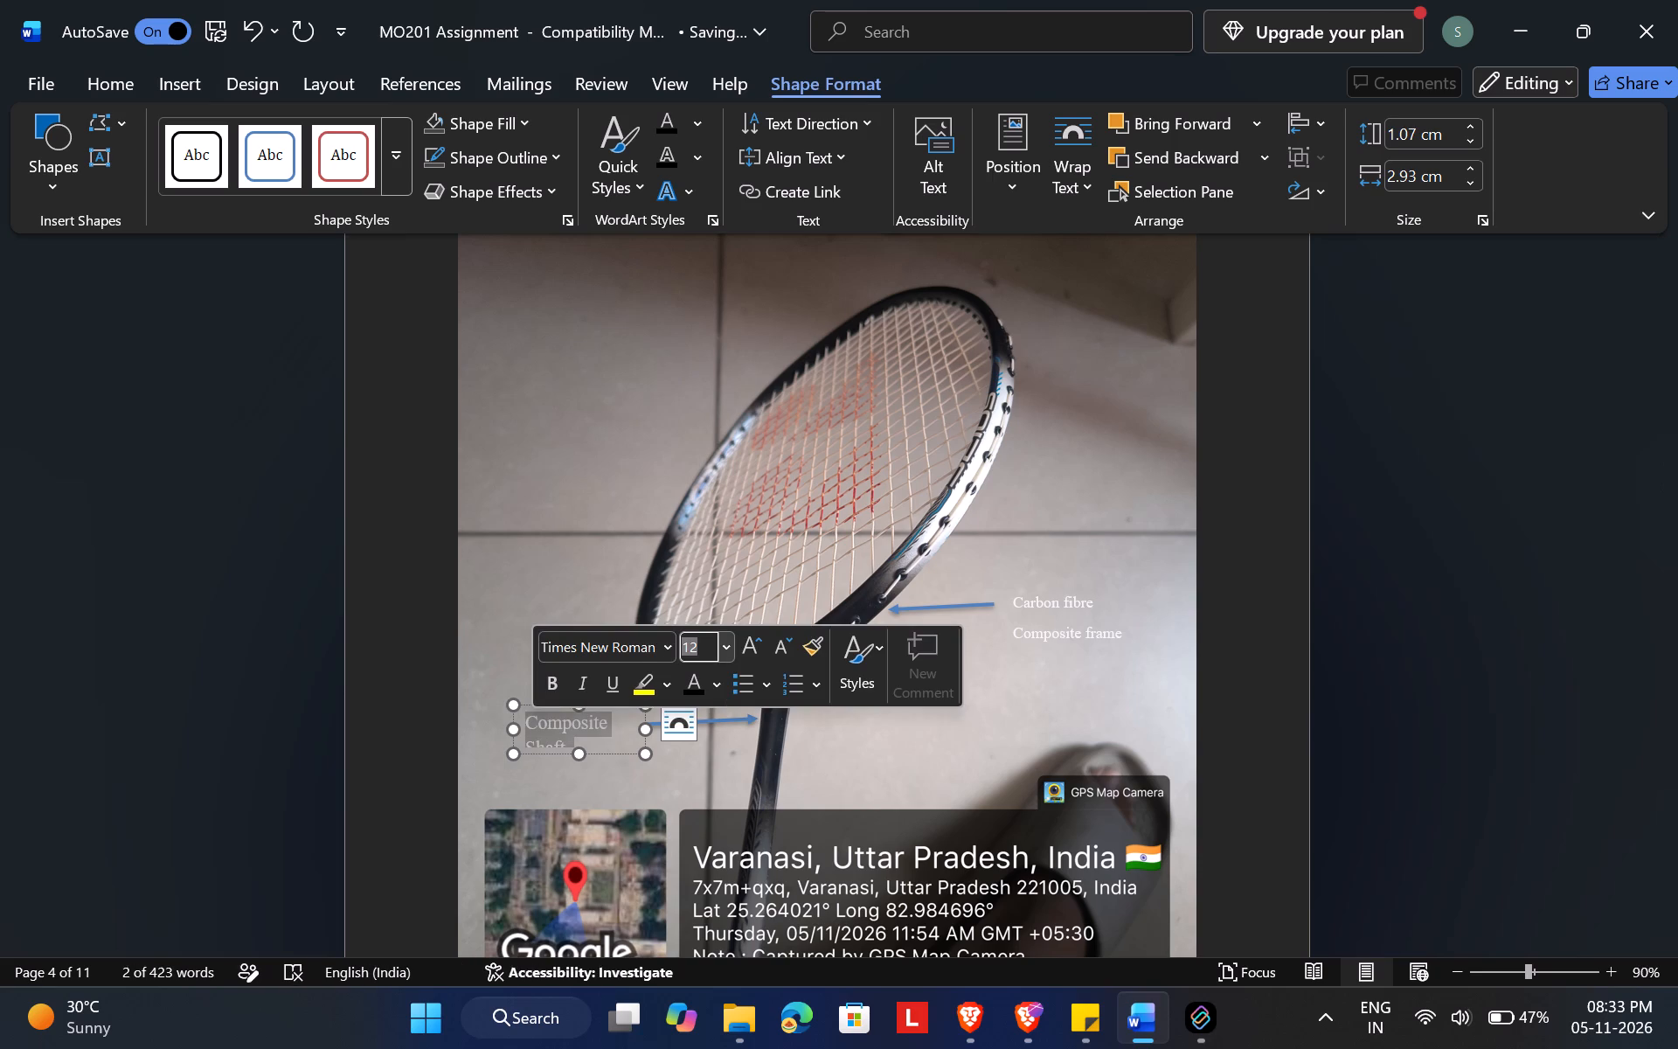
click(698, 638)
key(BackSpace)
key(0)
key(Return)
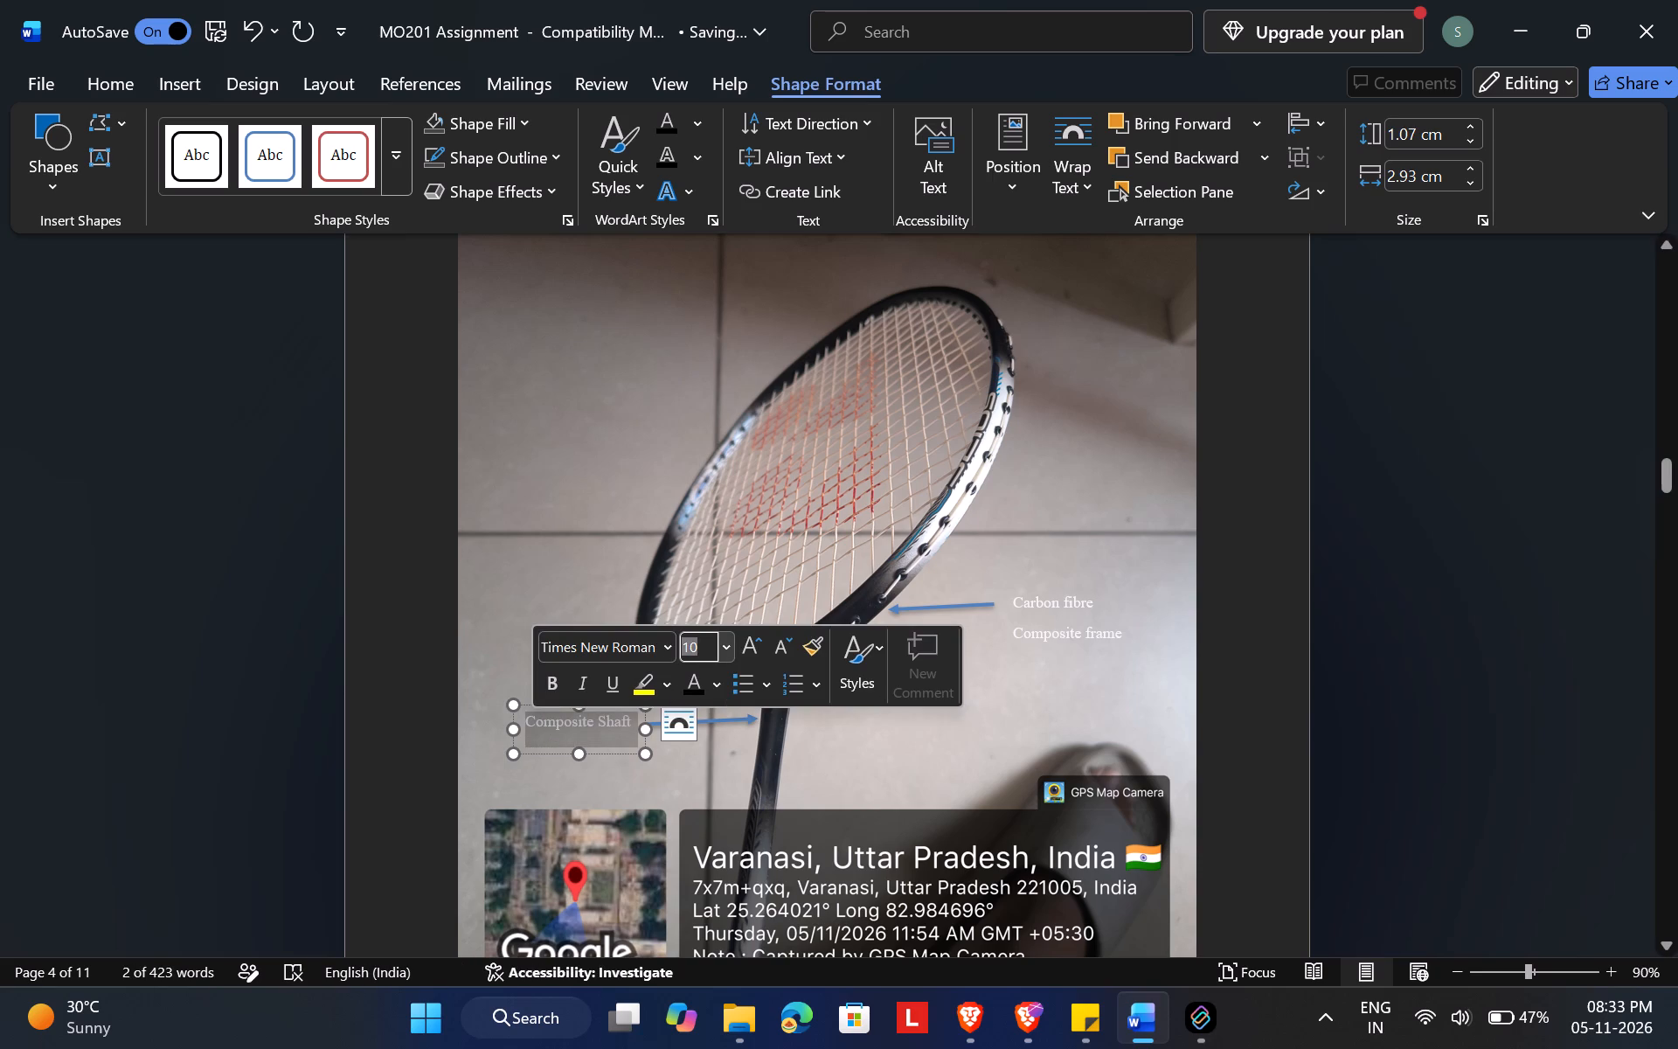
click(1446, 615)
Draw a text box about 1.1 cm high and 3.8 cm wide at the tail of the cardboard photo's upper arrow on the plaid cloth.
scroll(1375, 634, down, 1)
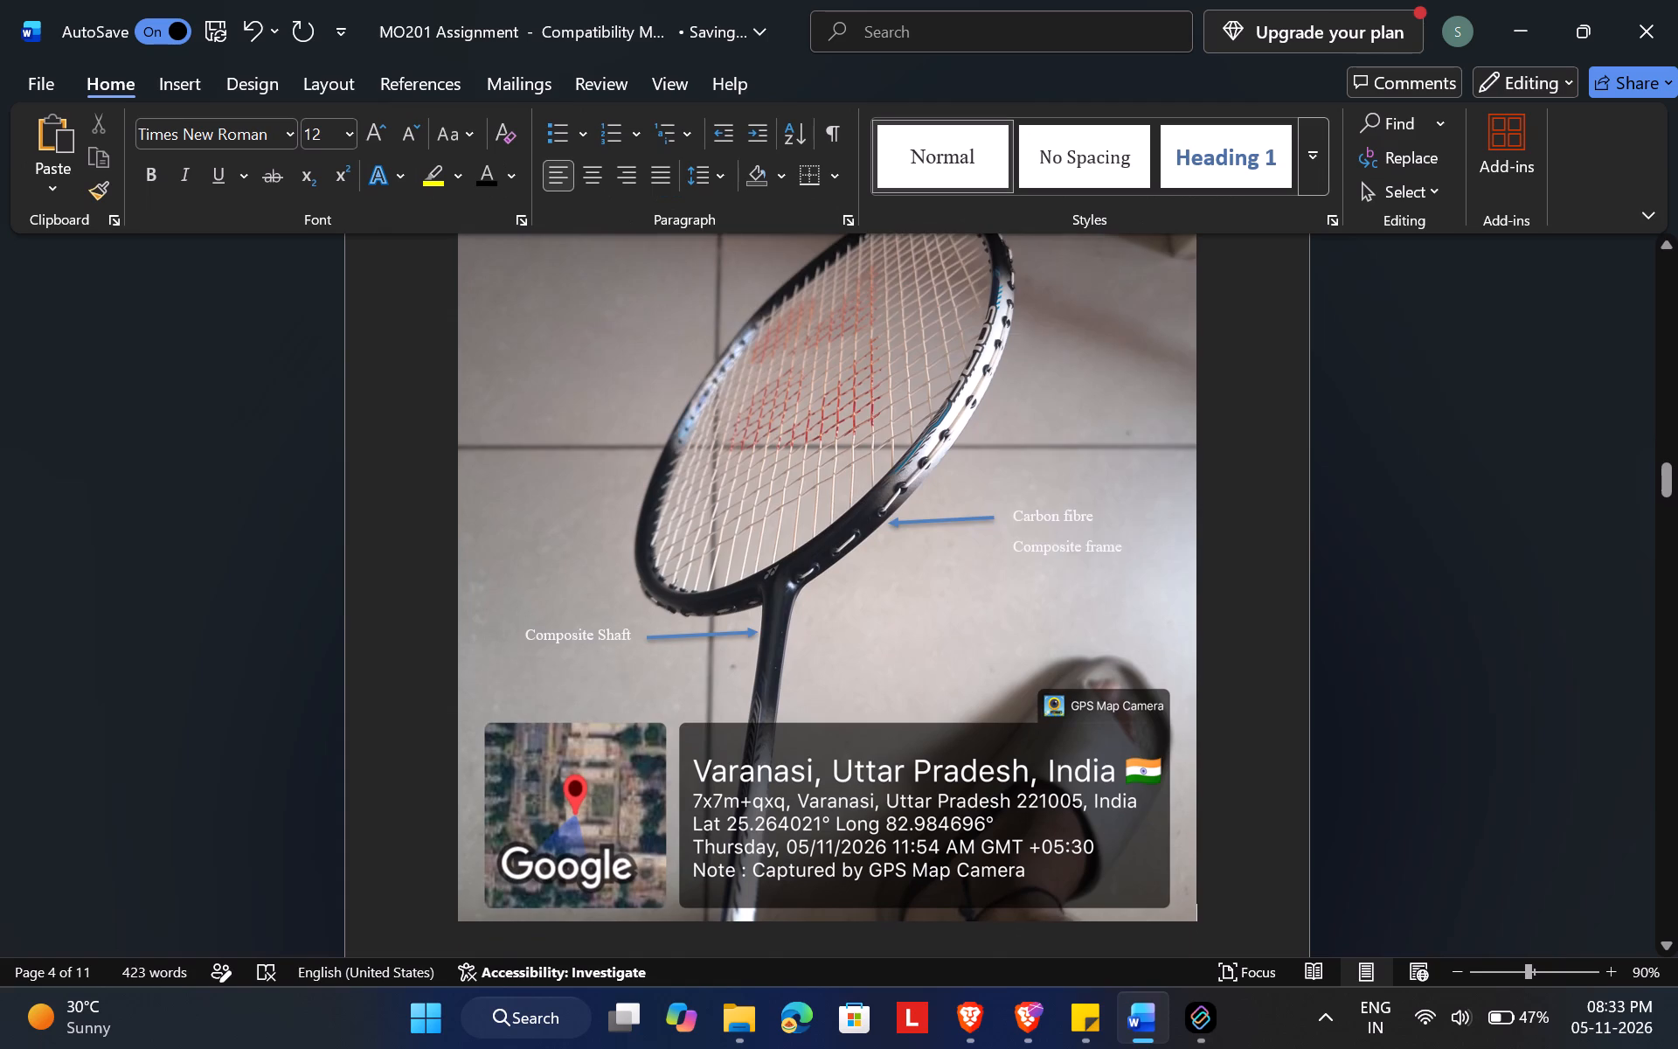
scroll(1375, 634, down, 10)
scroll(1375, 634, up, 3)
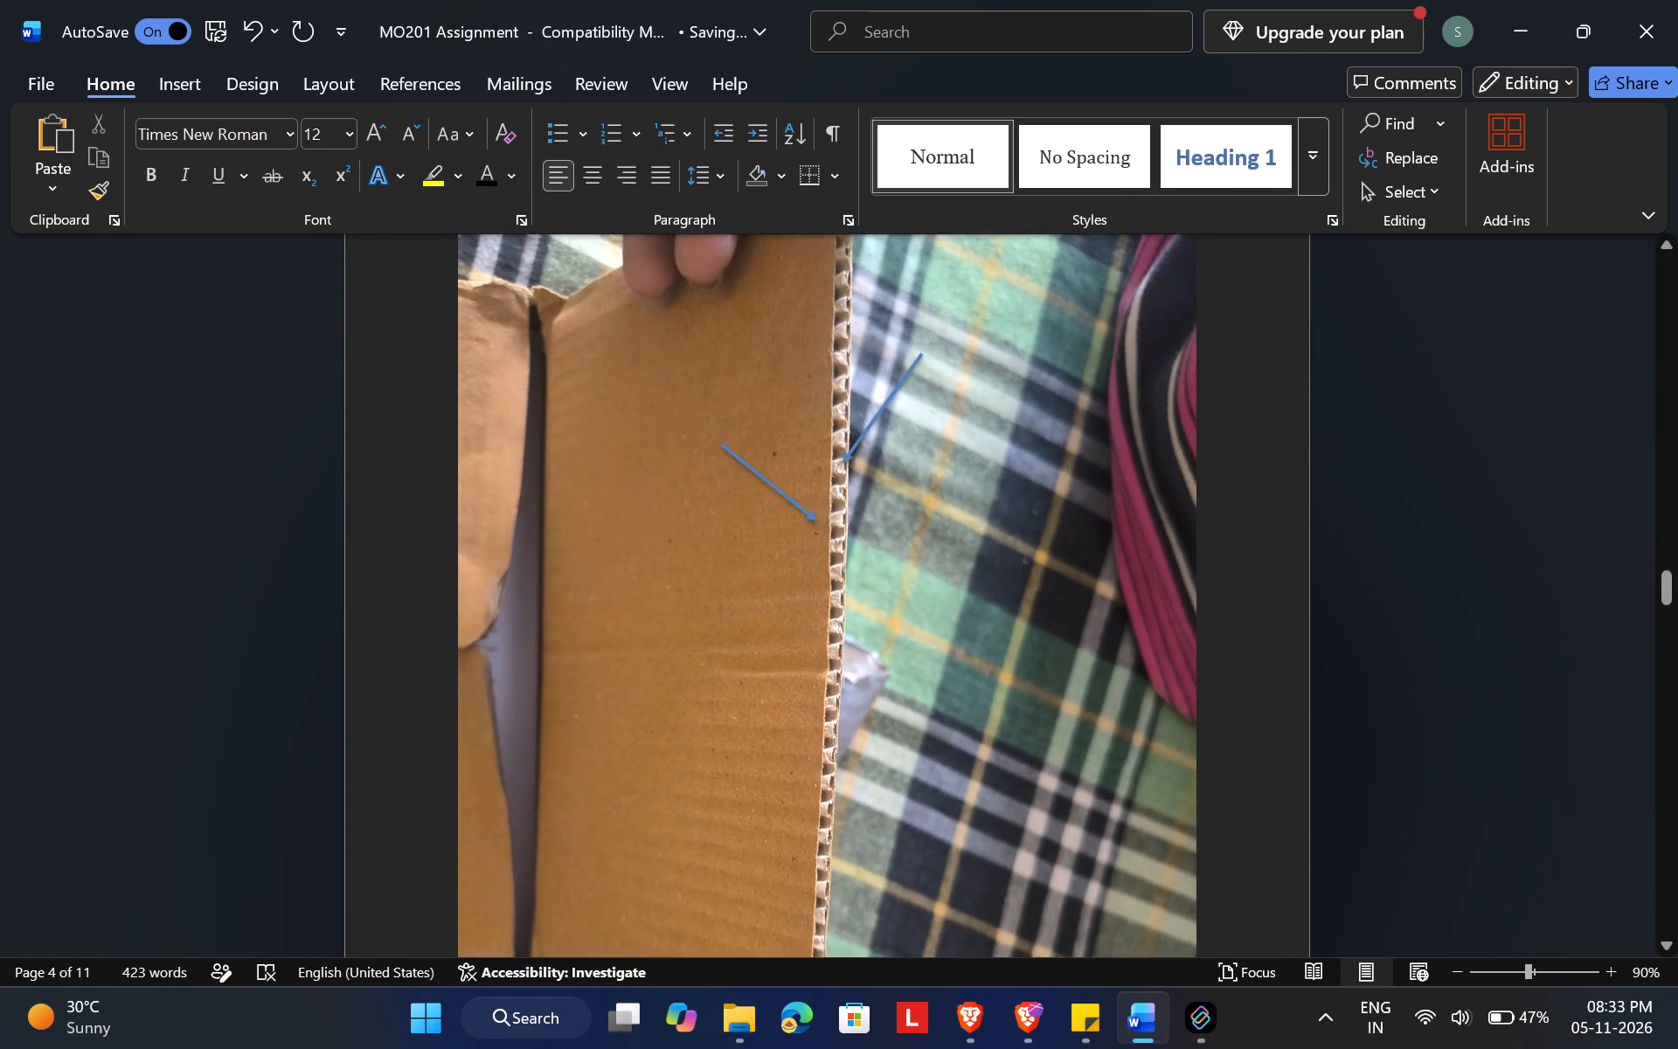
scroll(1375, 634, up, 1)
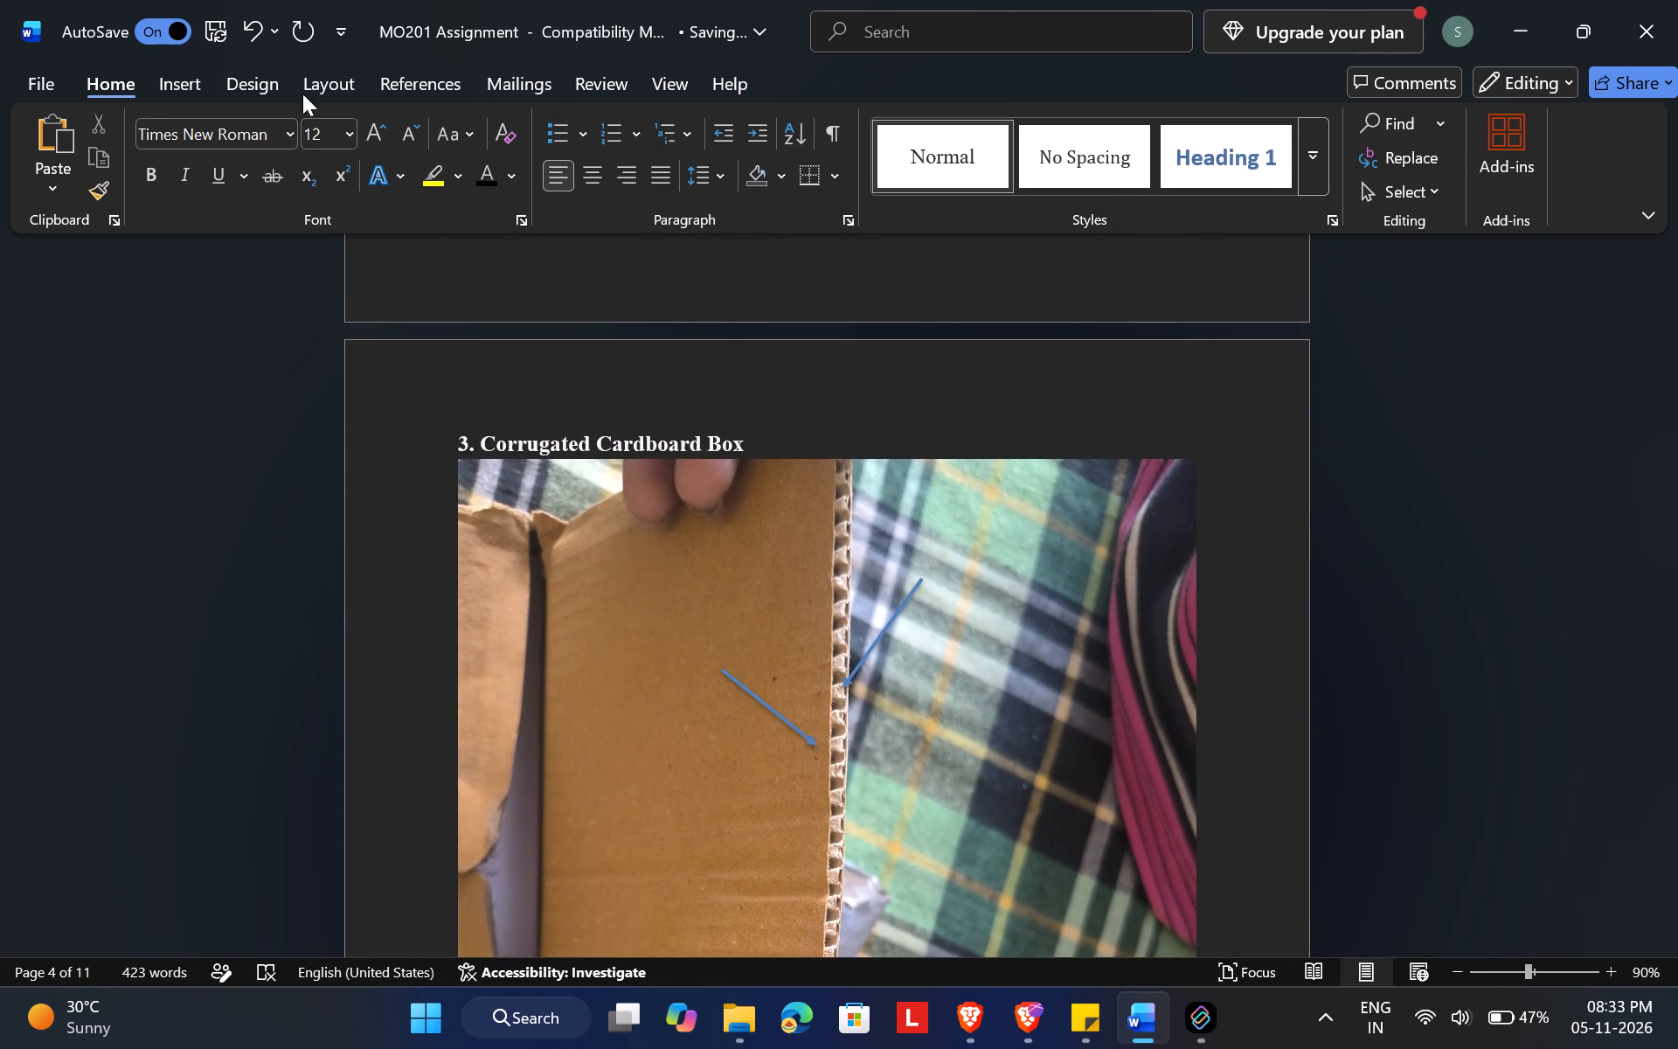
click(174, 78)
click(382, 129)
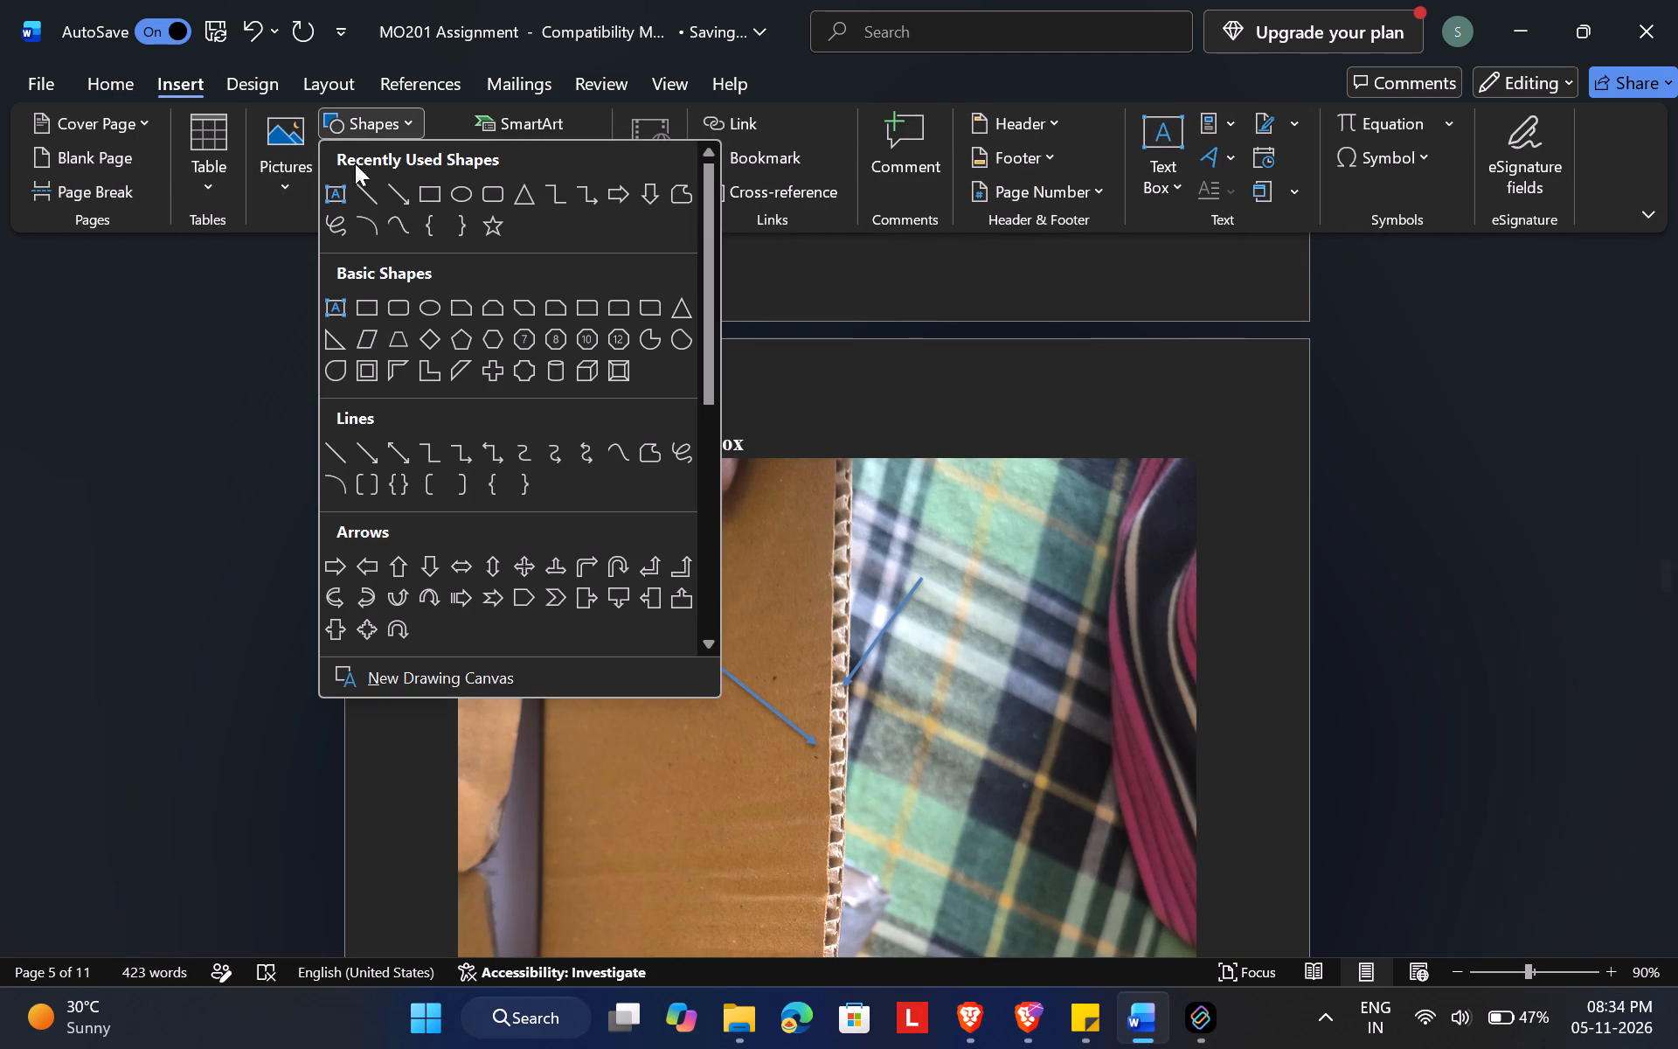
click(338, 200)
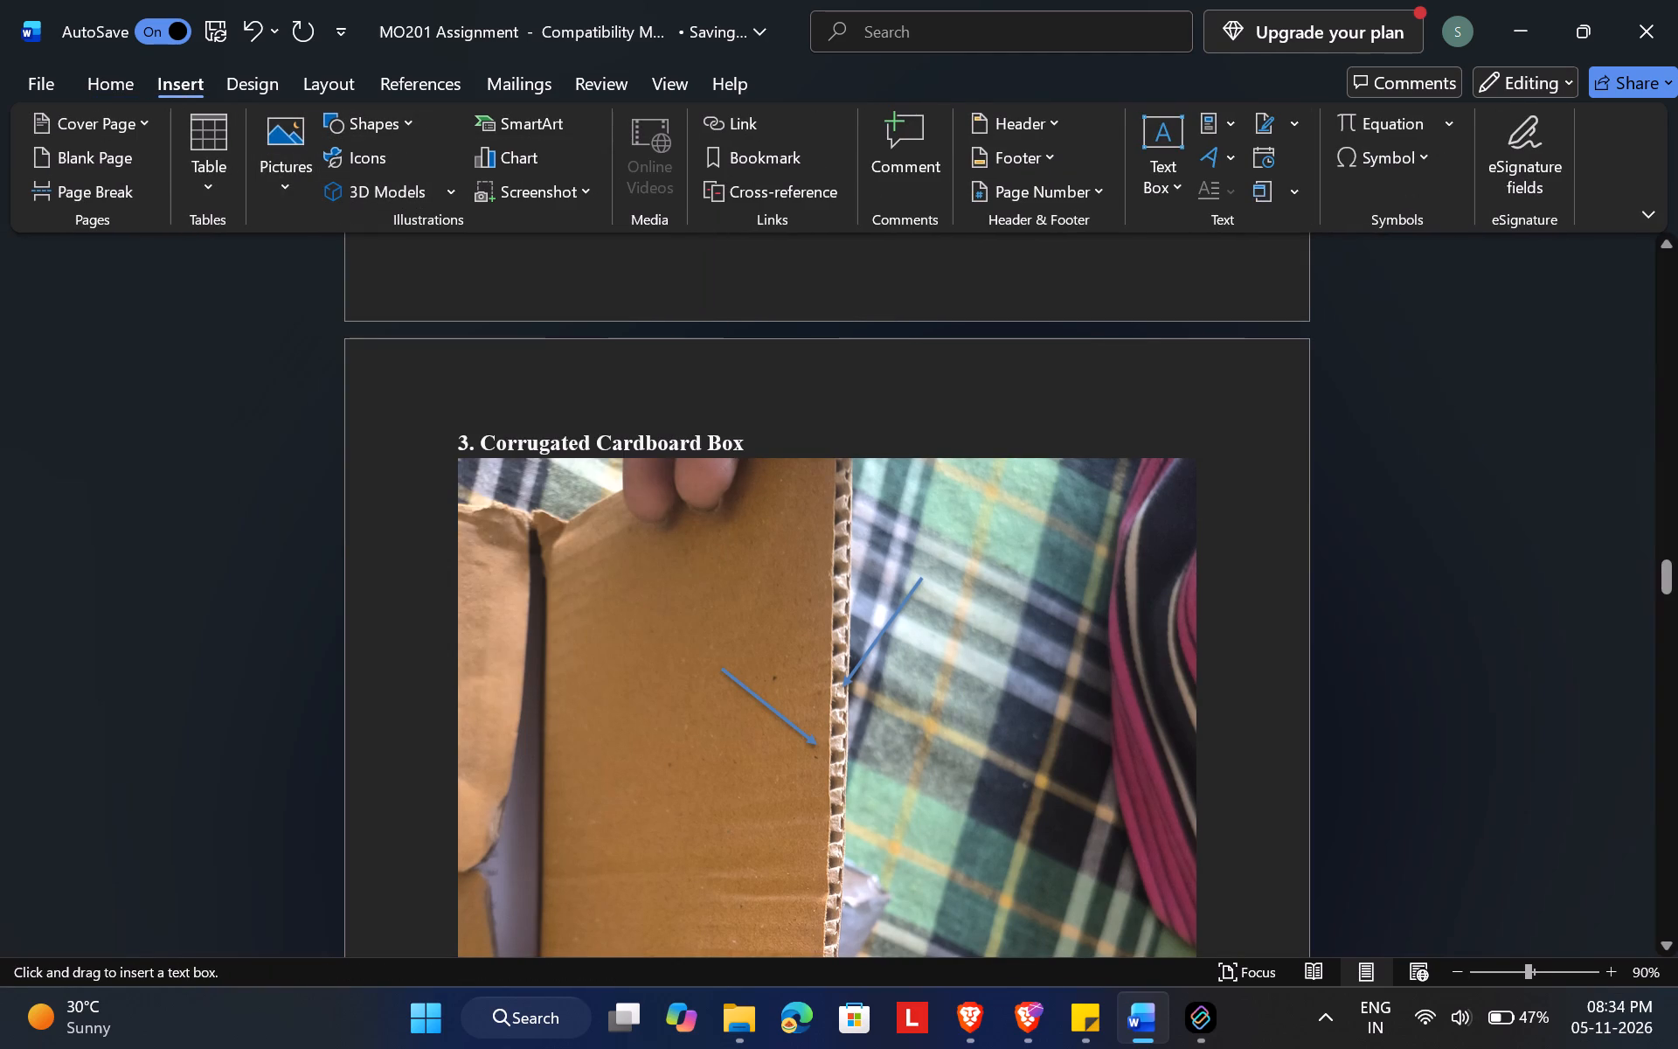
drag(919, 550, 1086, 592)
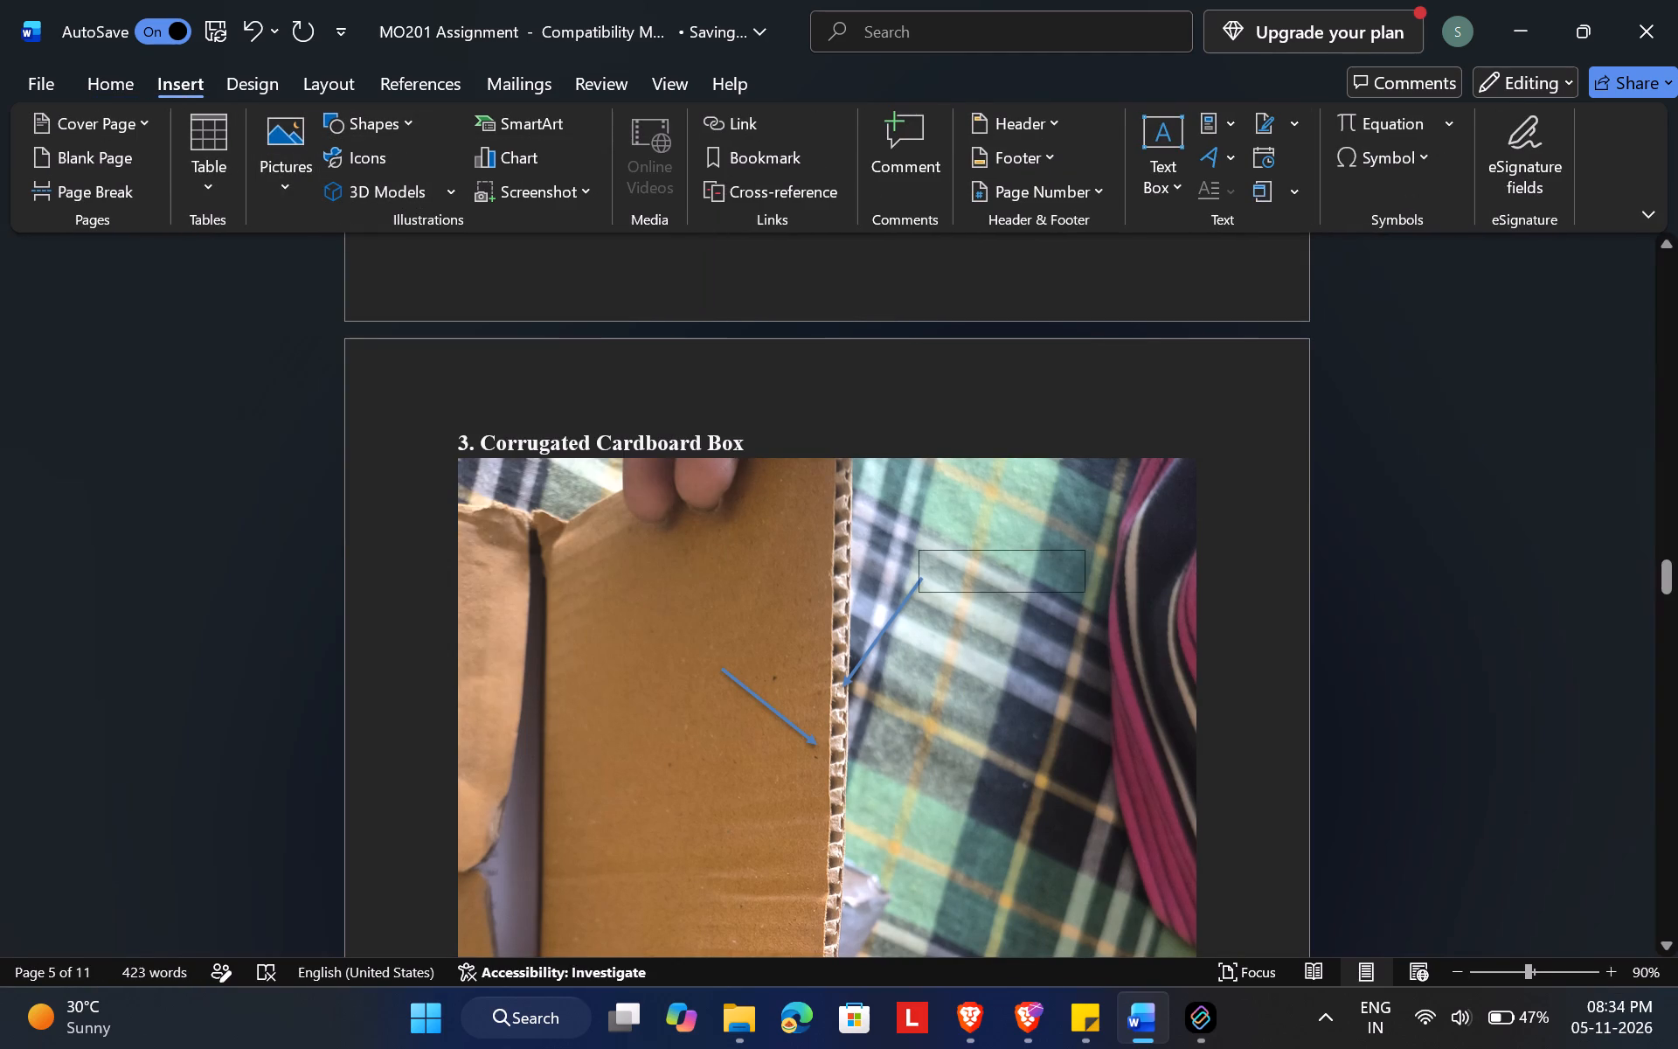
drag(1086, 592, 1103, 581)
drag(1103, 581, 1092, 599)
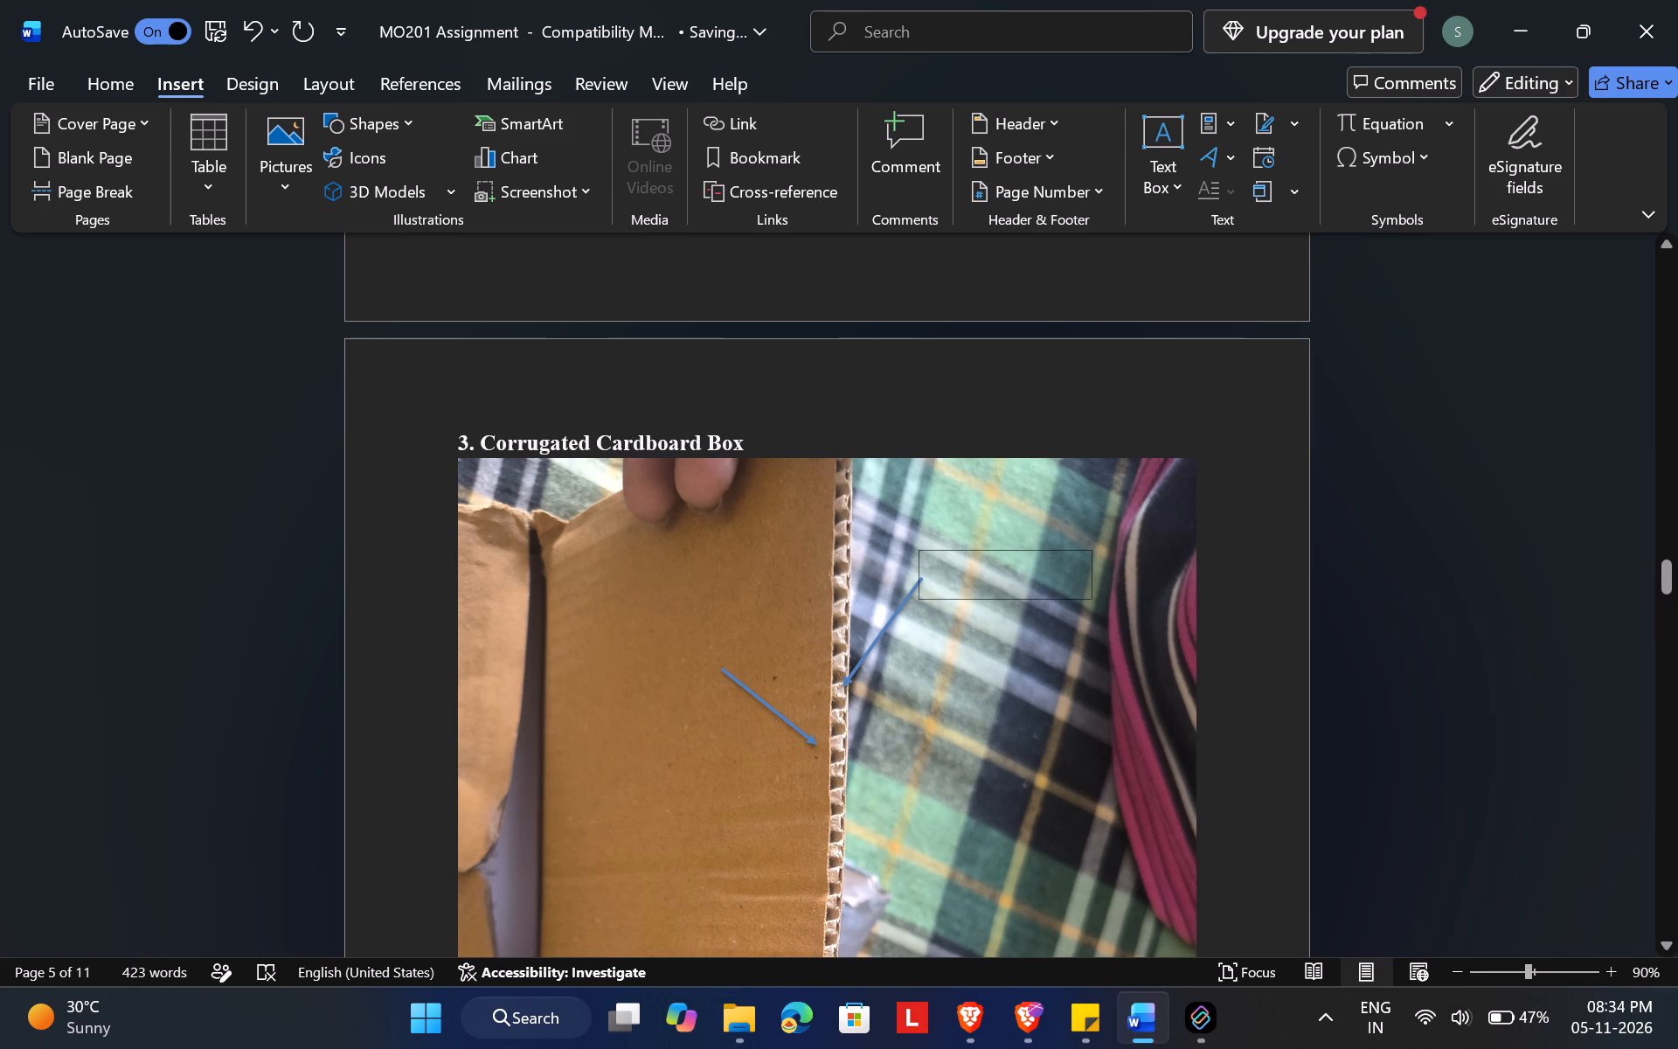
drag(1092, 599, 1090, 599)
drag(1090, 599, 1091, 598)
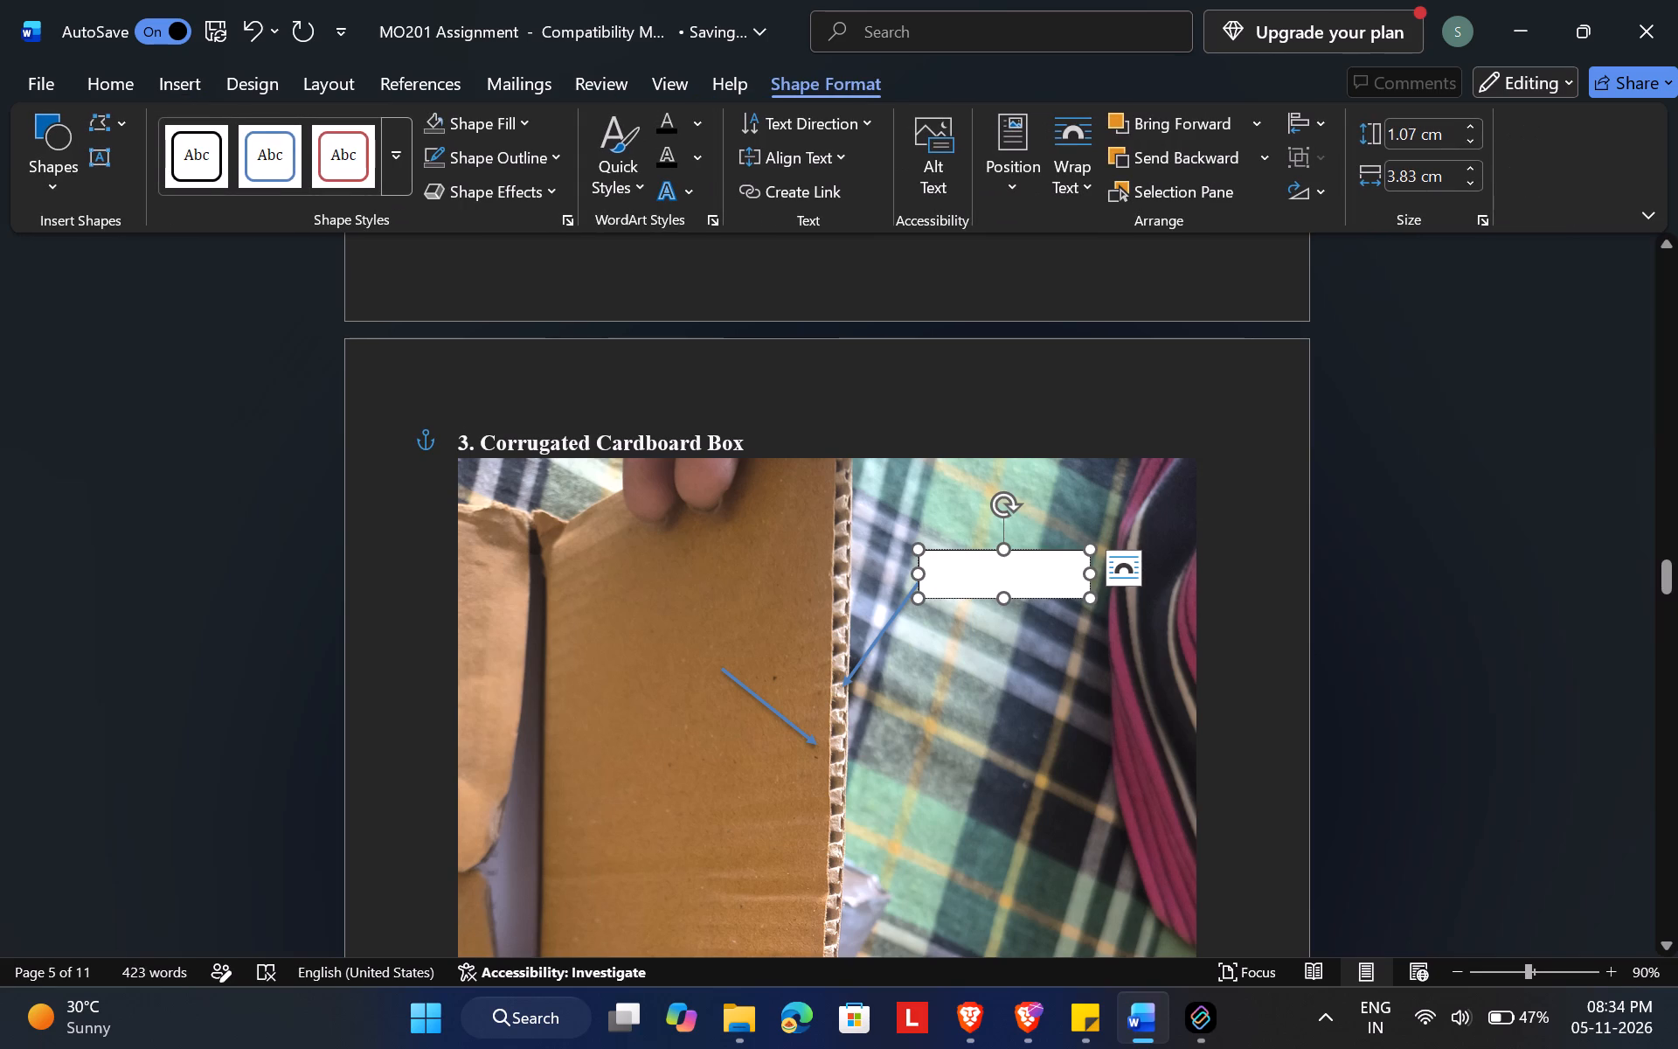
Set the cardboard photo's new text box to No Fill and No Outline.
click(501, 133)
click(538, 565)
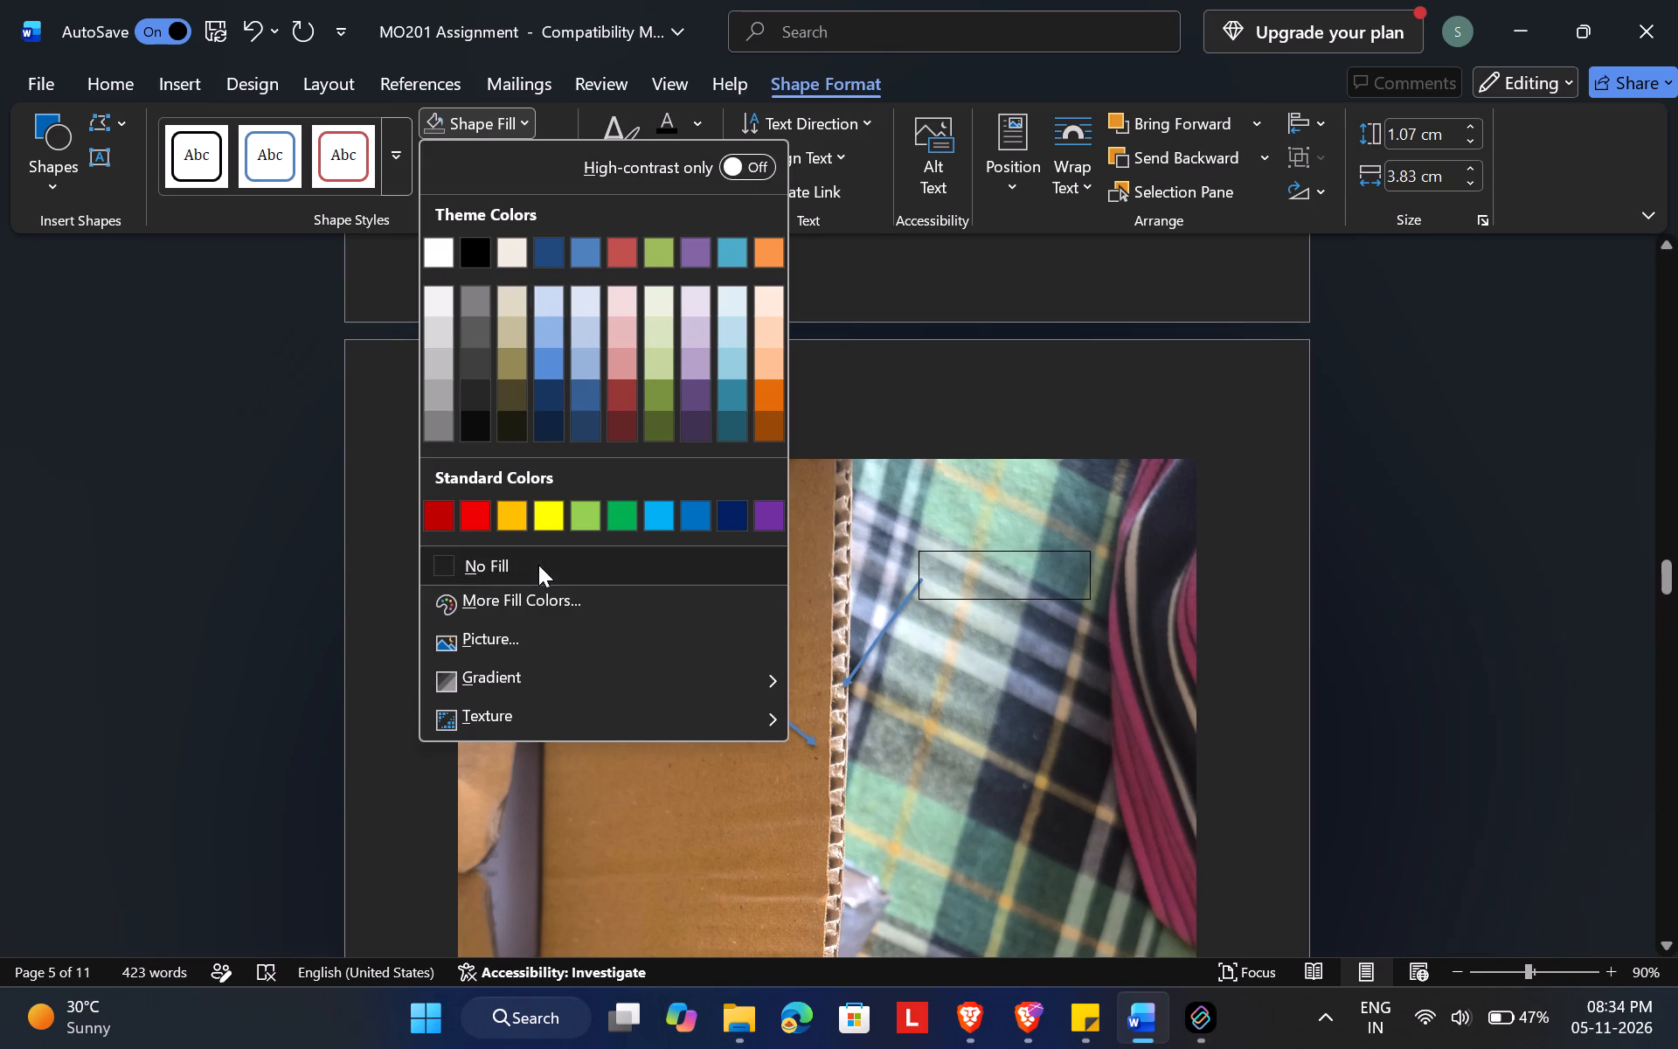
click(516, 170)
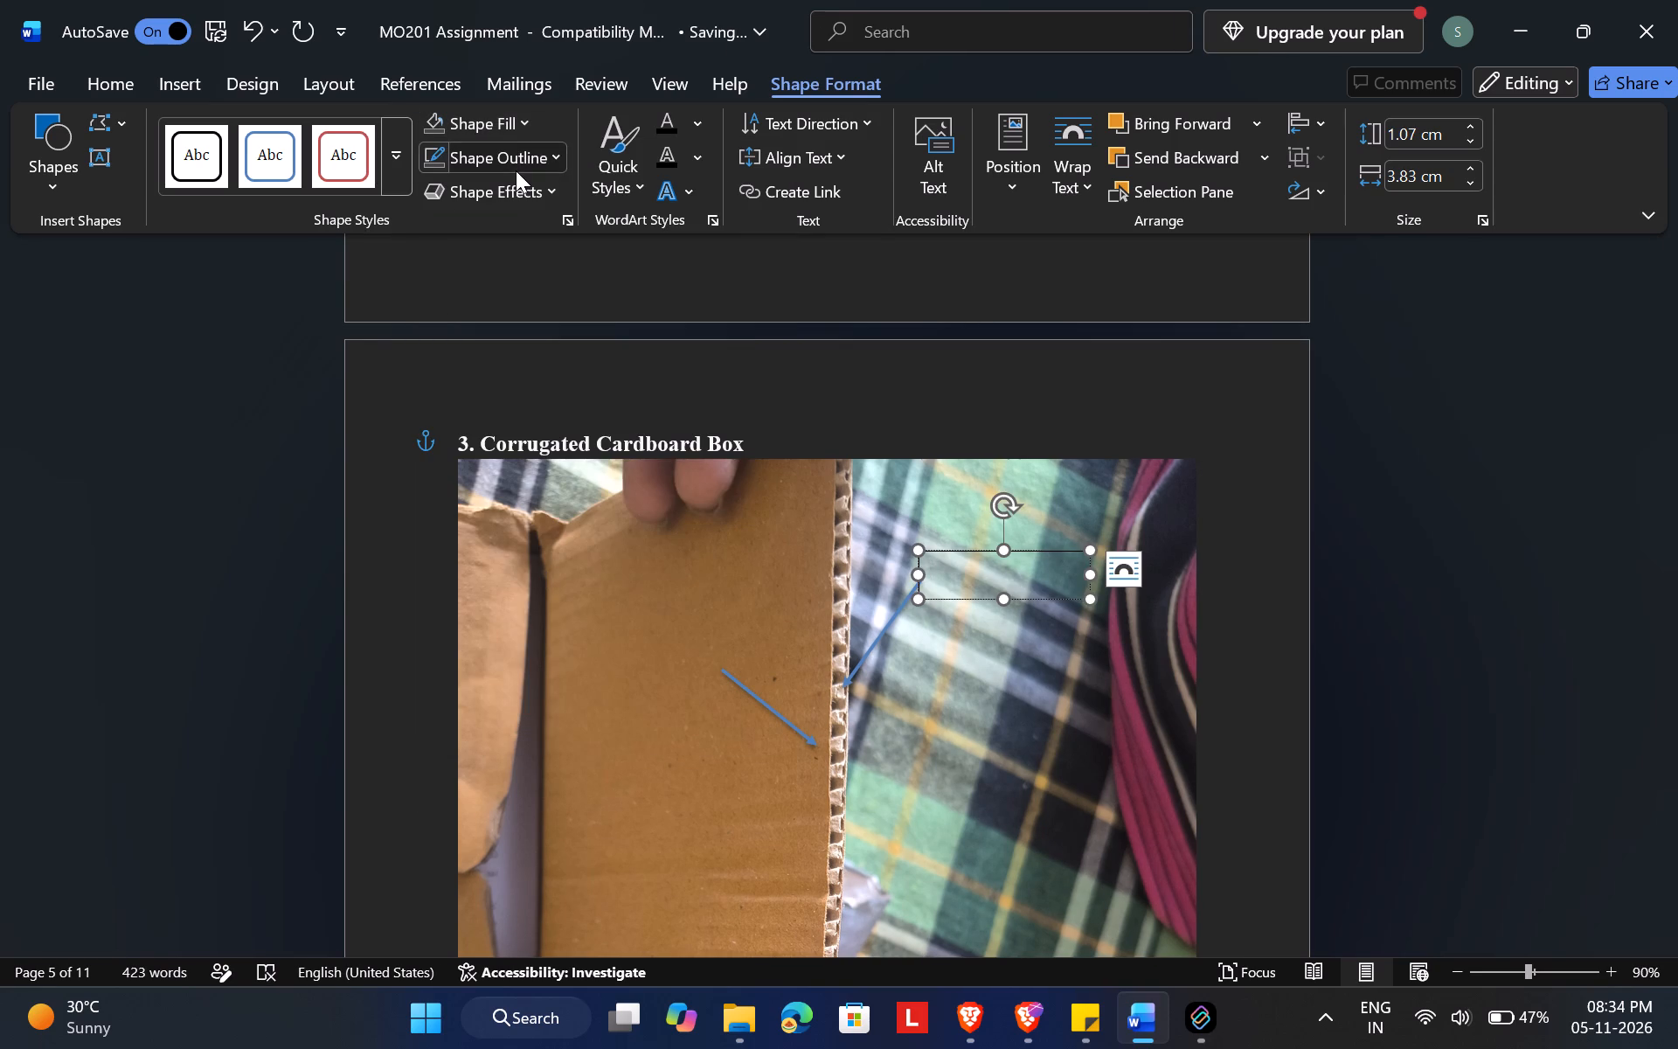
click(531, 611)
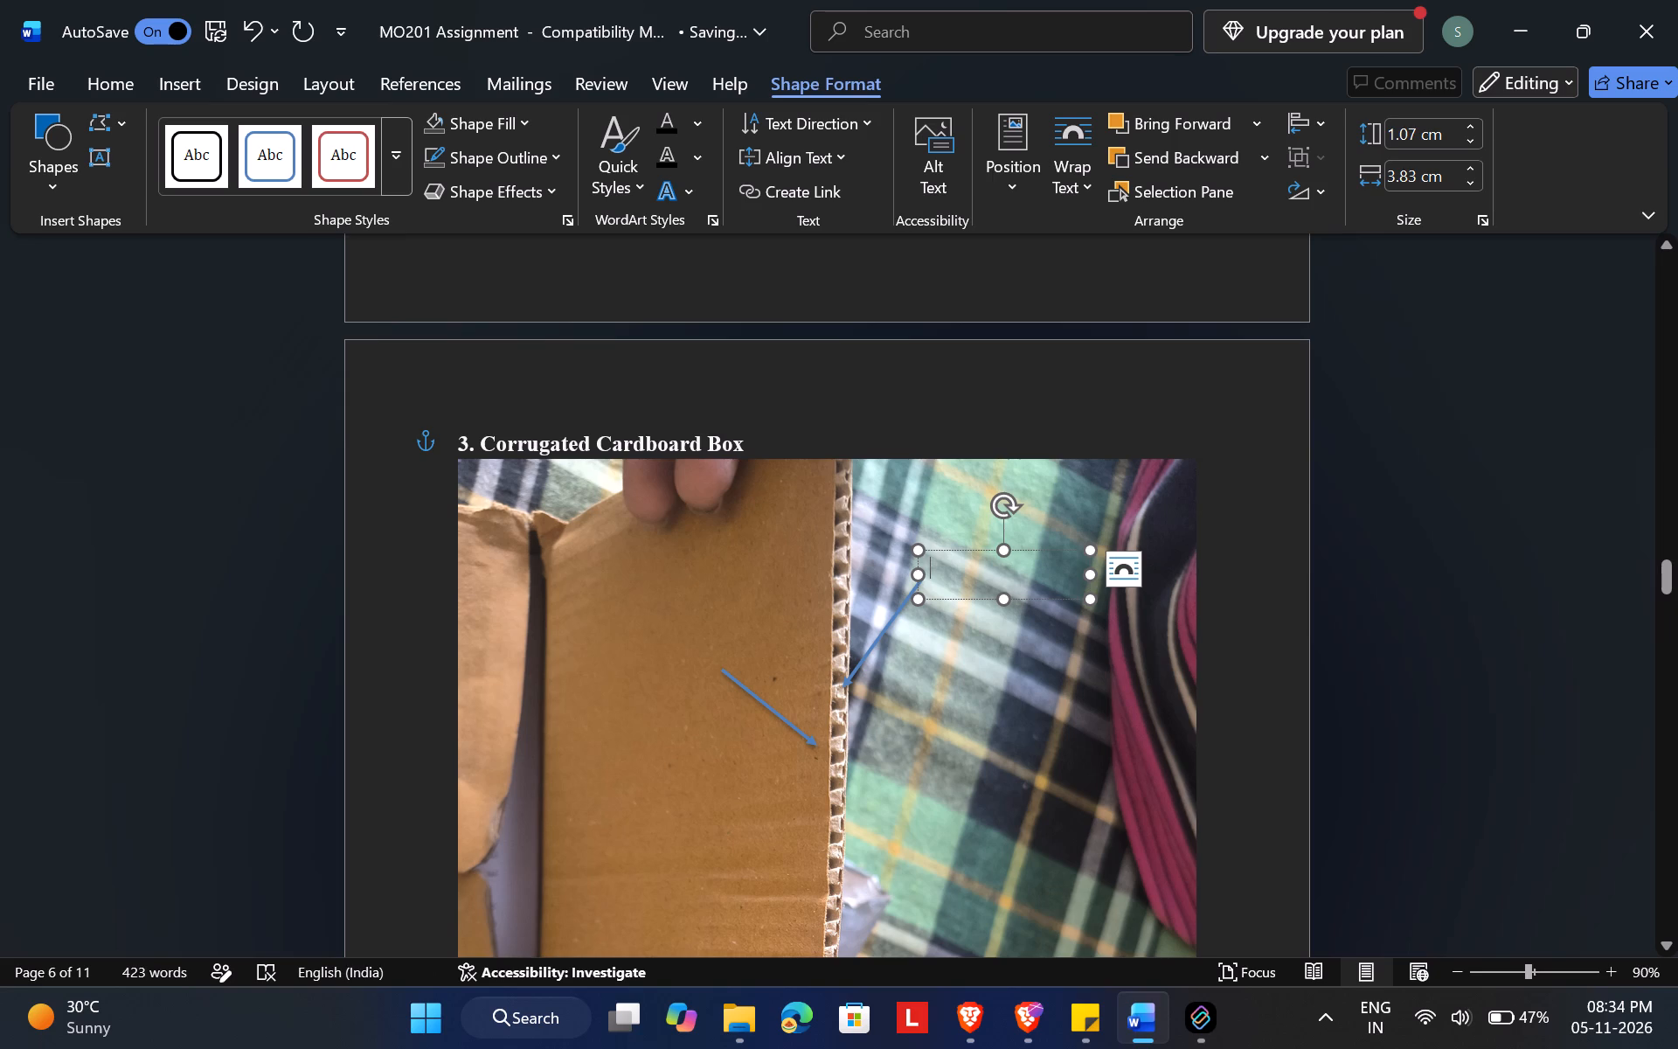
Enter the label "Fluted paper layer" in the cardboard photo's text box.
text(Fl)
text(uted paper layer)
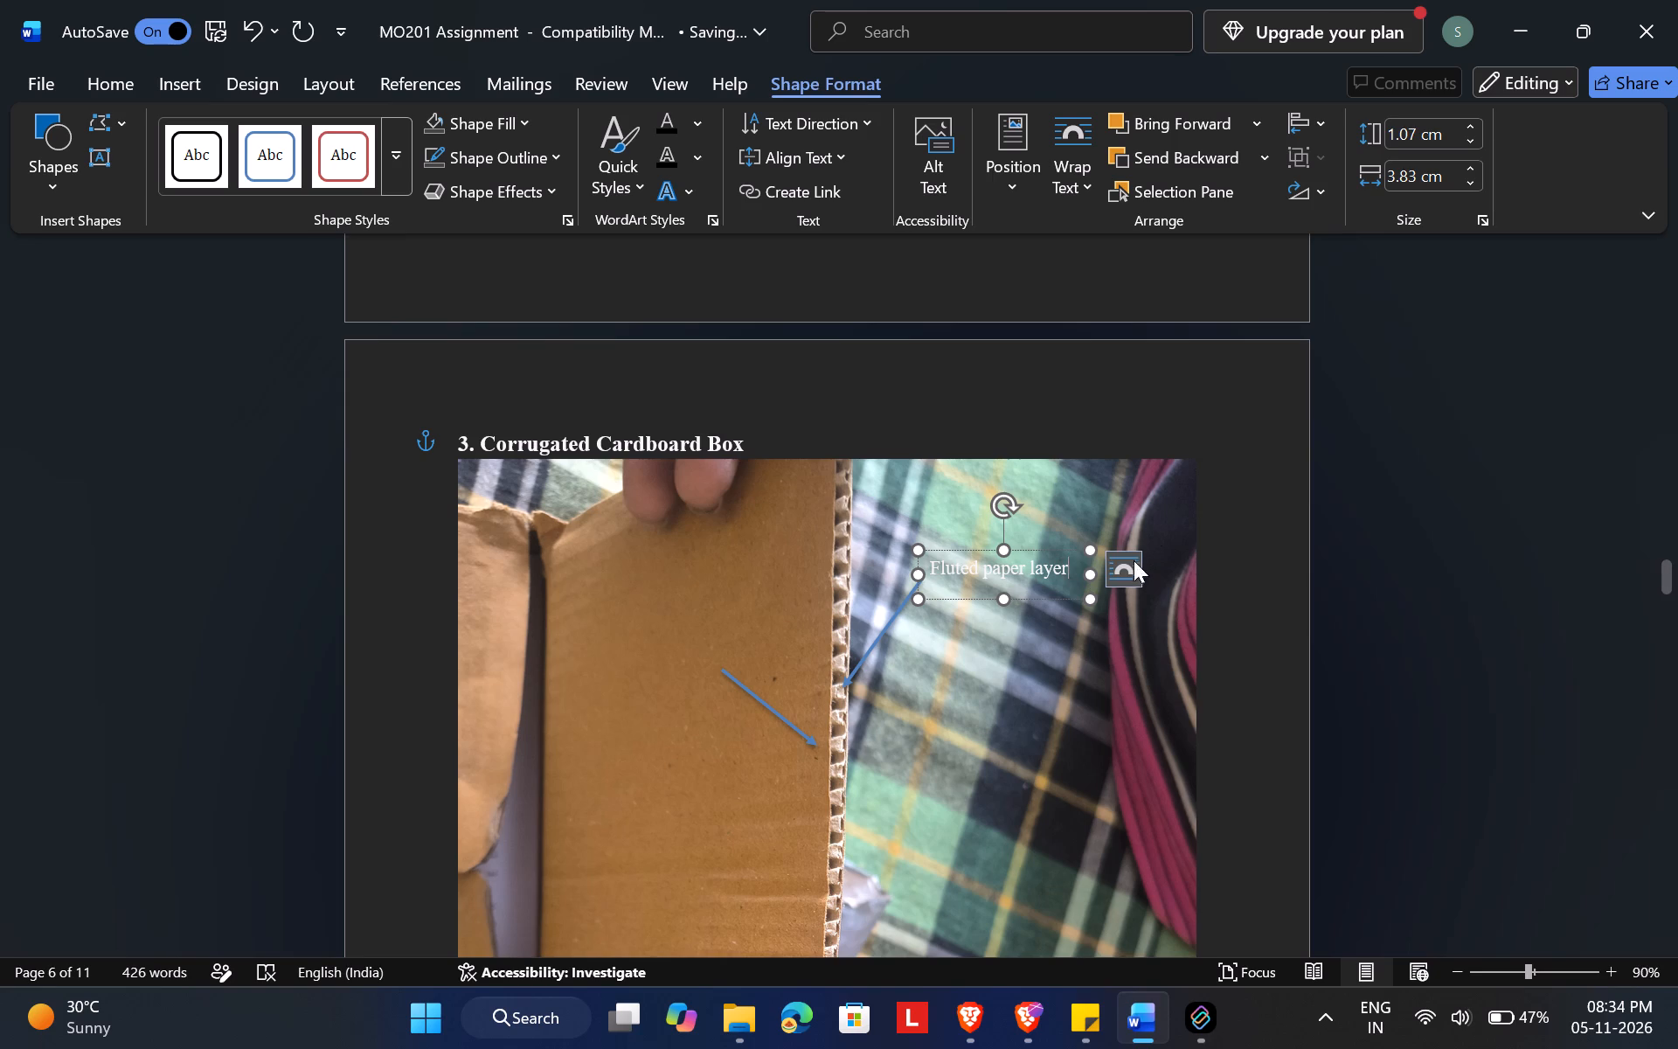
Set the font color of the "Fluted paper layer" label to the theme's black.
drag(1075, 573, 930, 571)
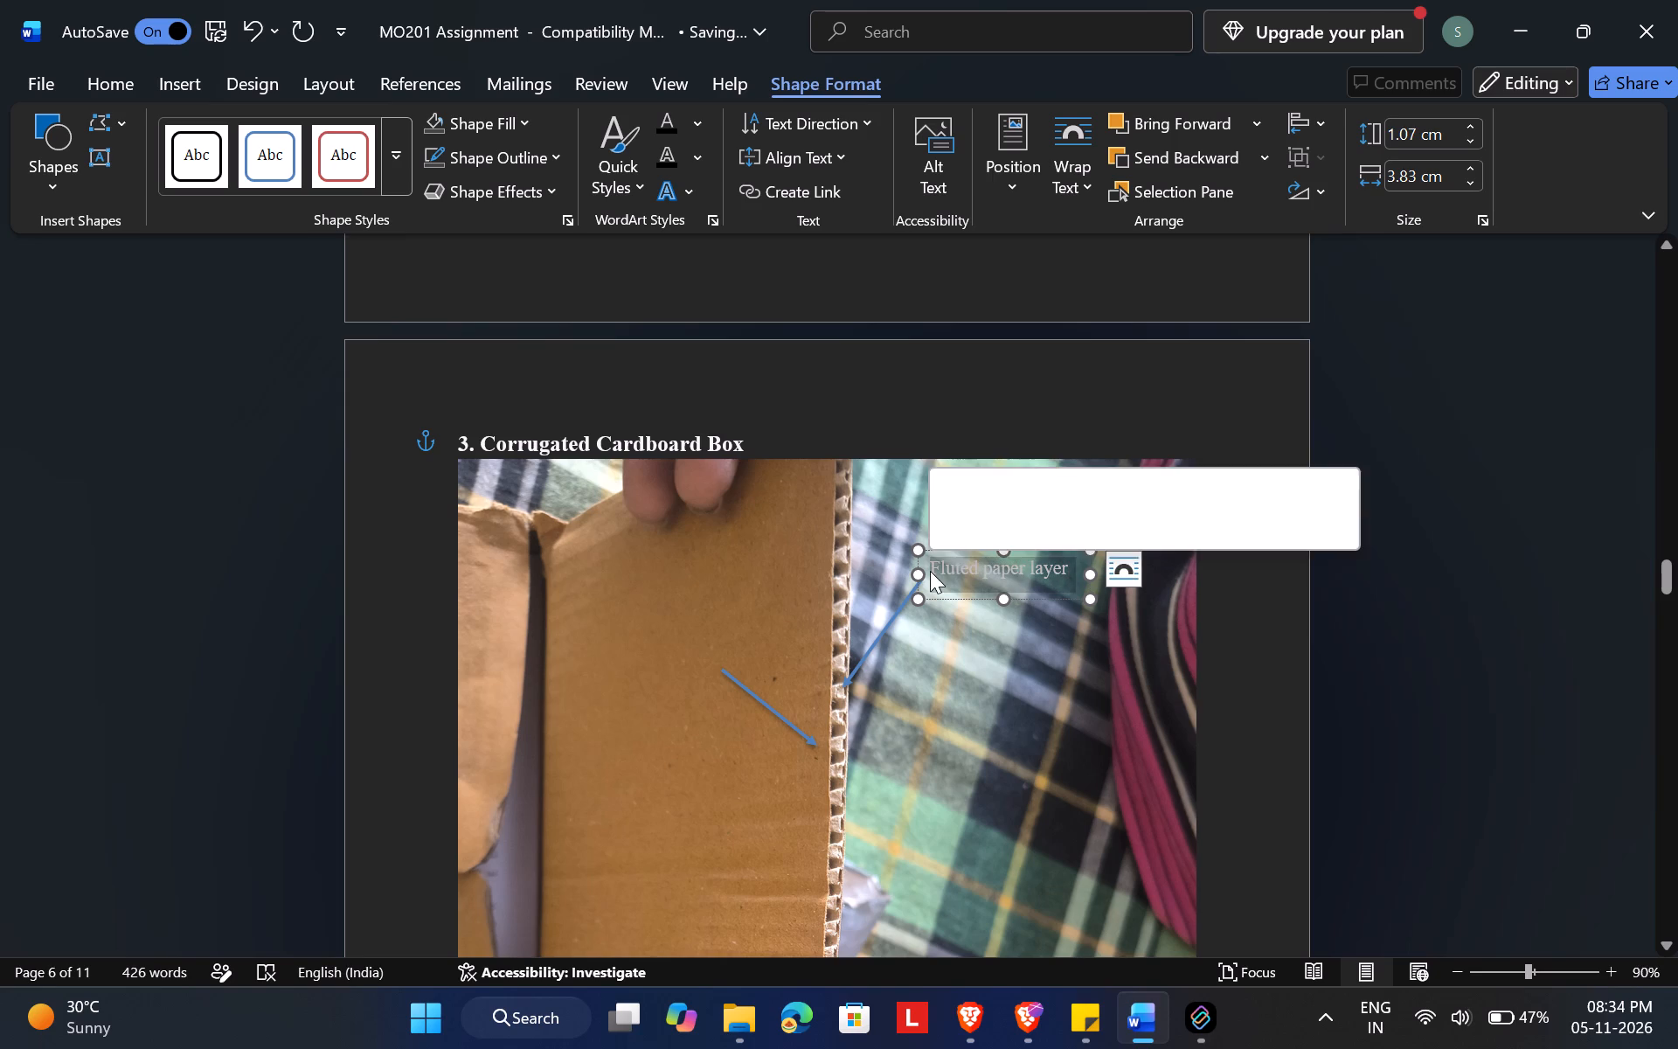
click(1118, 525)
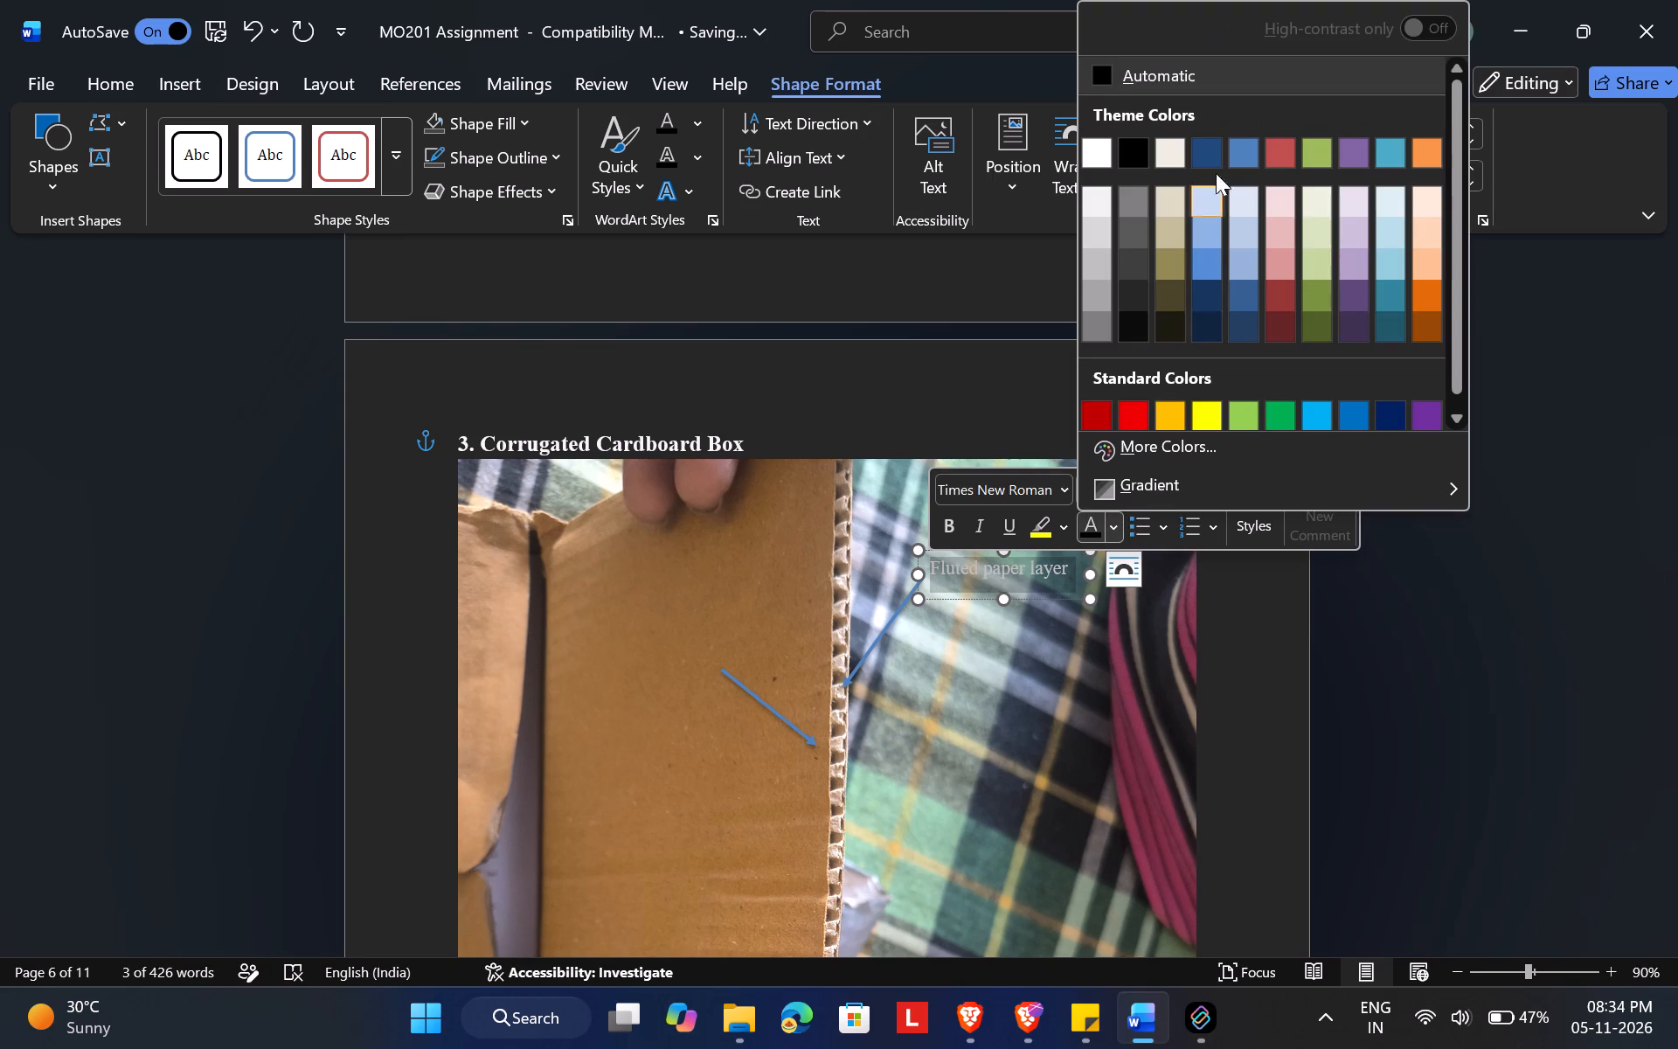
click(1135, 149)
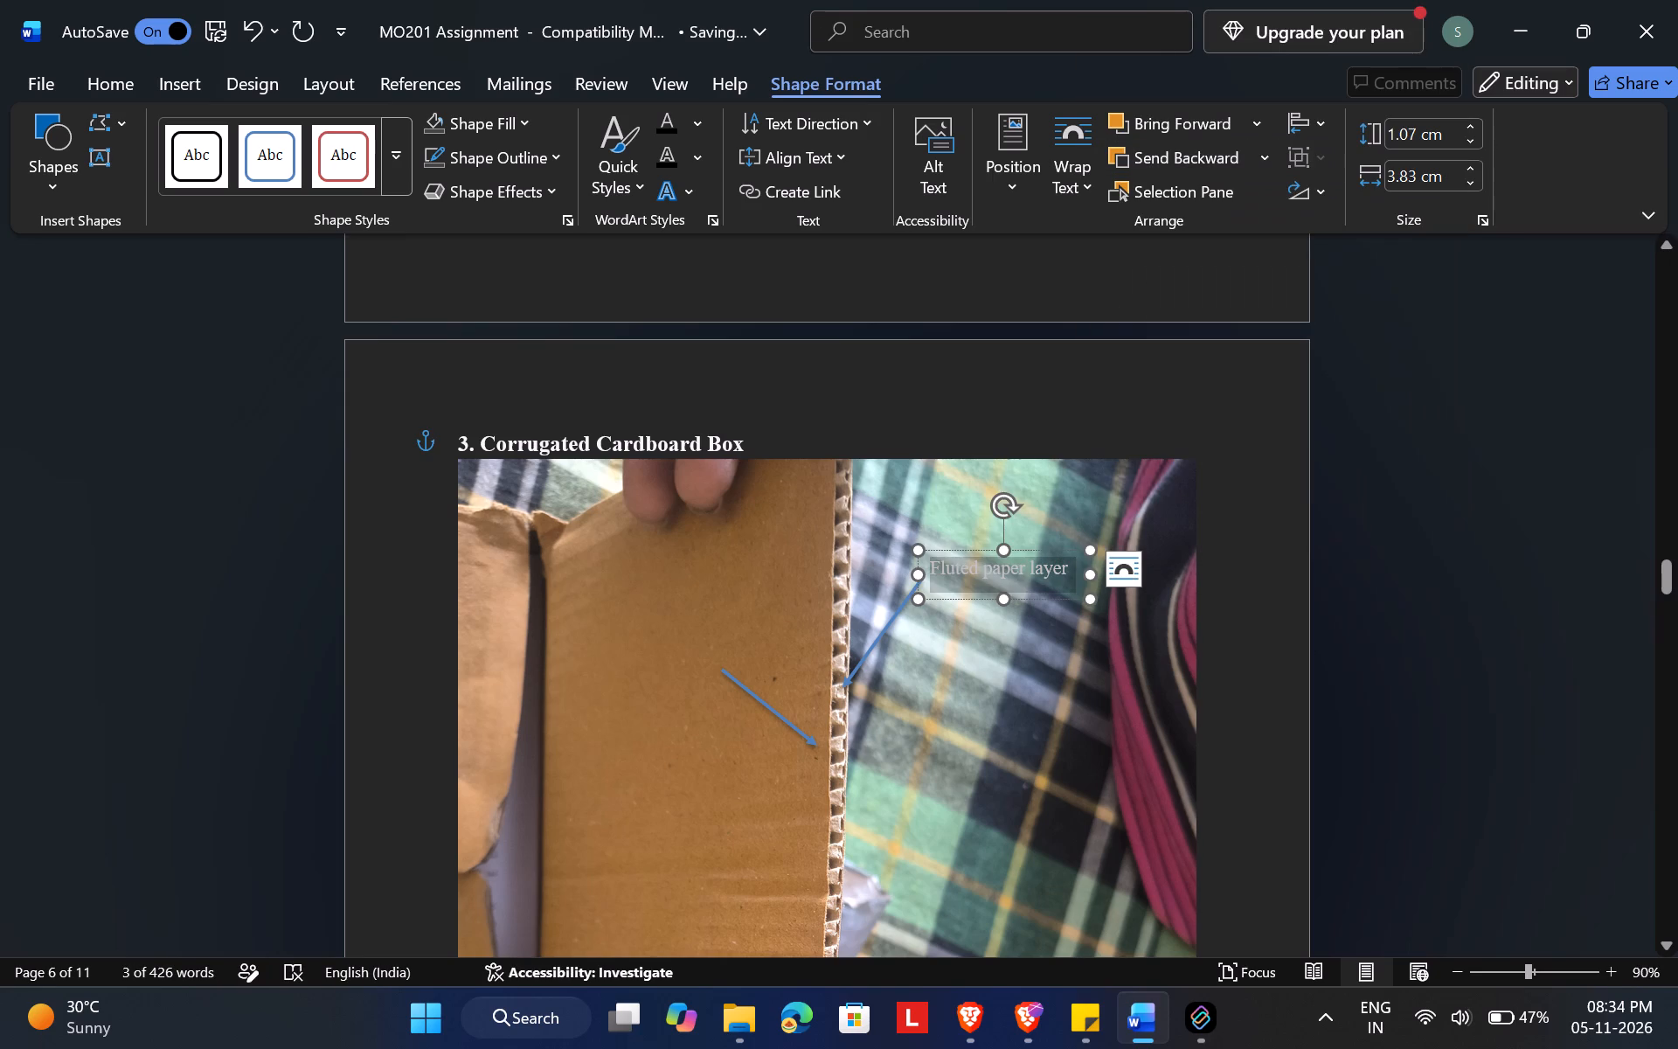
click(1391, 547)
Set the font color of the "Fluted paper layer" label to the theme's white.
scroll(1231, 472, up, 1)
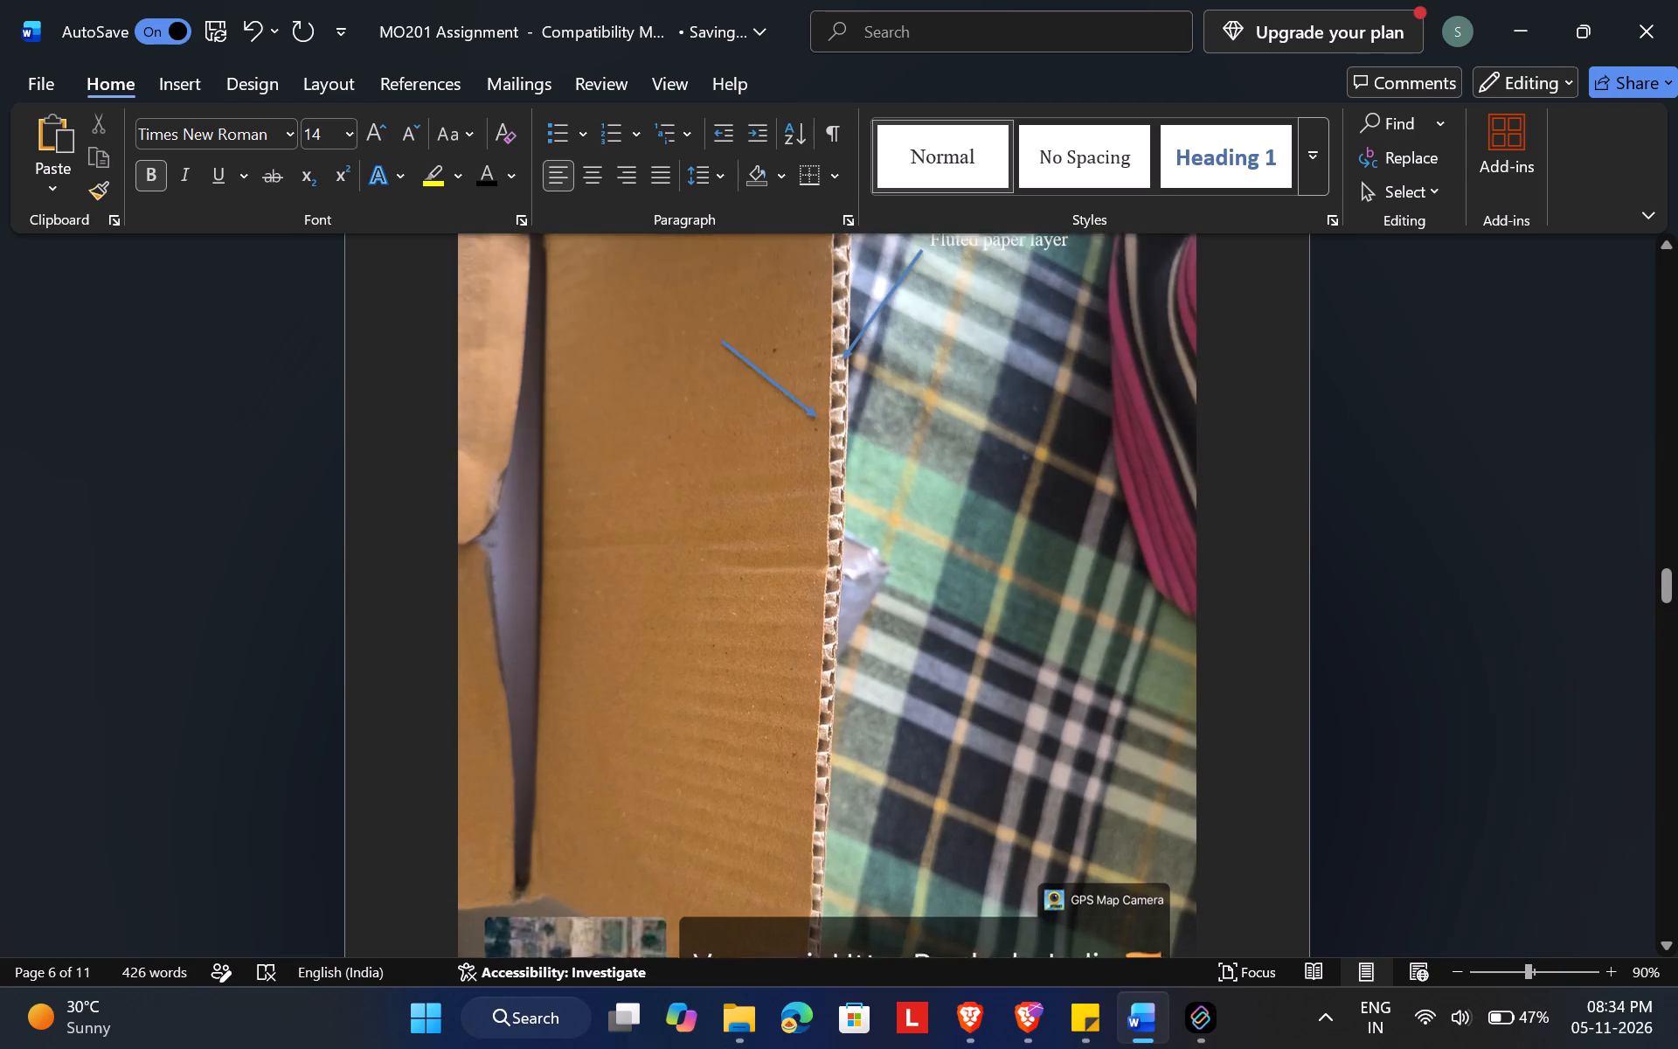
scroll(1231, 472, up, 1)
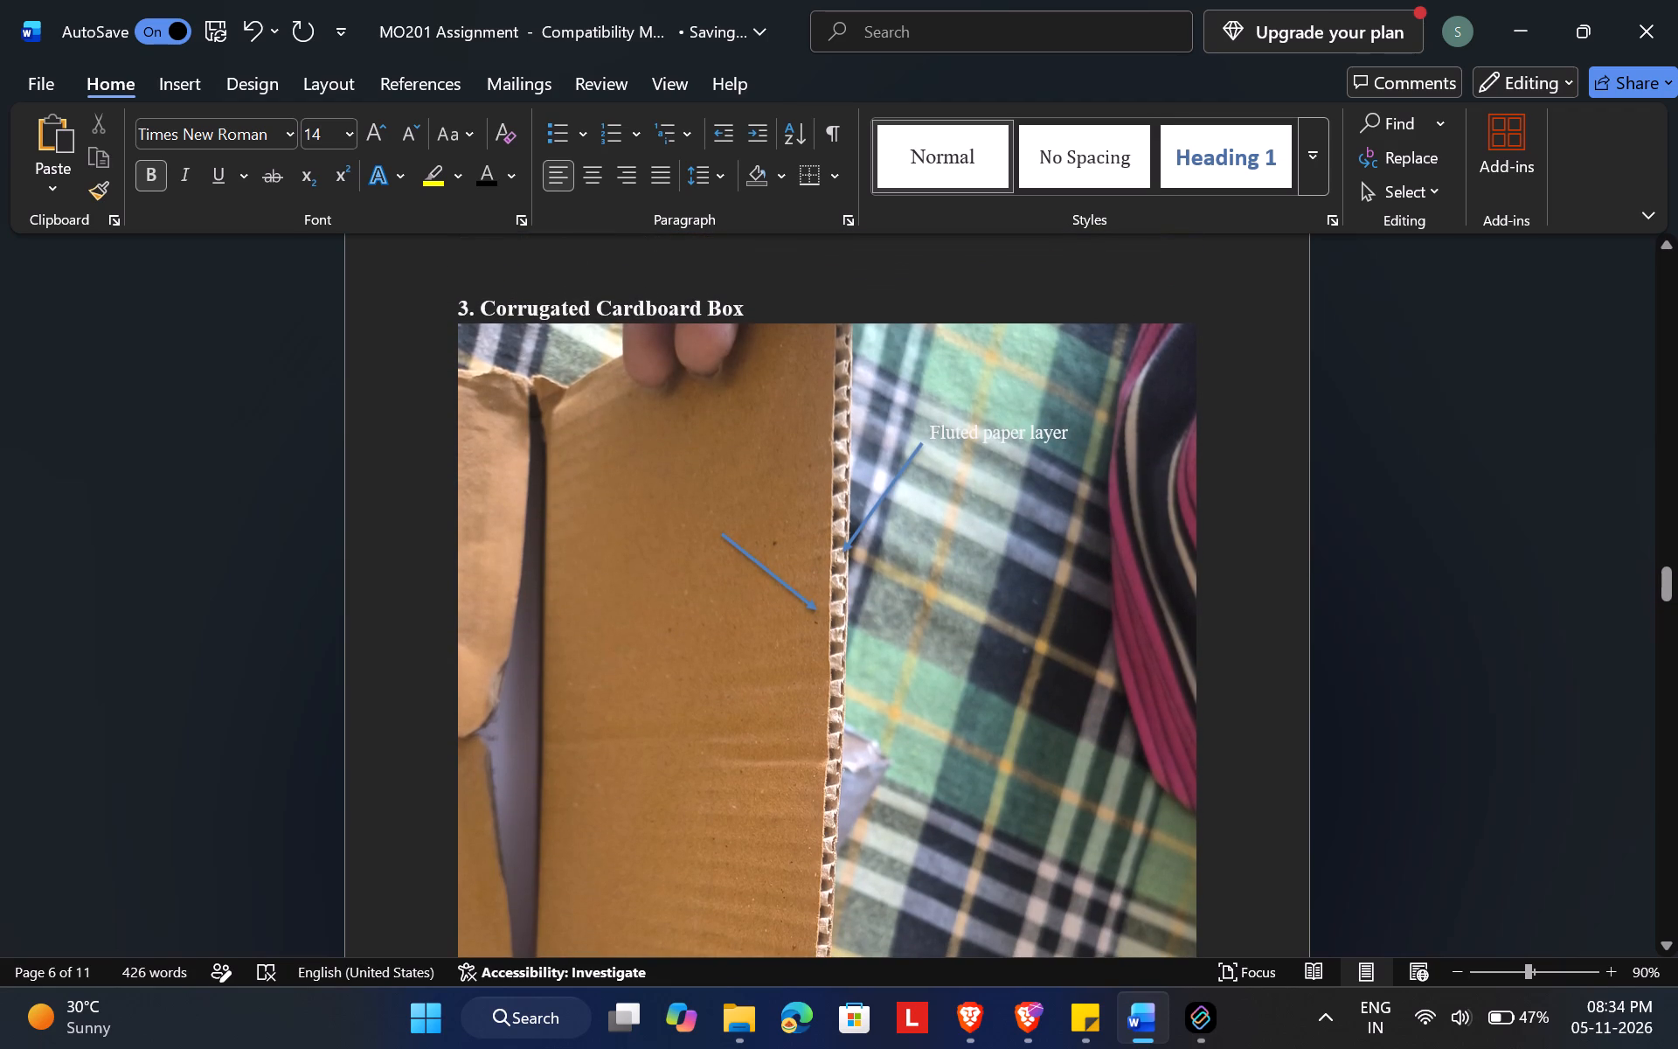
click(1016, 439)
drag(1071, 439, 932, 443)
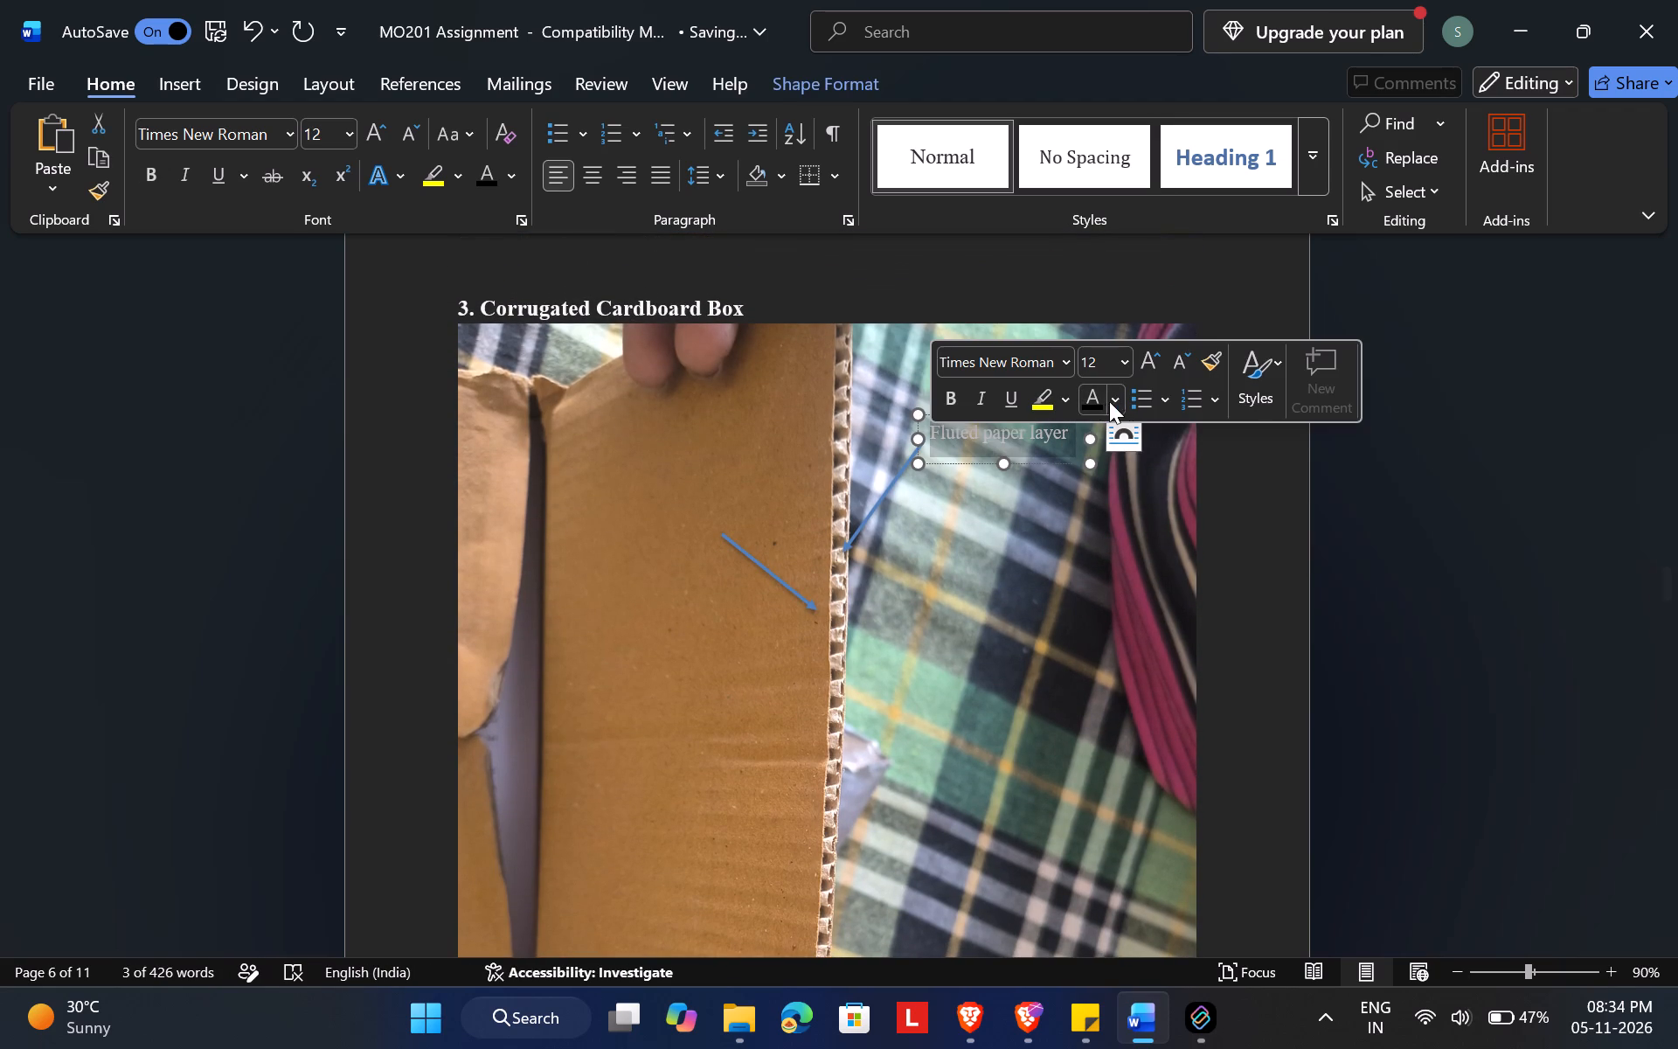
click(1089, 395)
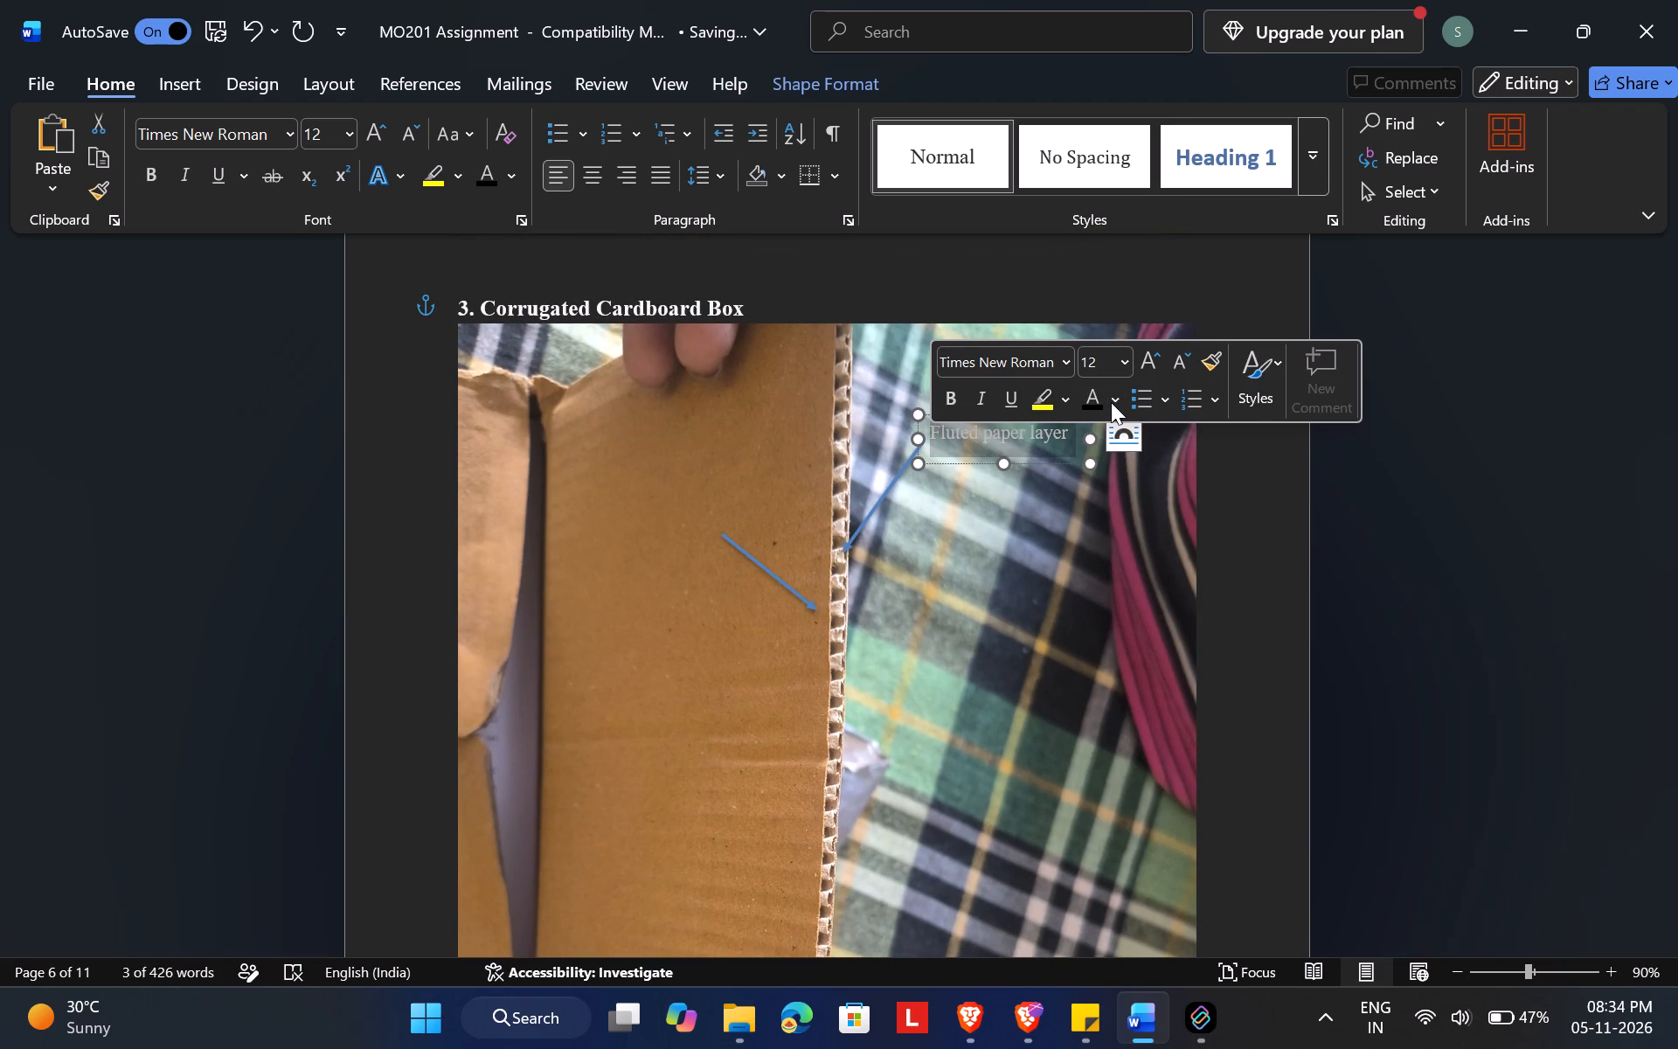
click(1111, 402)
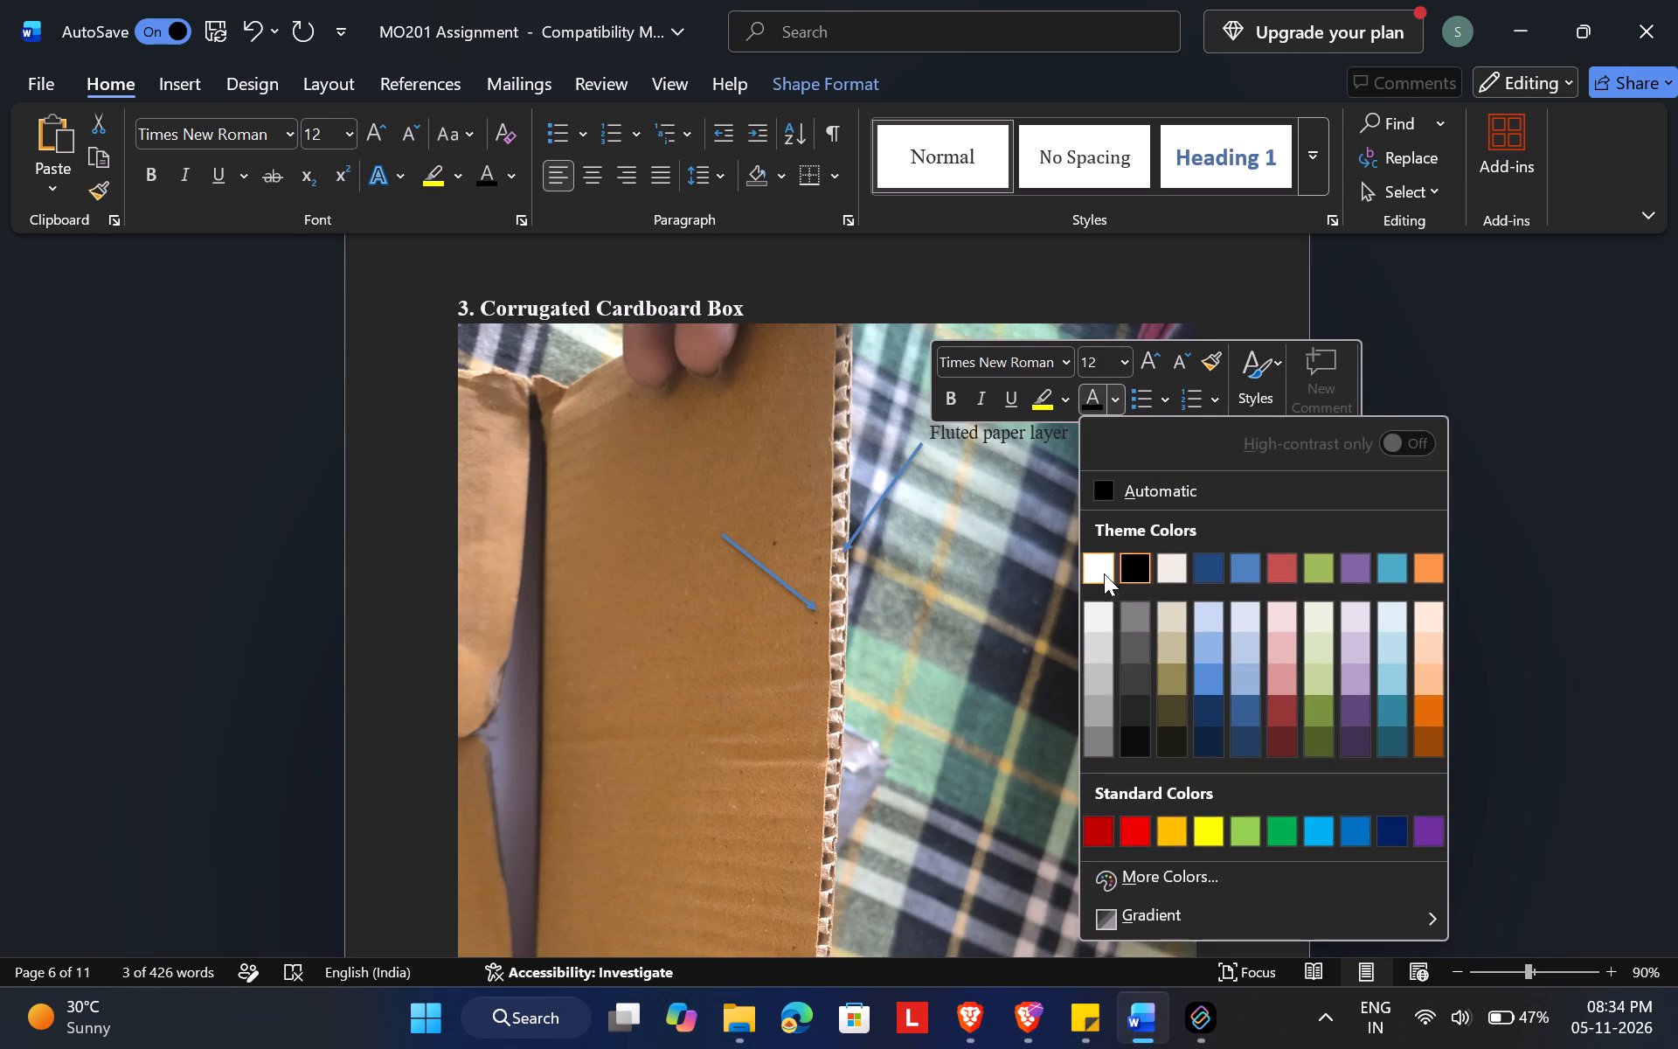
click(1095, 563)
click(1453, 497)
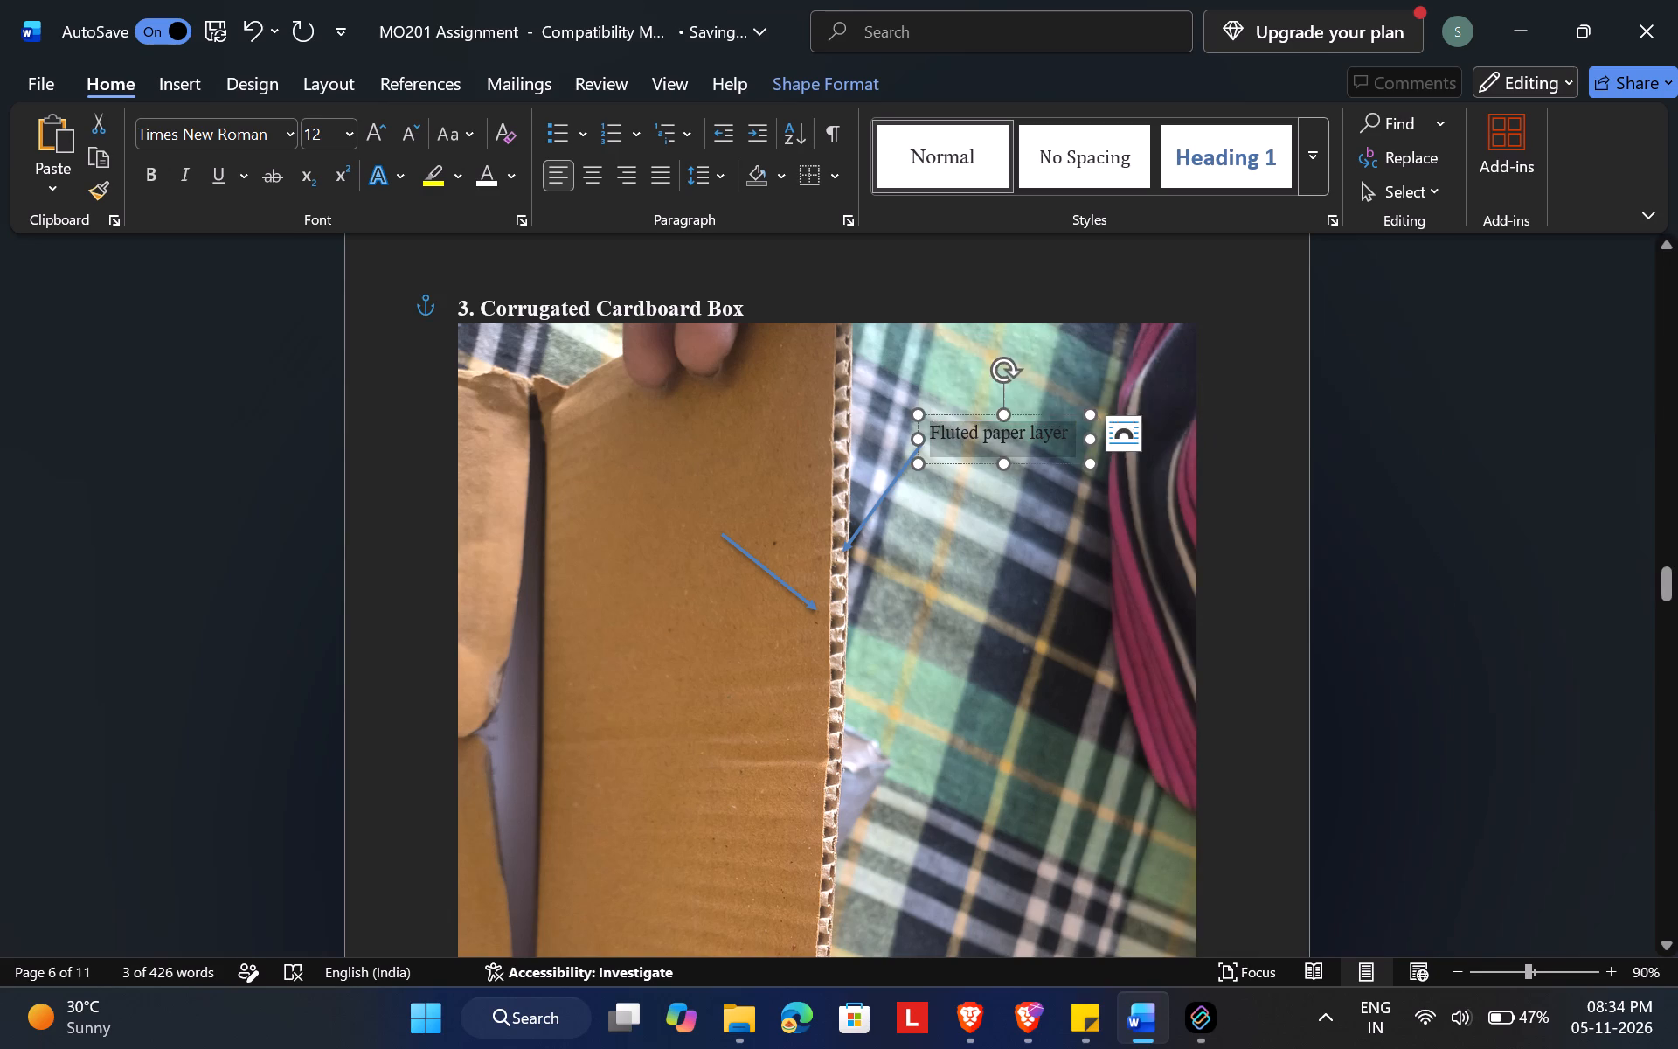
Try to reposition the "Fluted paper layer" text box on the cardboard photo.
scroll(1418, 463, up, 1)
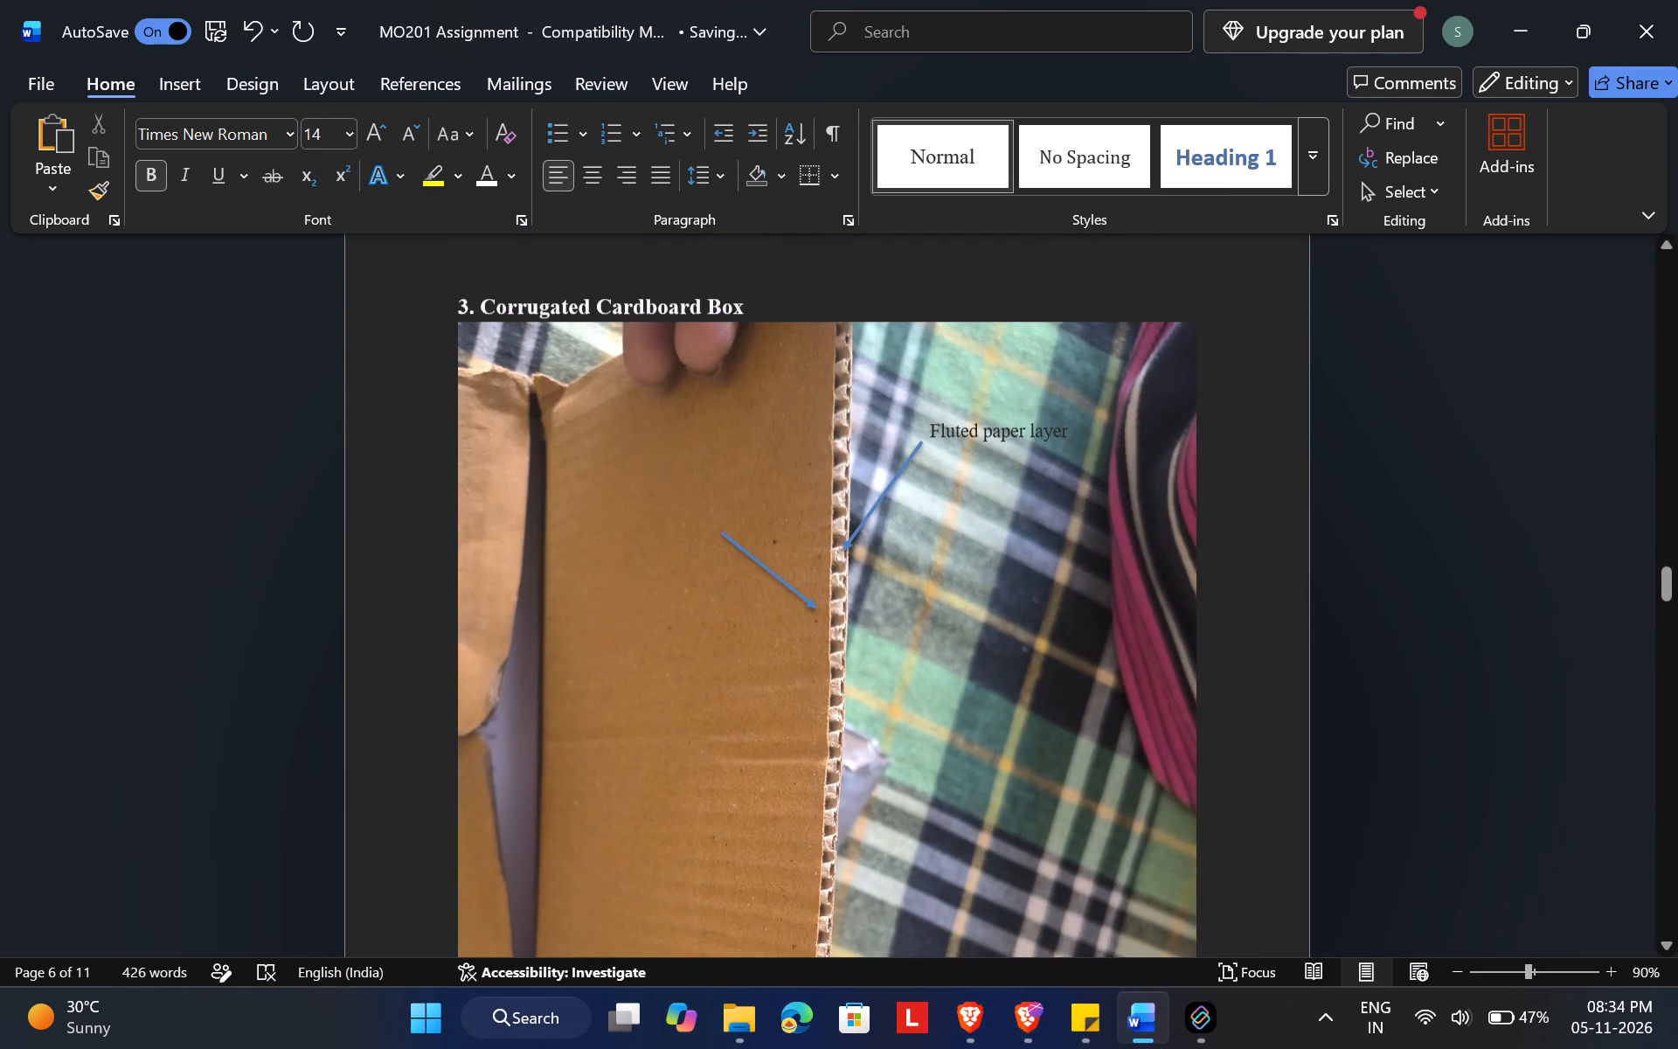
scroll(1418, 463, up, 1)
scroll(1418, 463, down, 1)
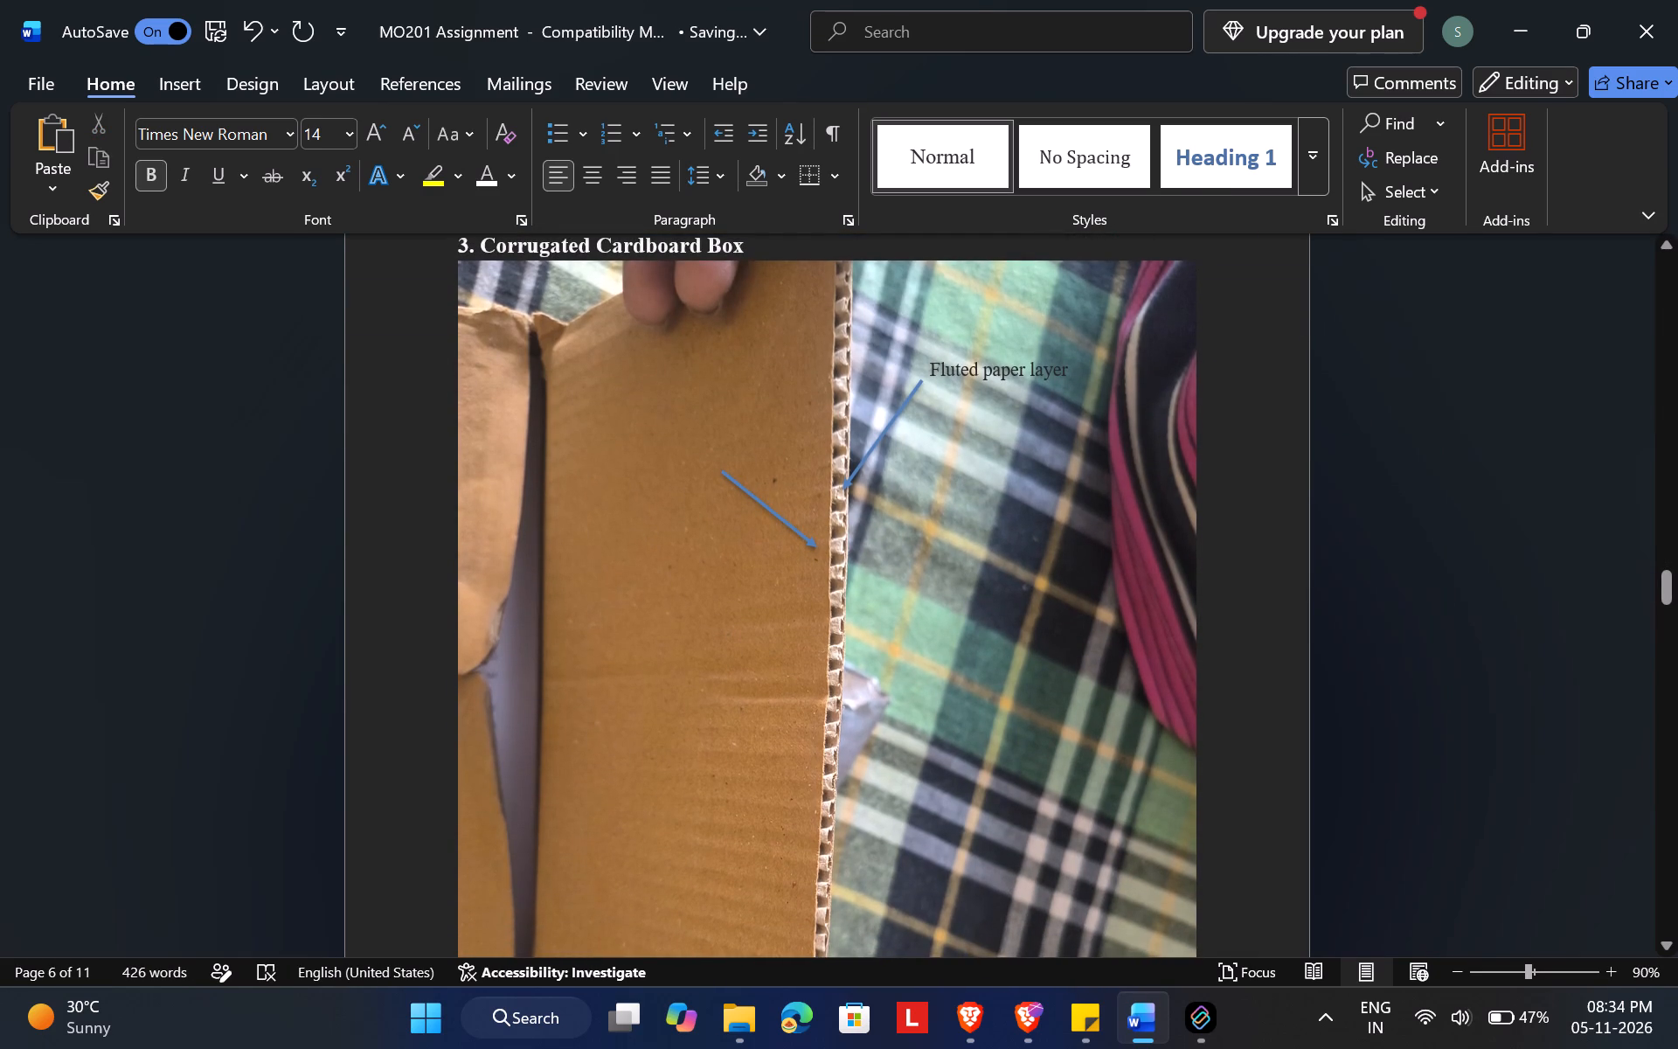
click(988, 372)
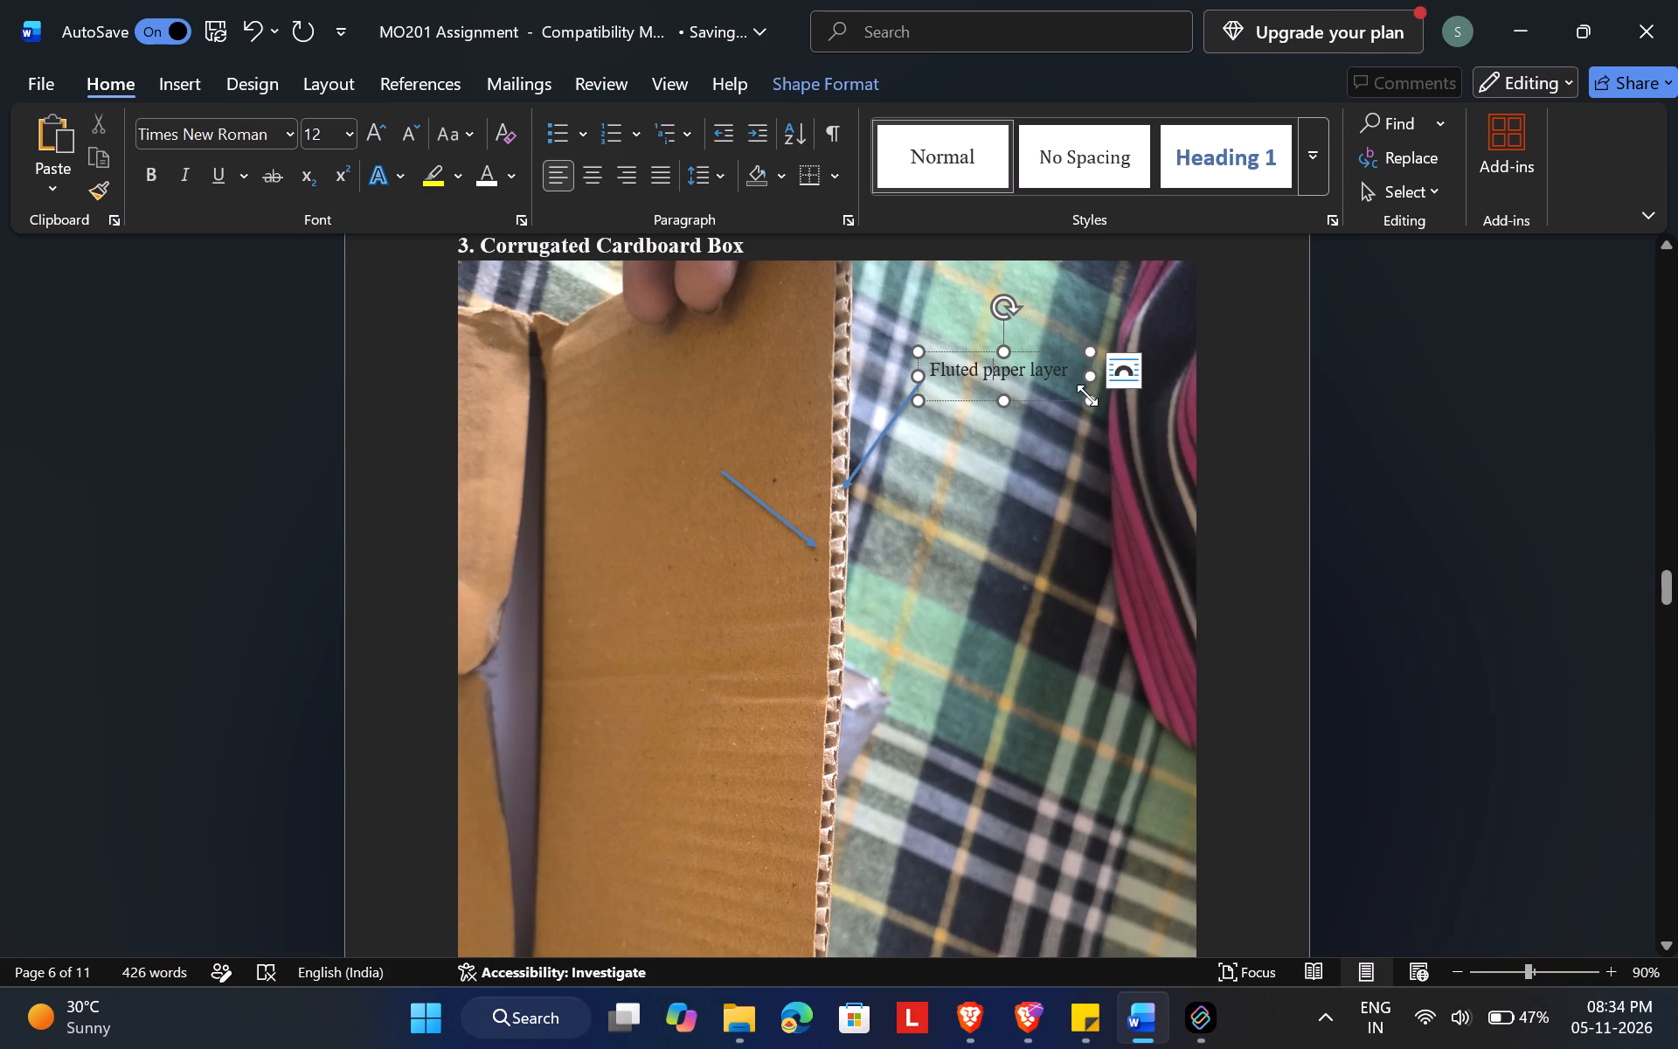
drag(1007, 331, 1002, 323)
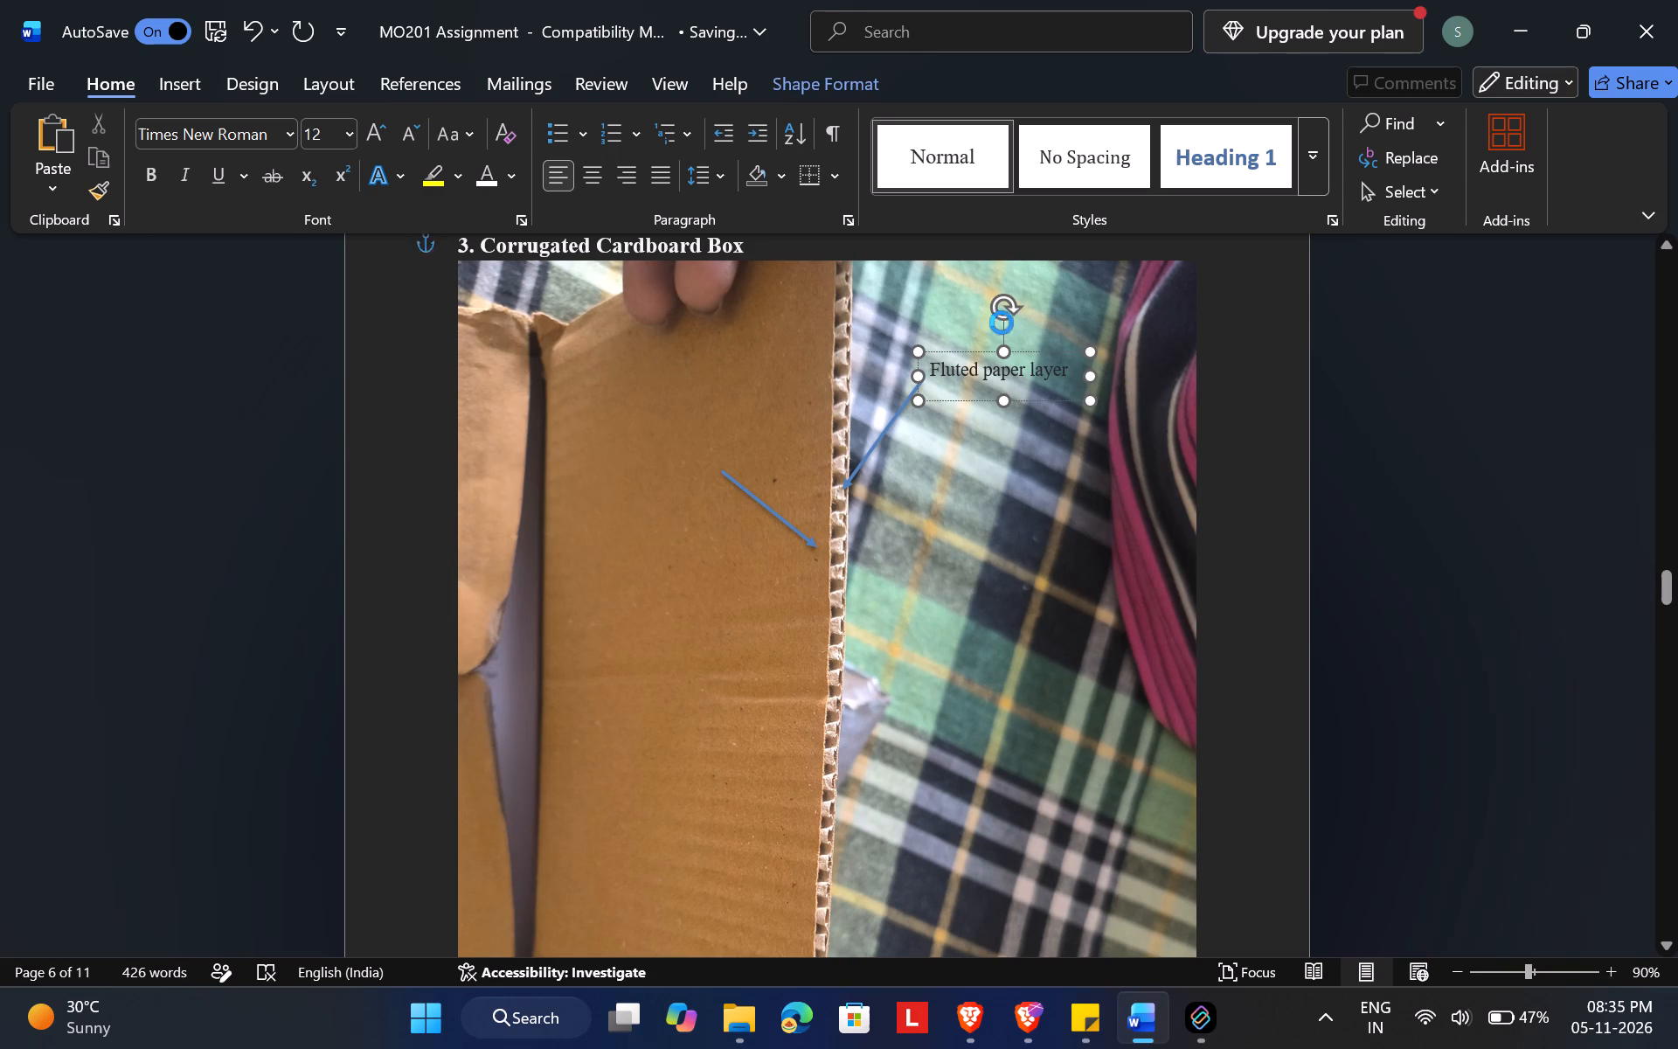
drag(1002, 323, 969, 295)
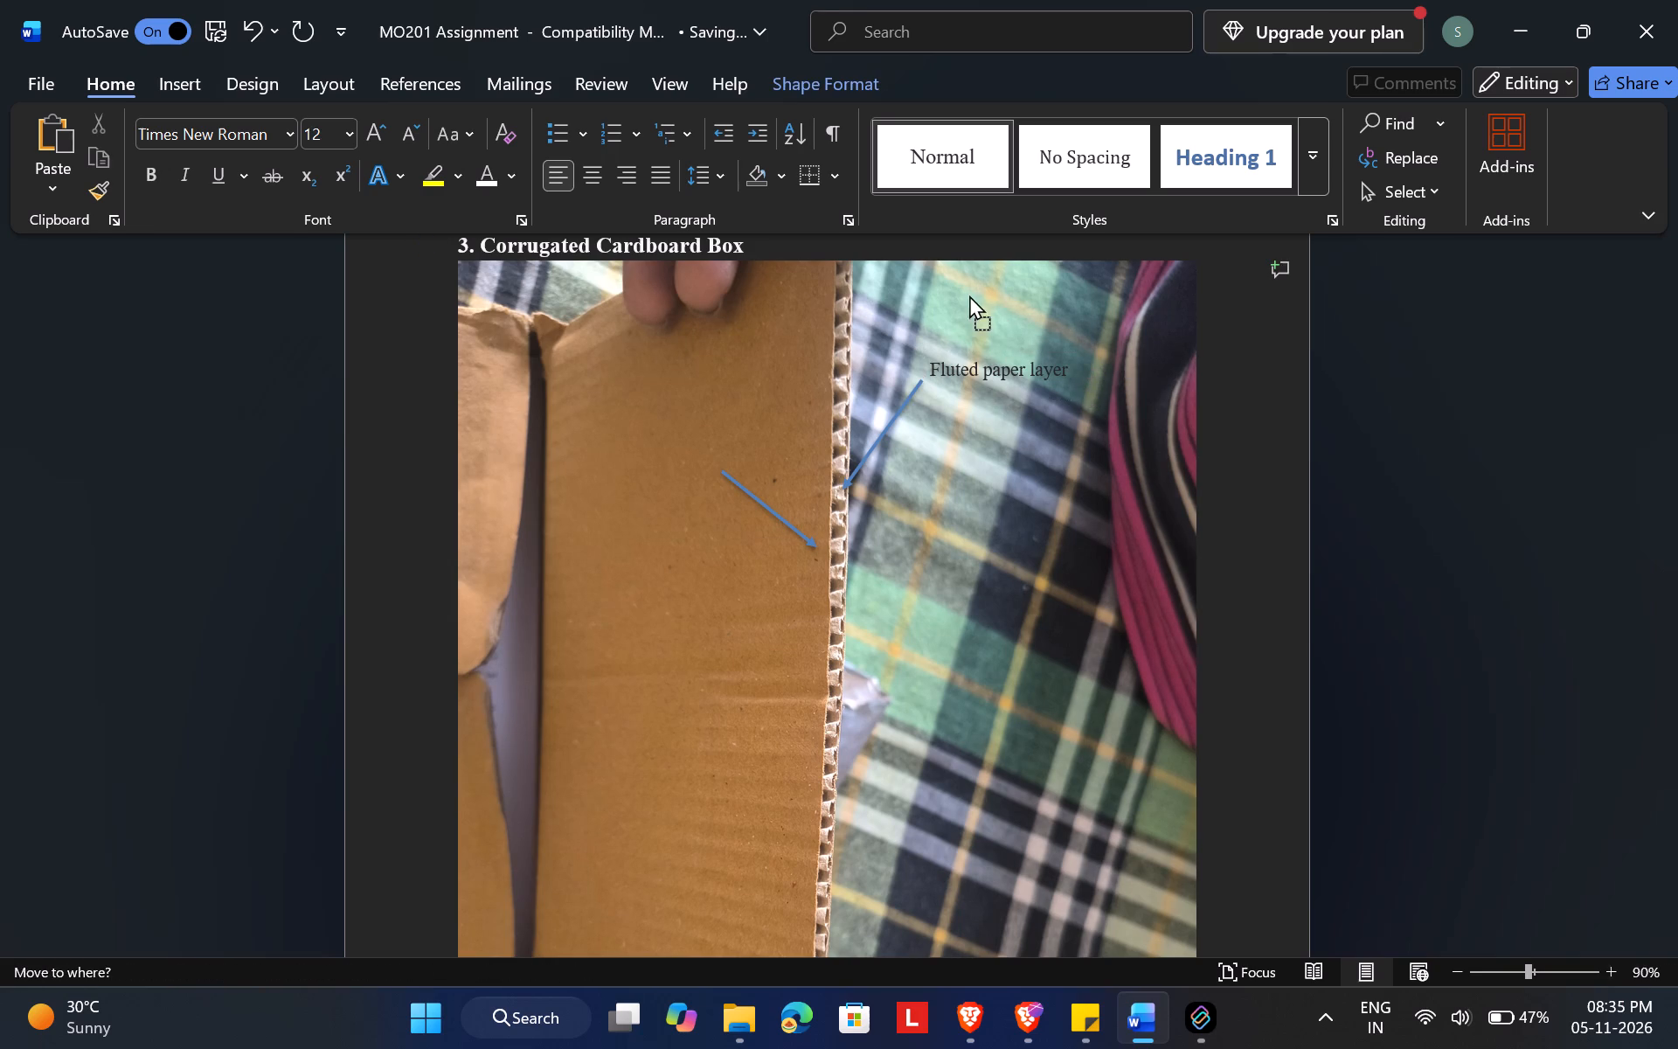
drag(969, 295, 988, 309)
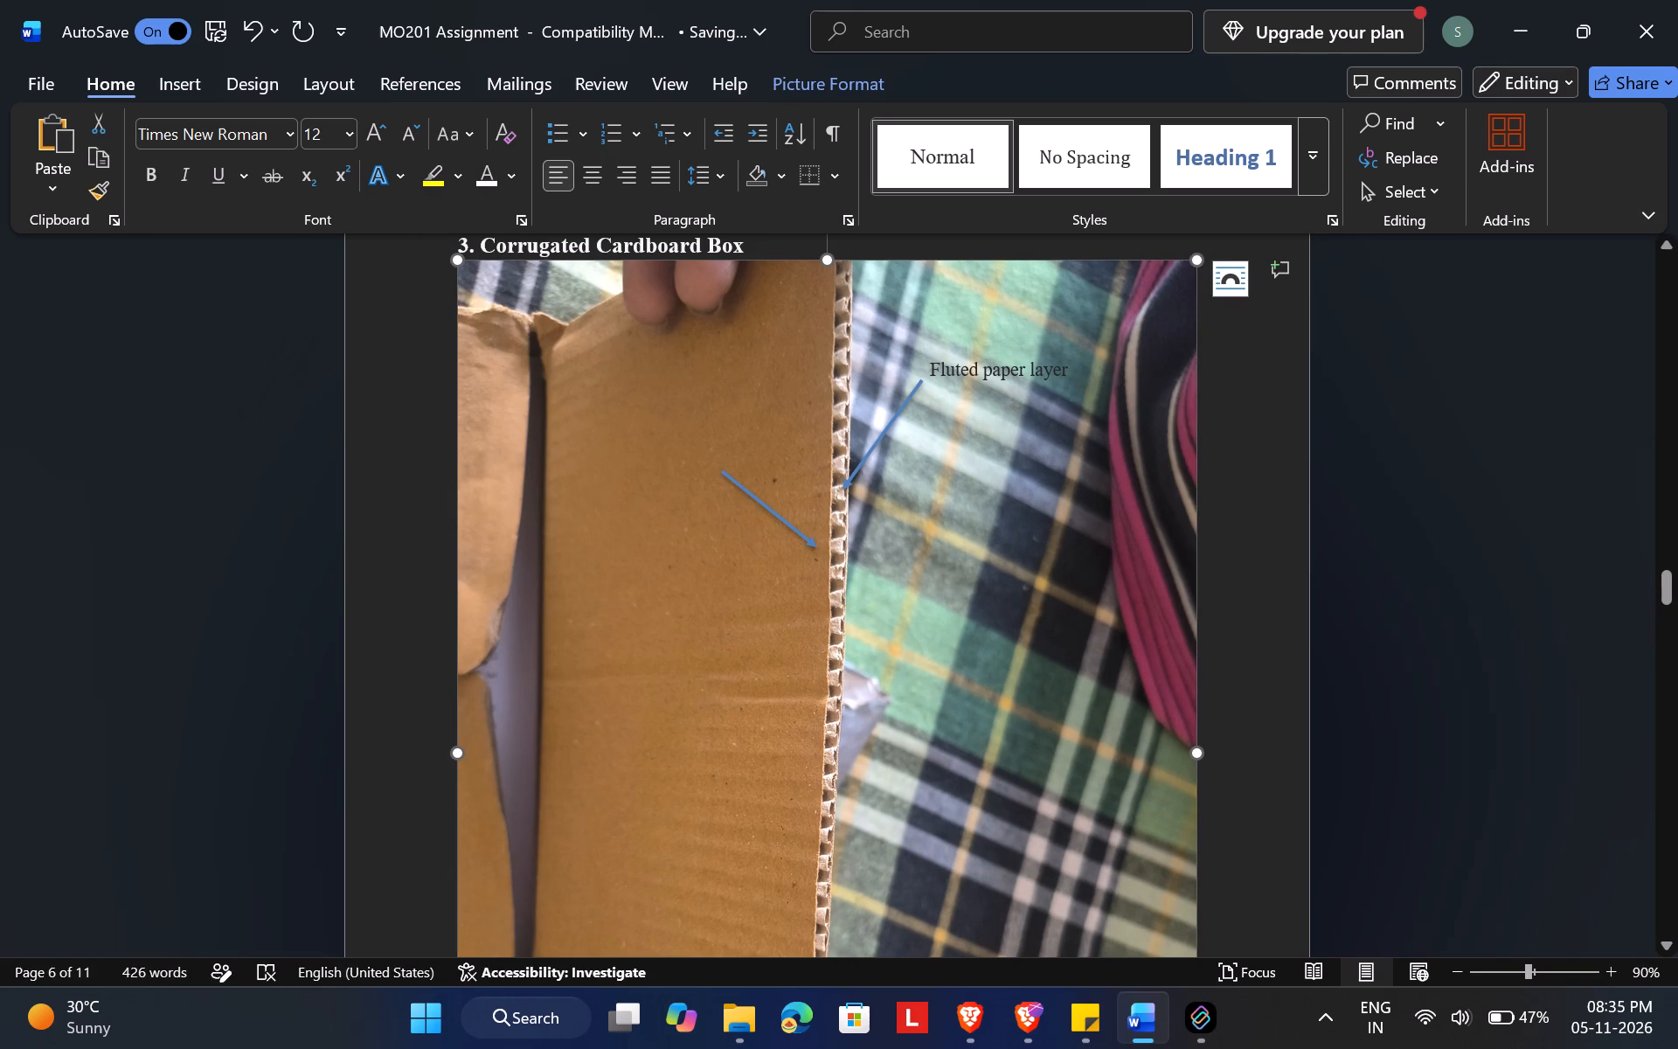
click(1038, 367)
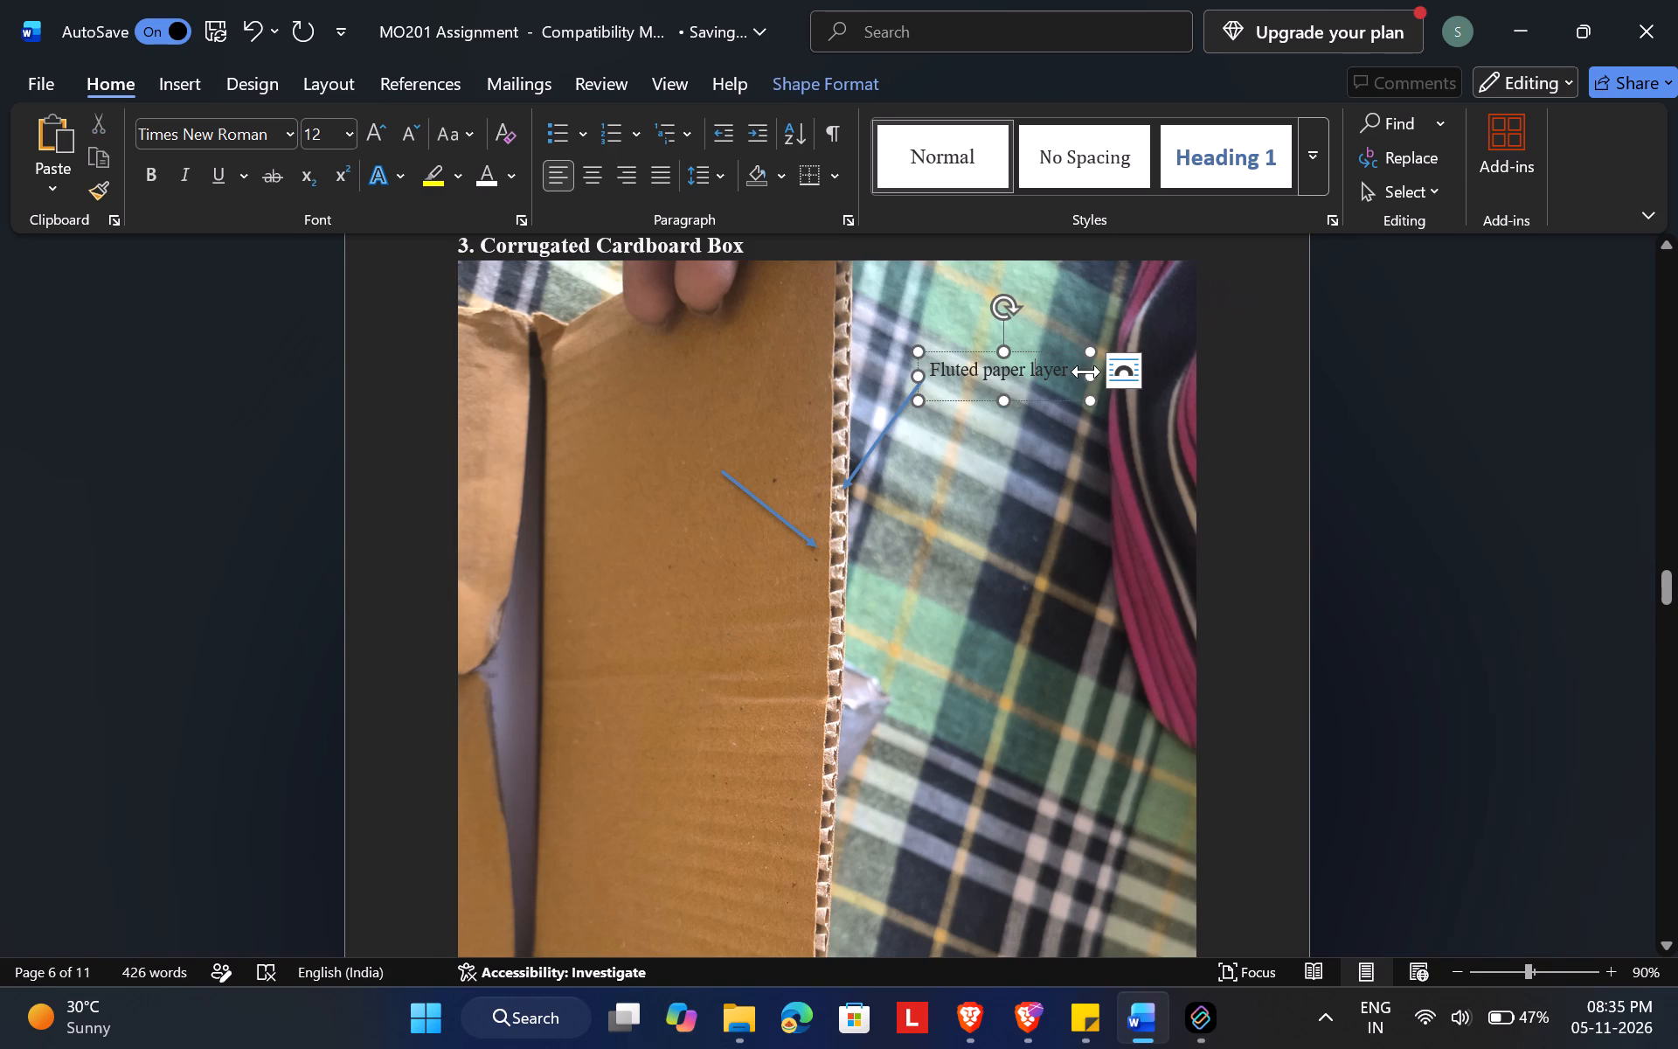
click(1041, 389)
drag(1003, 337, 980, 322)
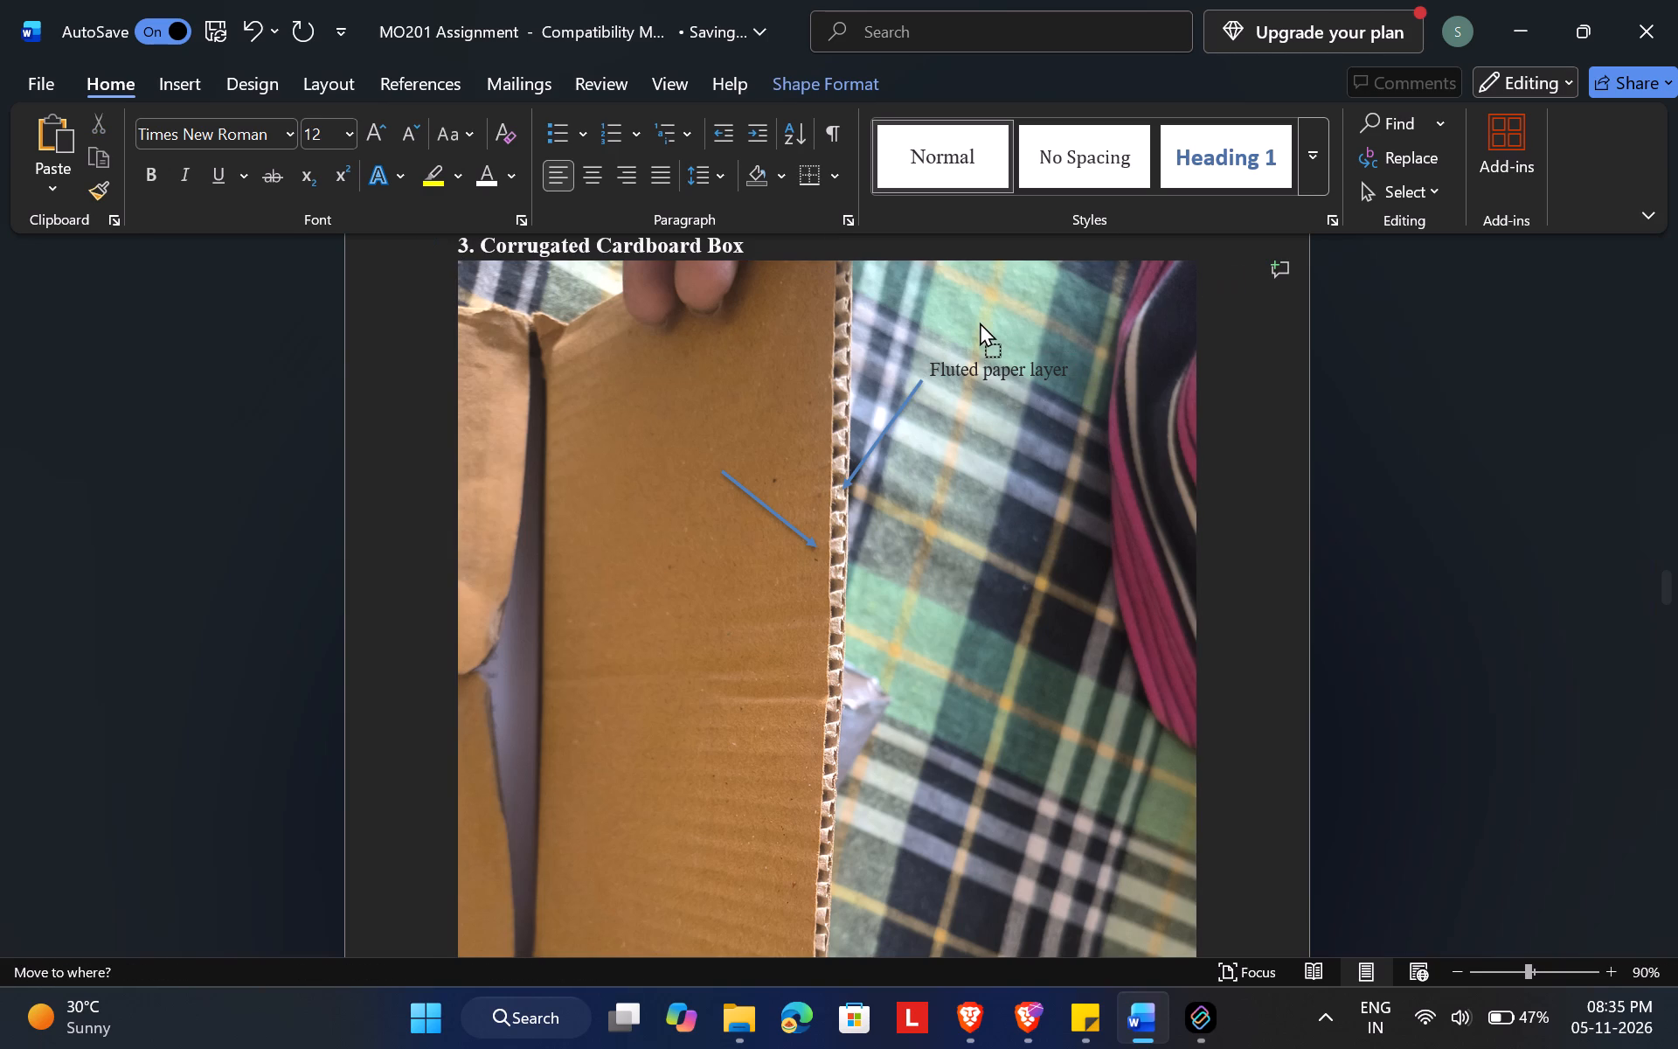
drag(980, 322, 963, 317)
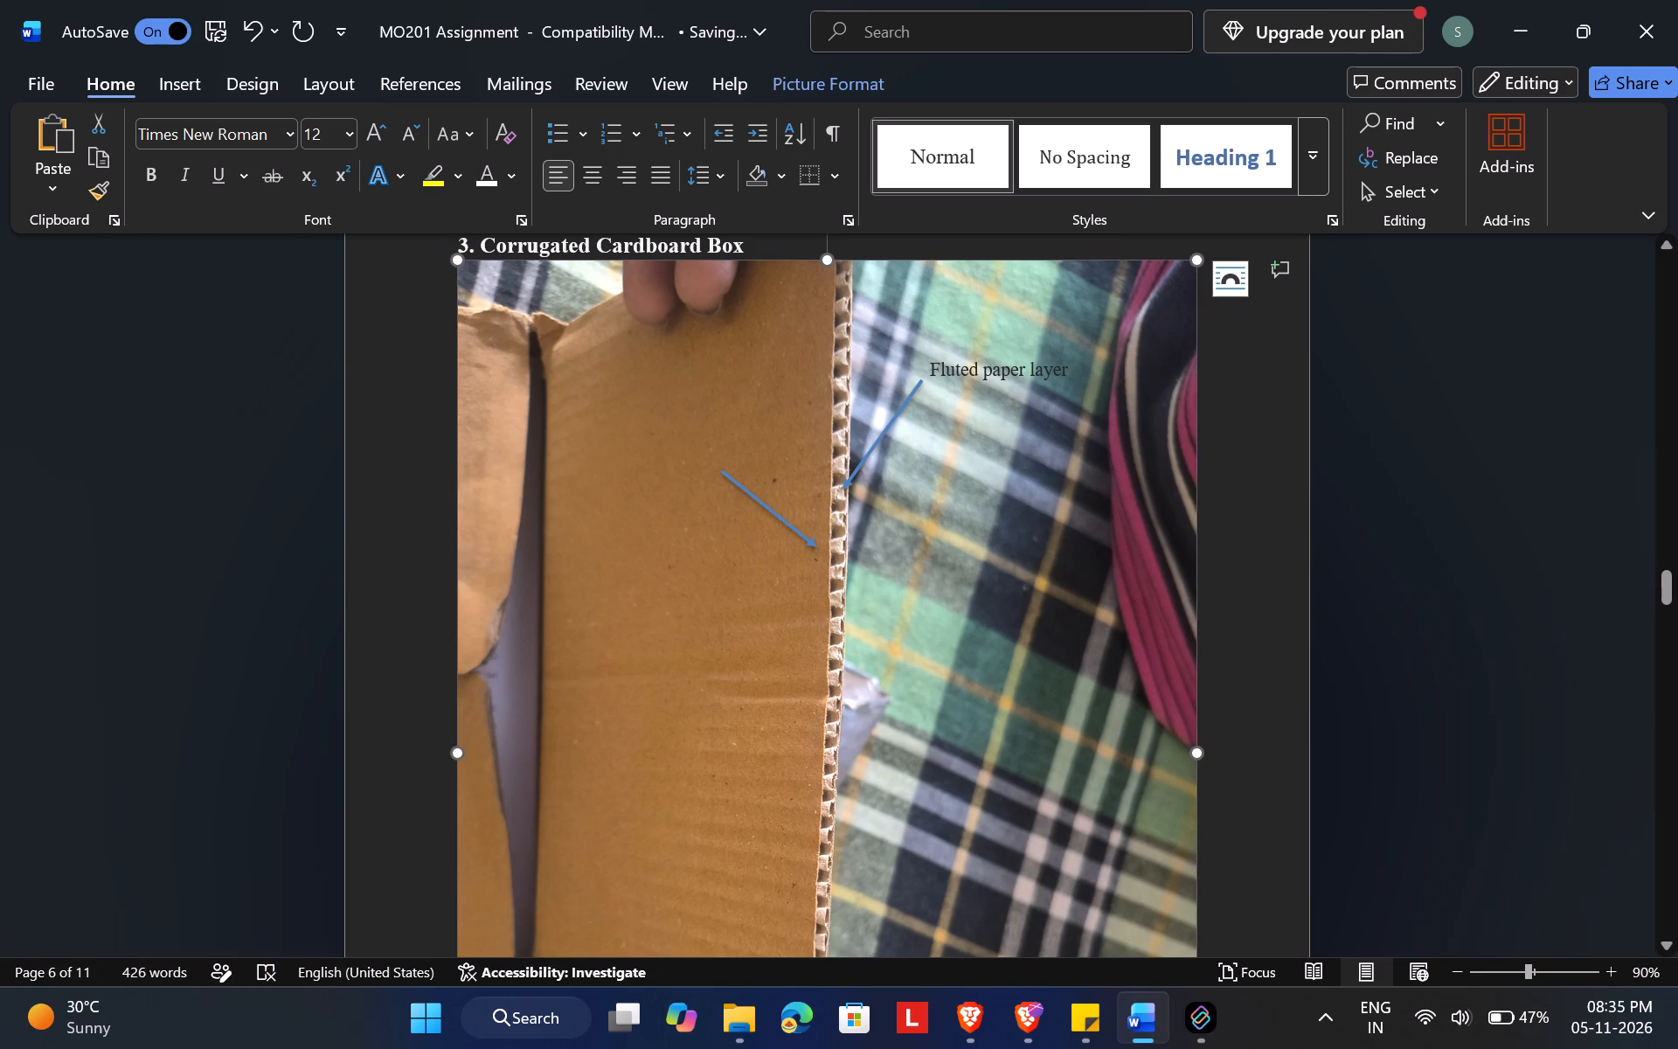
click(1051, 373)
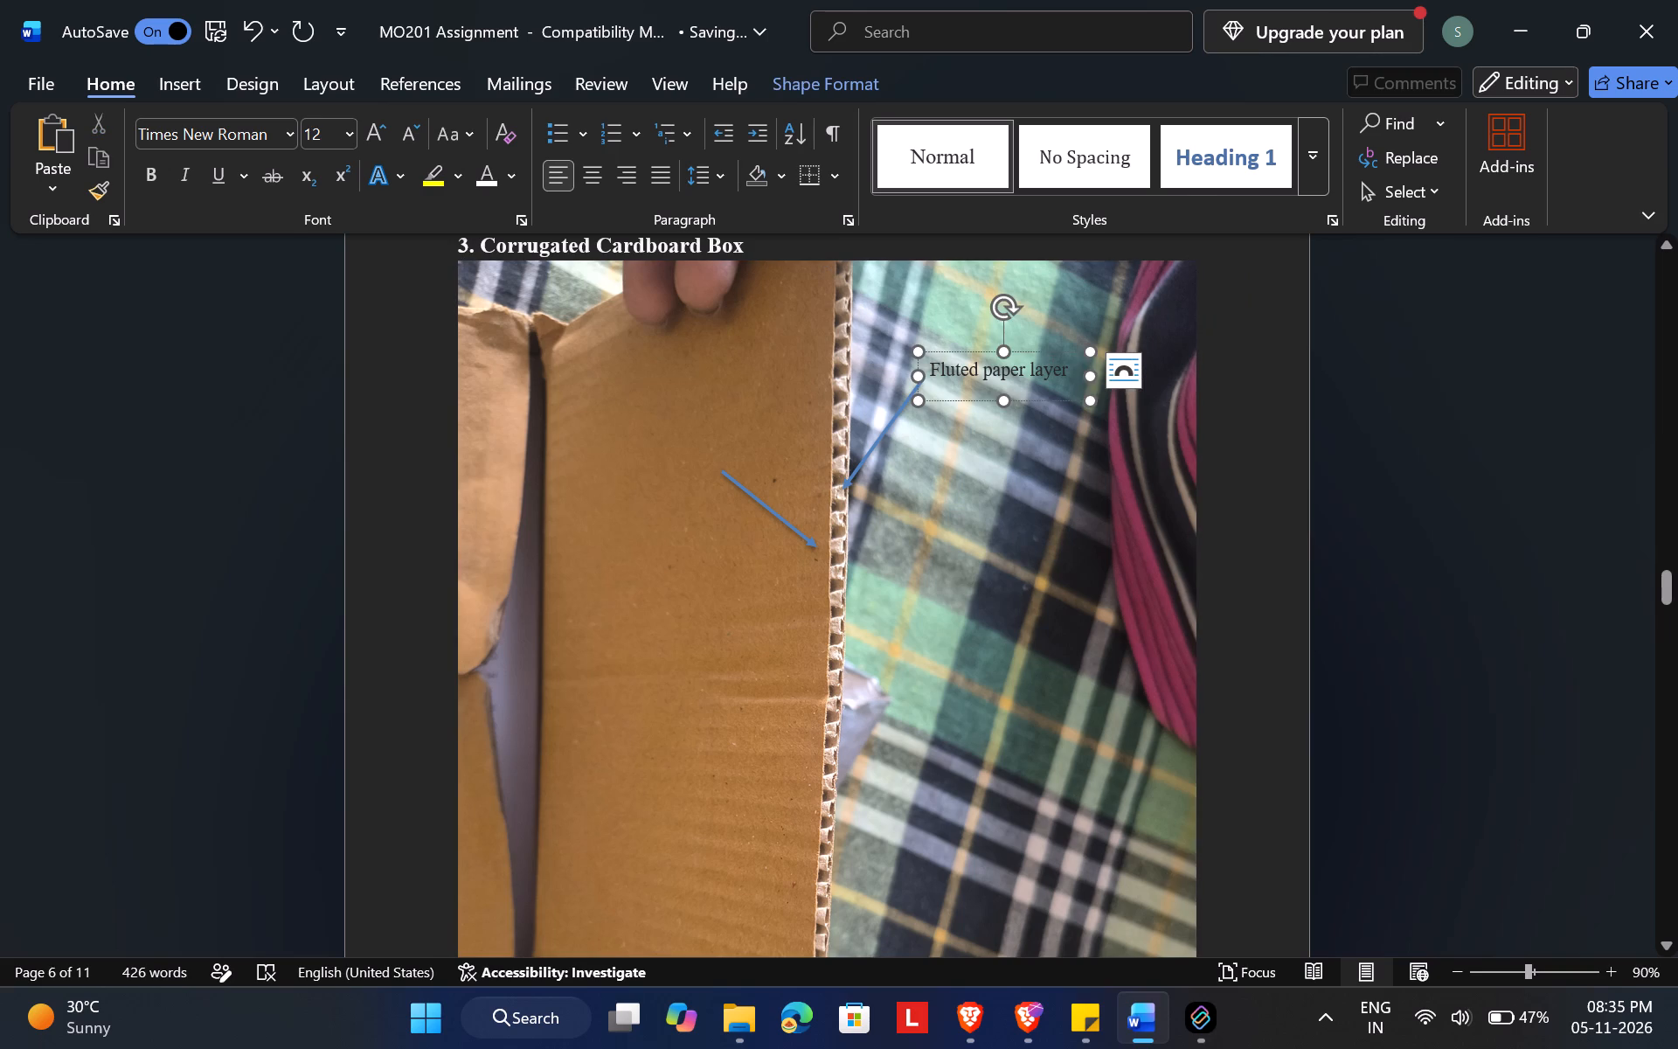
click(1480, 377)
Draw a text box about 0.79 cm high and 3.69 cm wide on the cardboard, at the tail of the unlabelled arrow.
scroll(1358, 393, up, 1)
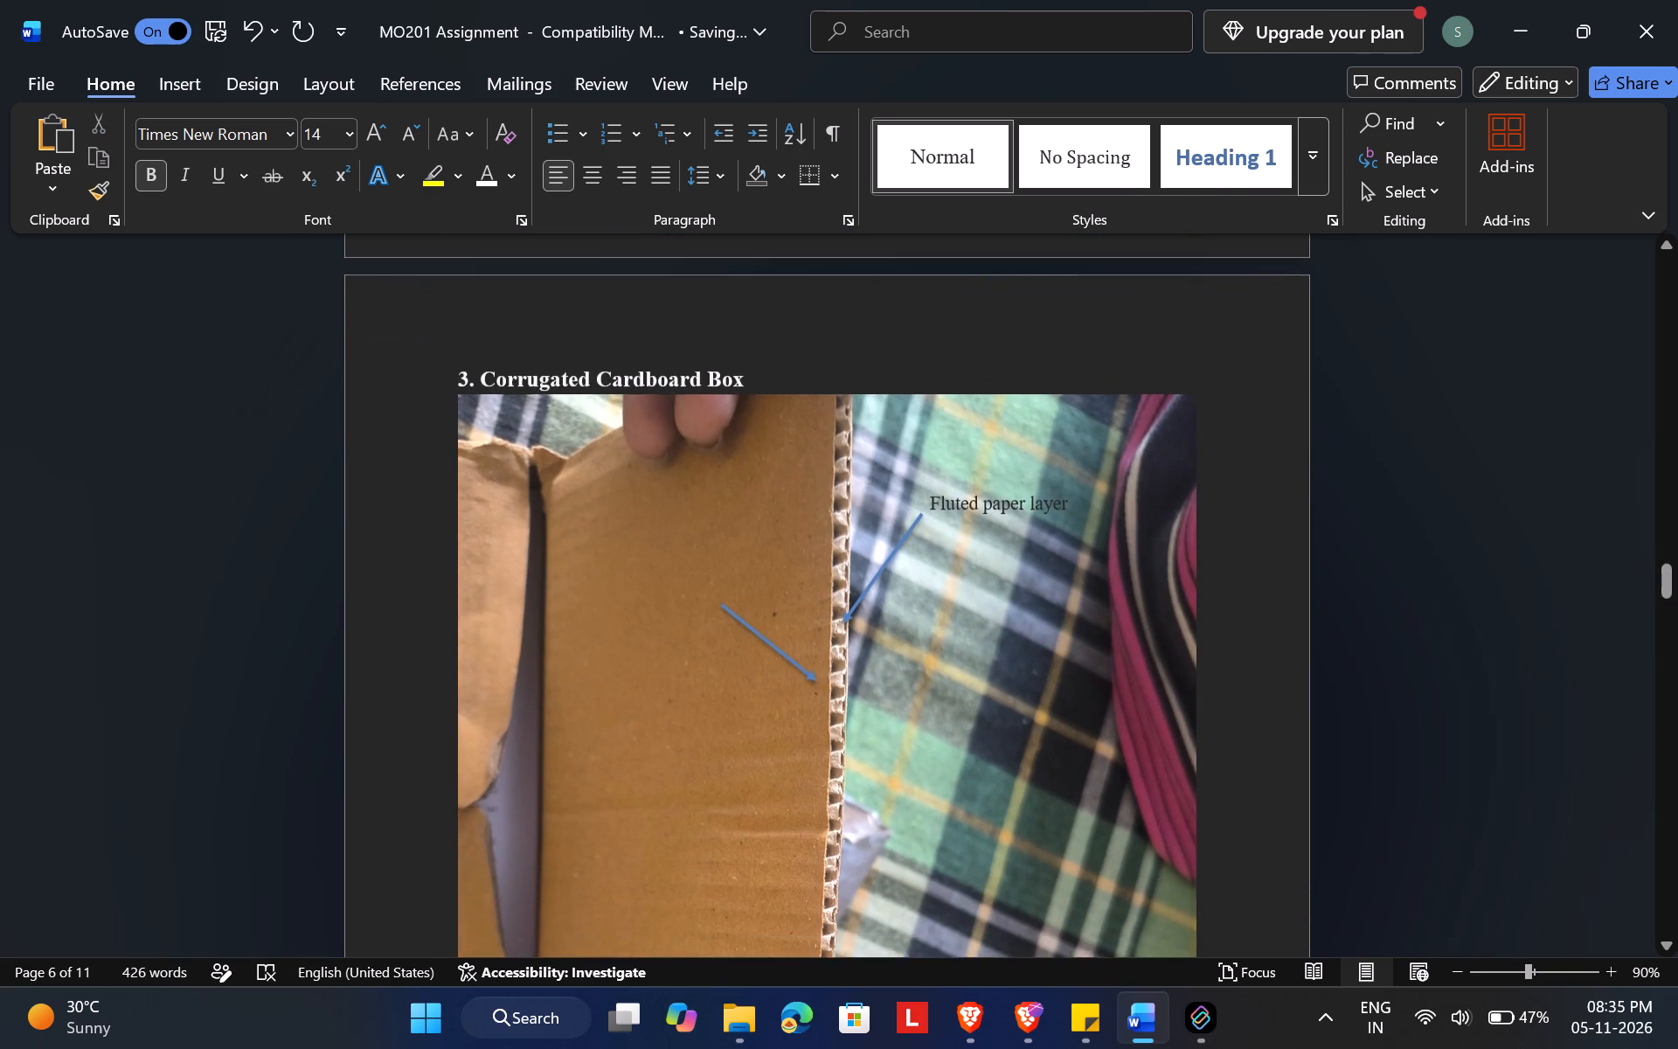
scroll(1358, 393, up, 1)
double_click(190, 80)
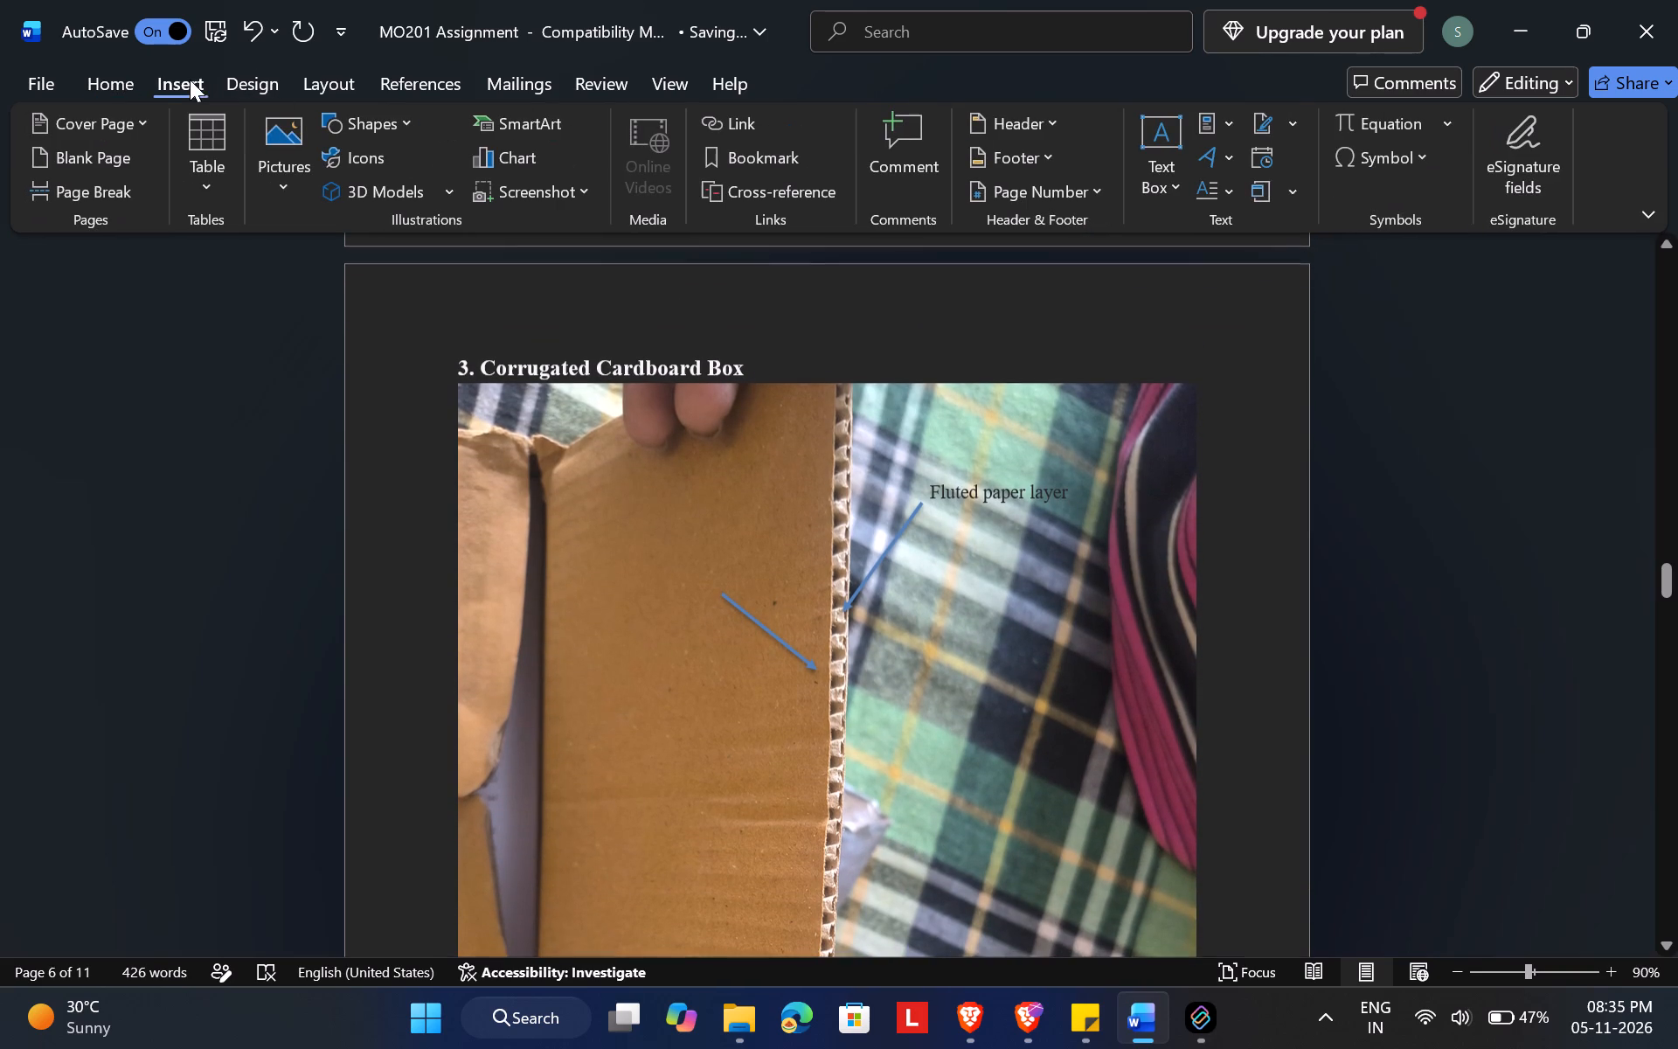
click(410, 138)
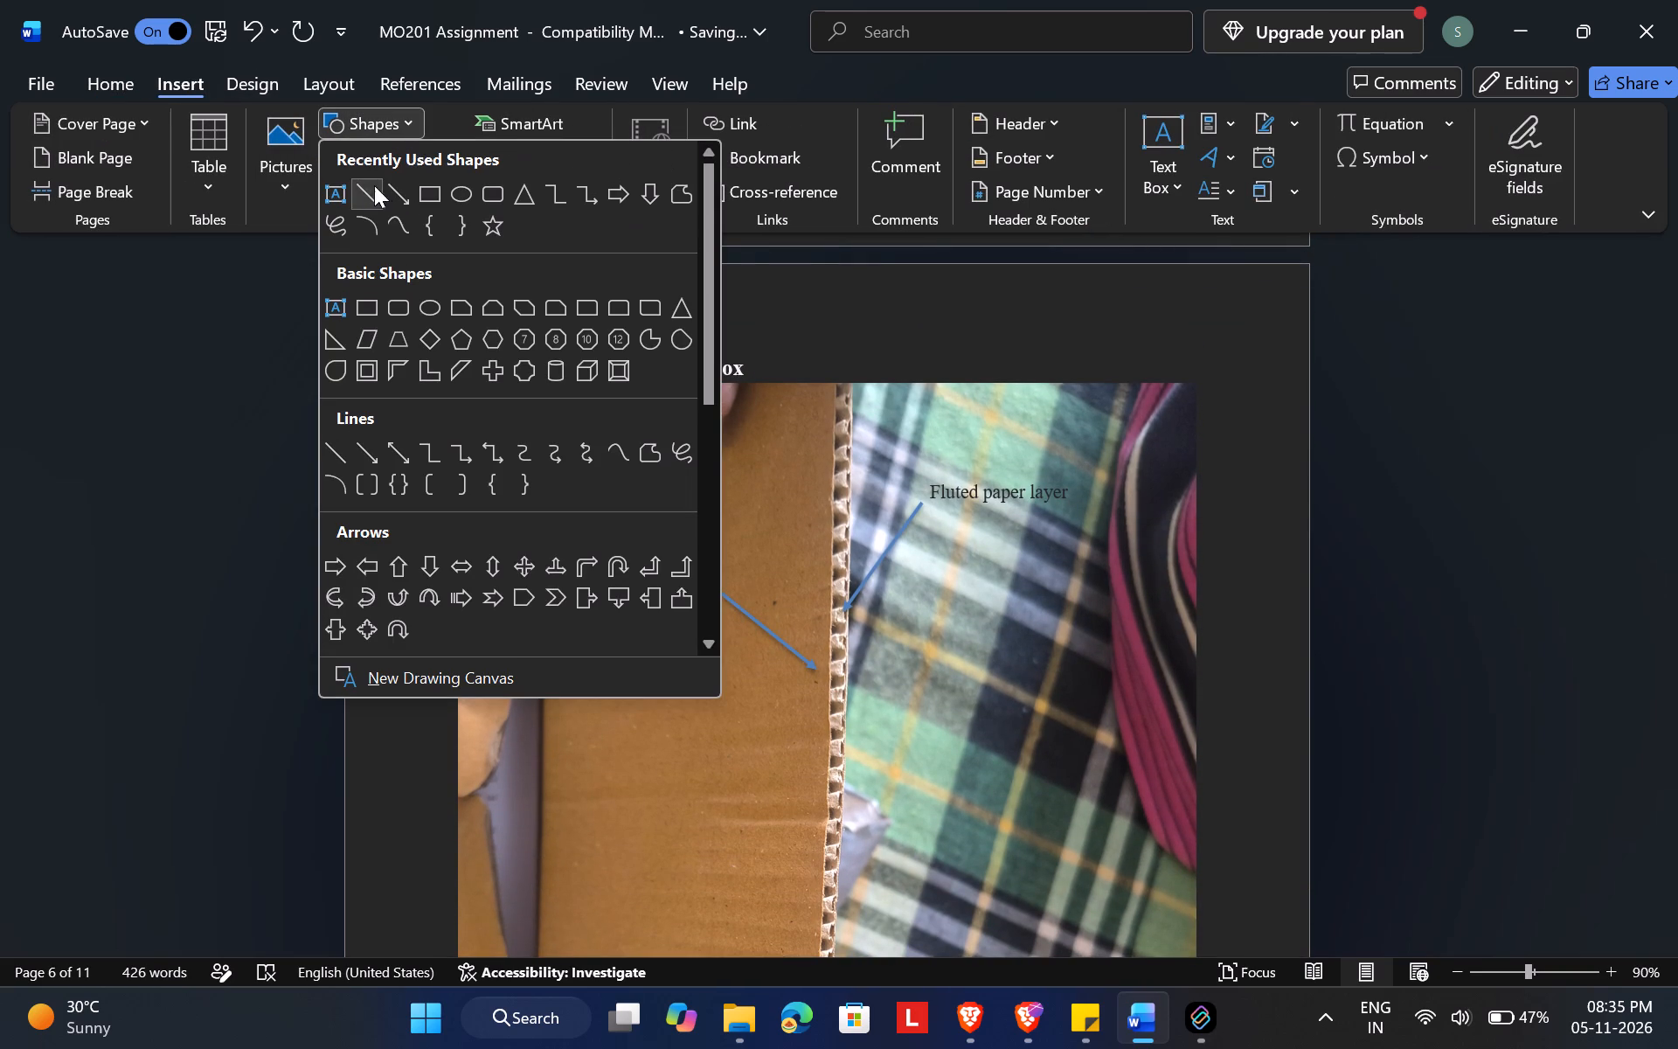
click(320, 192)
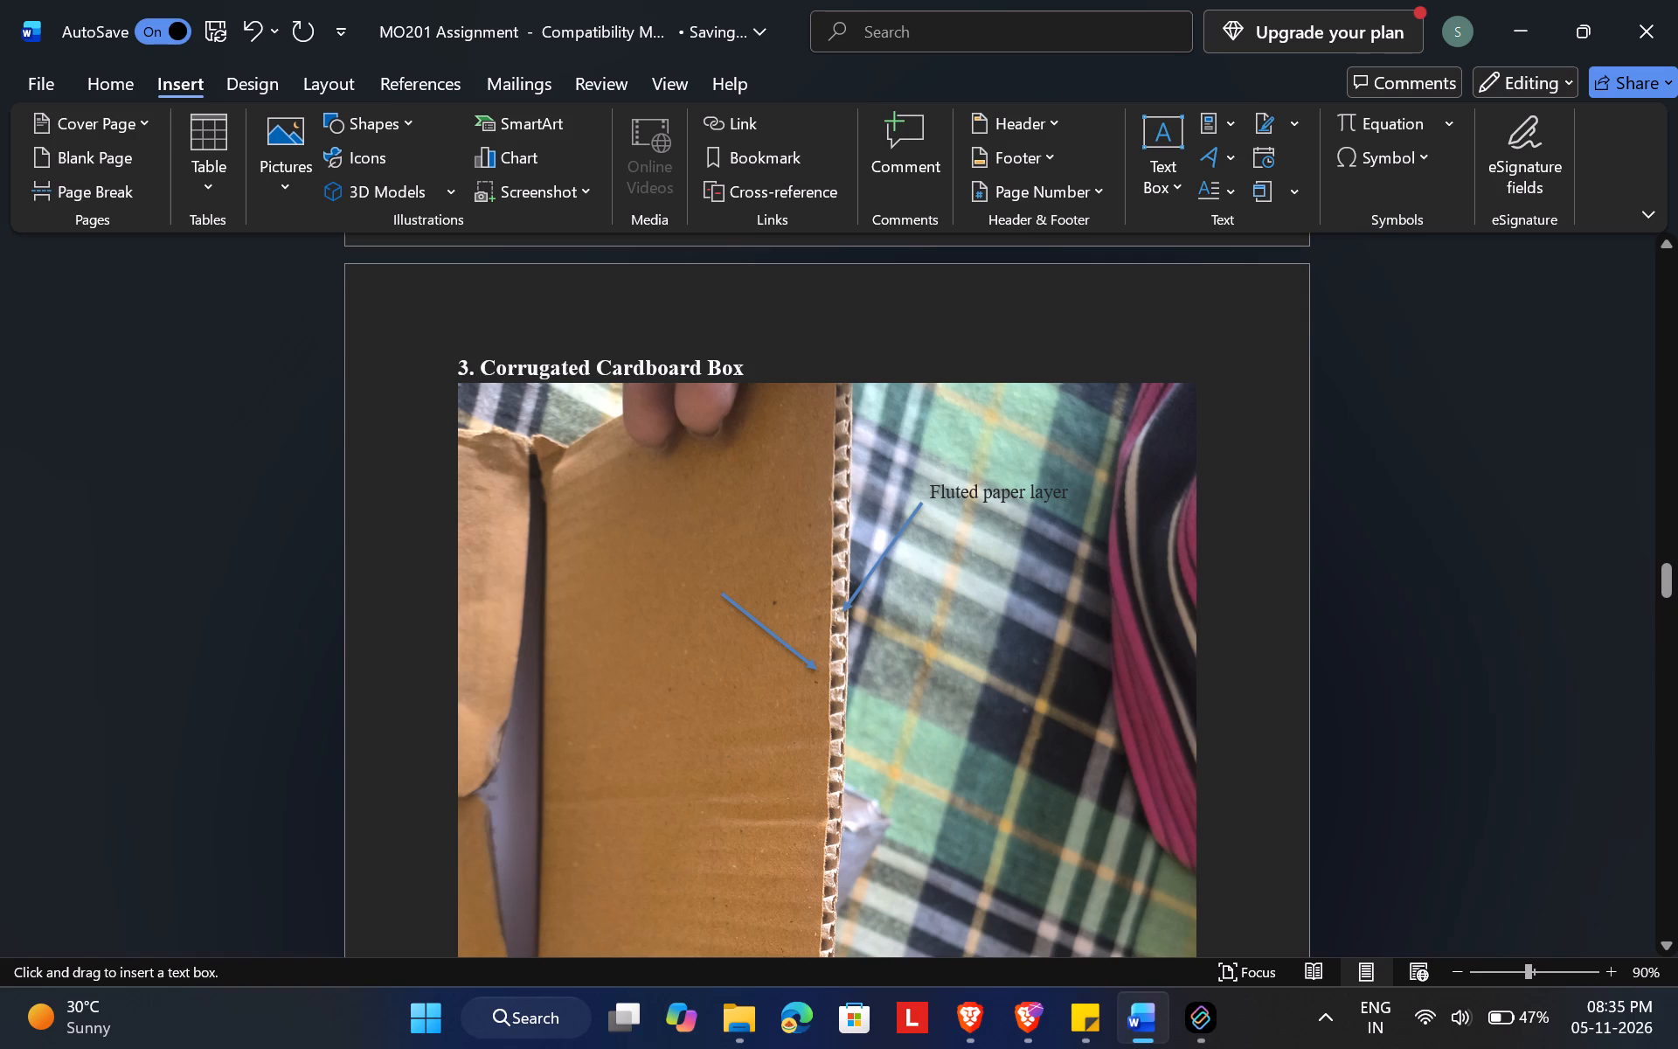
drag(592, 558, 757, 594)
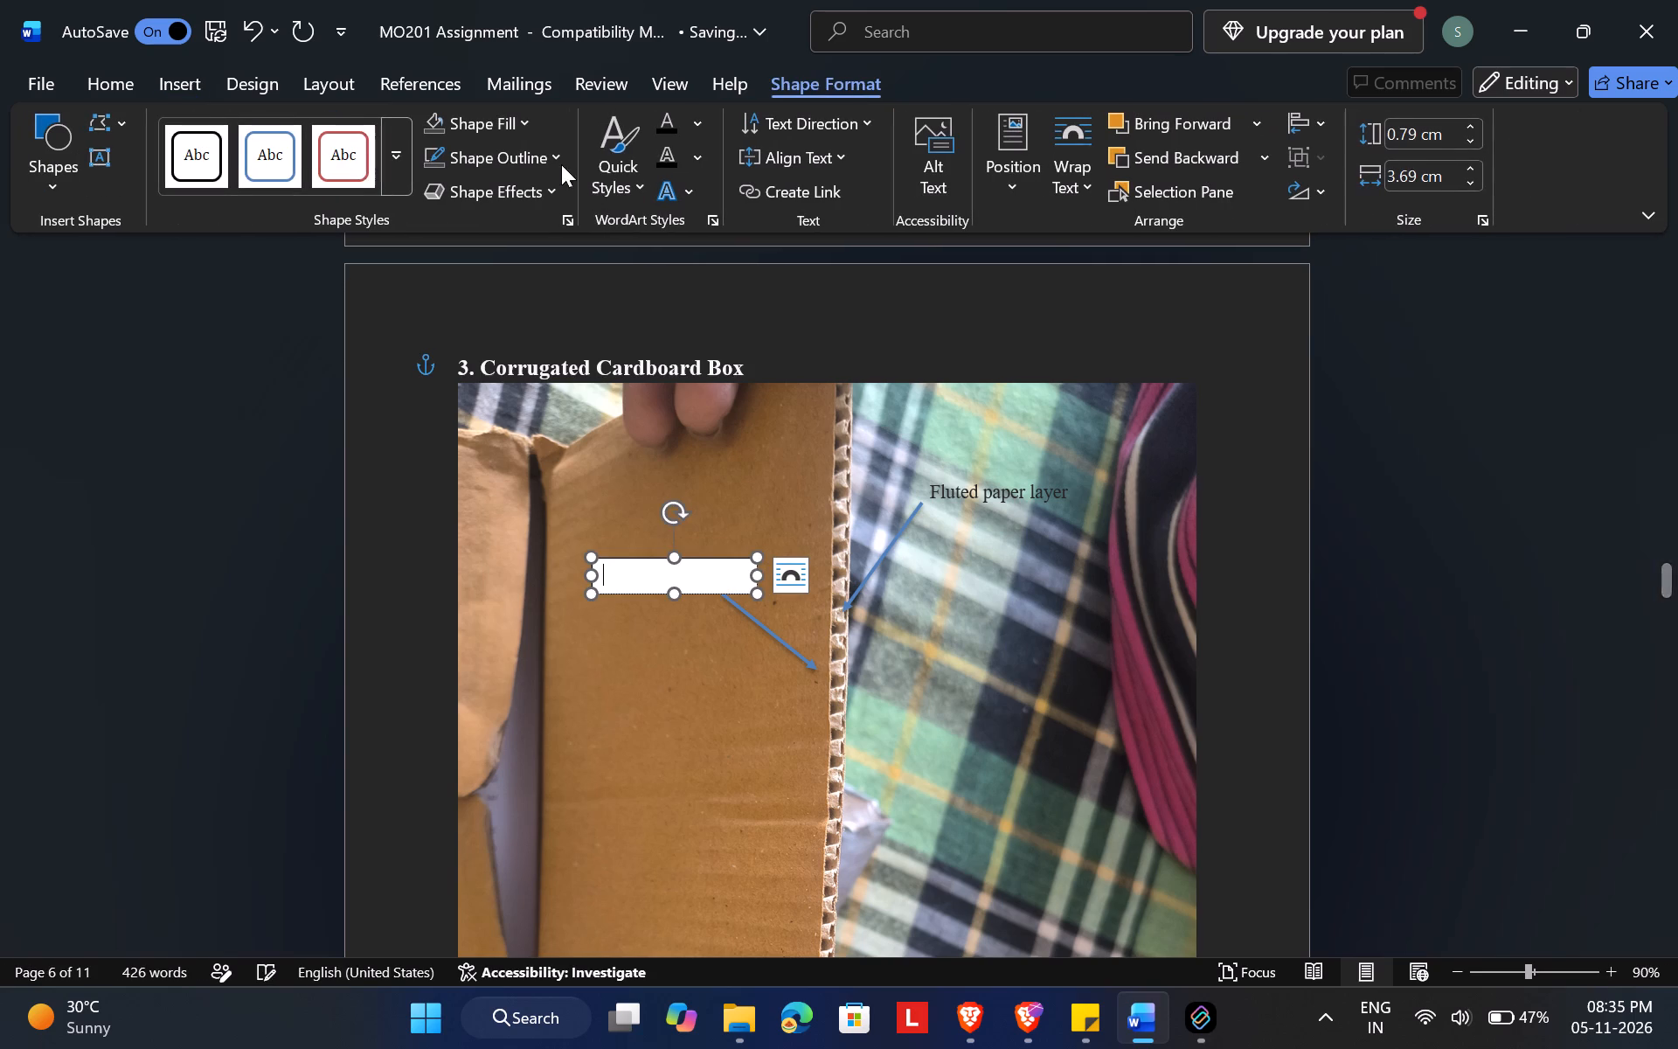
Set the cardboard photo's new text box to No Fill and No Outline.
click(515, 113)
click(472, 554)
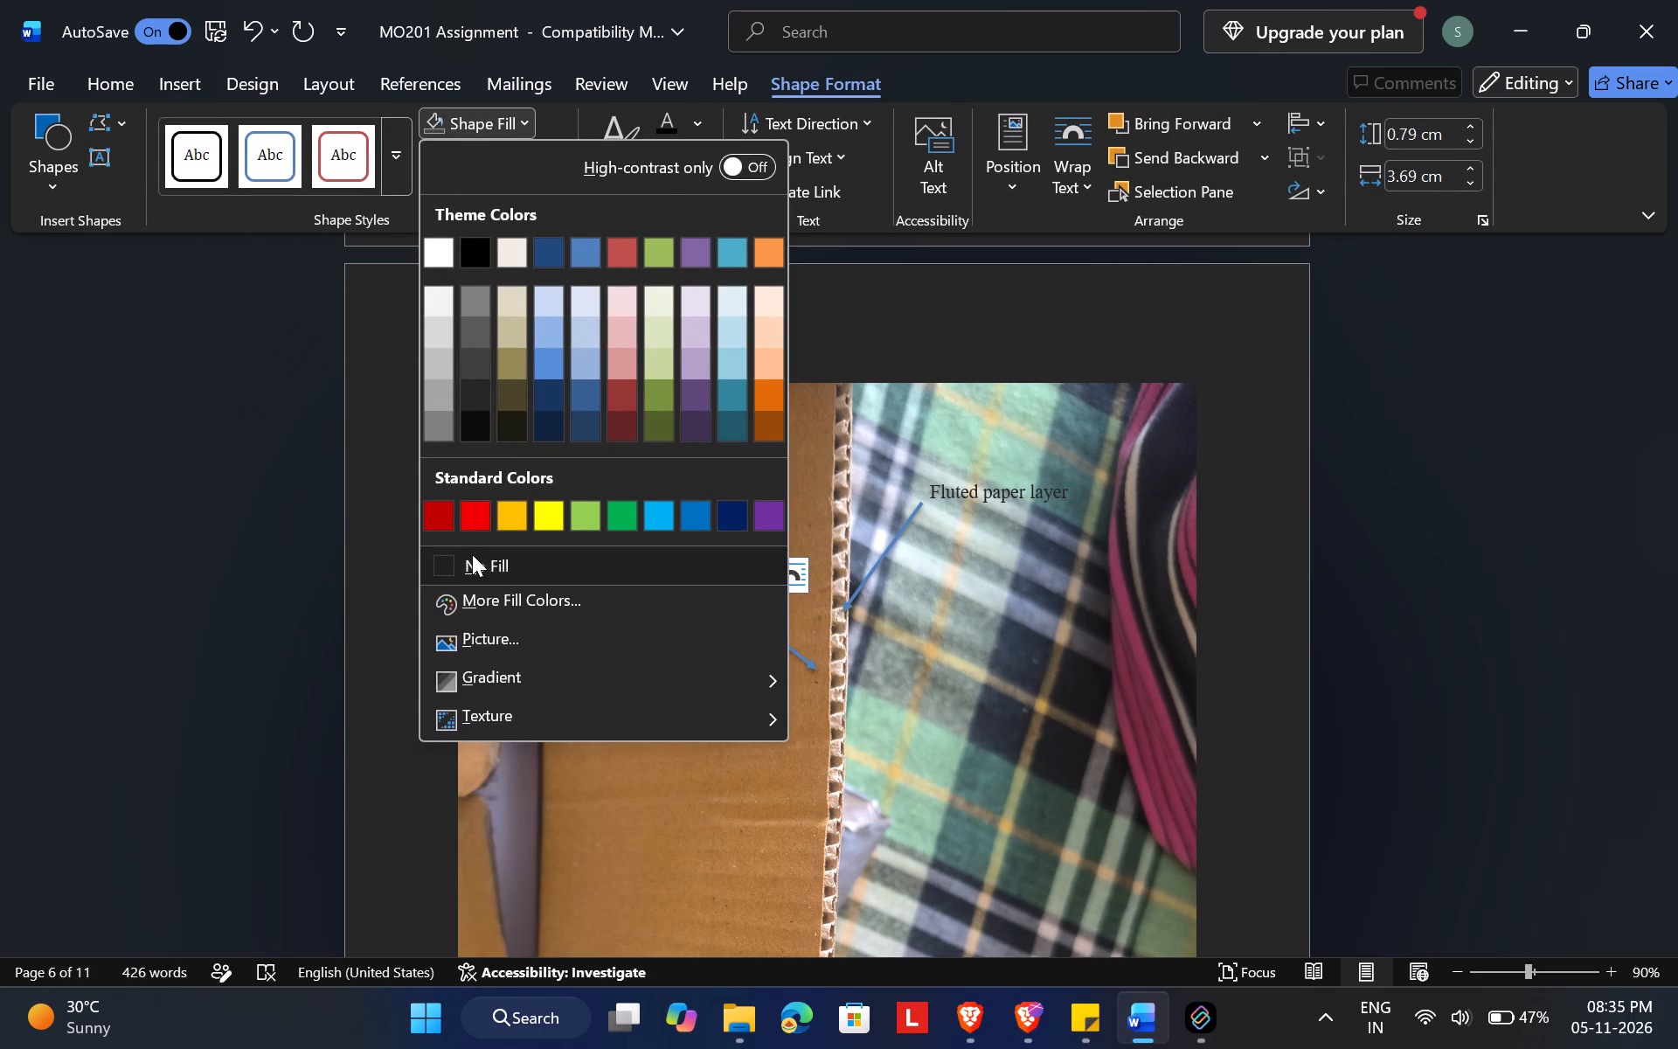
click(546, 149)
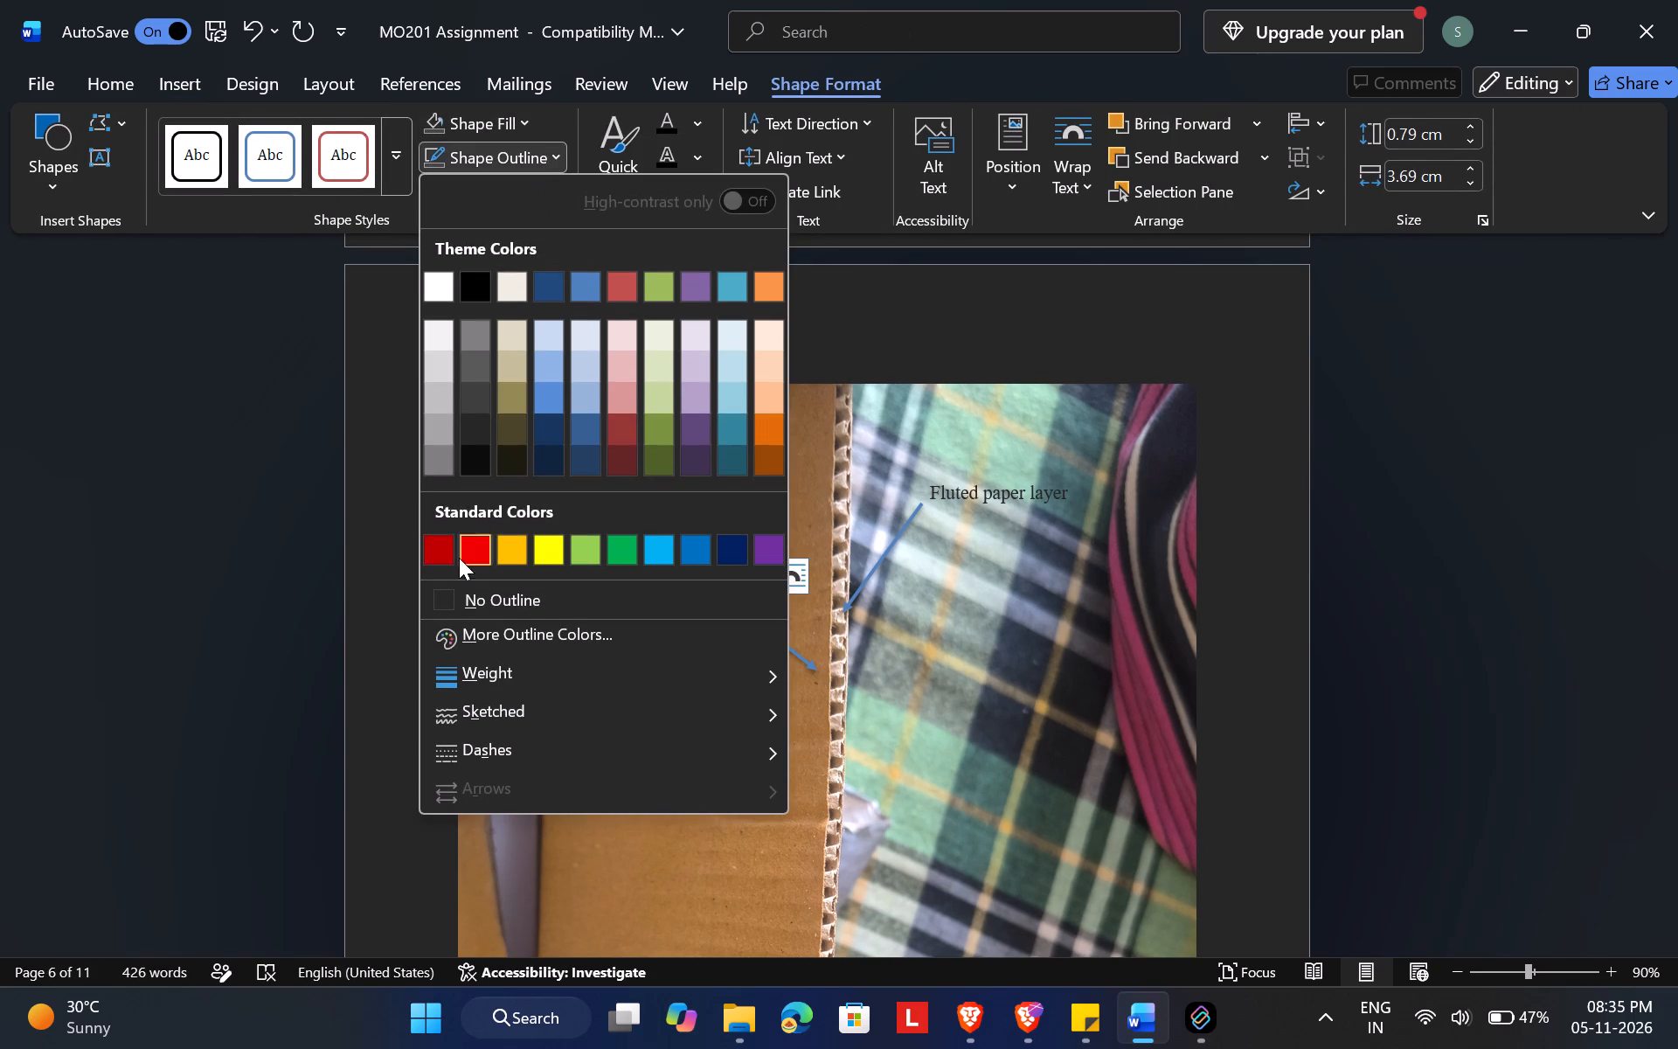
click(455, 613)
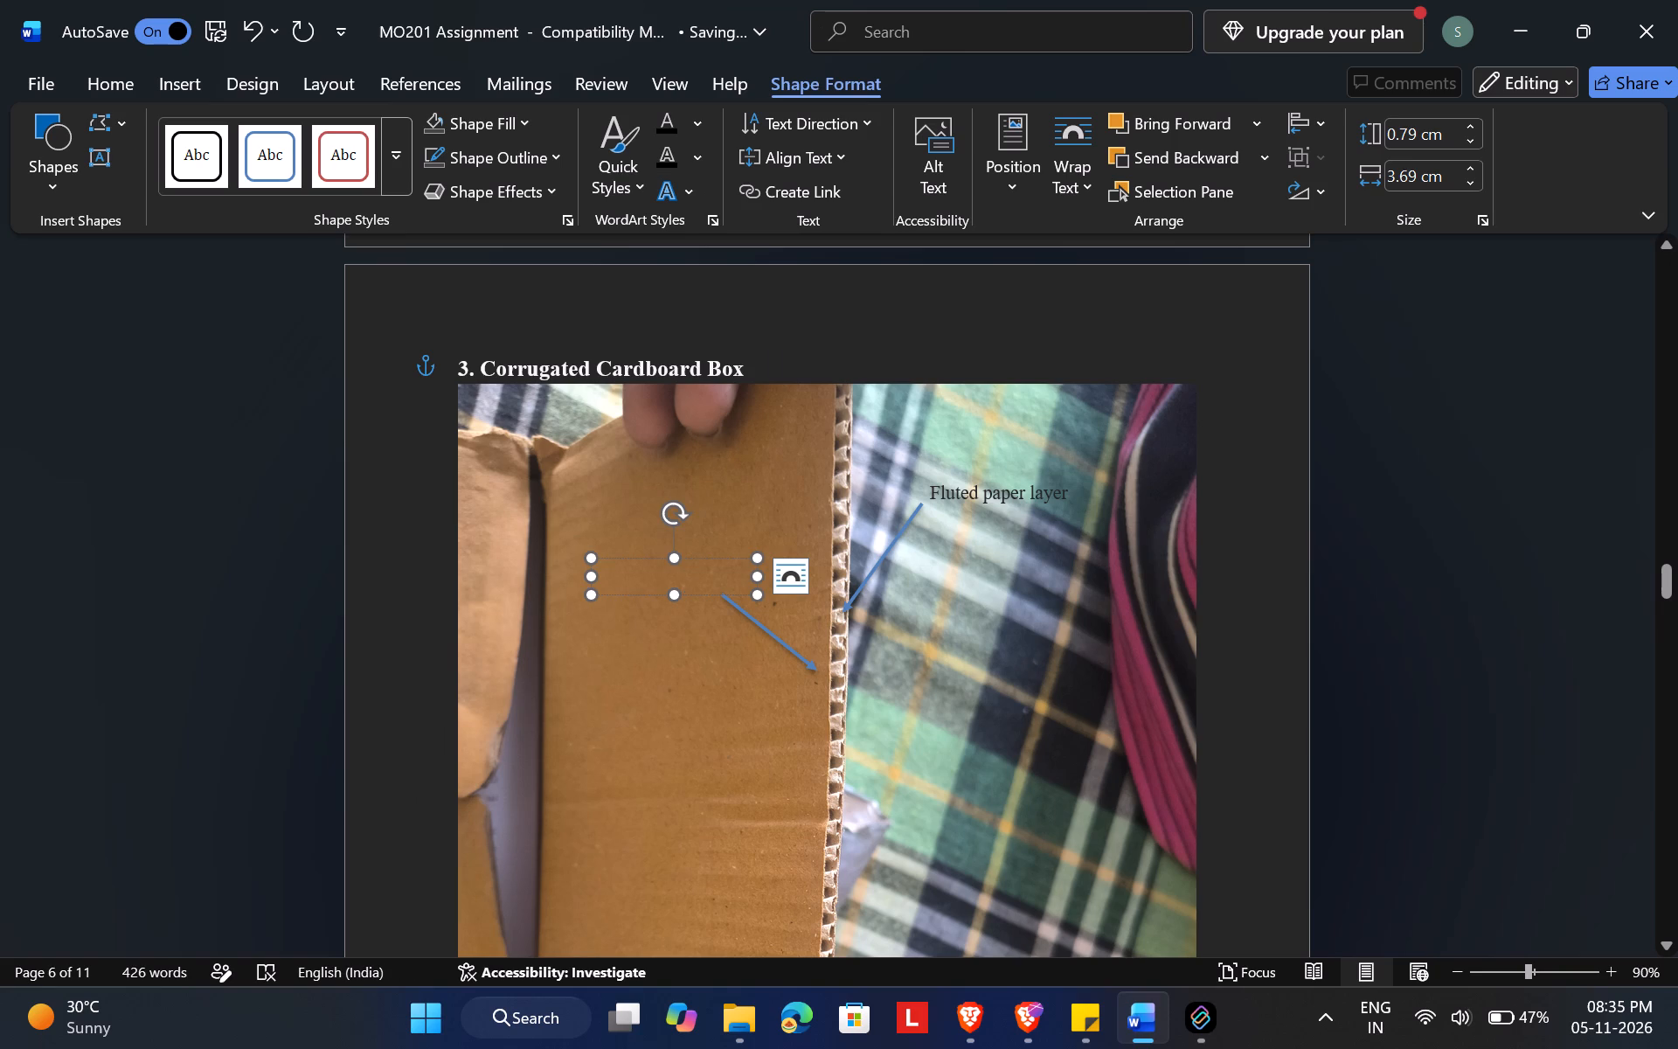
Enter the label "Flat paper layer" in the cardboard photo's new text box.
text(Flat paper layer)
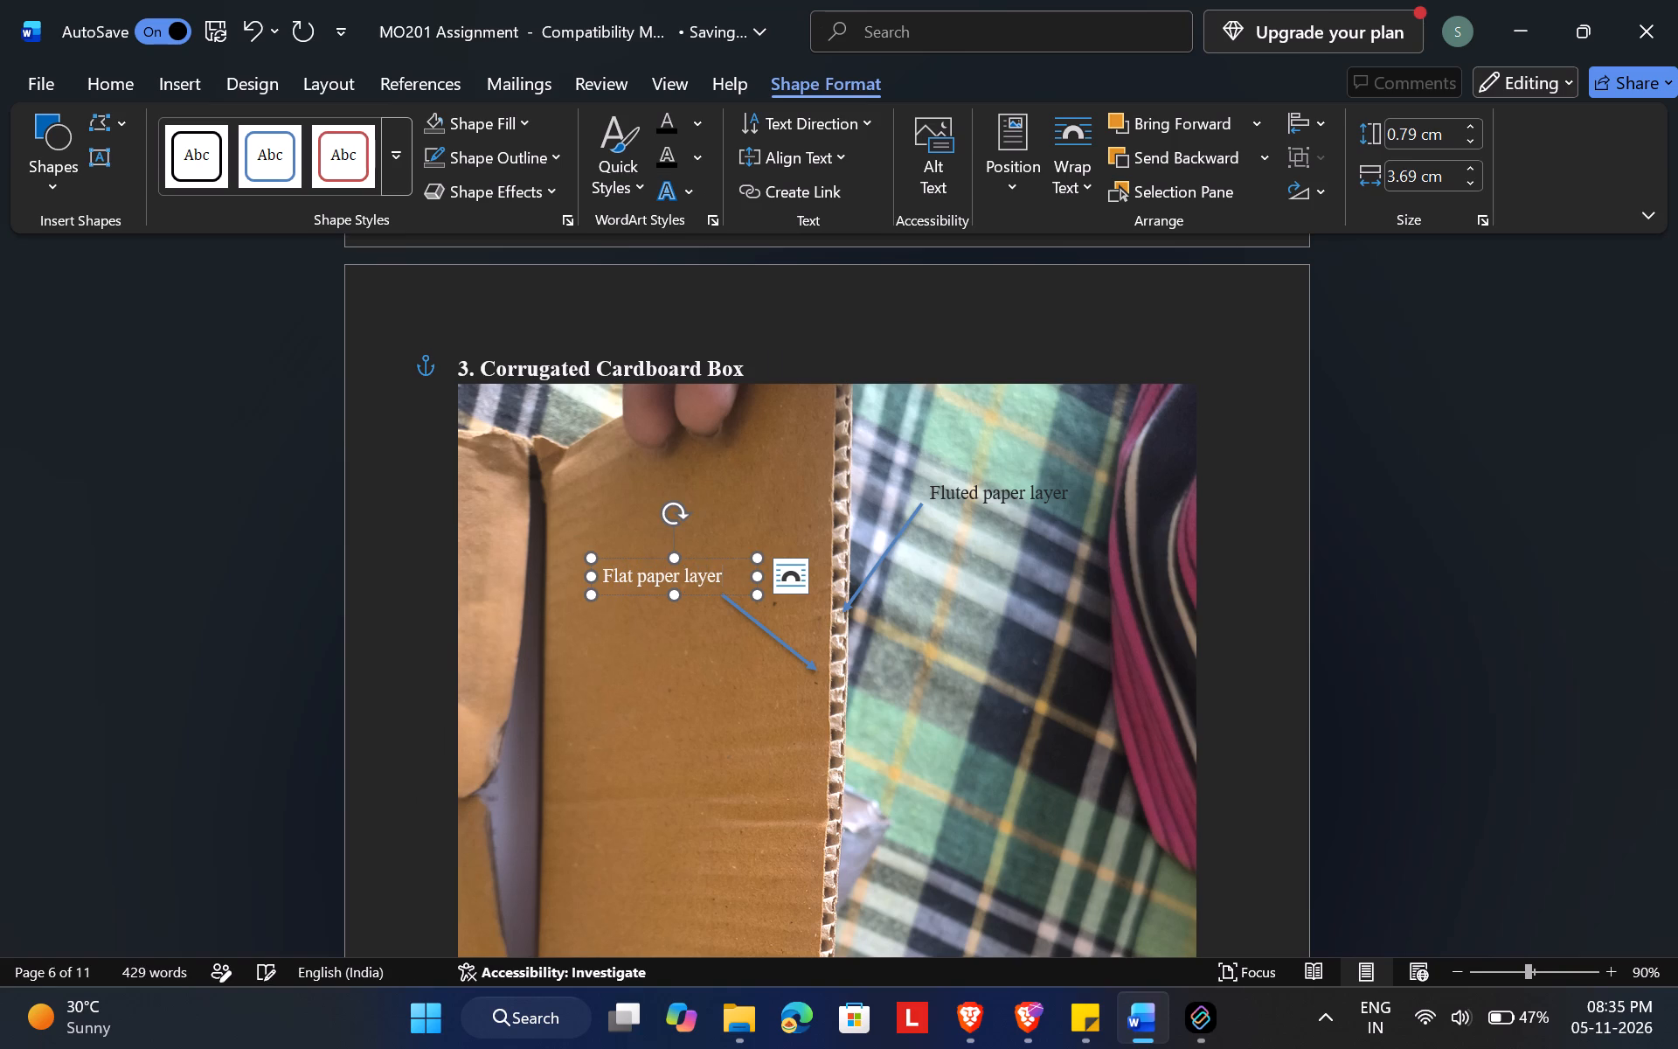
Apply the last-used white font color to the "Flat paper layer" label.
drag(739, 578, 602, 579)
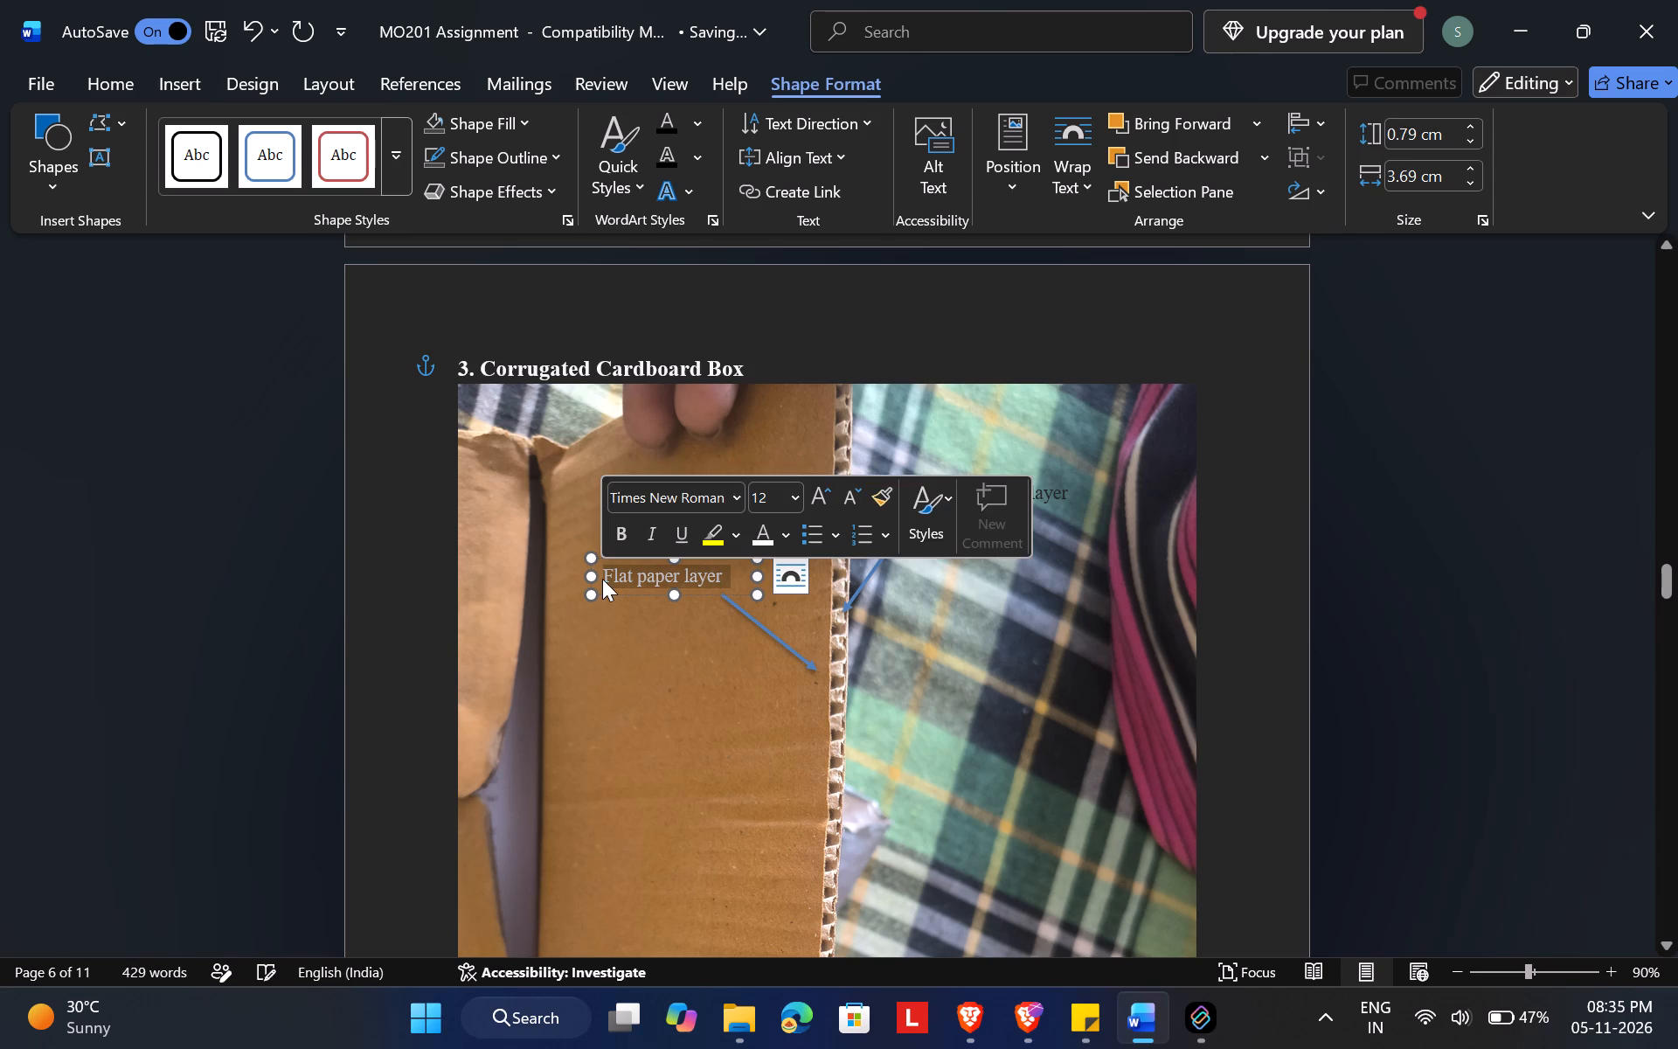
click(765, 534)
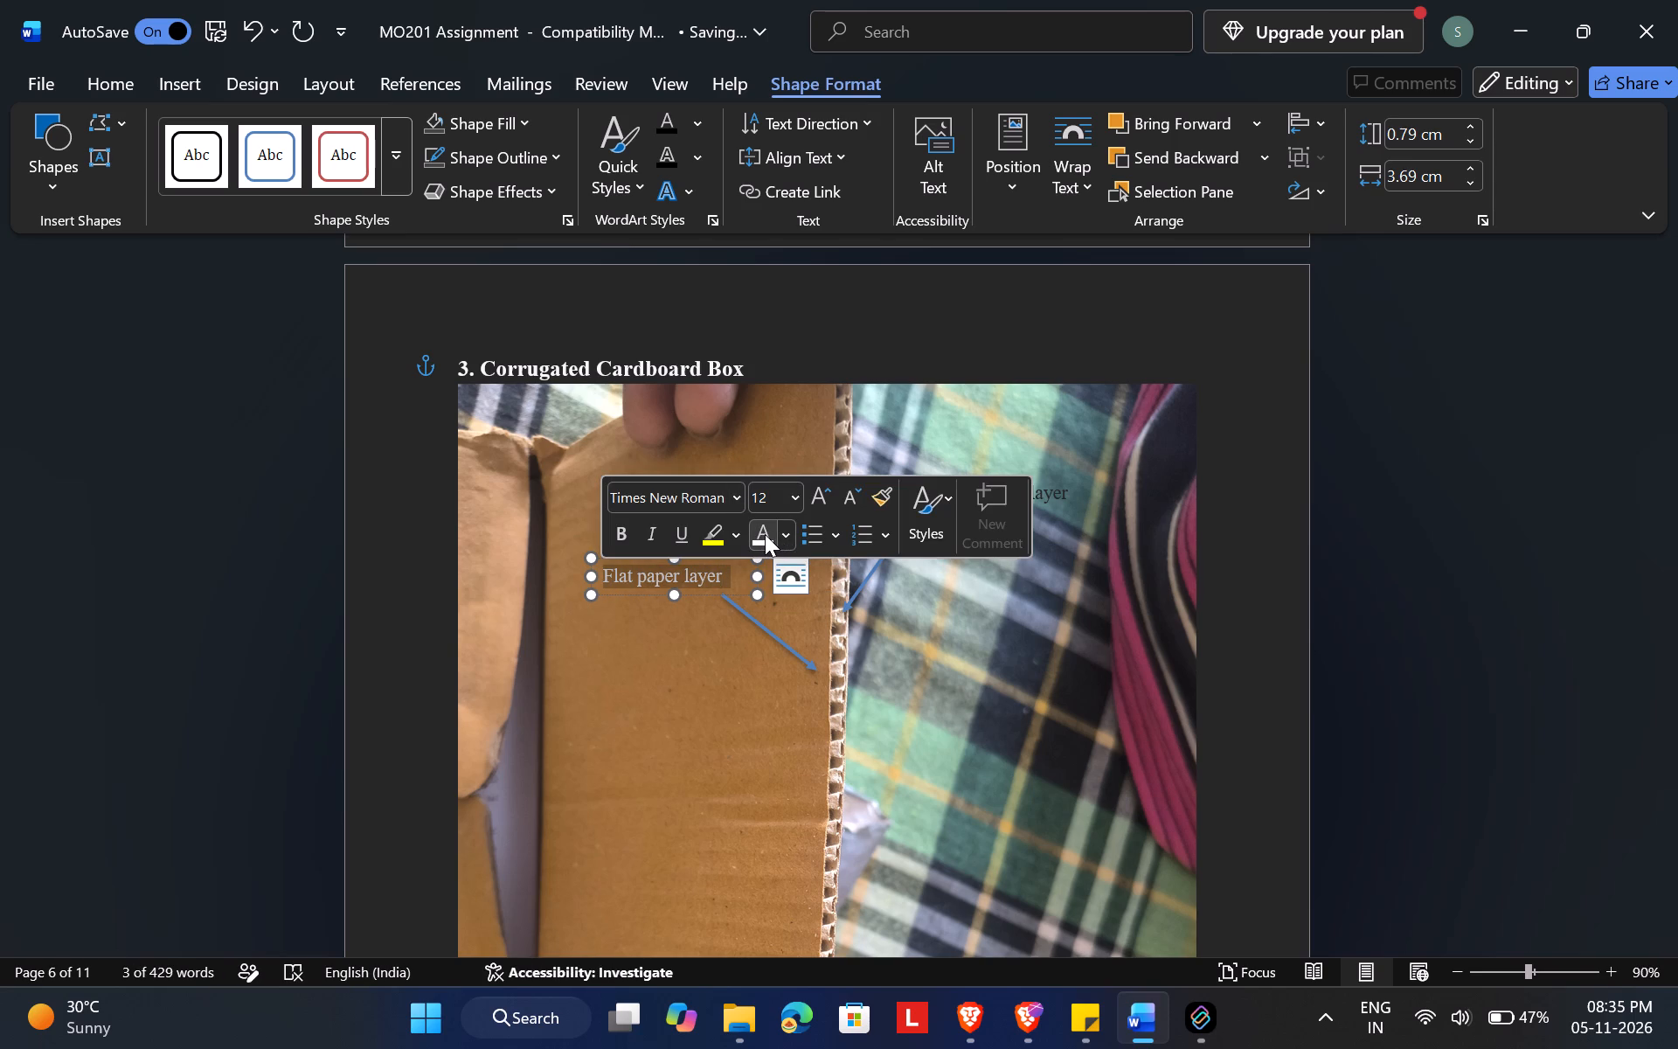
click(1426, 593)
Look over the rest of the cardboard photo and the section 4 RCC Footing photo with its unlabelled arrows.
scroll(1426, 593, up, 1)
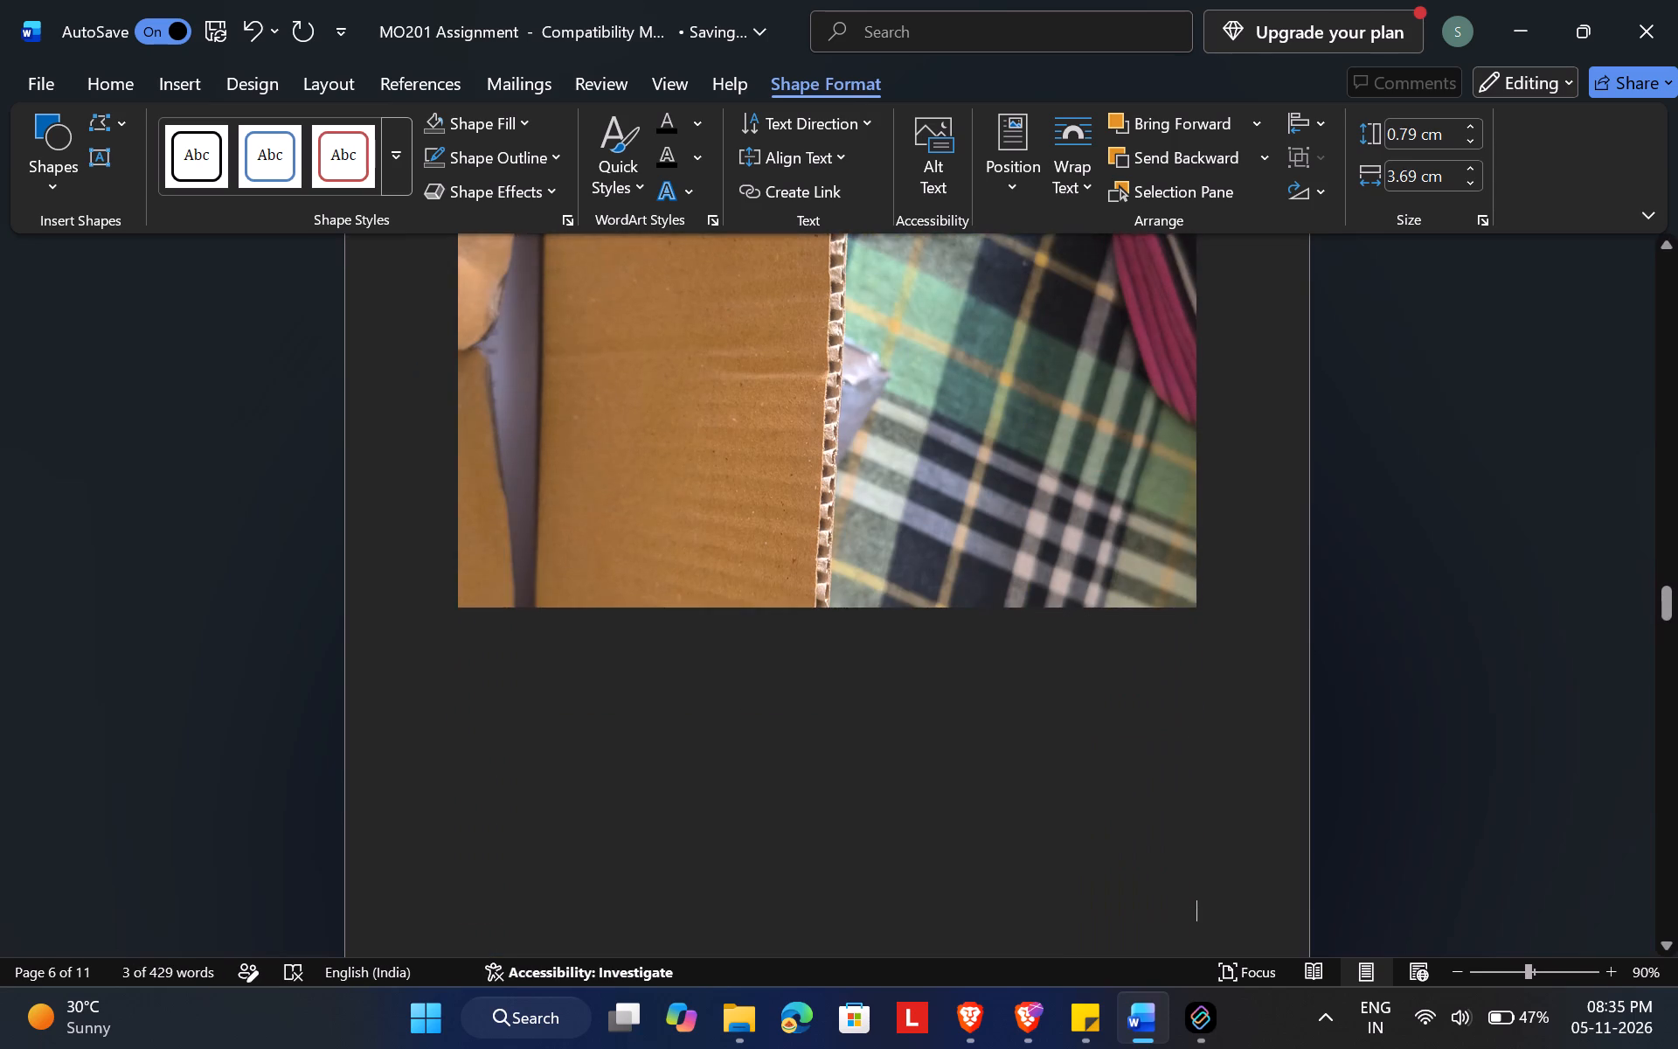
scroll(1426, 593, up, 1)
scroll(1426, 593, down, 6)
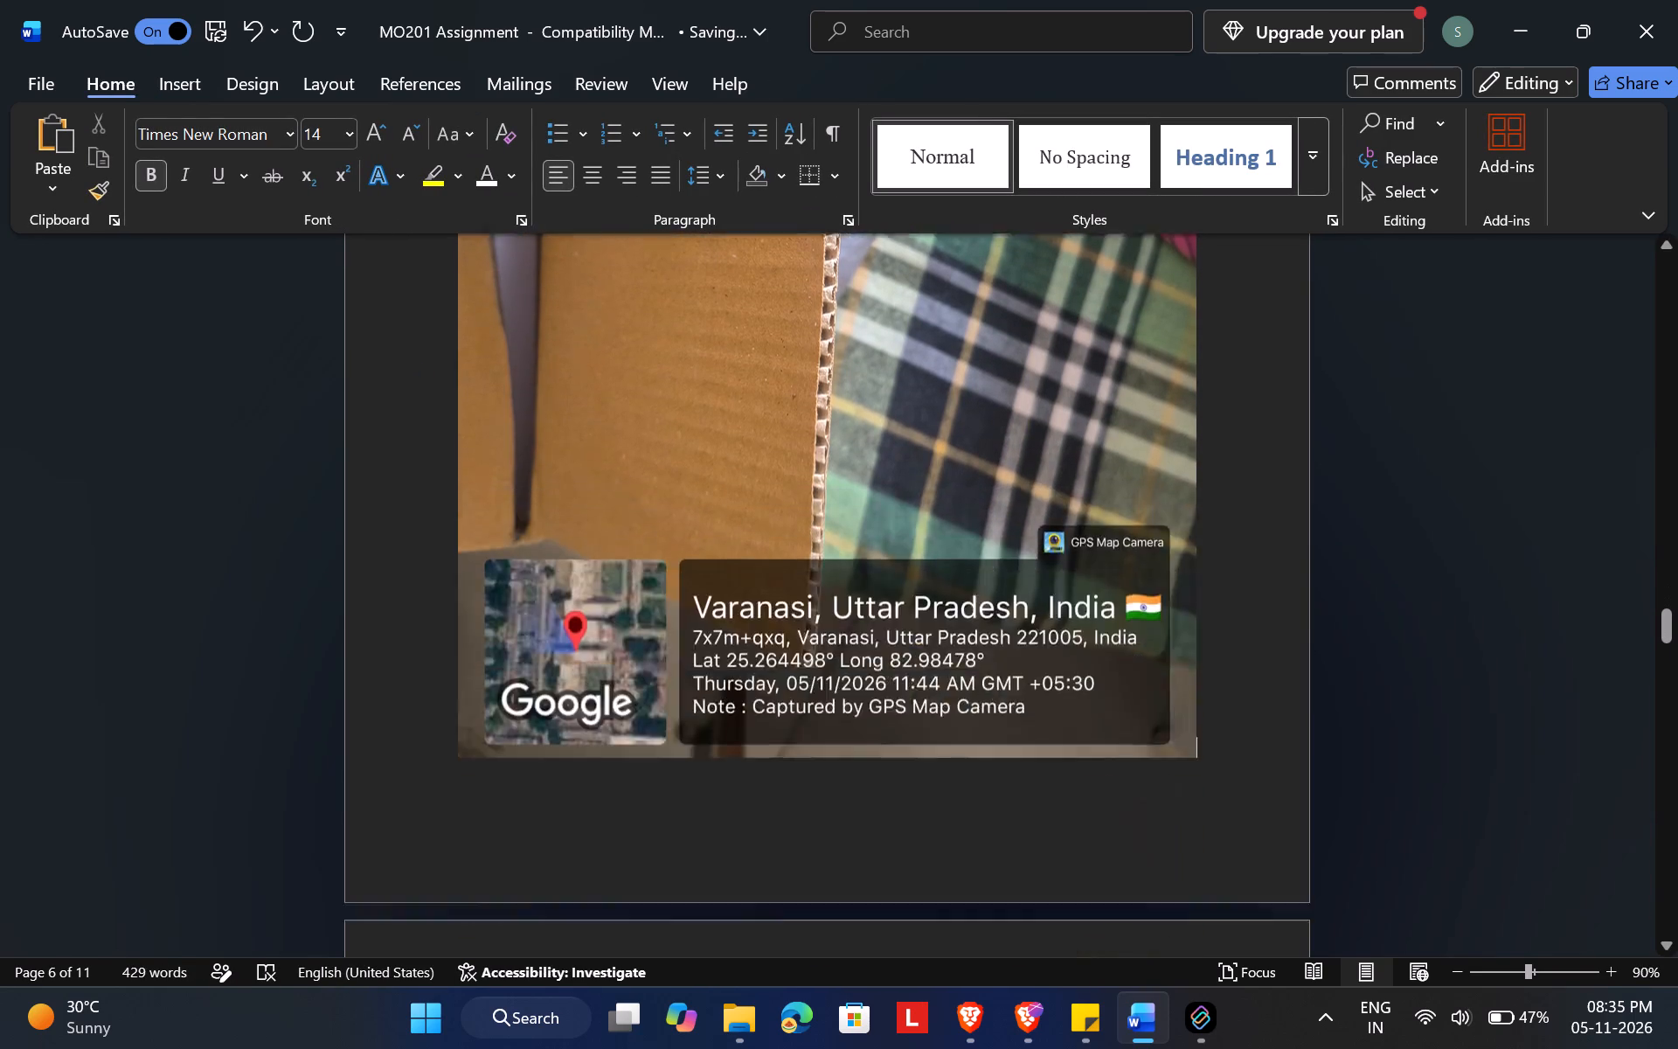
scroll(1426, 593, down, 6)
scroll(1426, 593, down, 15)
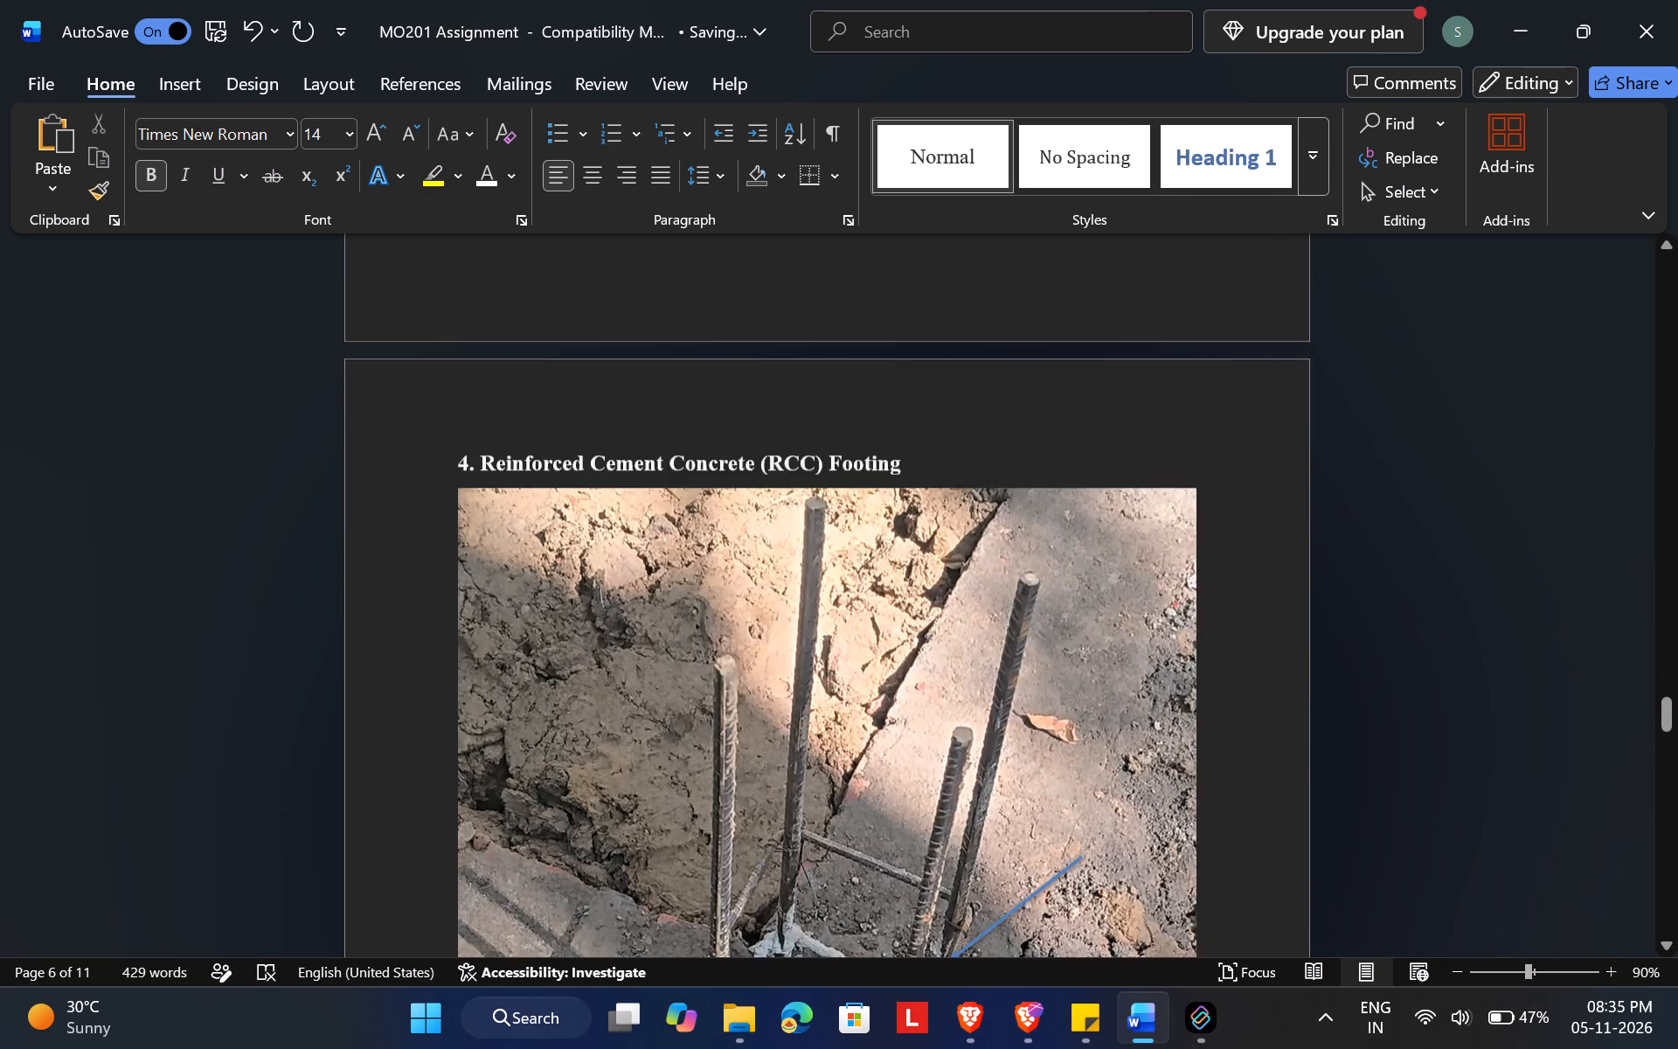
scroll(1426, 593, up, 2)
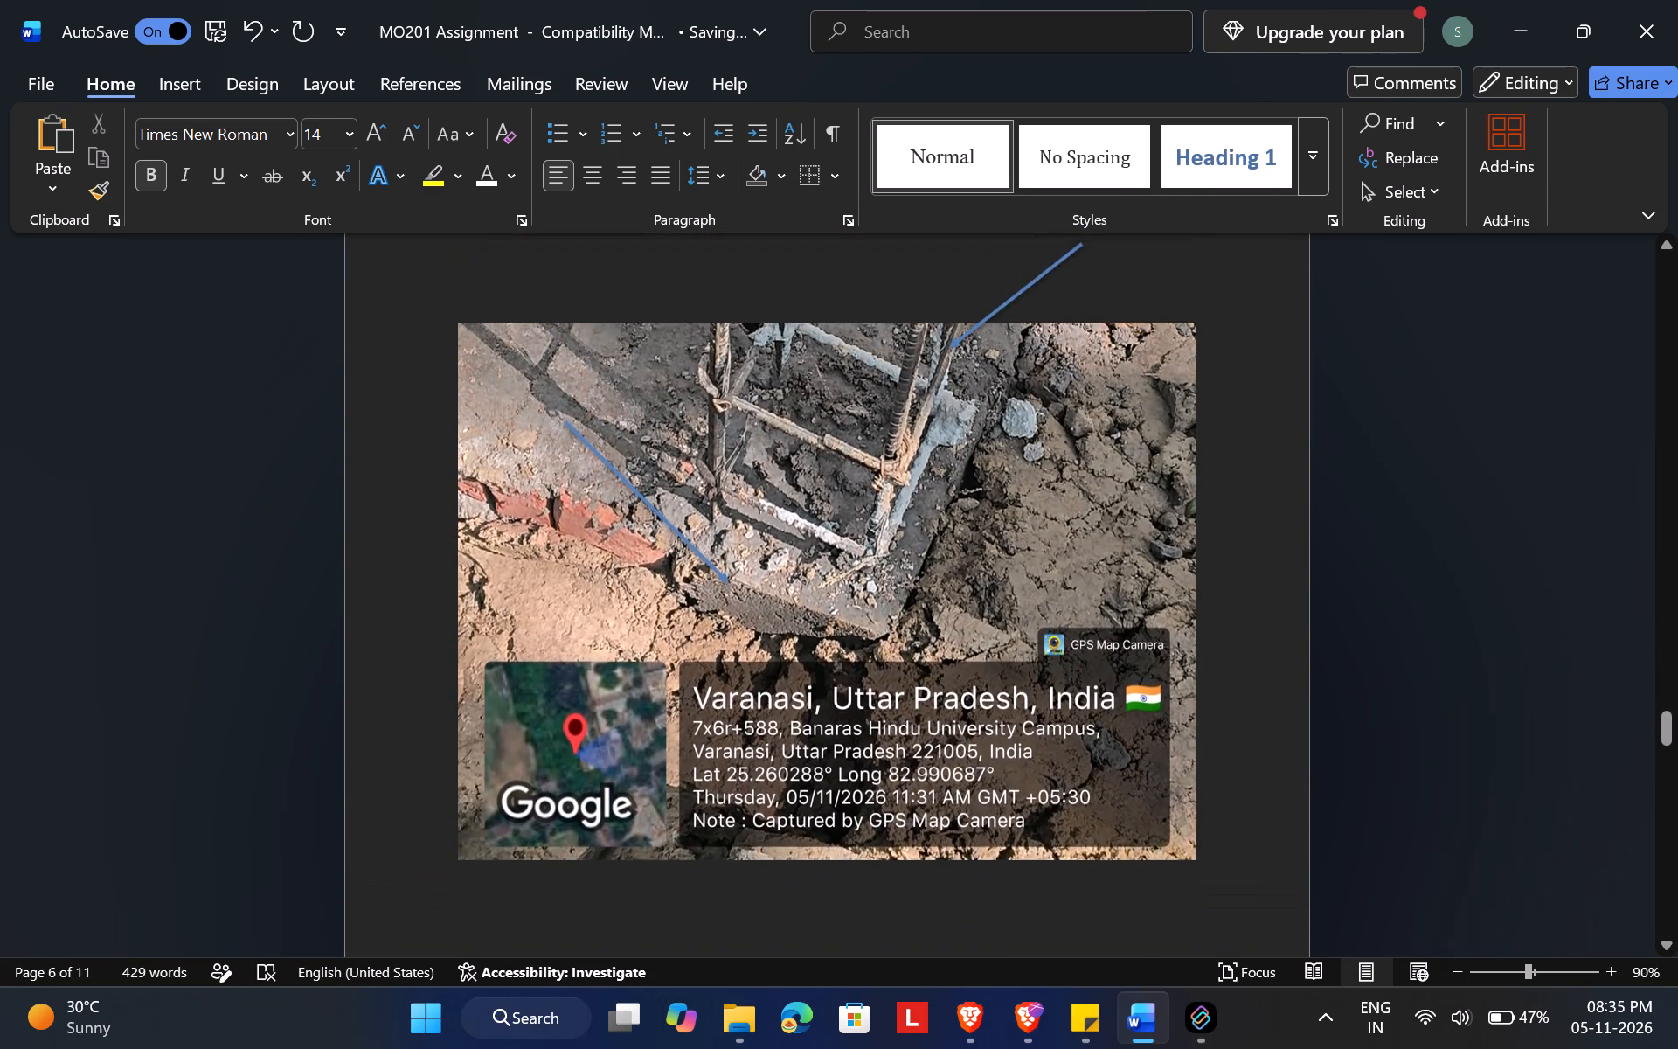
scroll(1426, 593, up, 2)
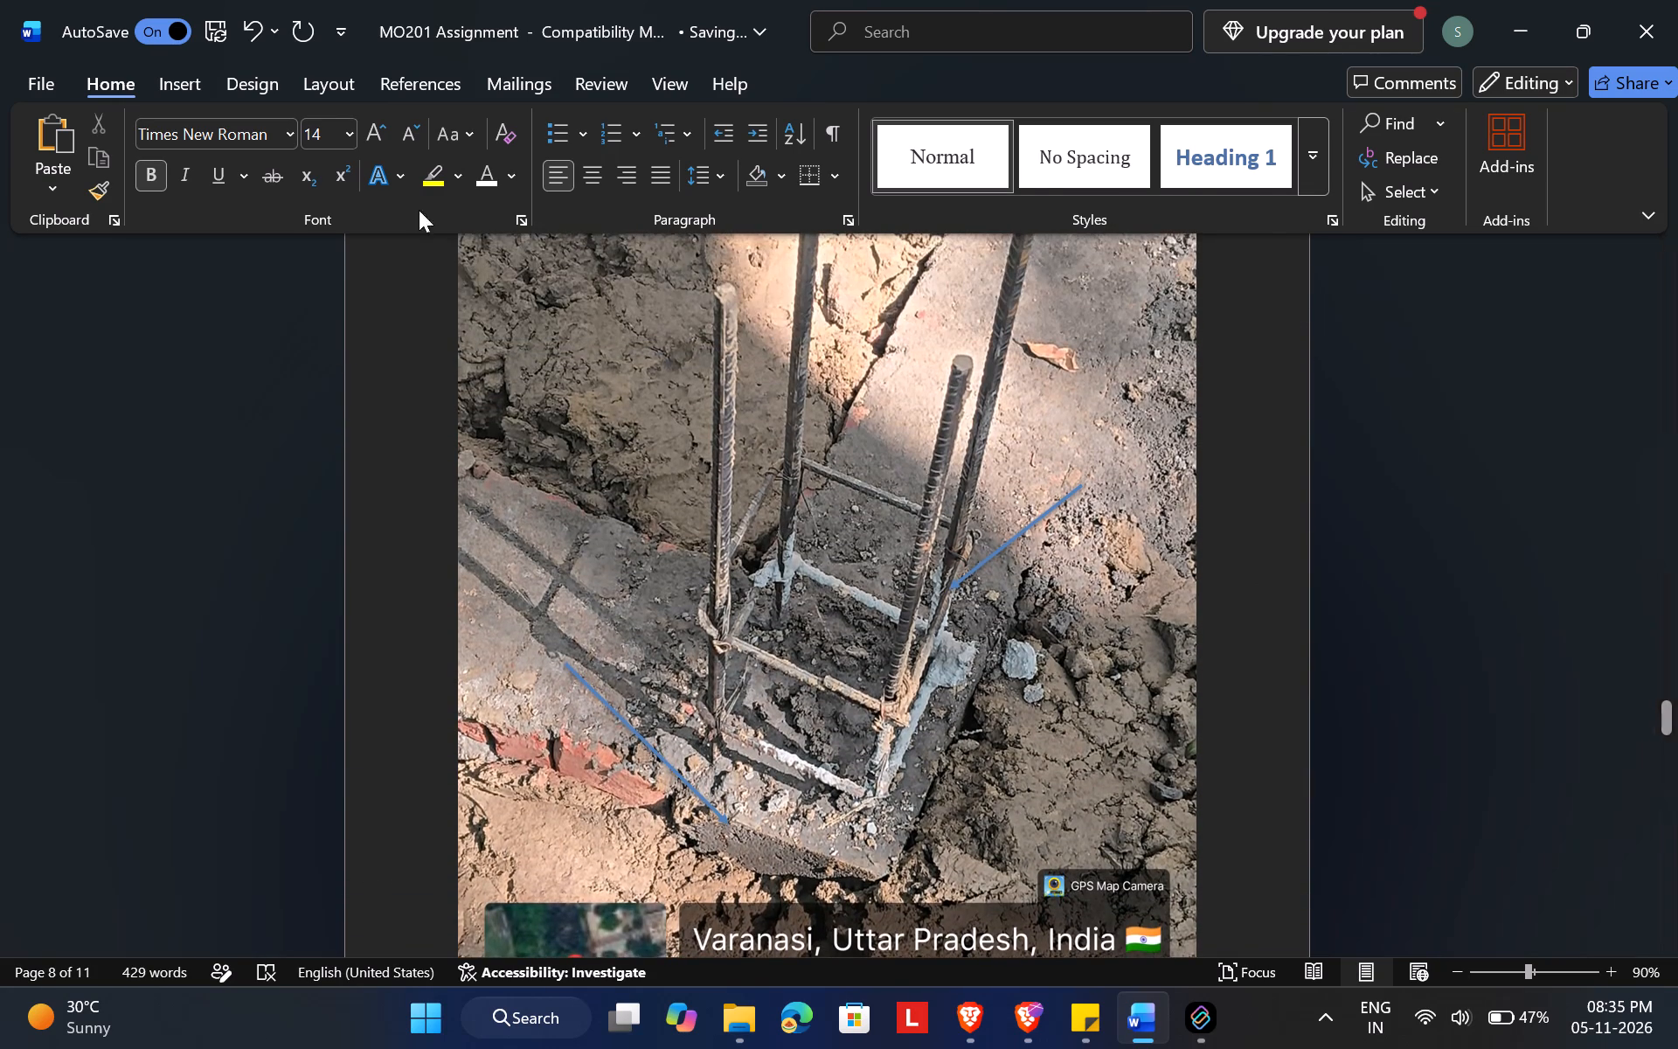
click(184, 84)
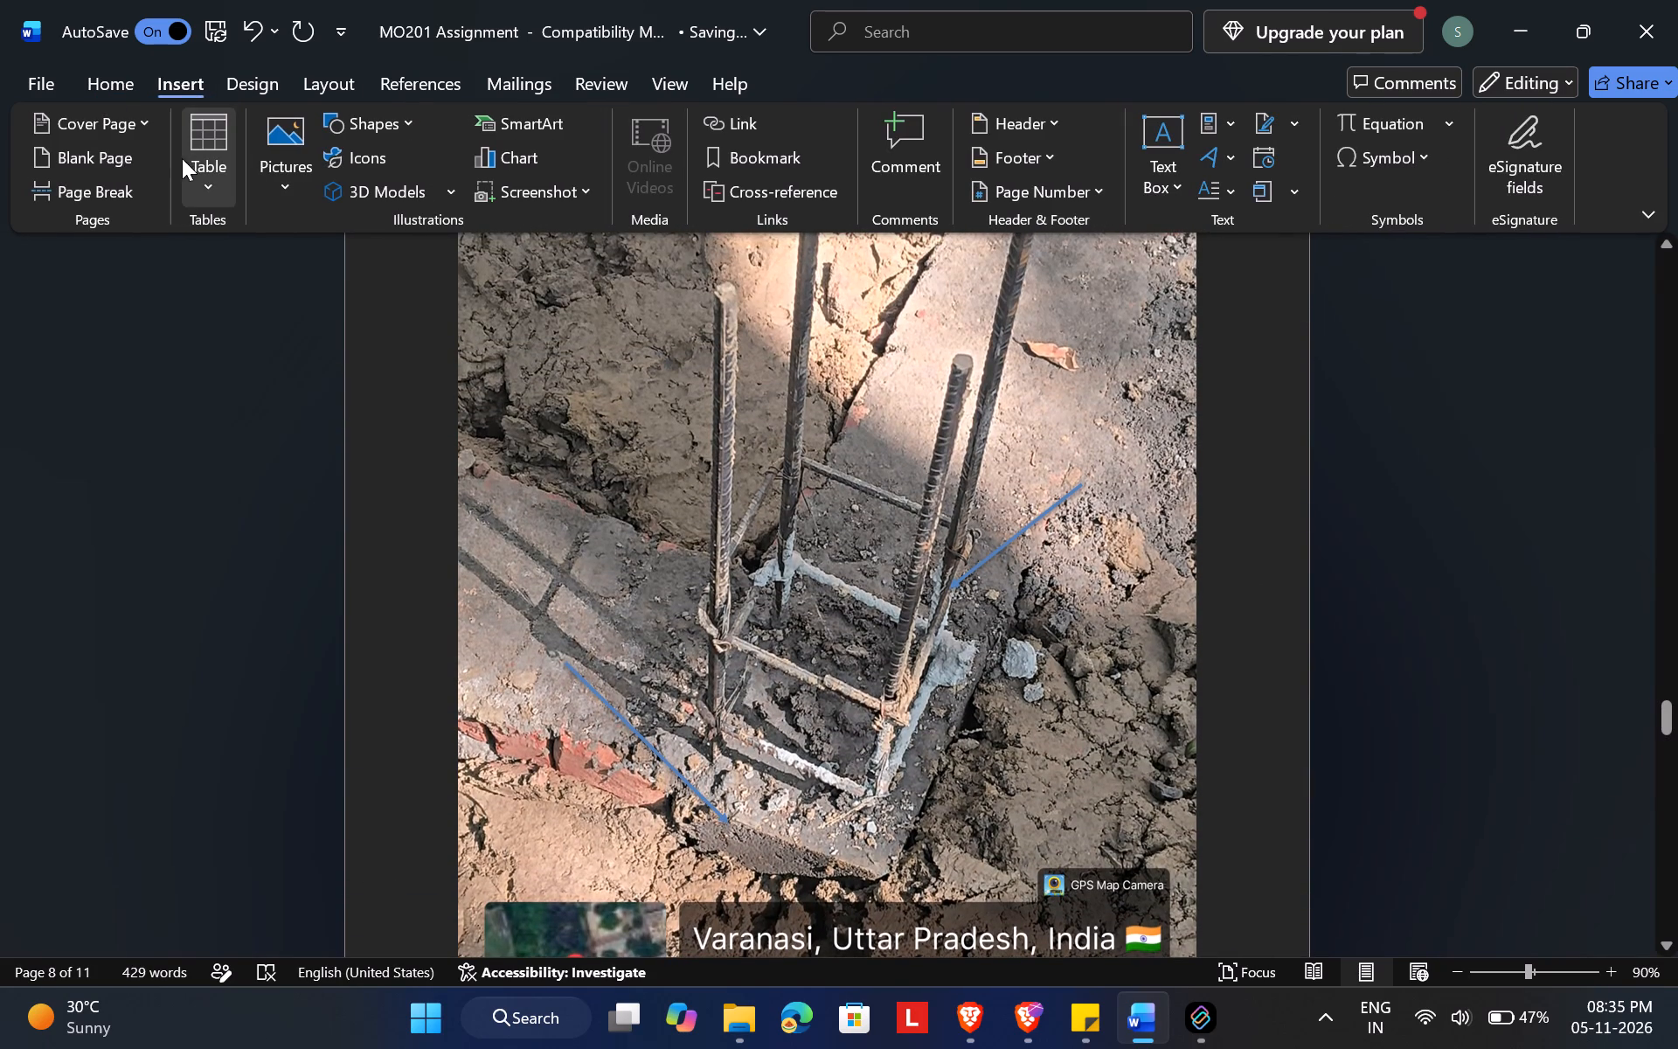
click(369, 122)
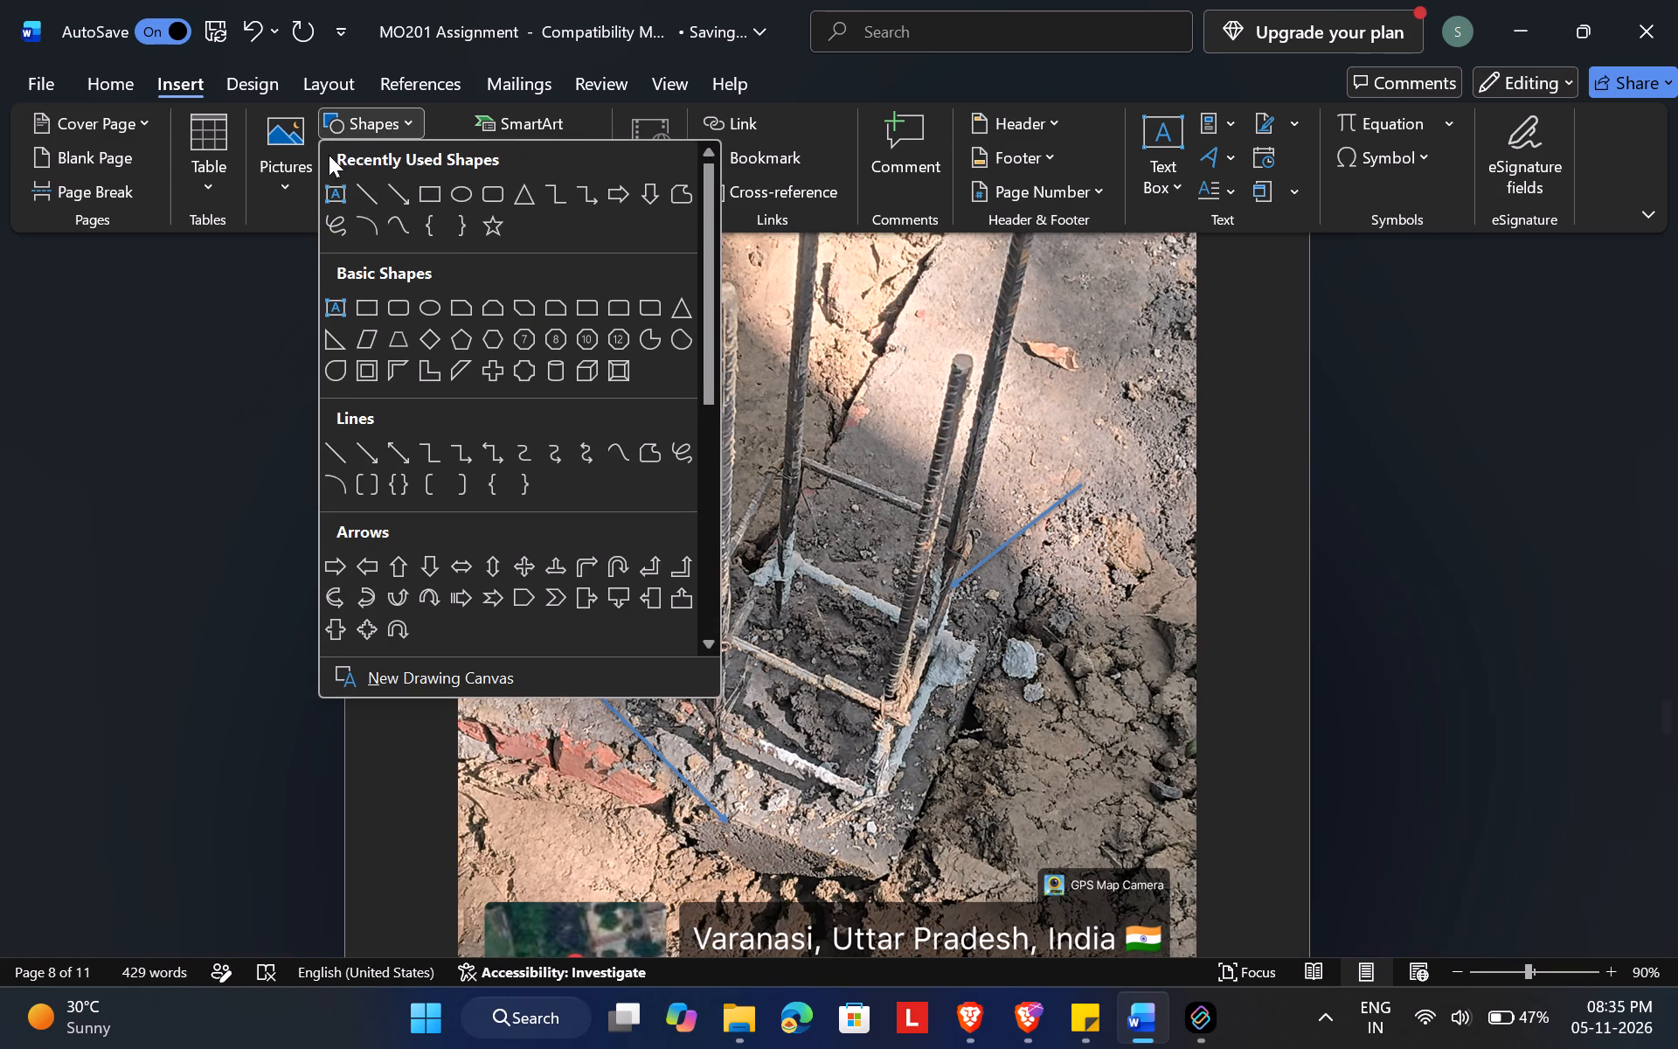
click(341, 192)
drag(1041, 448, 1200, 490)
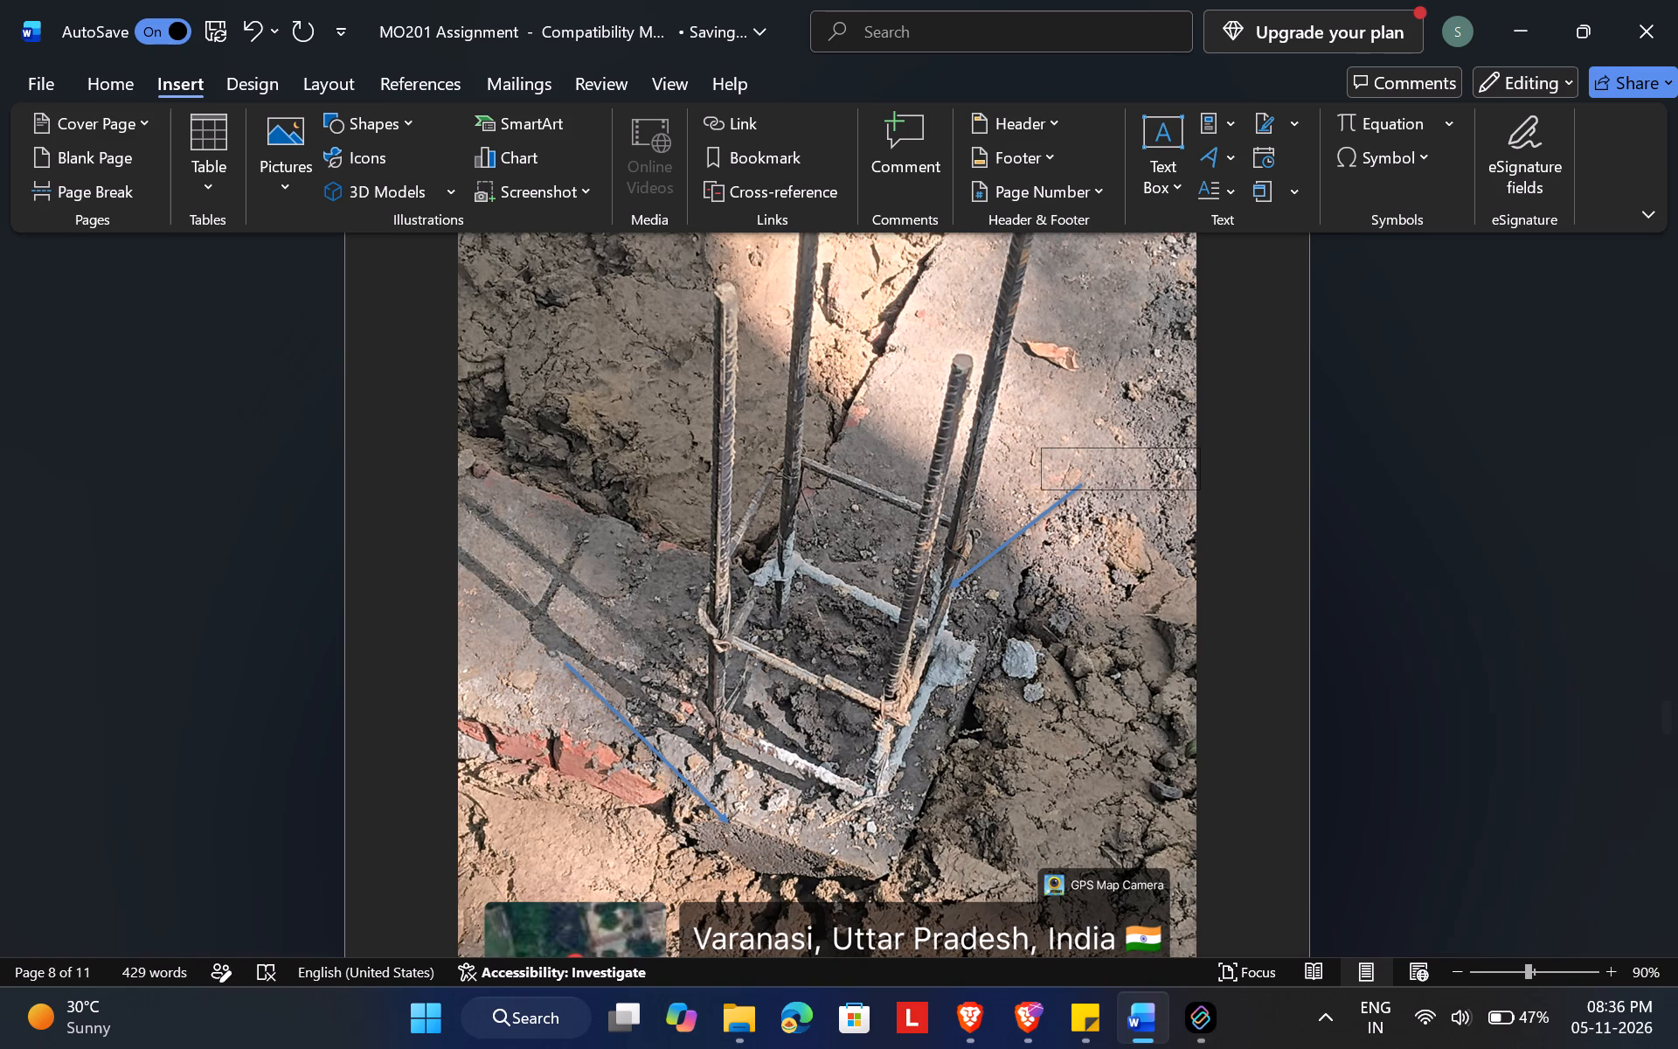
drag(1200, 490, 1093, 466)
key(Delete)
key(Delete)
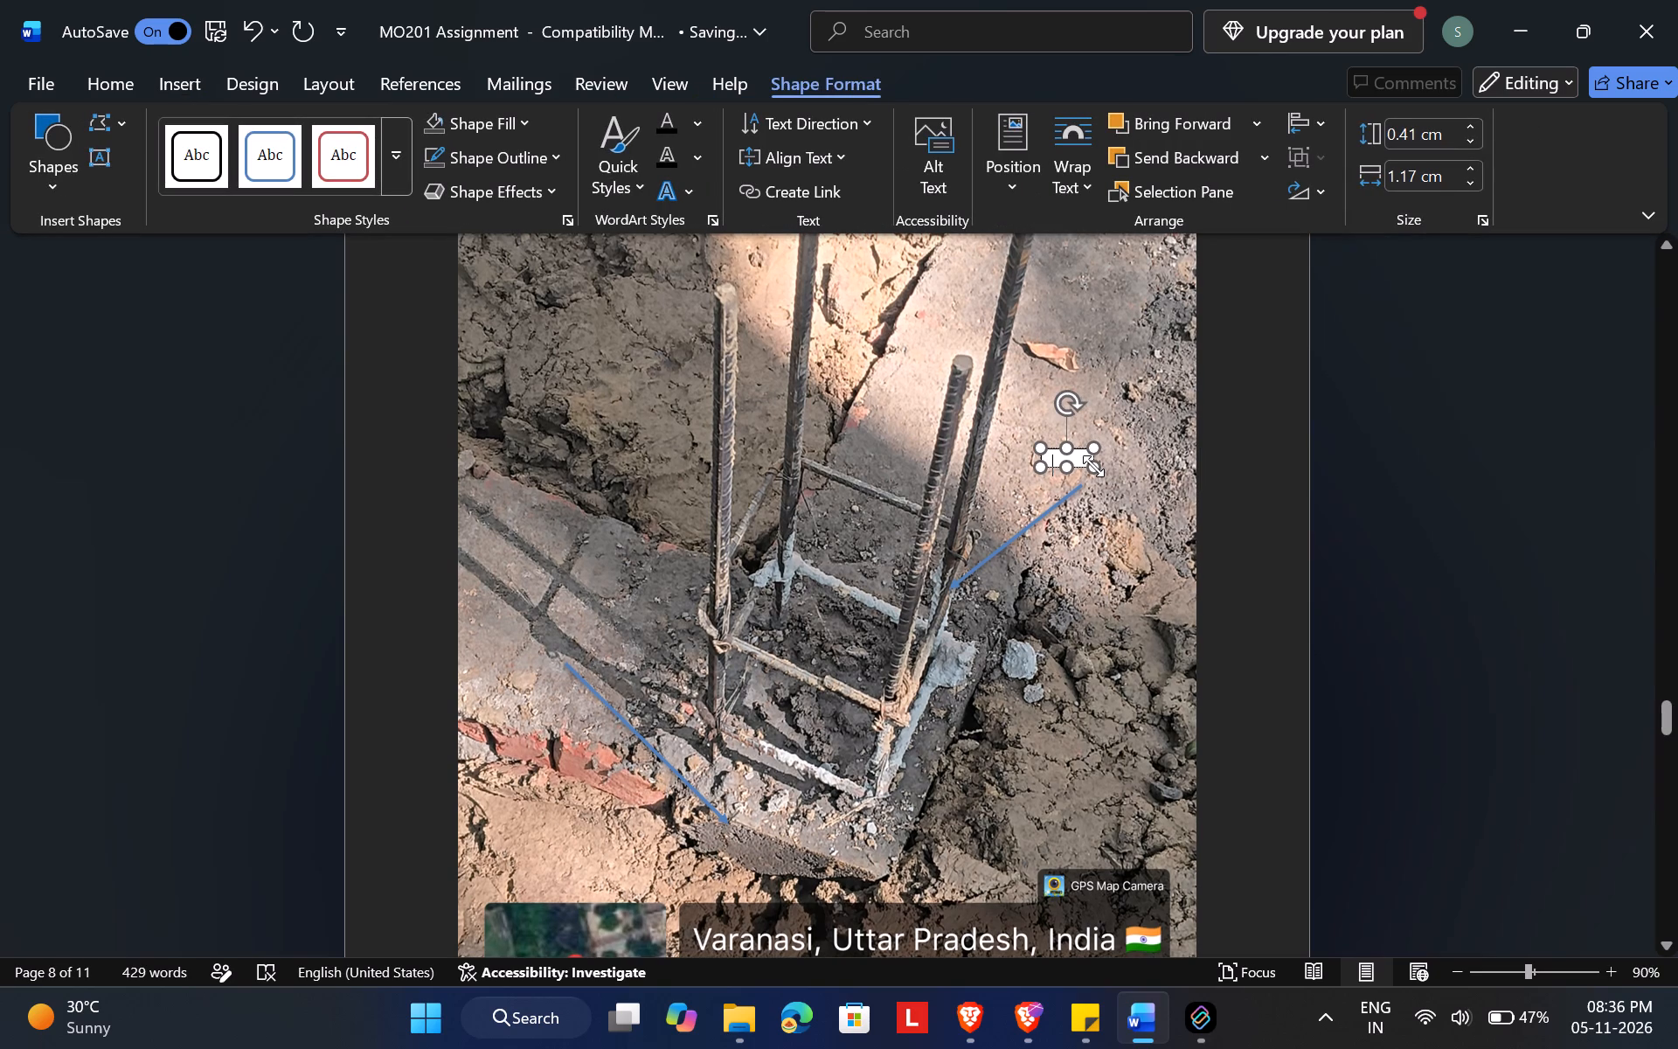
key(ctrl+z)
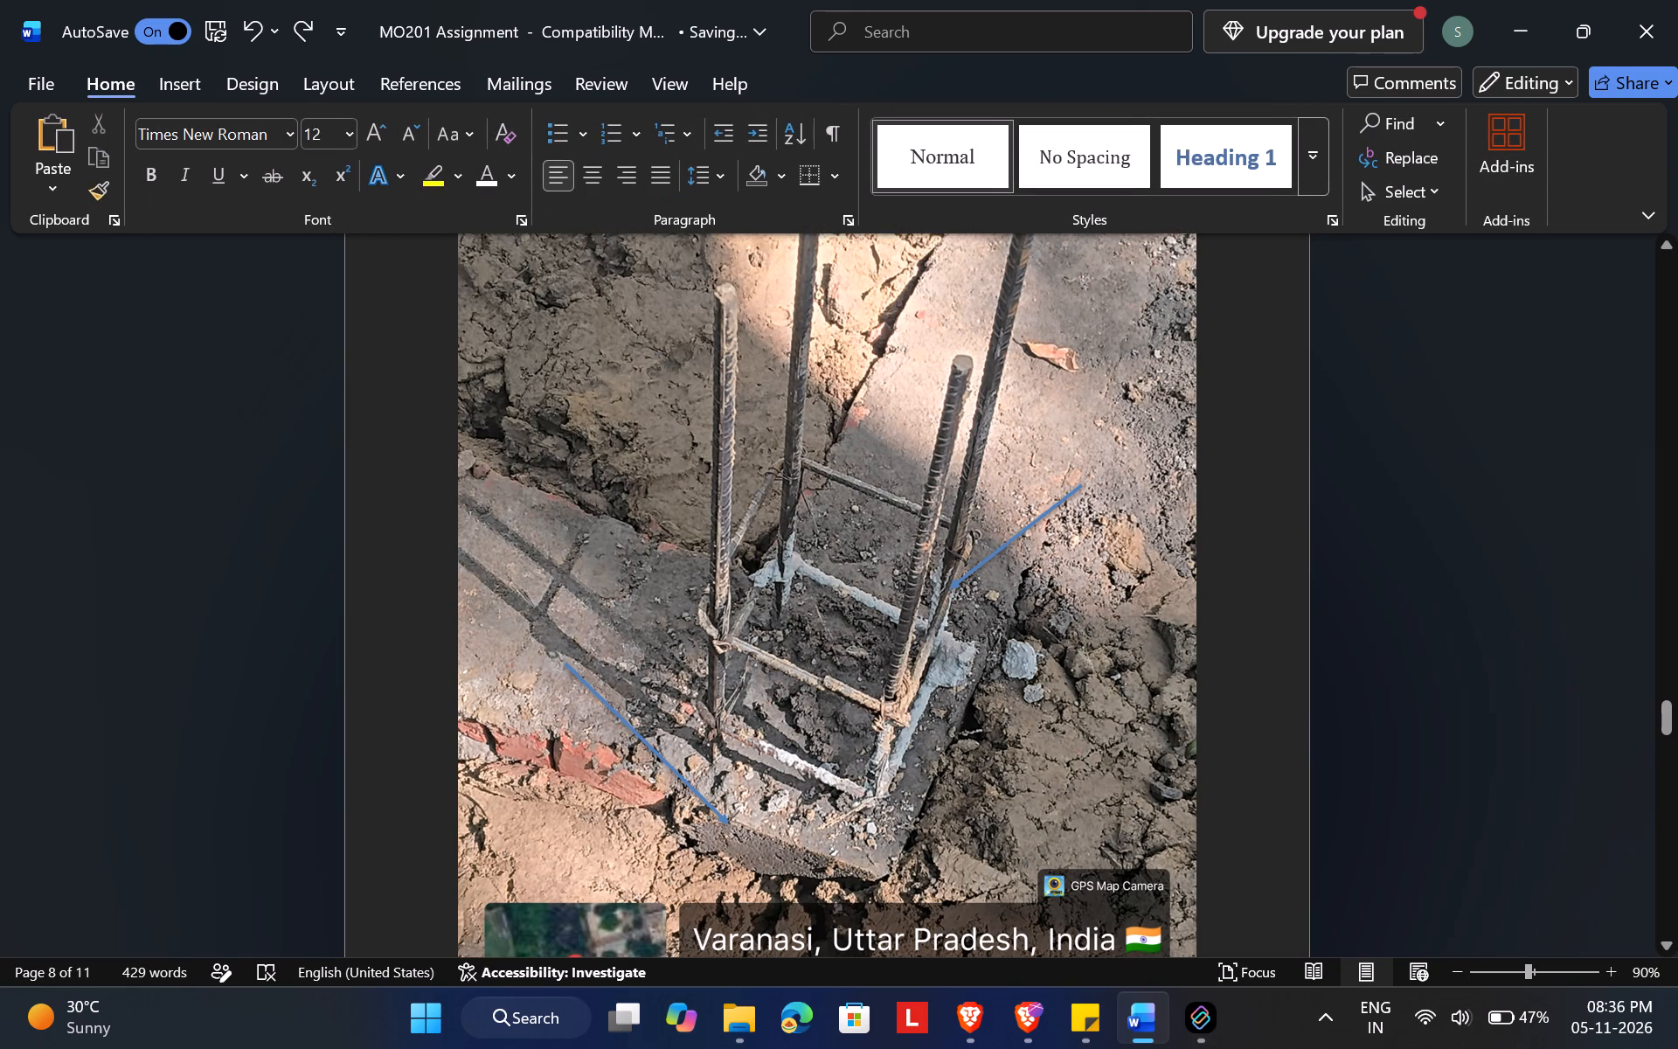
Draw a text box about 1.48 cm high and 3.03 cm wide at the upper-right arrow's outer end in the RCC Footing photo.
click(177, 66)
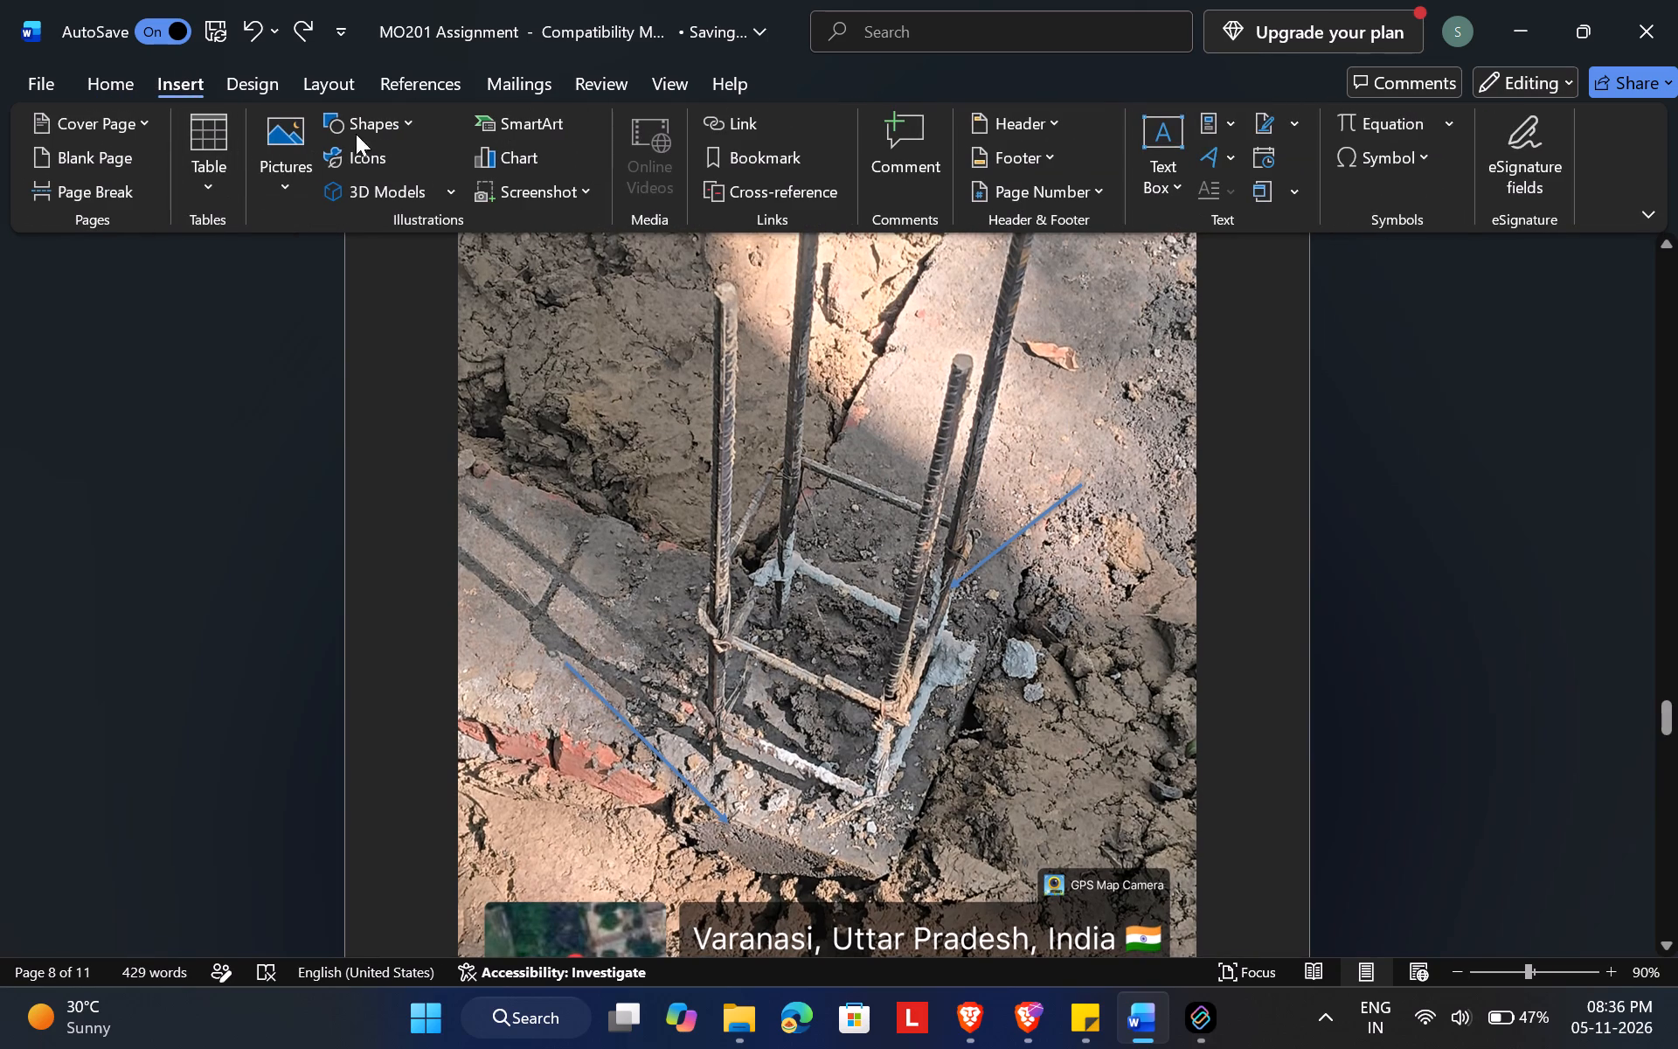
click(388, 129)
click(343, 203)
drag(1054, 419, 1128, 503)
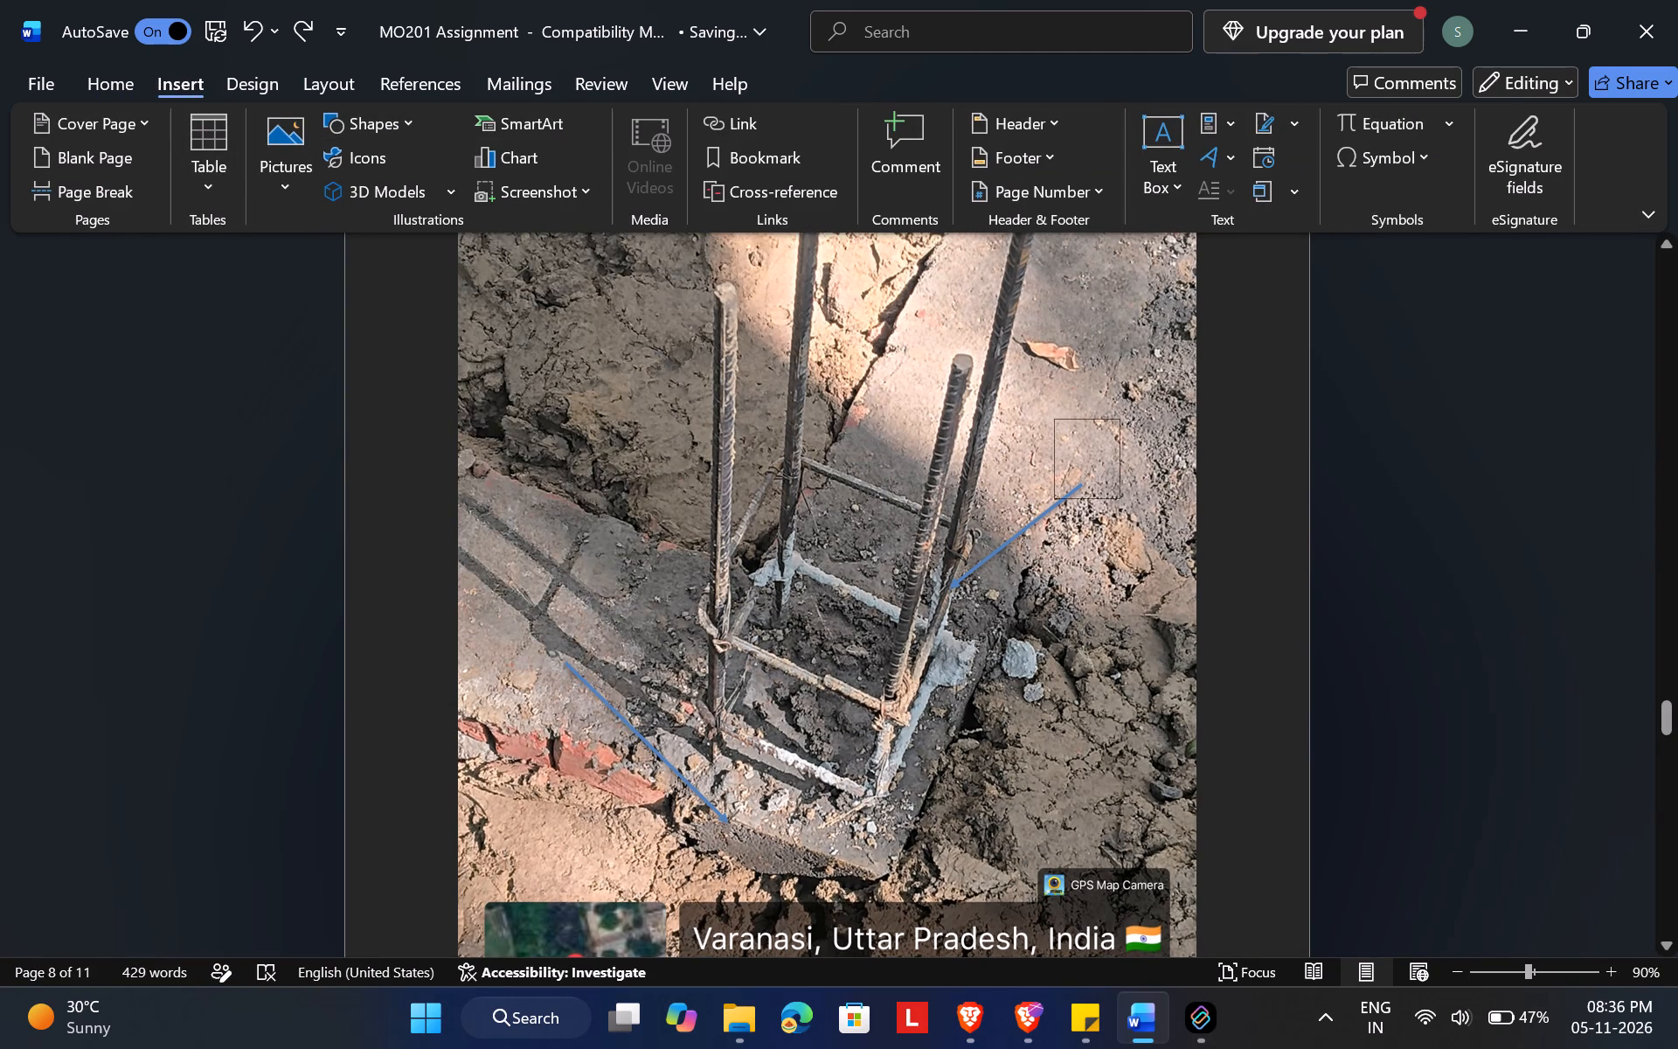
drag(1128, 503, 1189, 485)
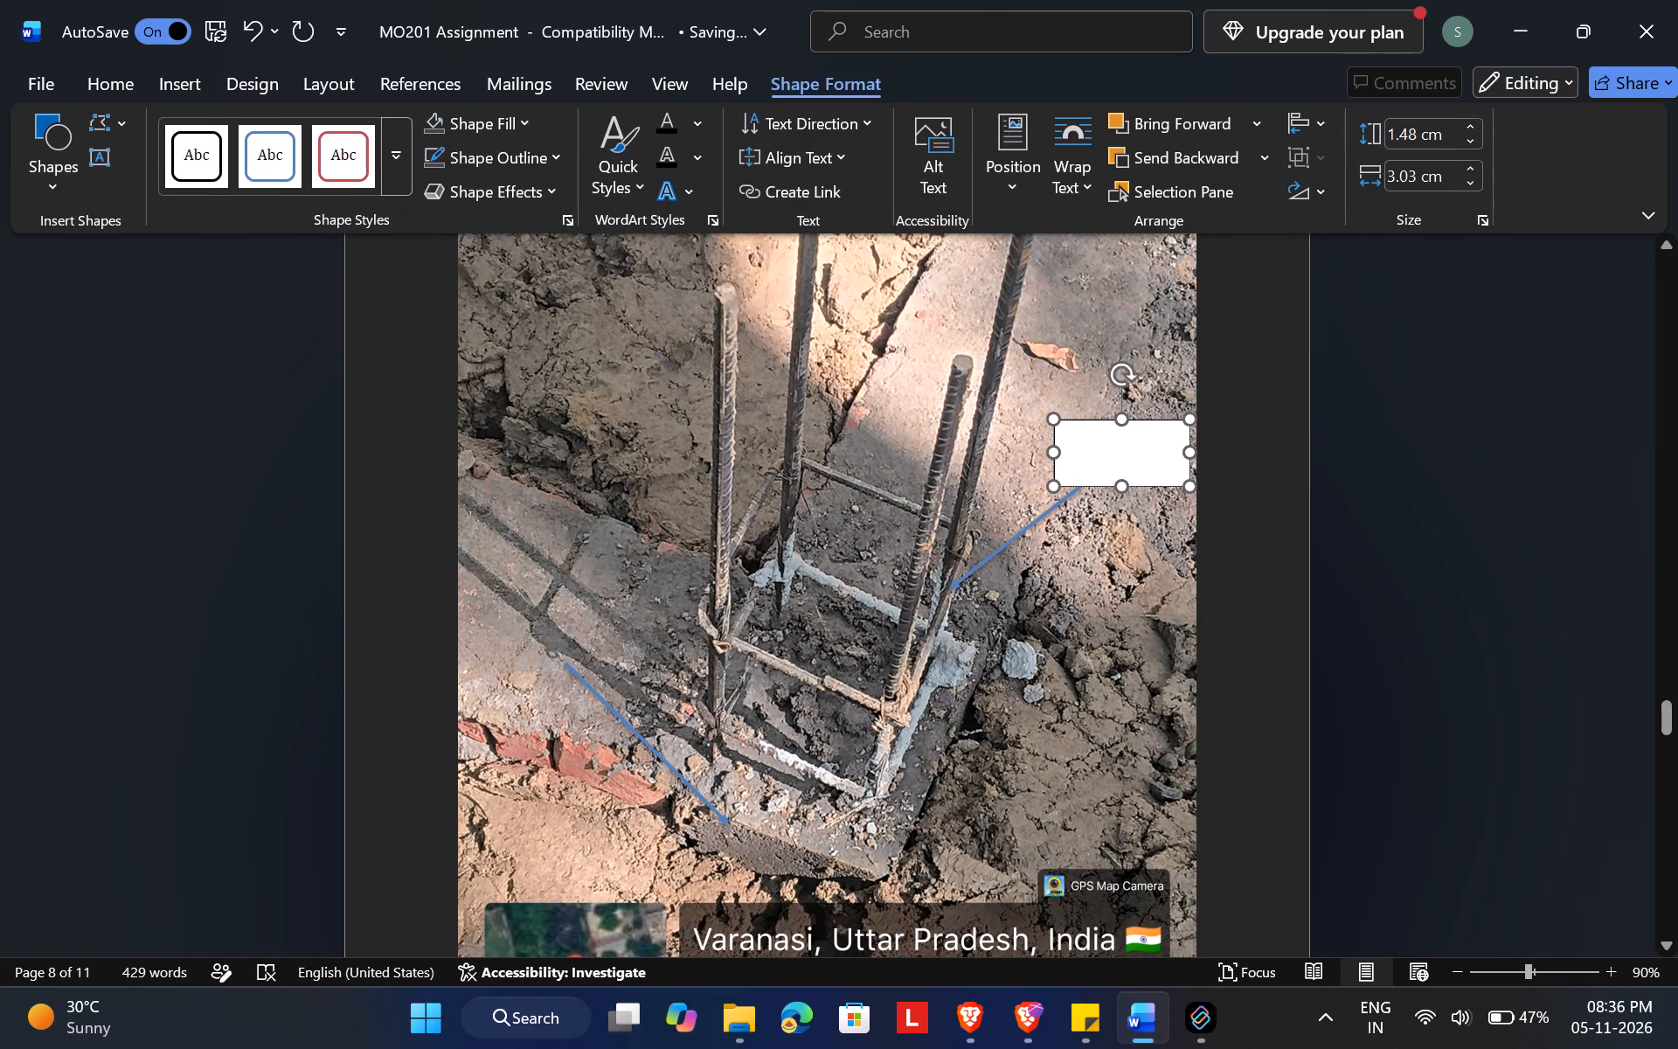
Enter the label "Steel reinforcement bars" in the RCC Footing photo's new text box.
text(Steel)
key(space)
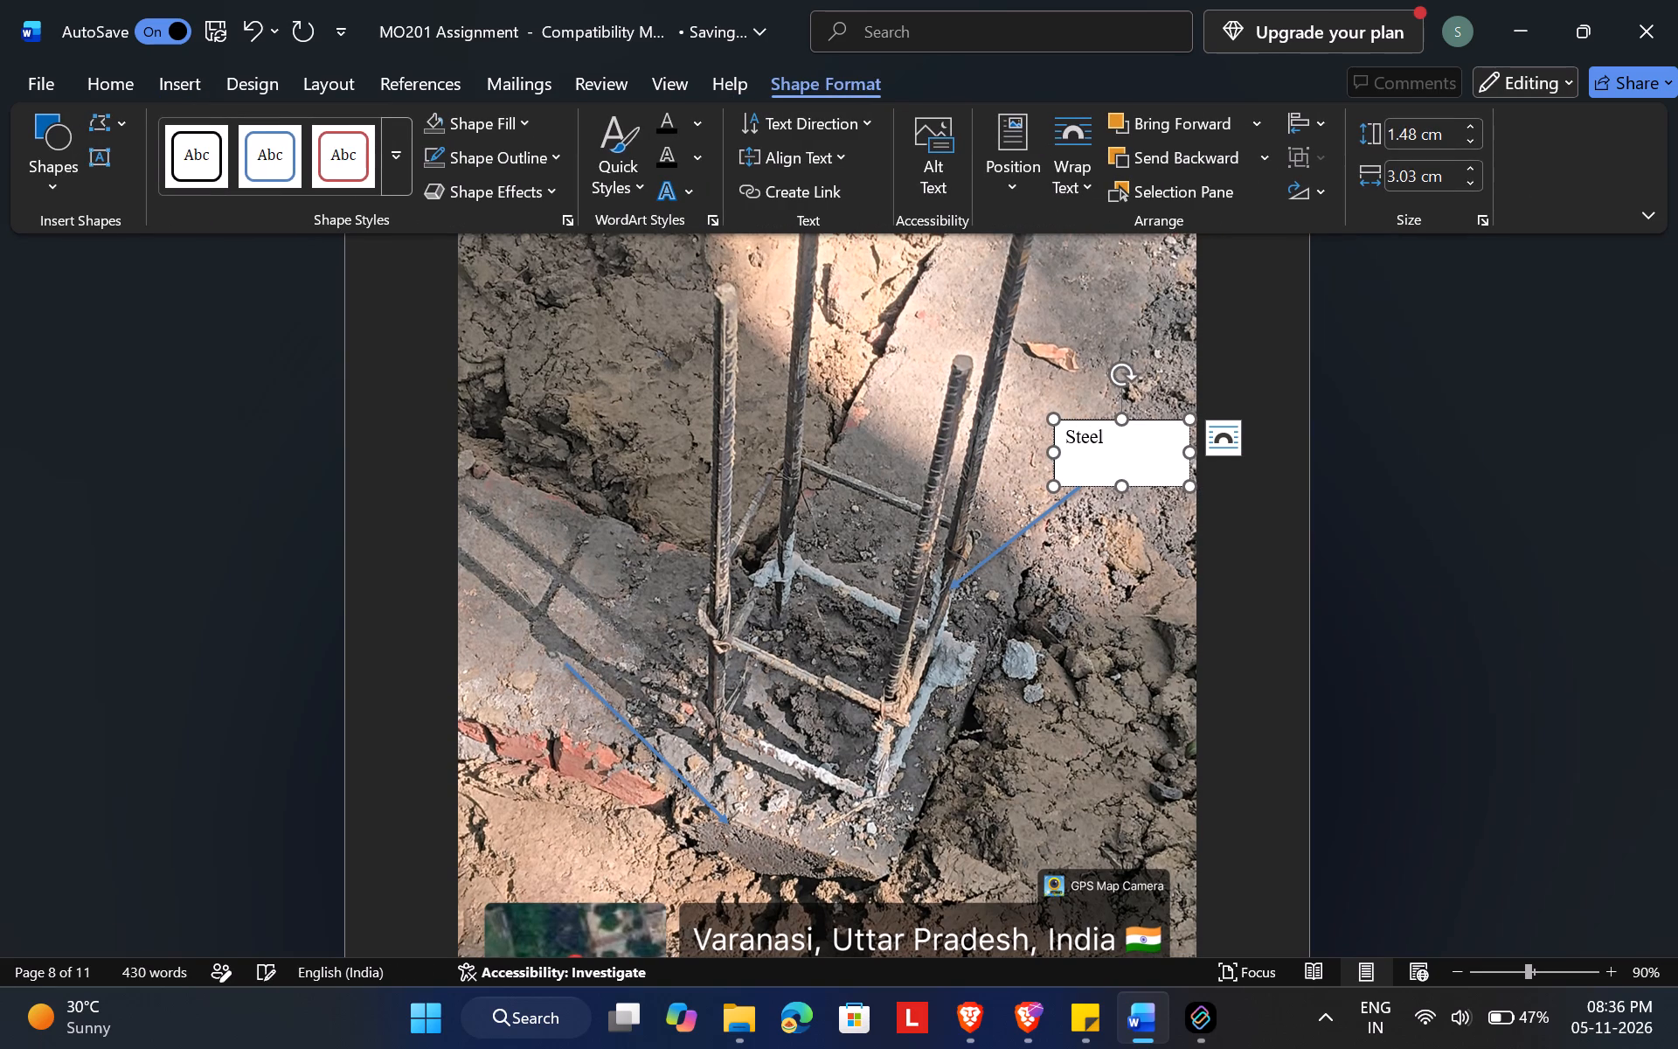
text(rein)
text(fop)
key(BackSpace)
text(rcement bars)
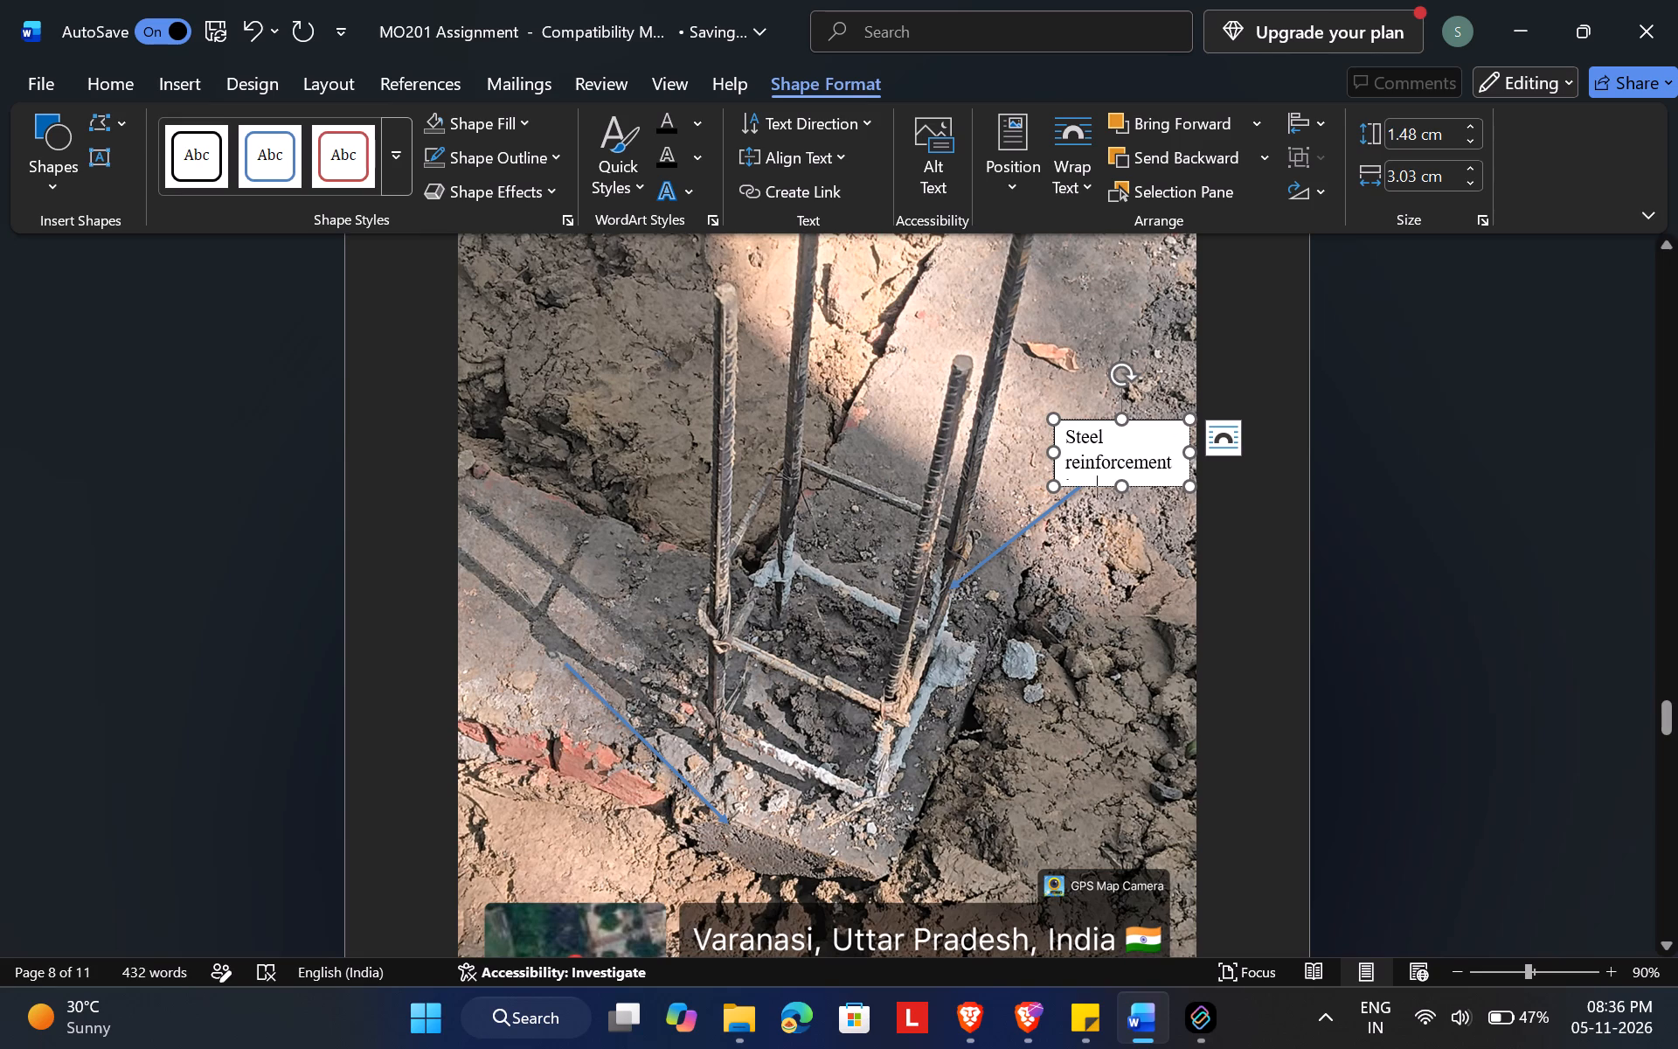
Nudge the "Steel reinforcement bars" text box slightly lower, just above the arrow's outer end.
drag(1103, 482, 1115, 492)
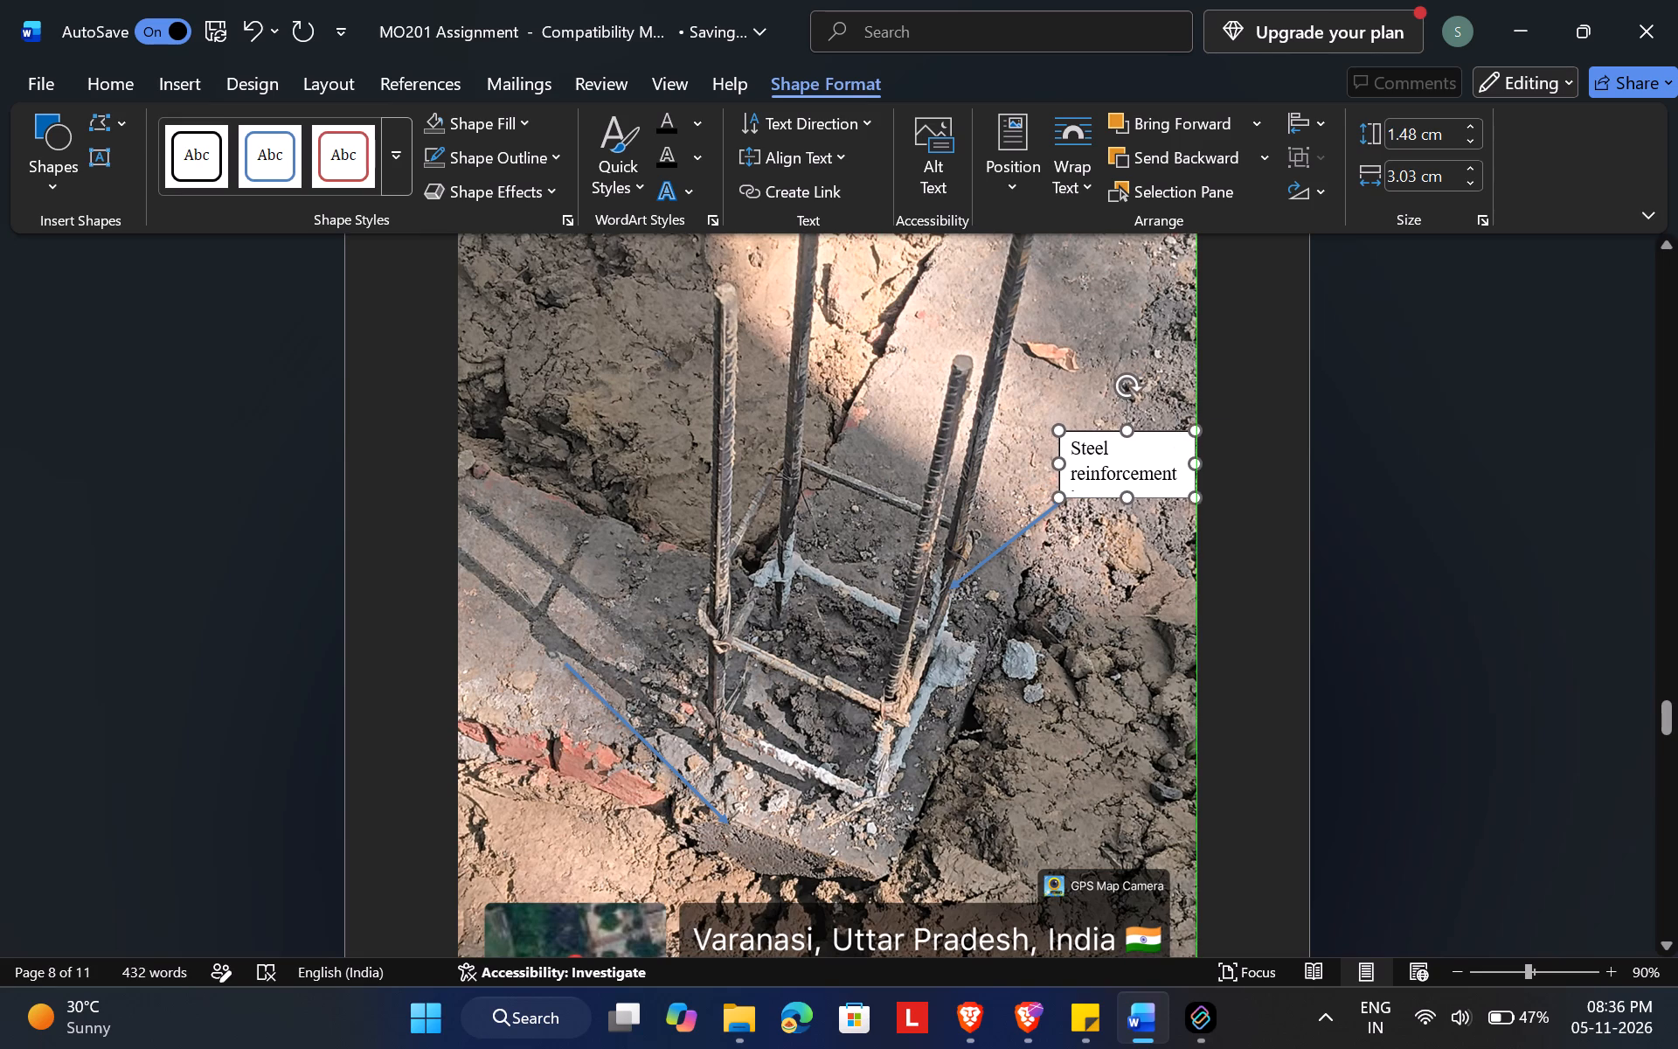
drag(1115, 492, 1099, 491)
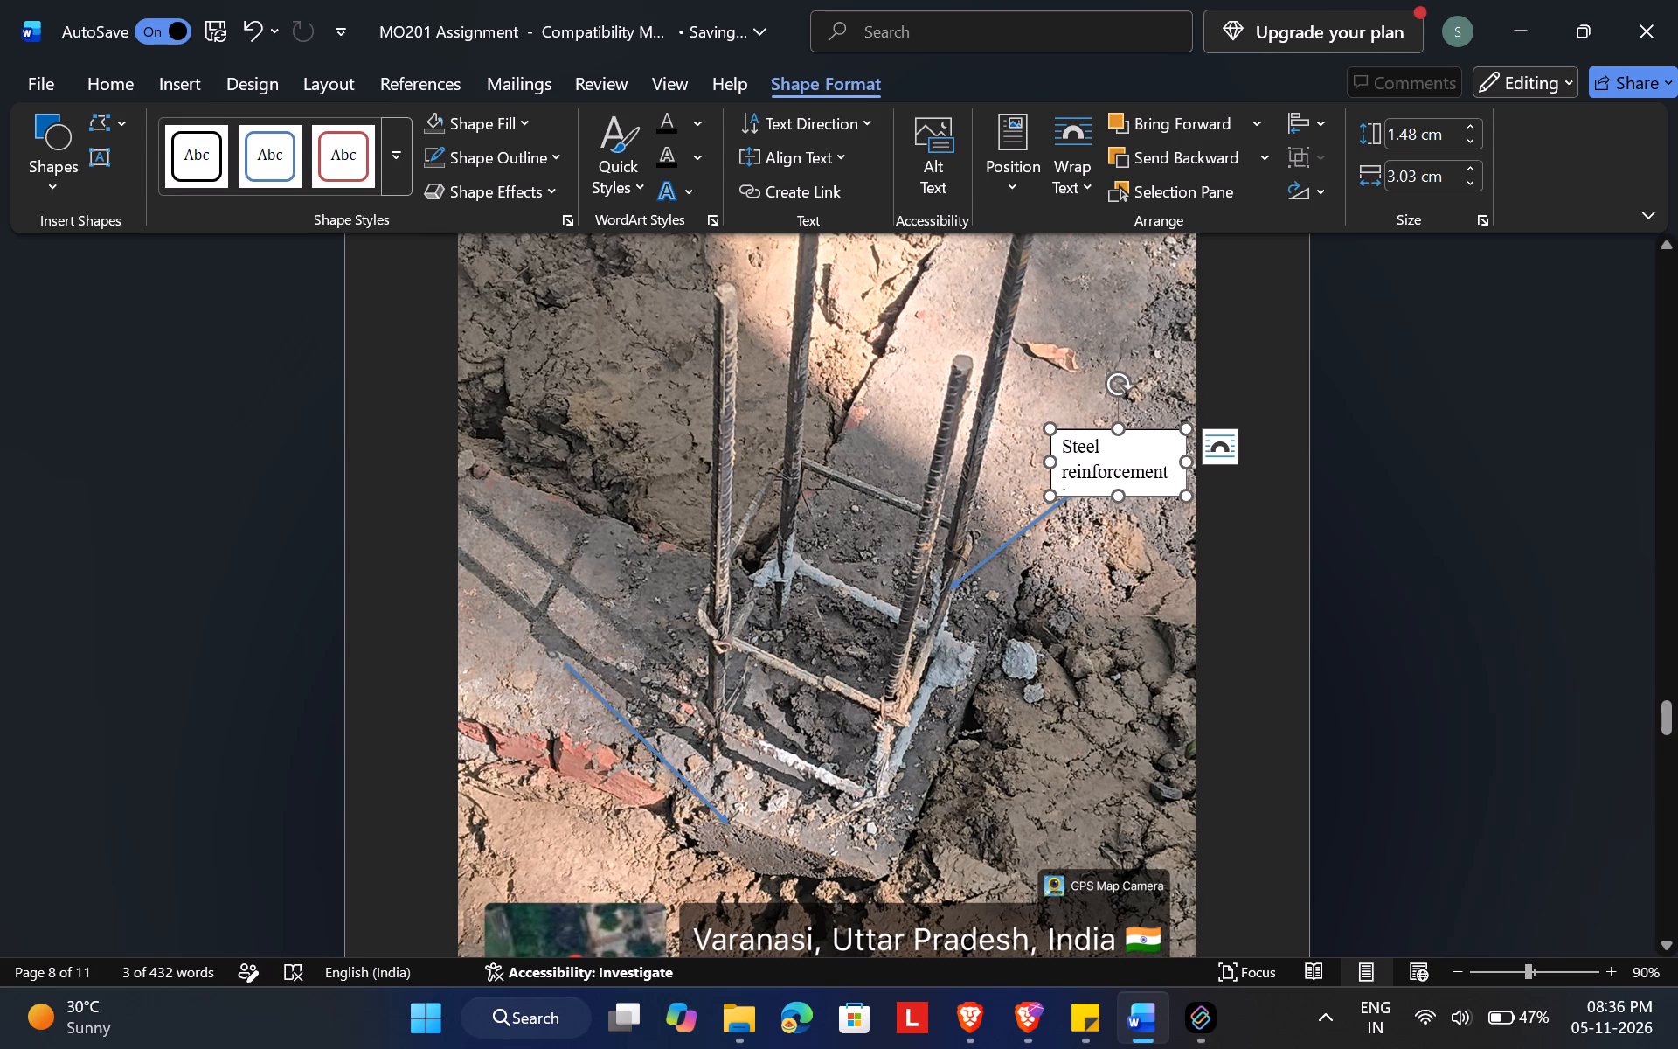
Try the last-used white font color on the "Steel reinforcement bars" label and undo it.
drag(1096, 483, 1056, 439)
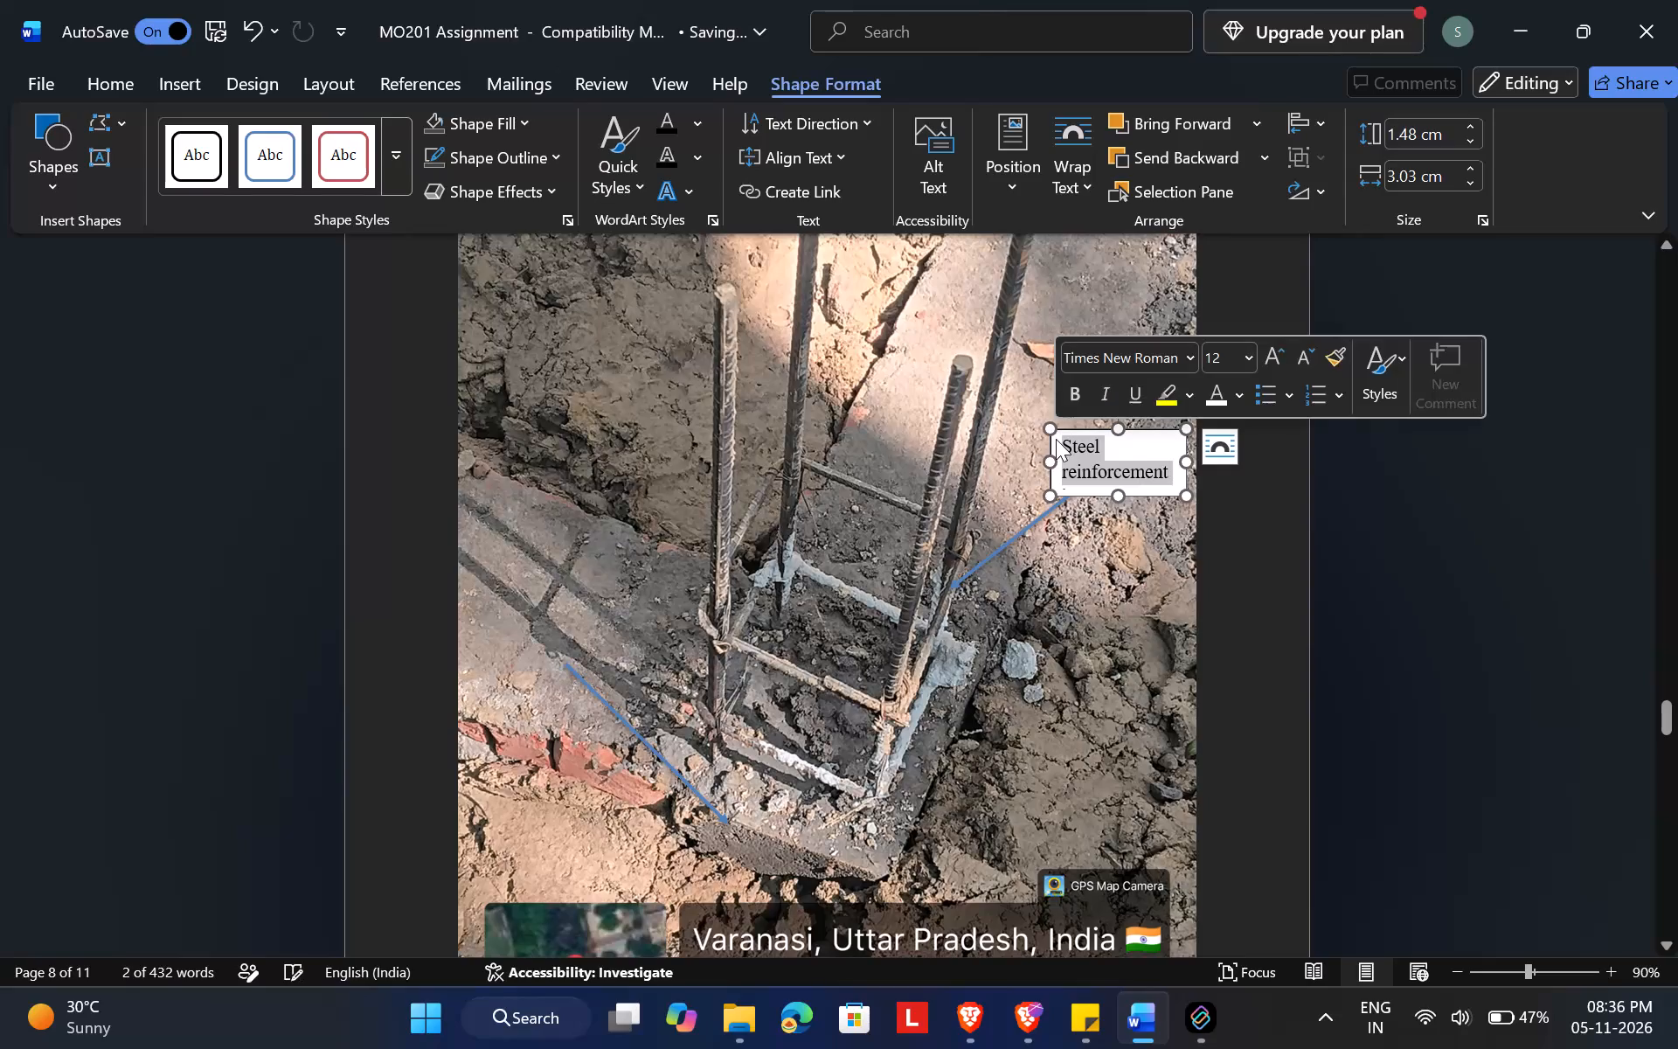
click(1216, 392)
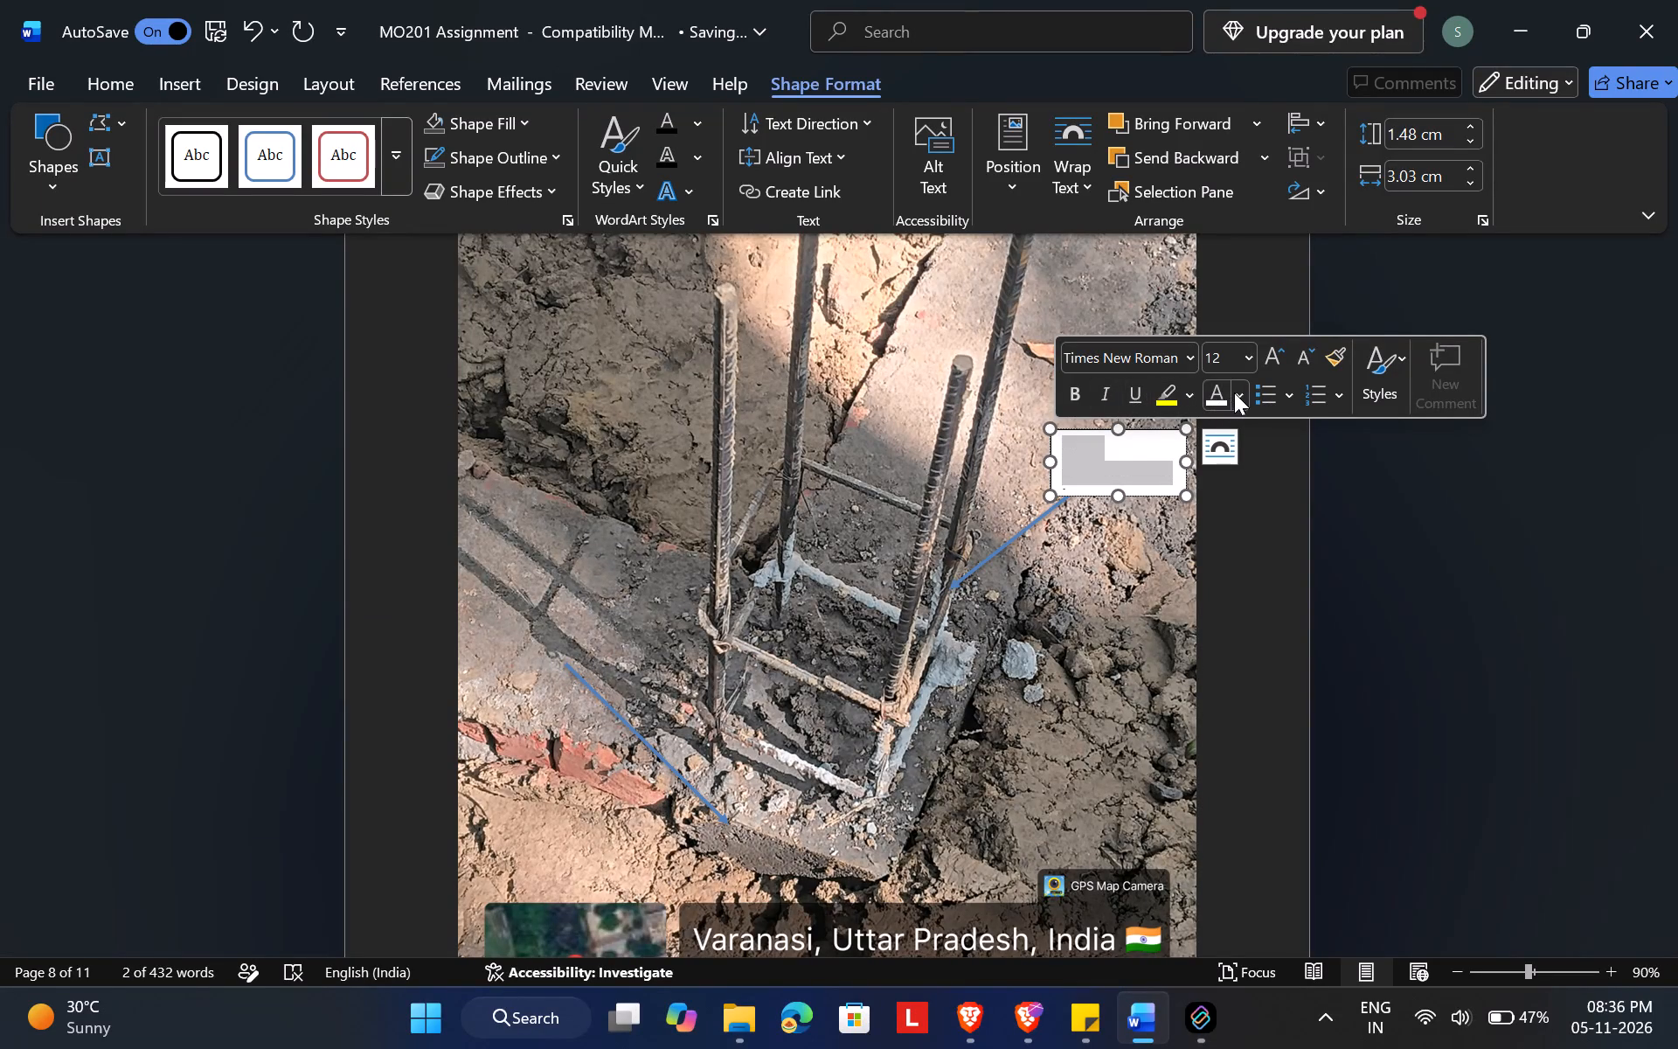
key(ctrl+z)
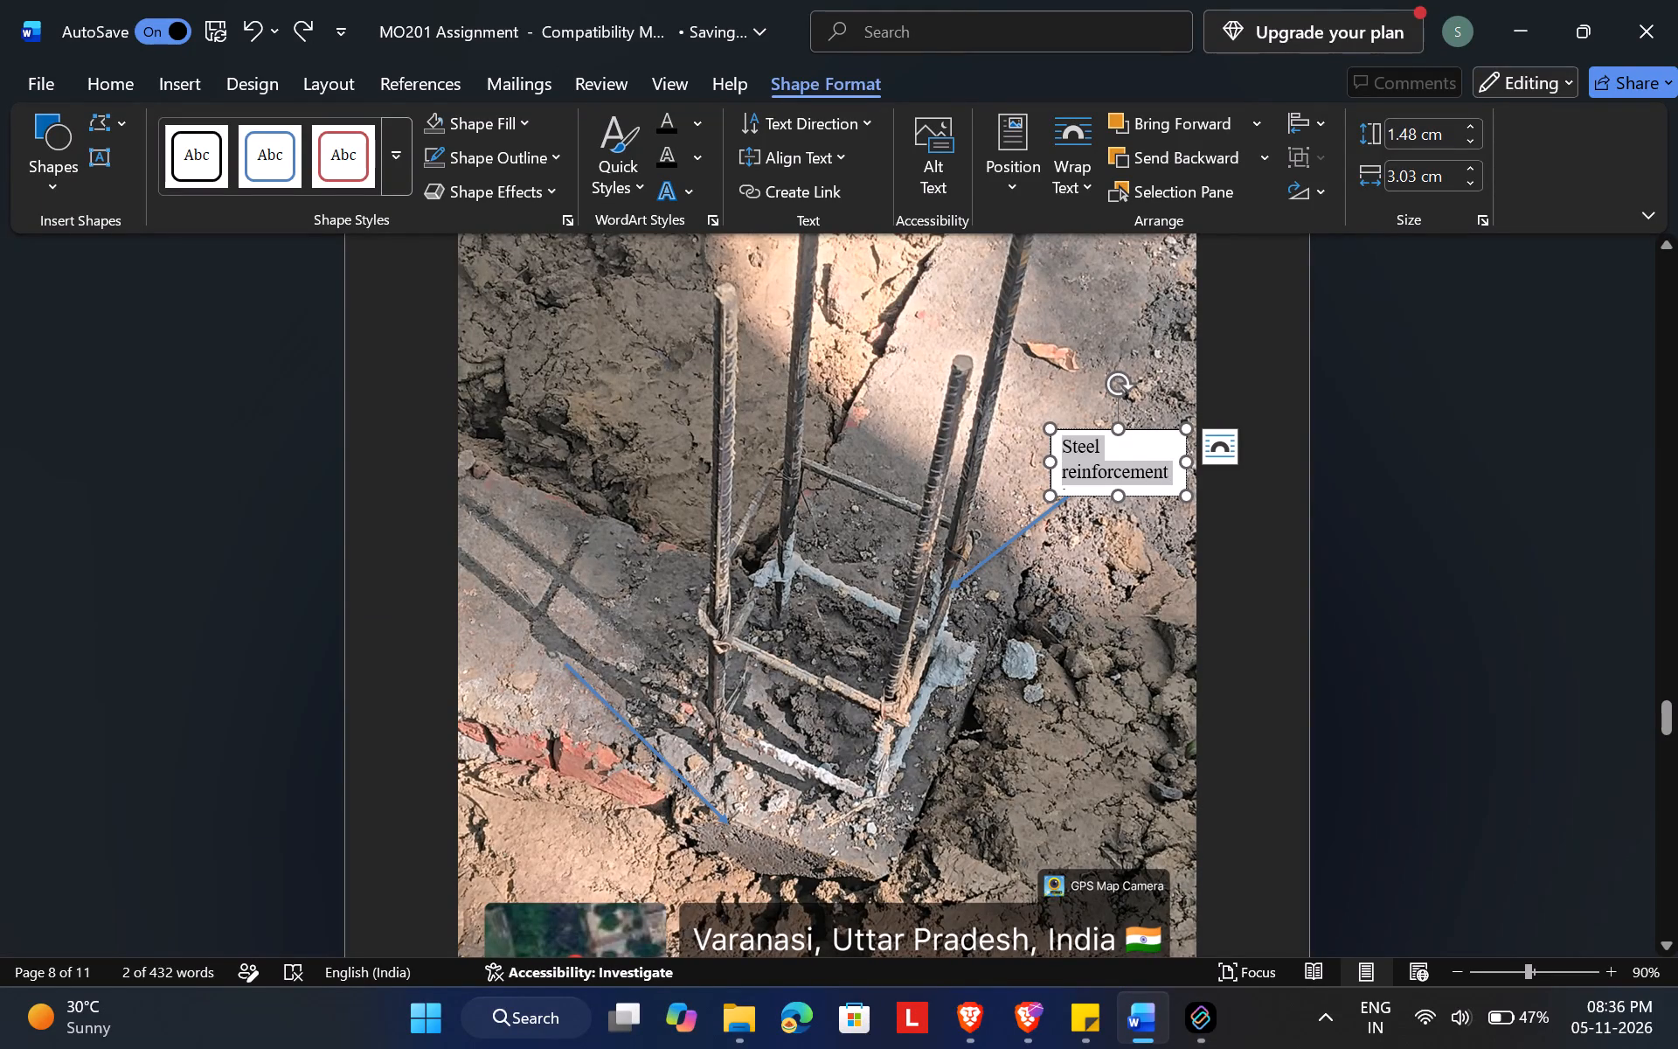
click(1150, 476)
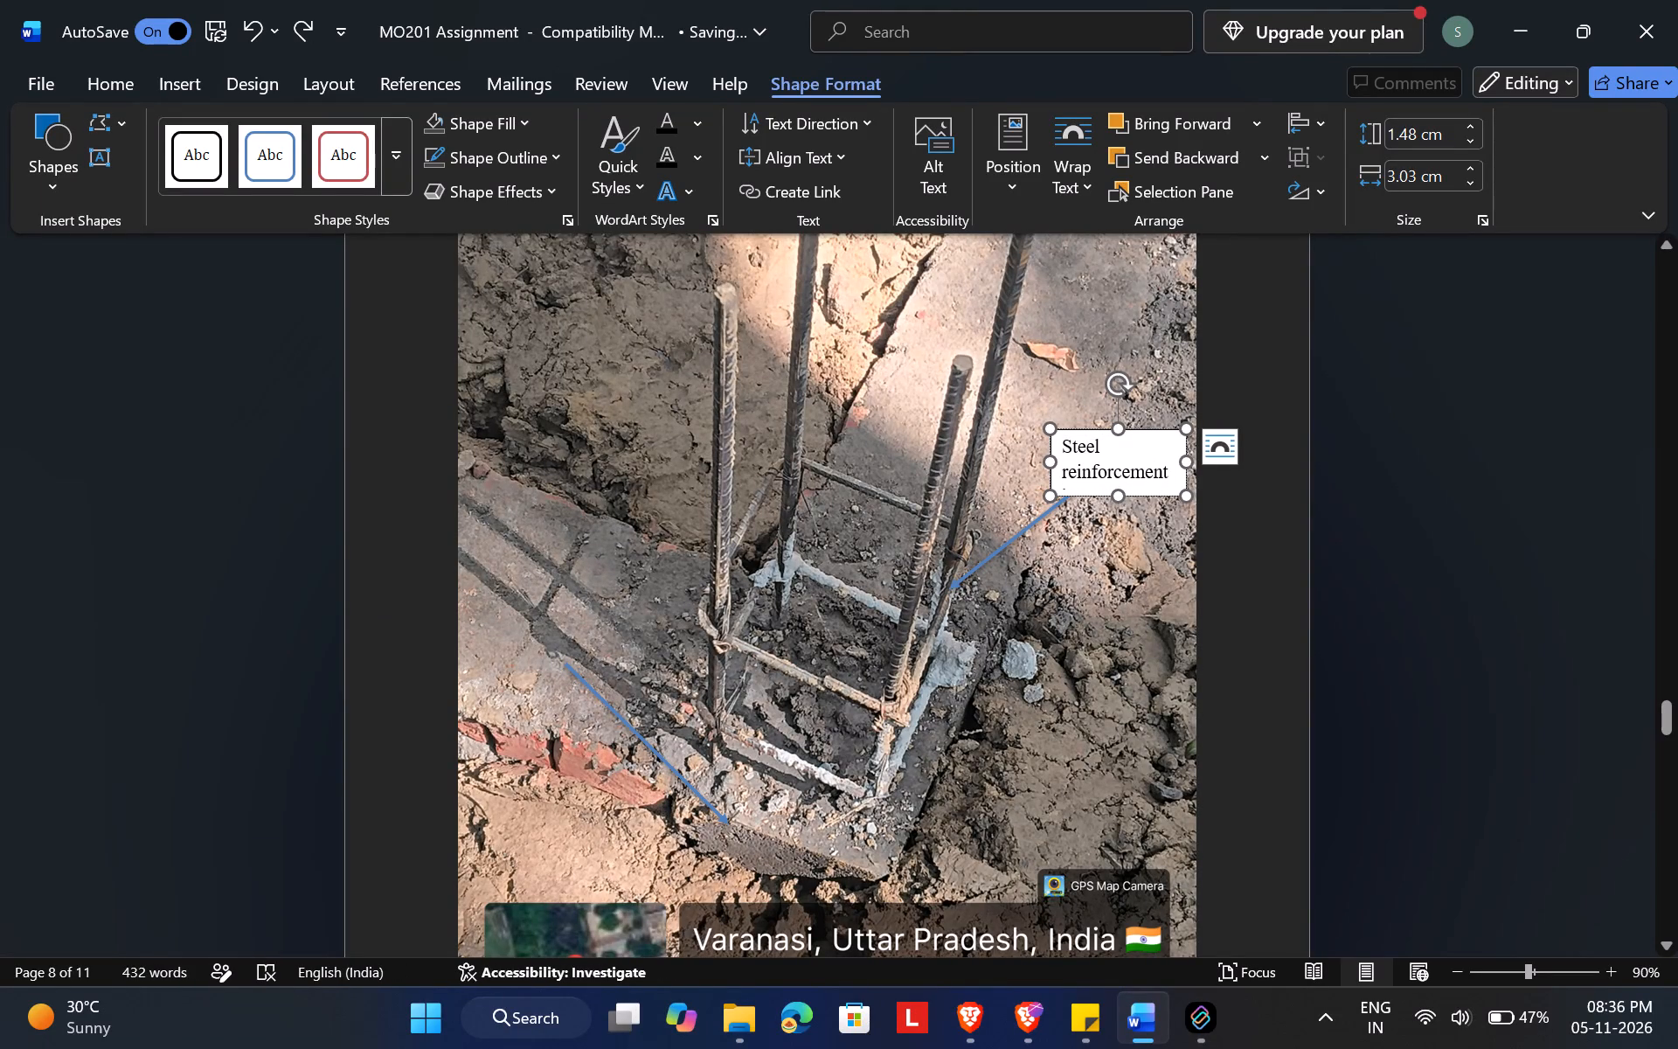
Set the "Steel reinforcement bars" label to font size 10 and enlarge its text box to about 1.72 cm high.
drag(1057, 446, 1145, 493)
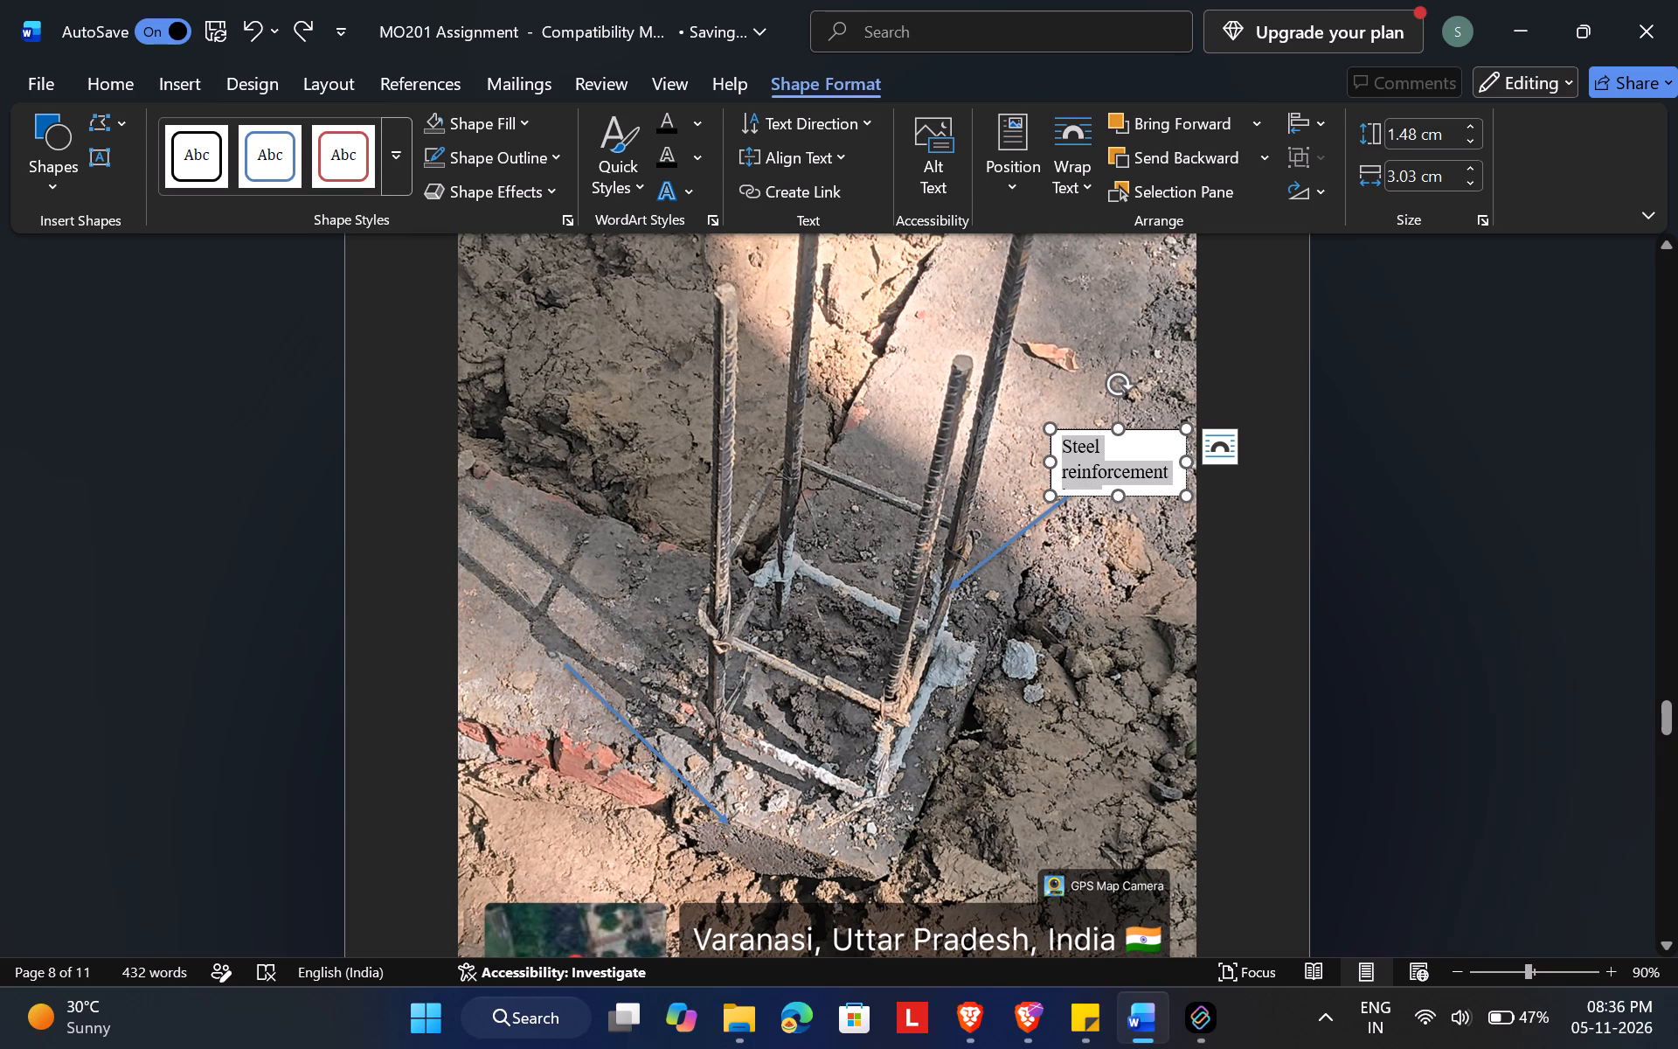
drag(1145, 493, 1161, 507)
click(1330, 429)
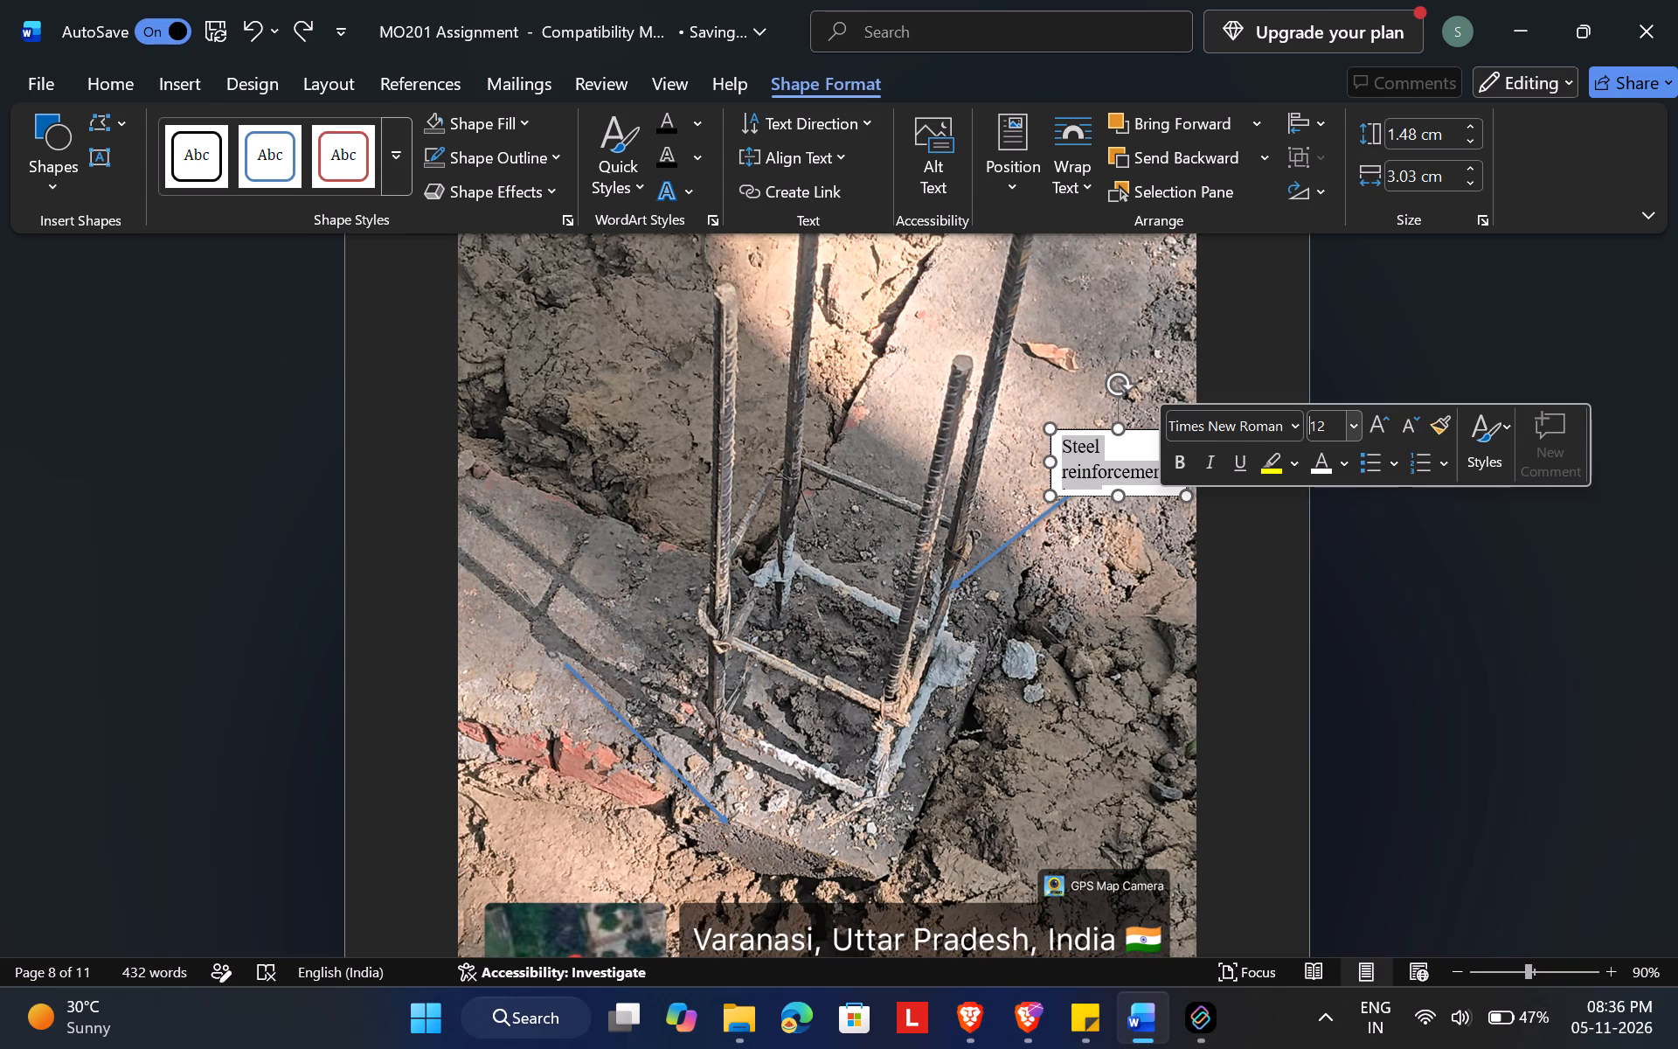
click(1330, 429)
key(BackSpace)
key(0)
key(Return)
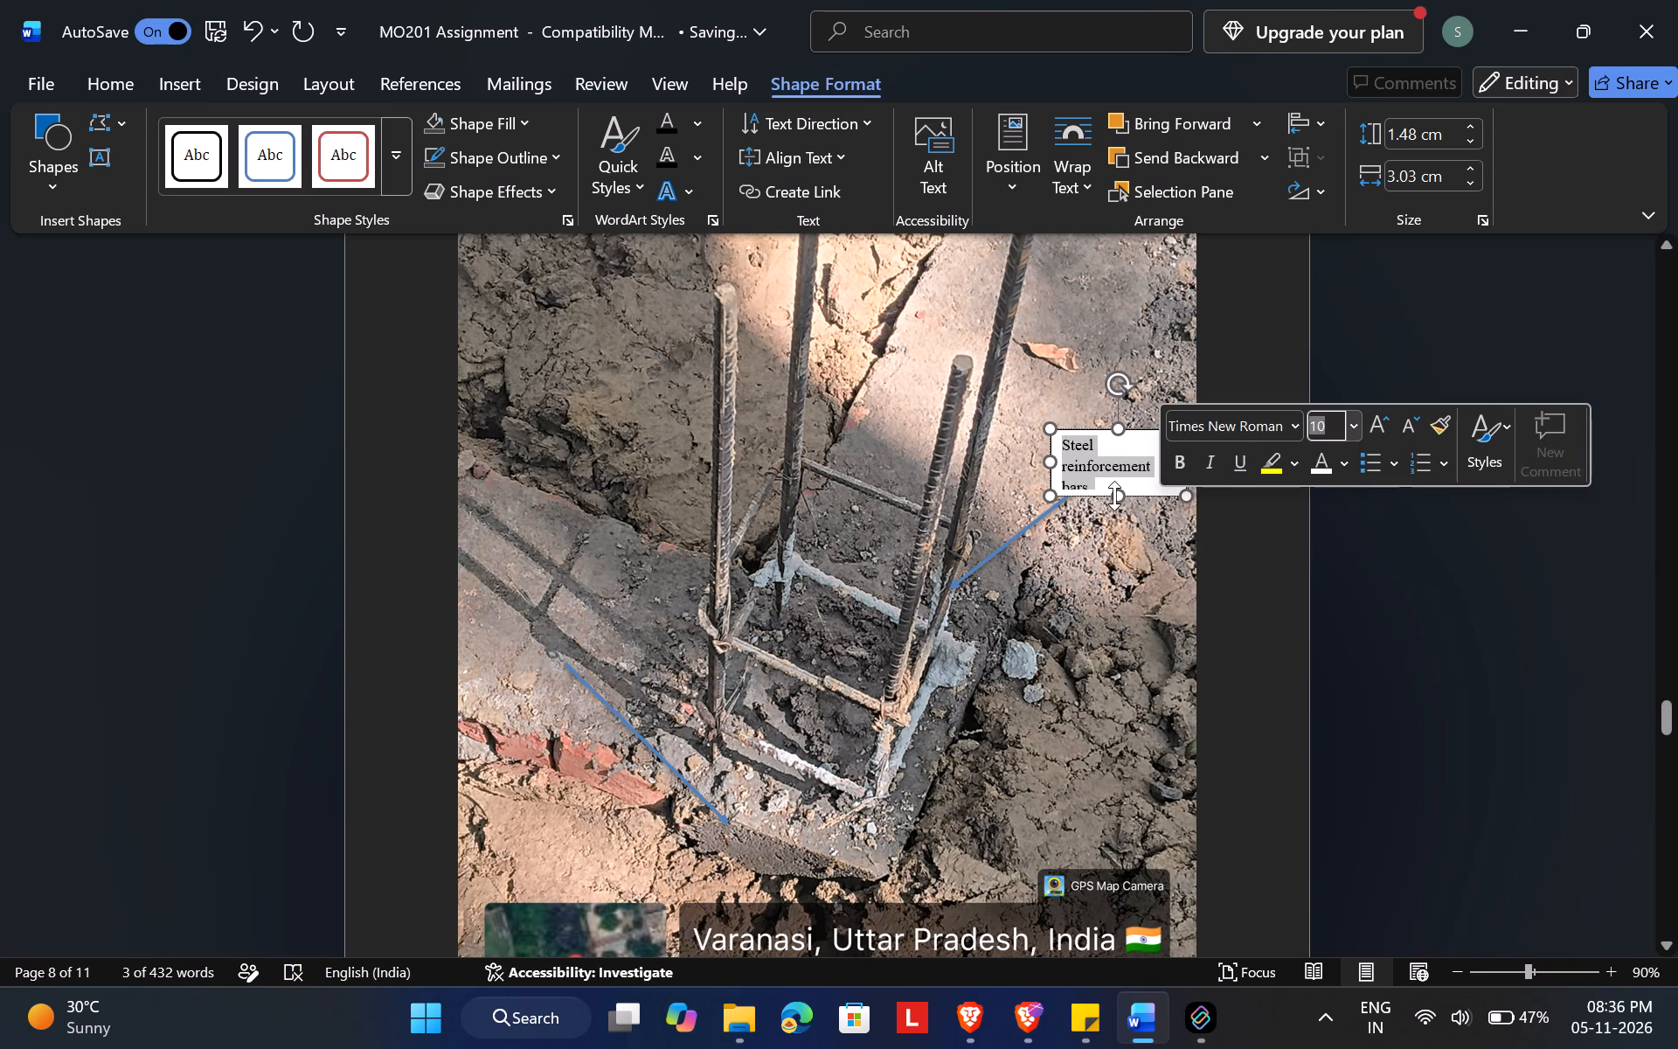
drag(1114, 496, 1117, 506)
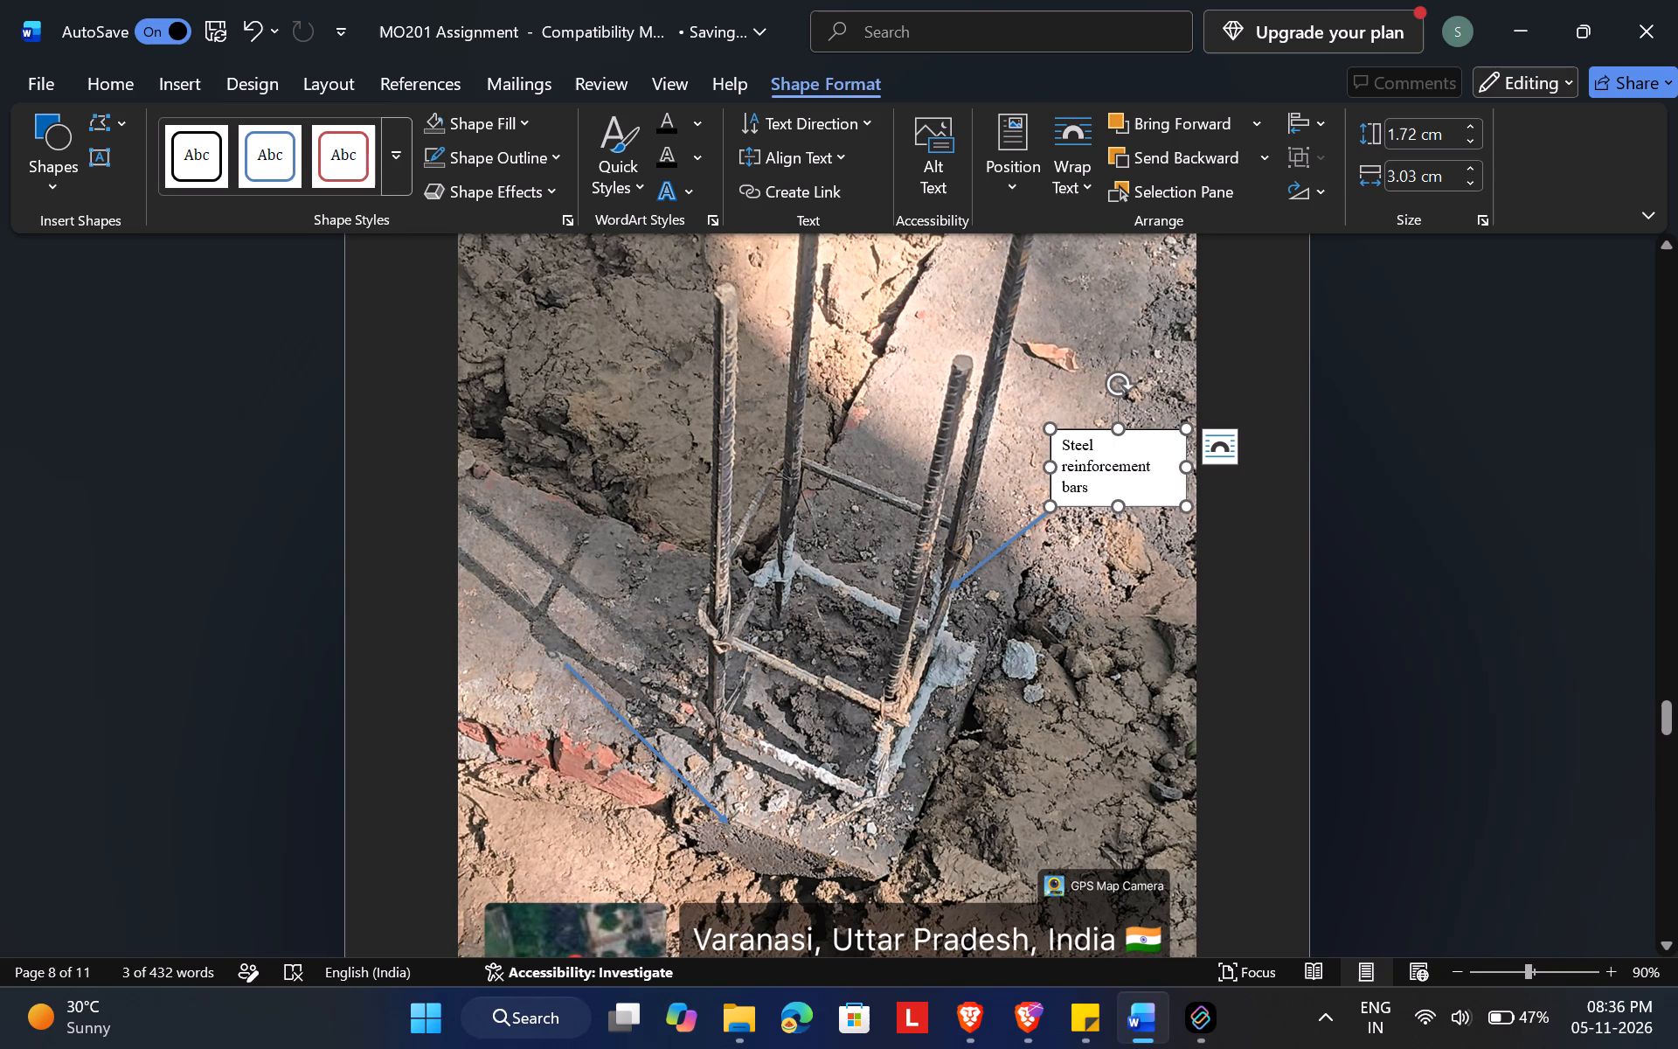
Set the "Steel reinforcement bars" text box to No Fill and No Outline.
click(1142, 488)
click(492, 132)
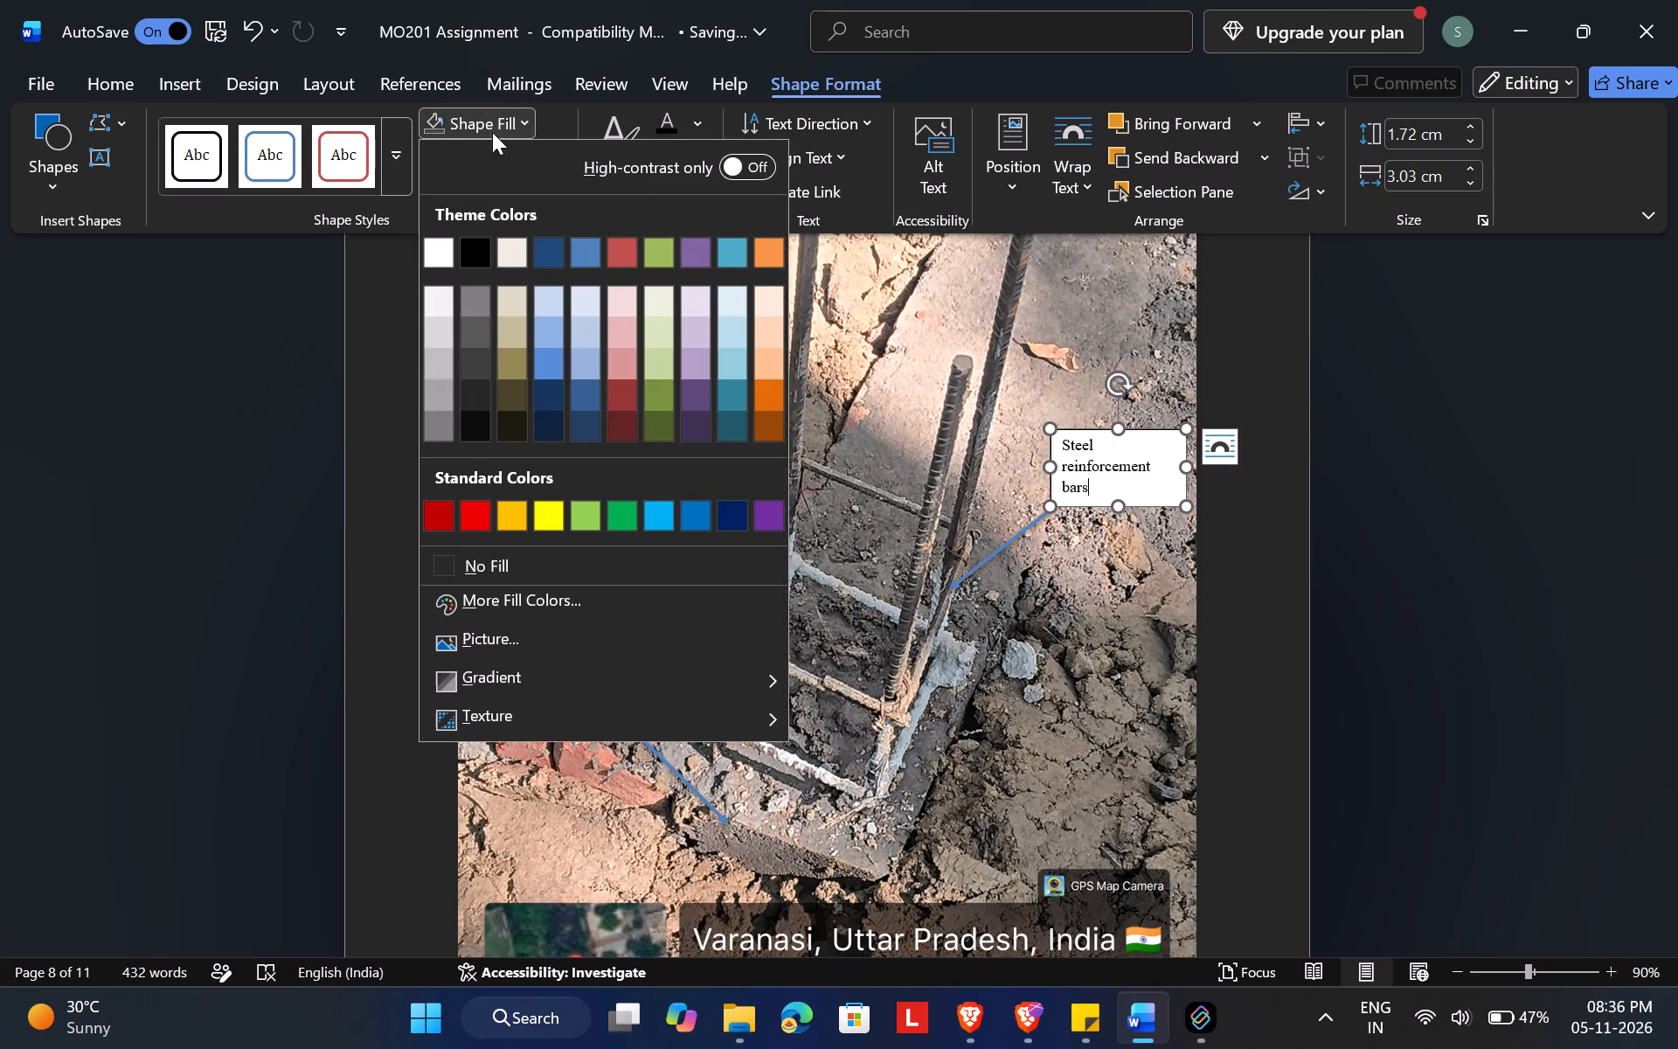
click(545, 570)
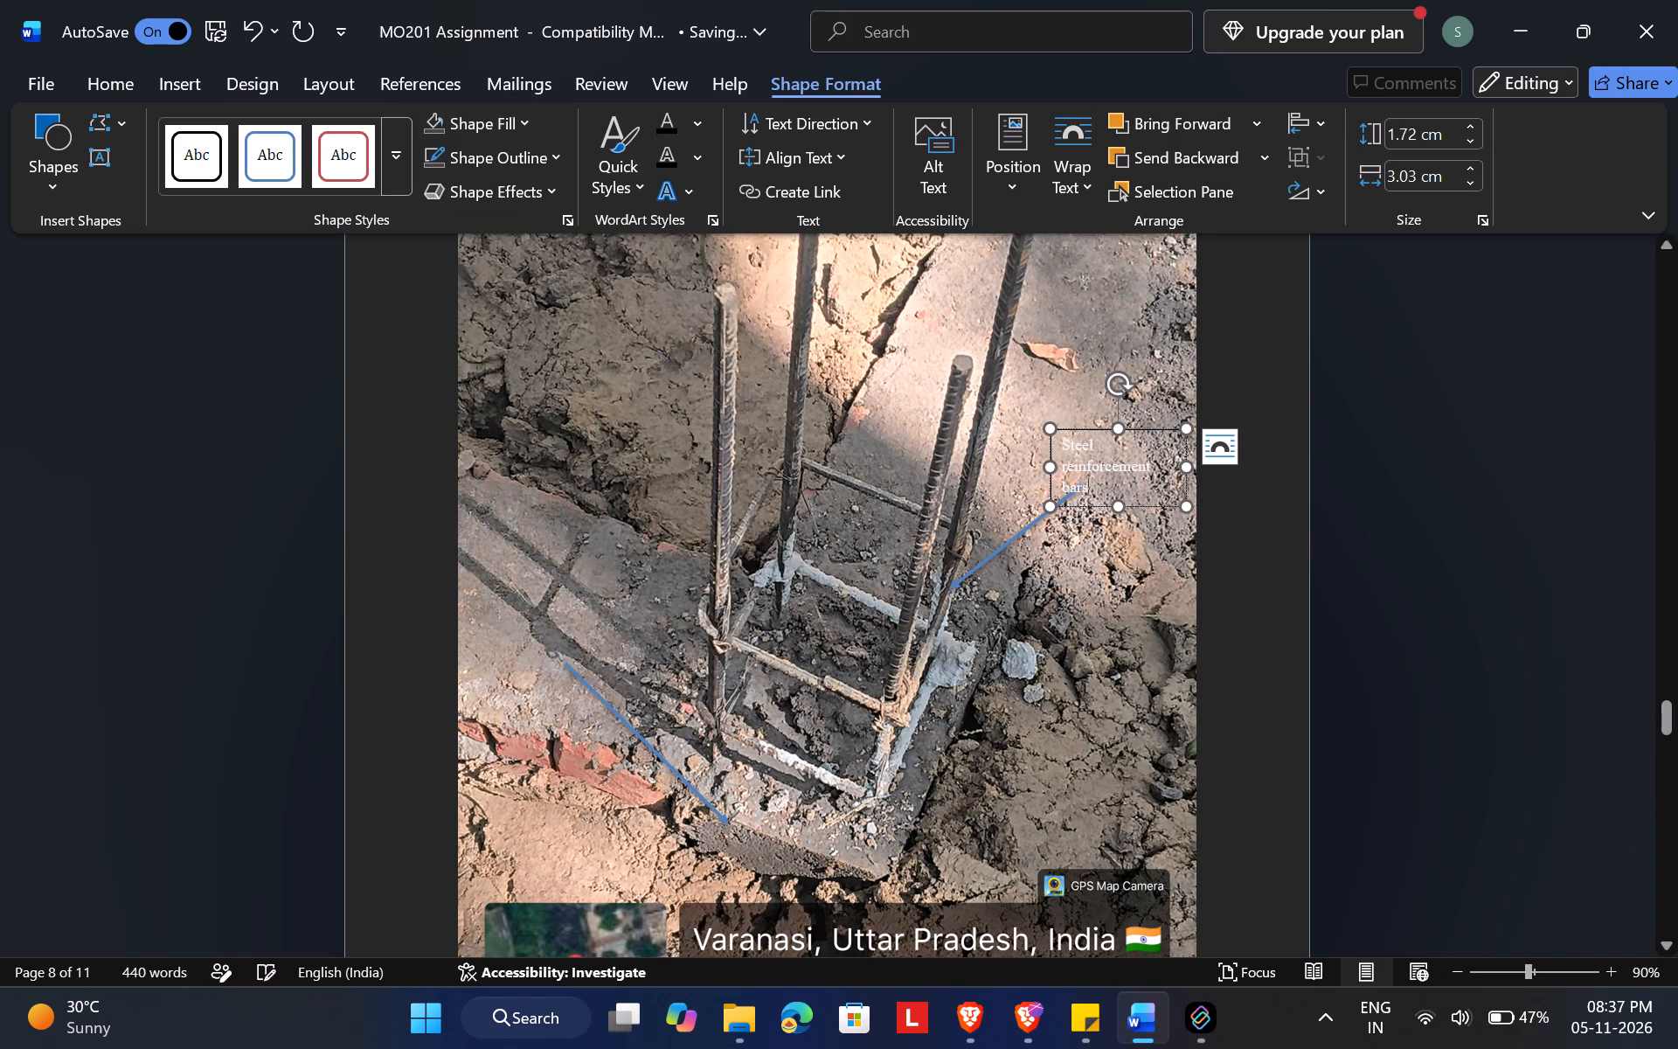
click(523, 162)
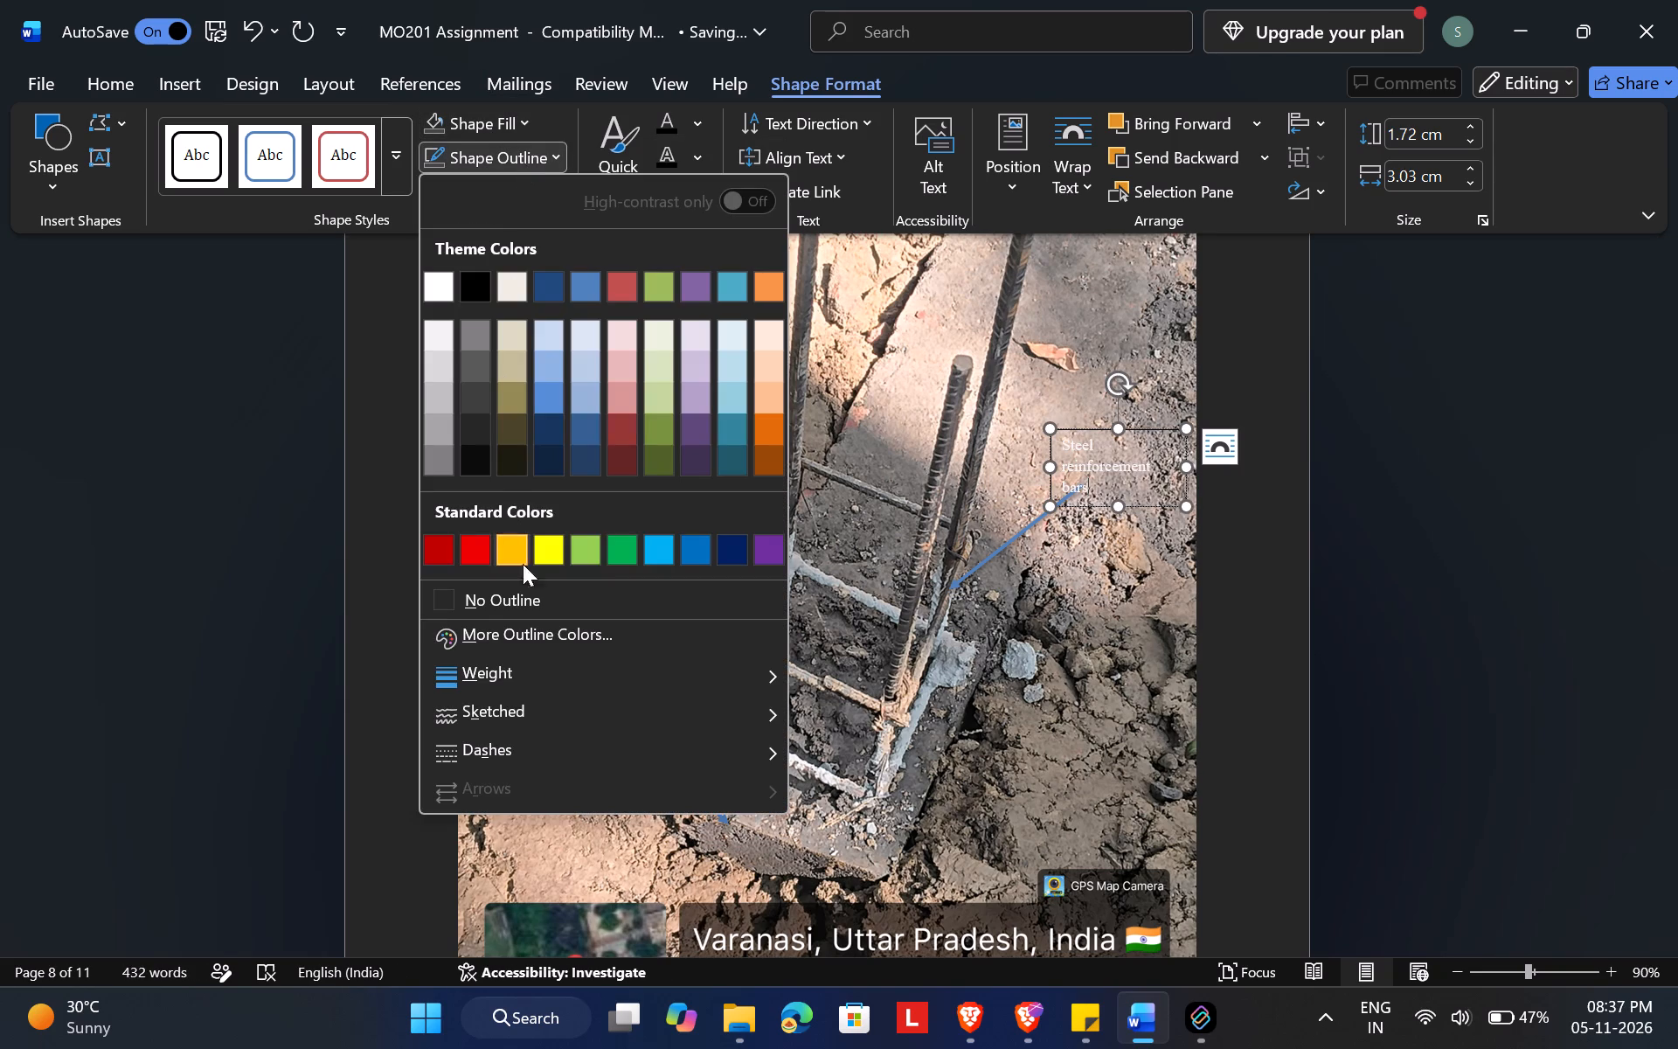
click(530, 597)
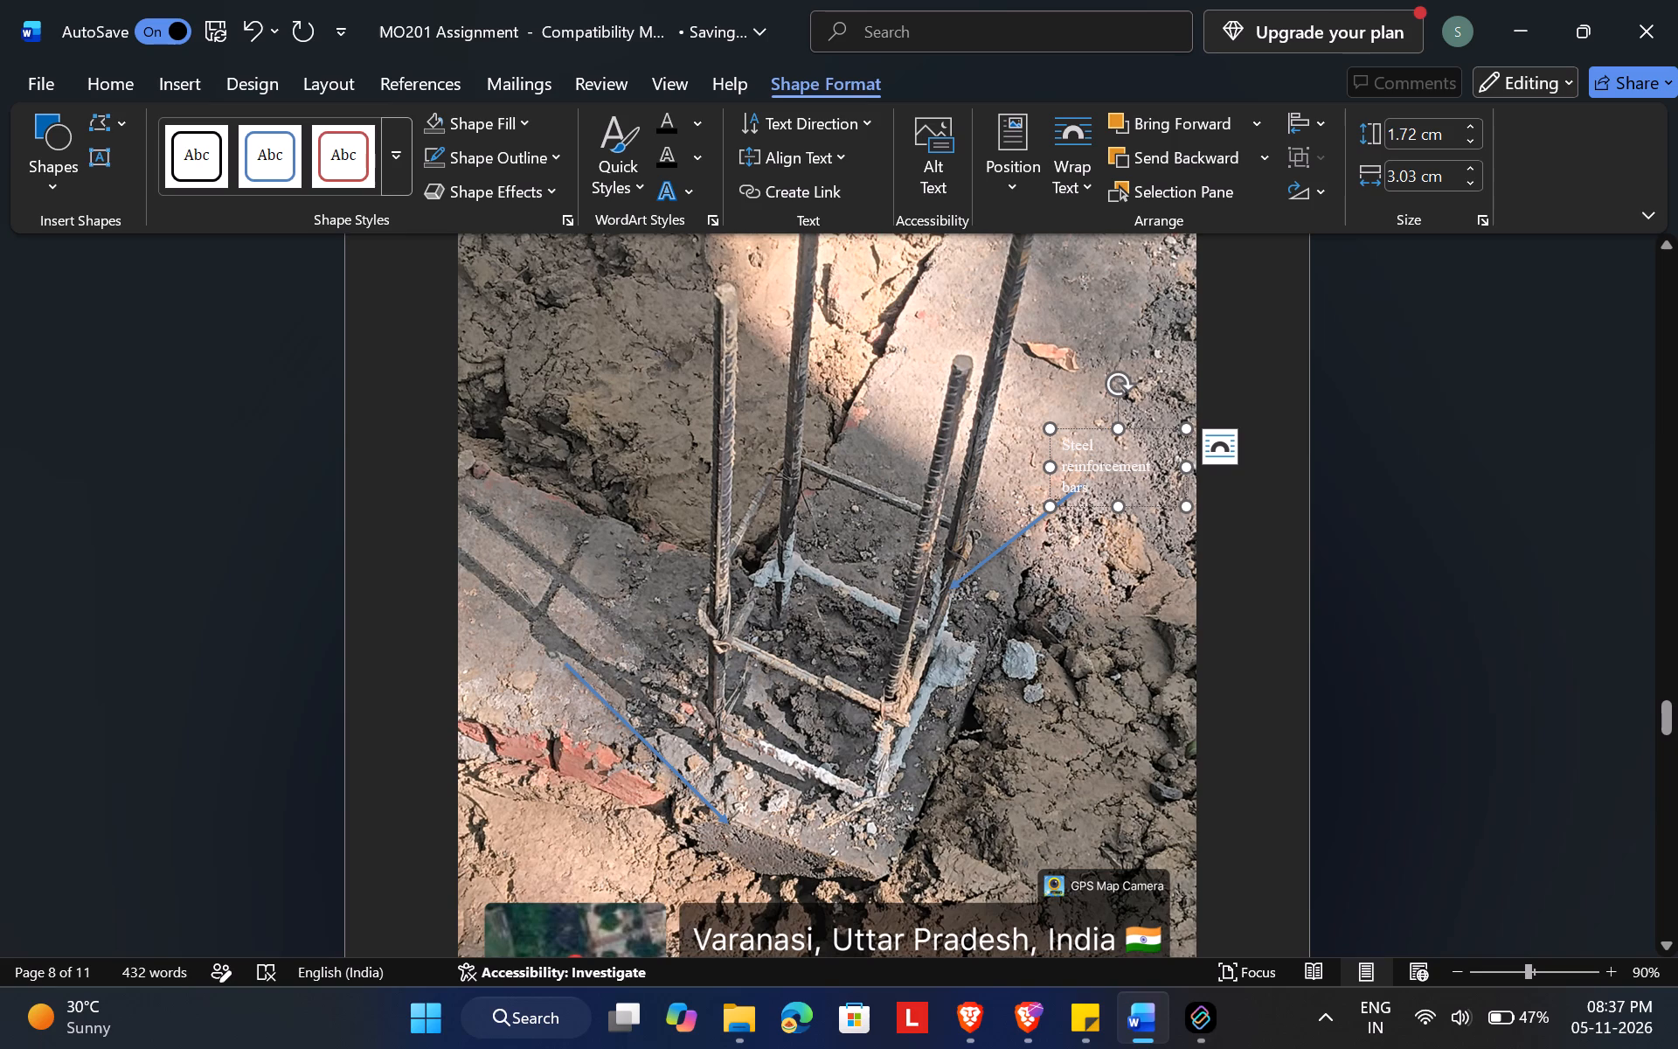
click(1127, 490)
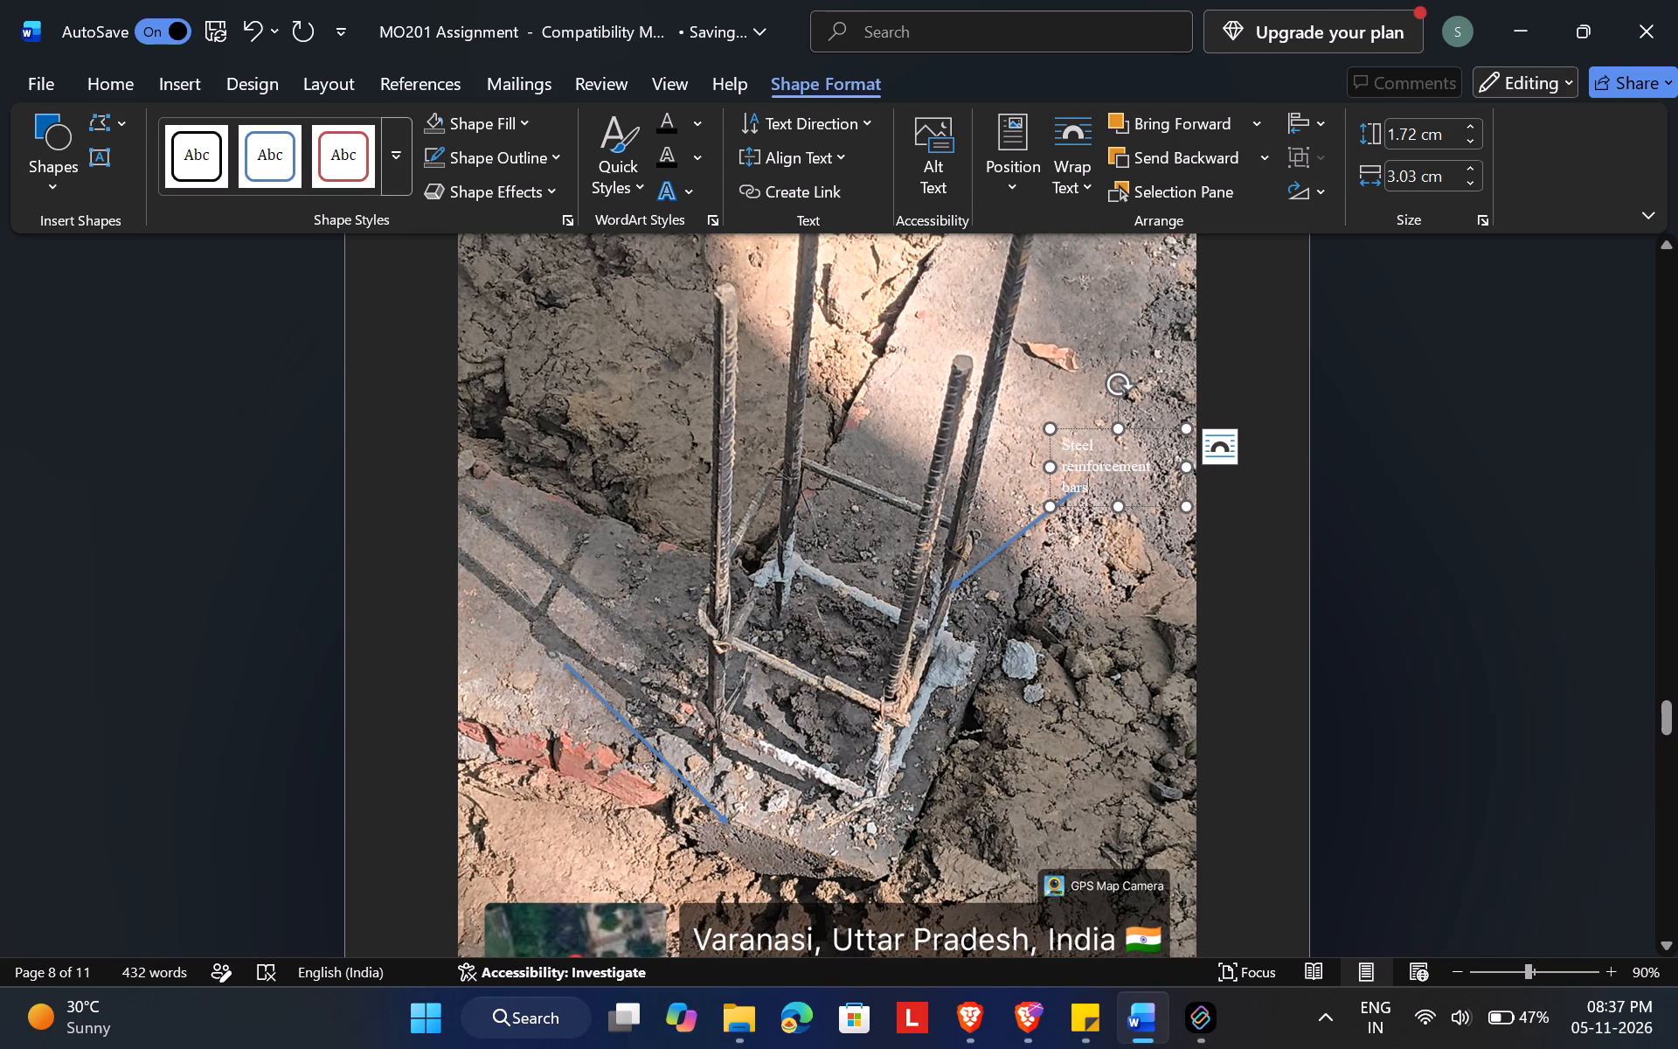
click(1401, 436)
Shift the "Steel reinforcement bars" text box rightward so its text sits beside the arrow's outer end.
click(1109, 295)
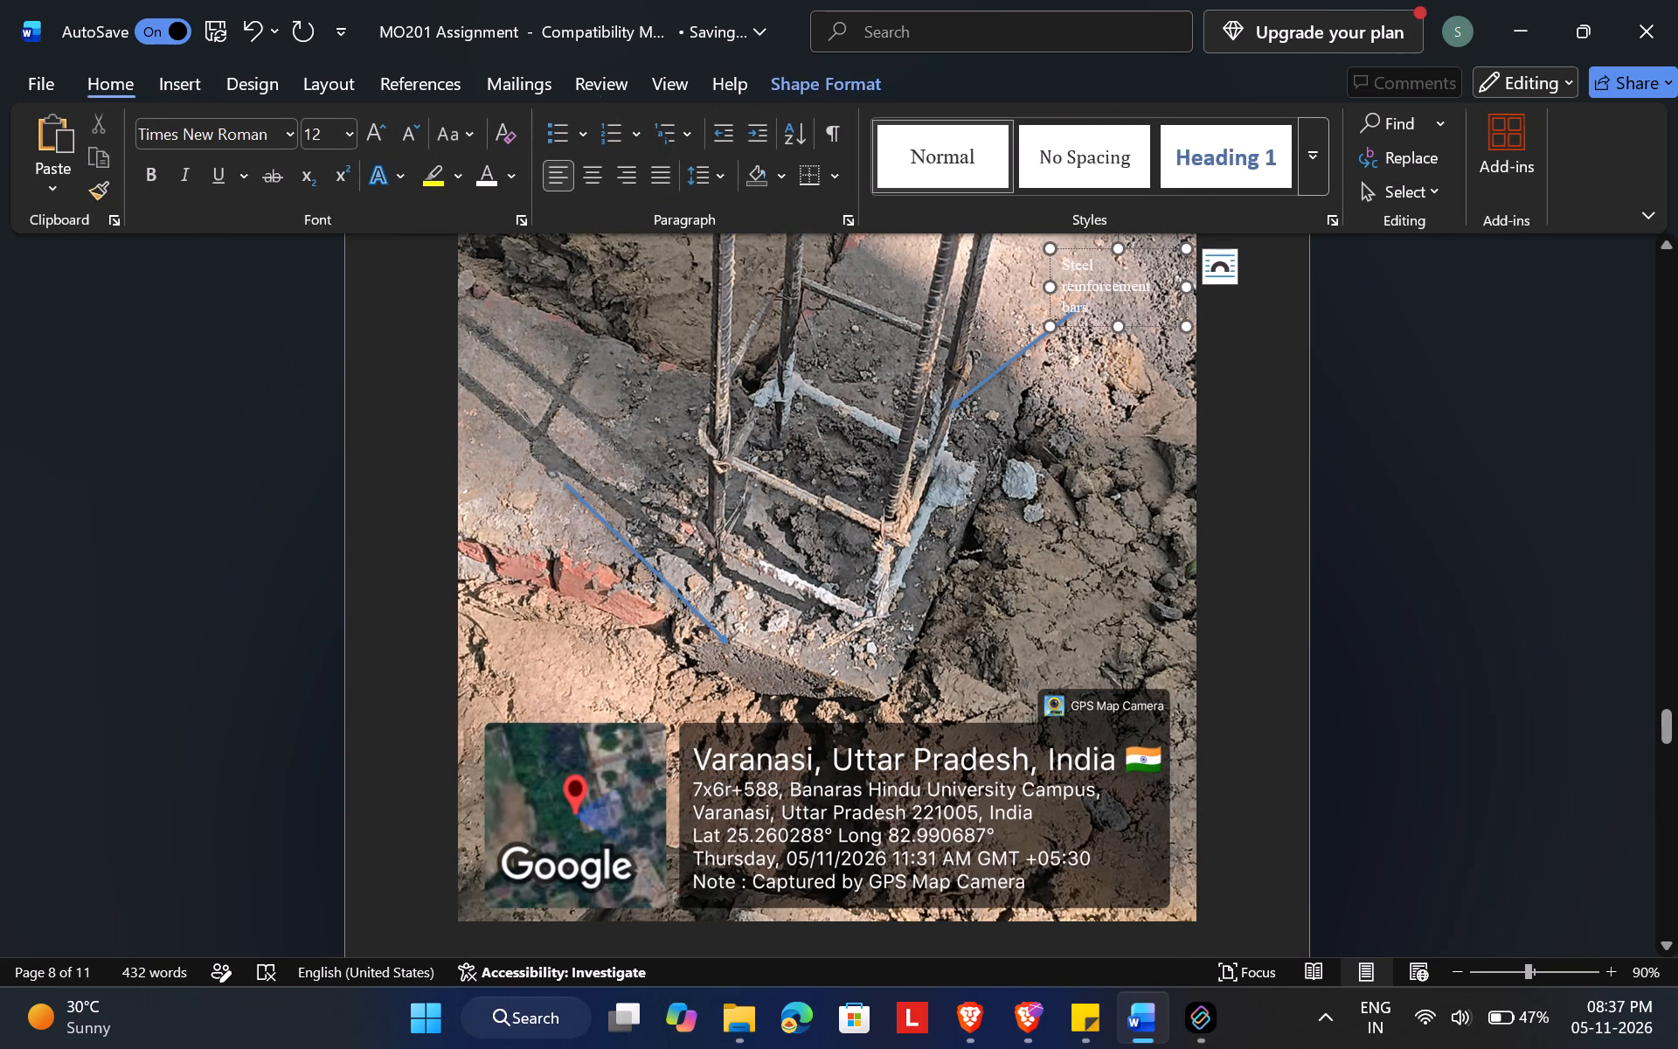
scroll(1452, 275, up, 1)
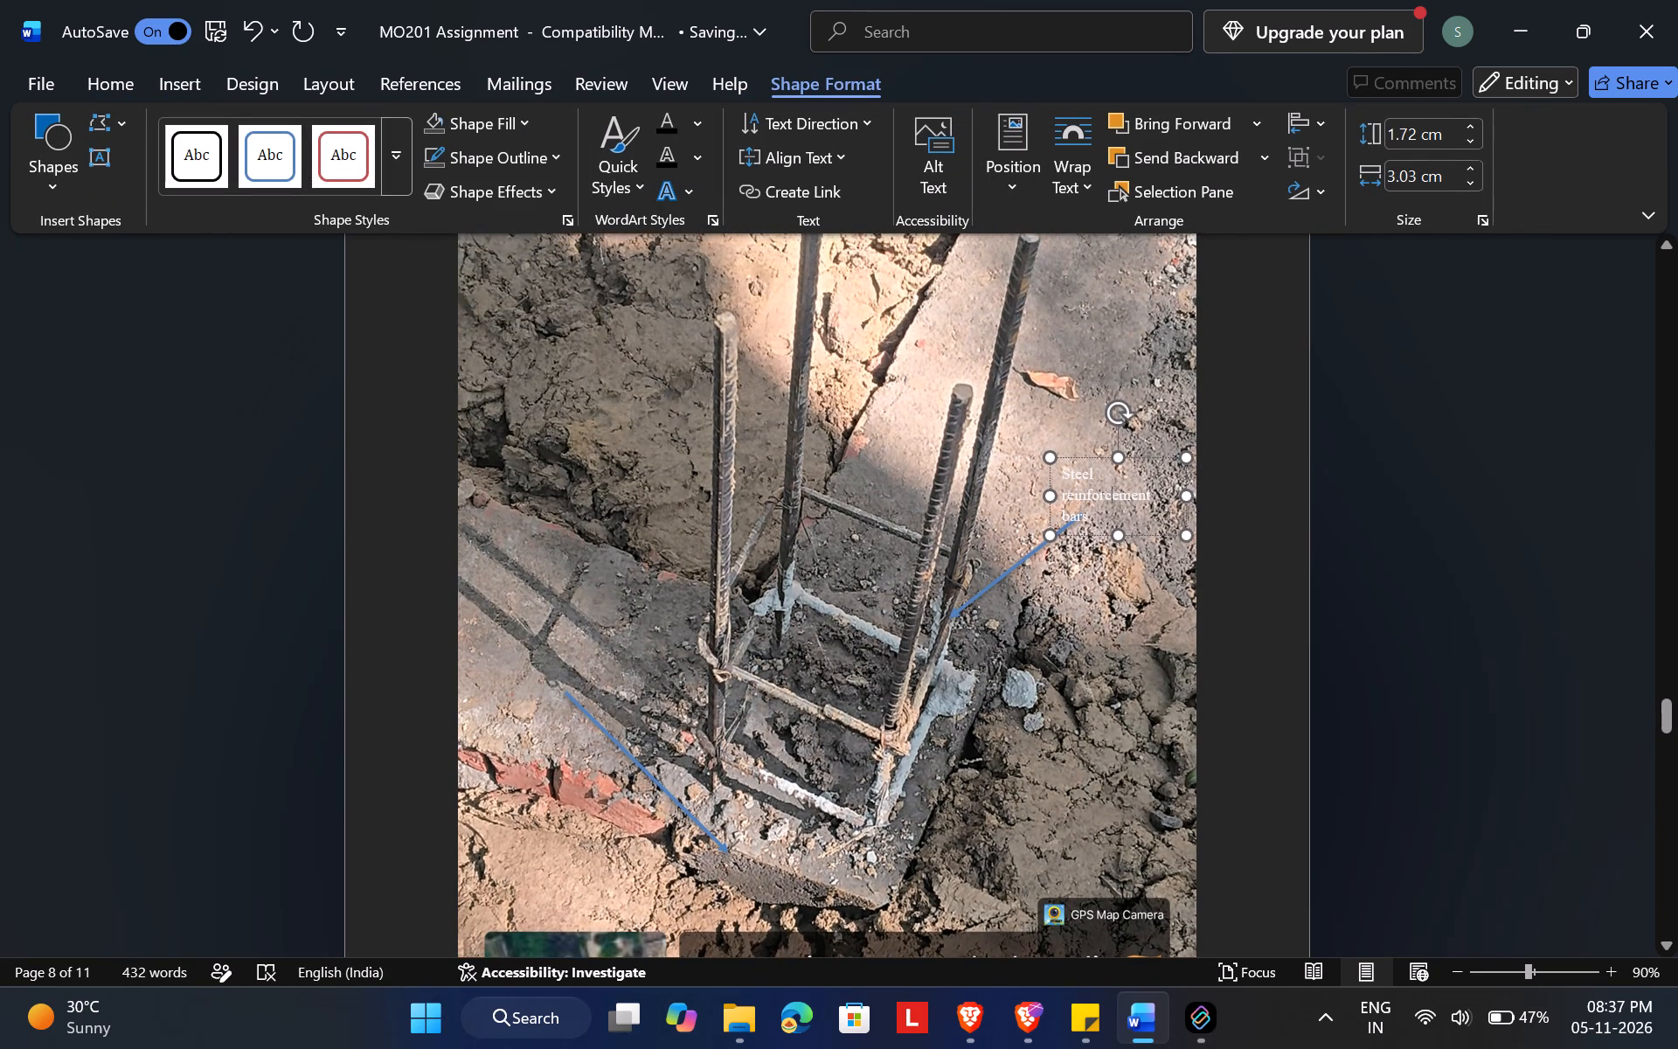
drag(1145, 537, 1199, 533)
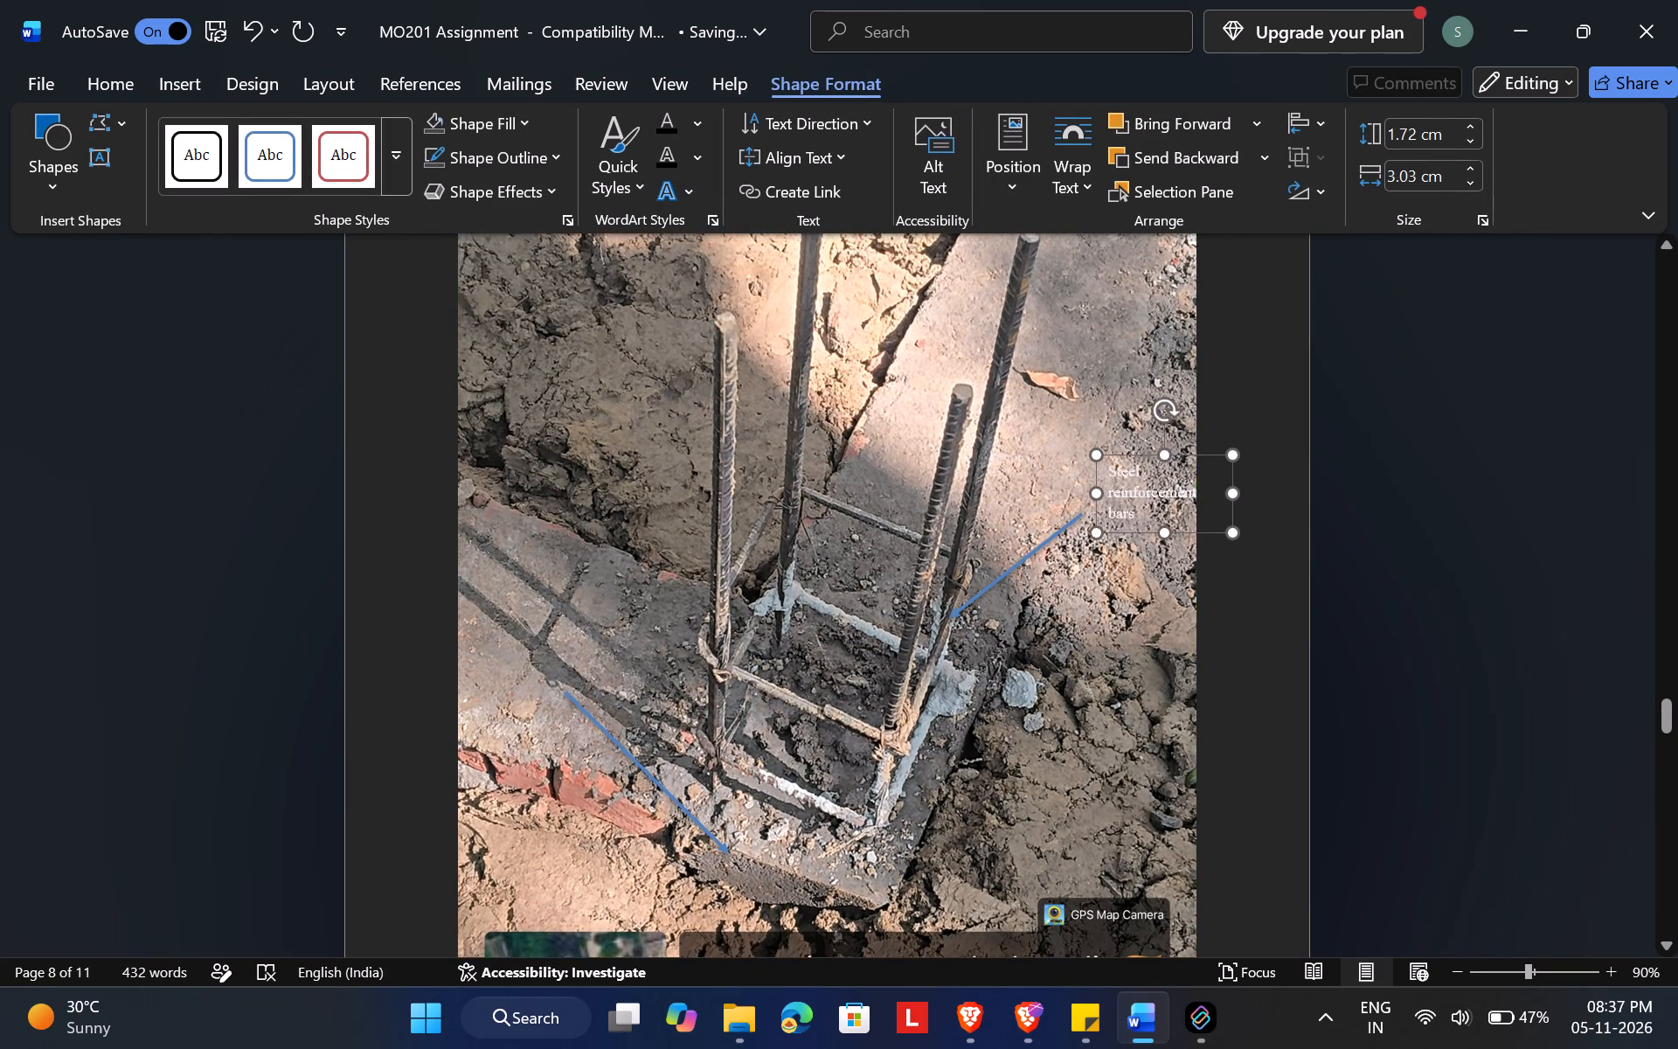
drag(1199, 533, 1168, 534)
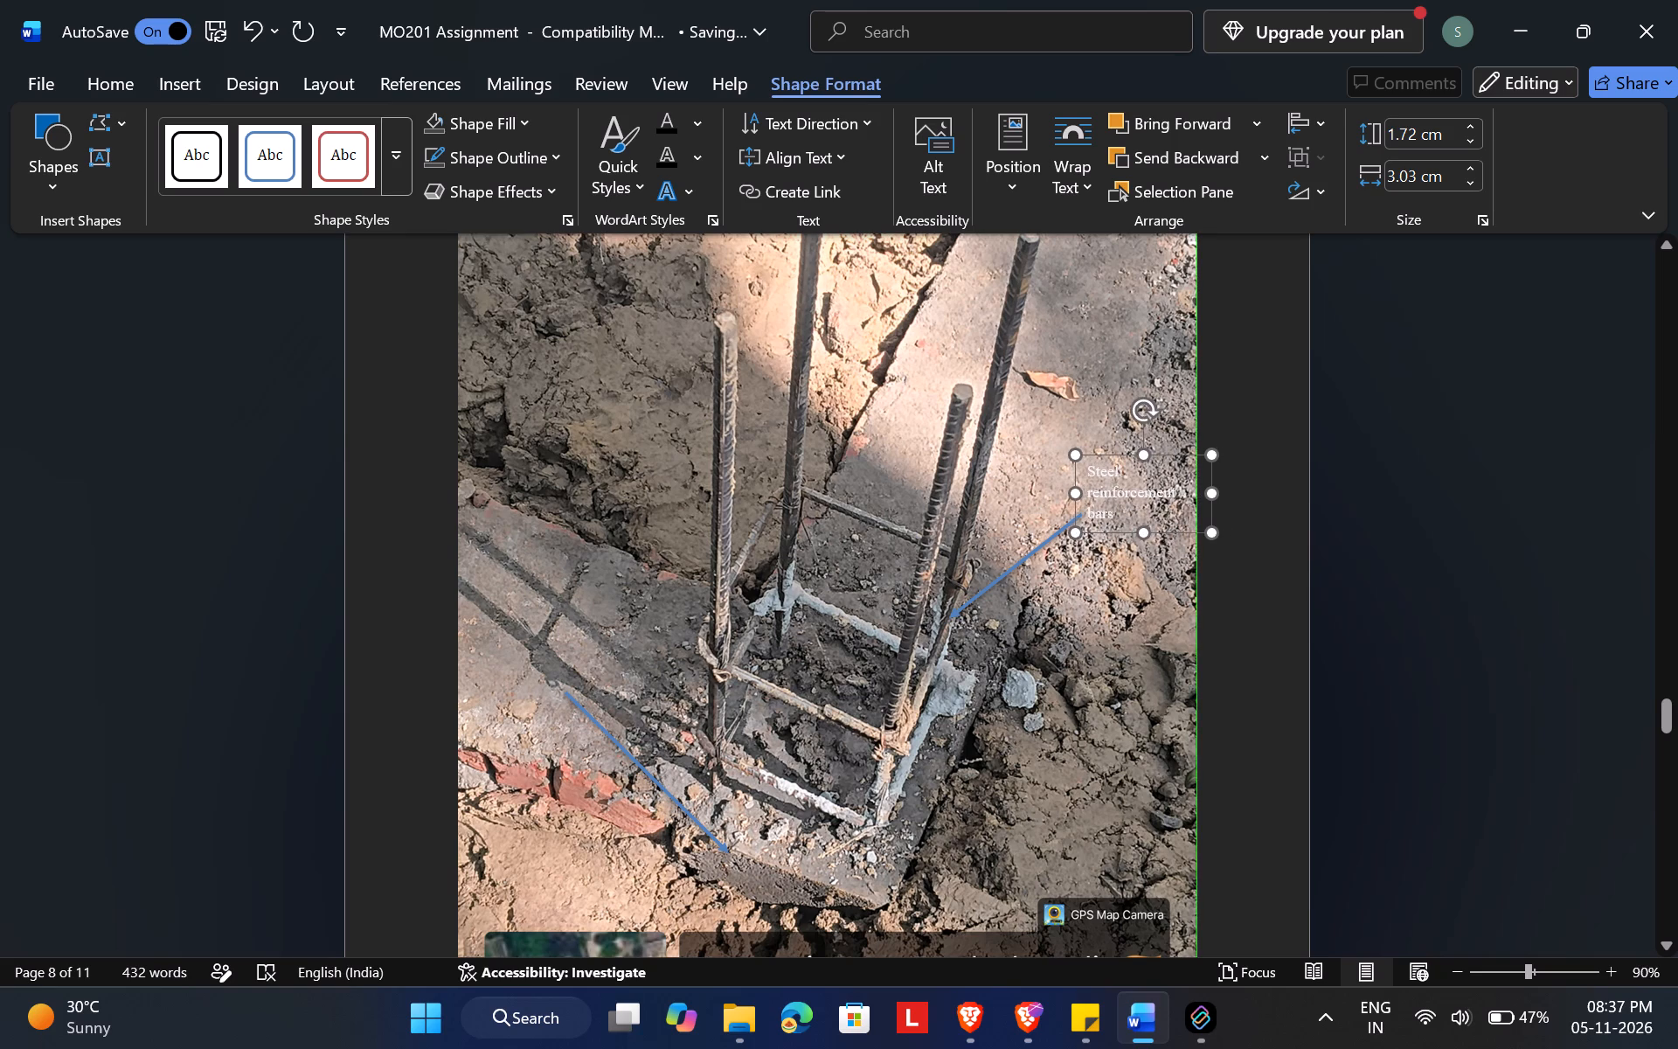
drag(1168, 534, 1172, 535)
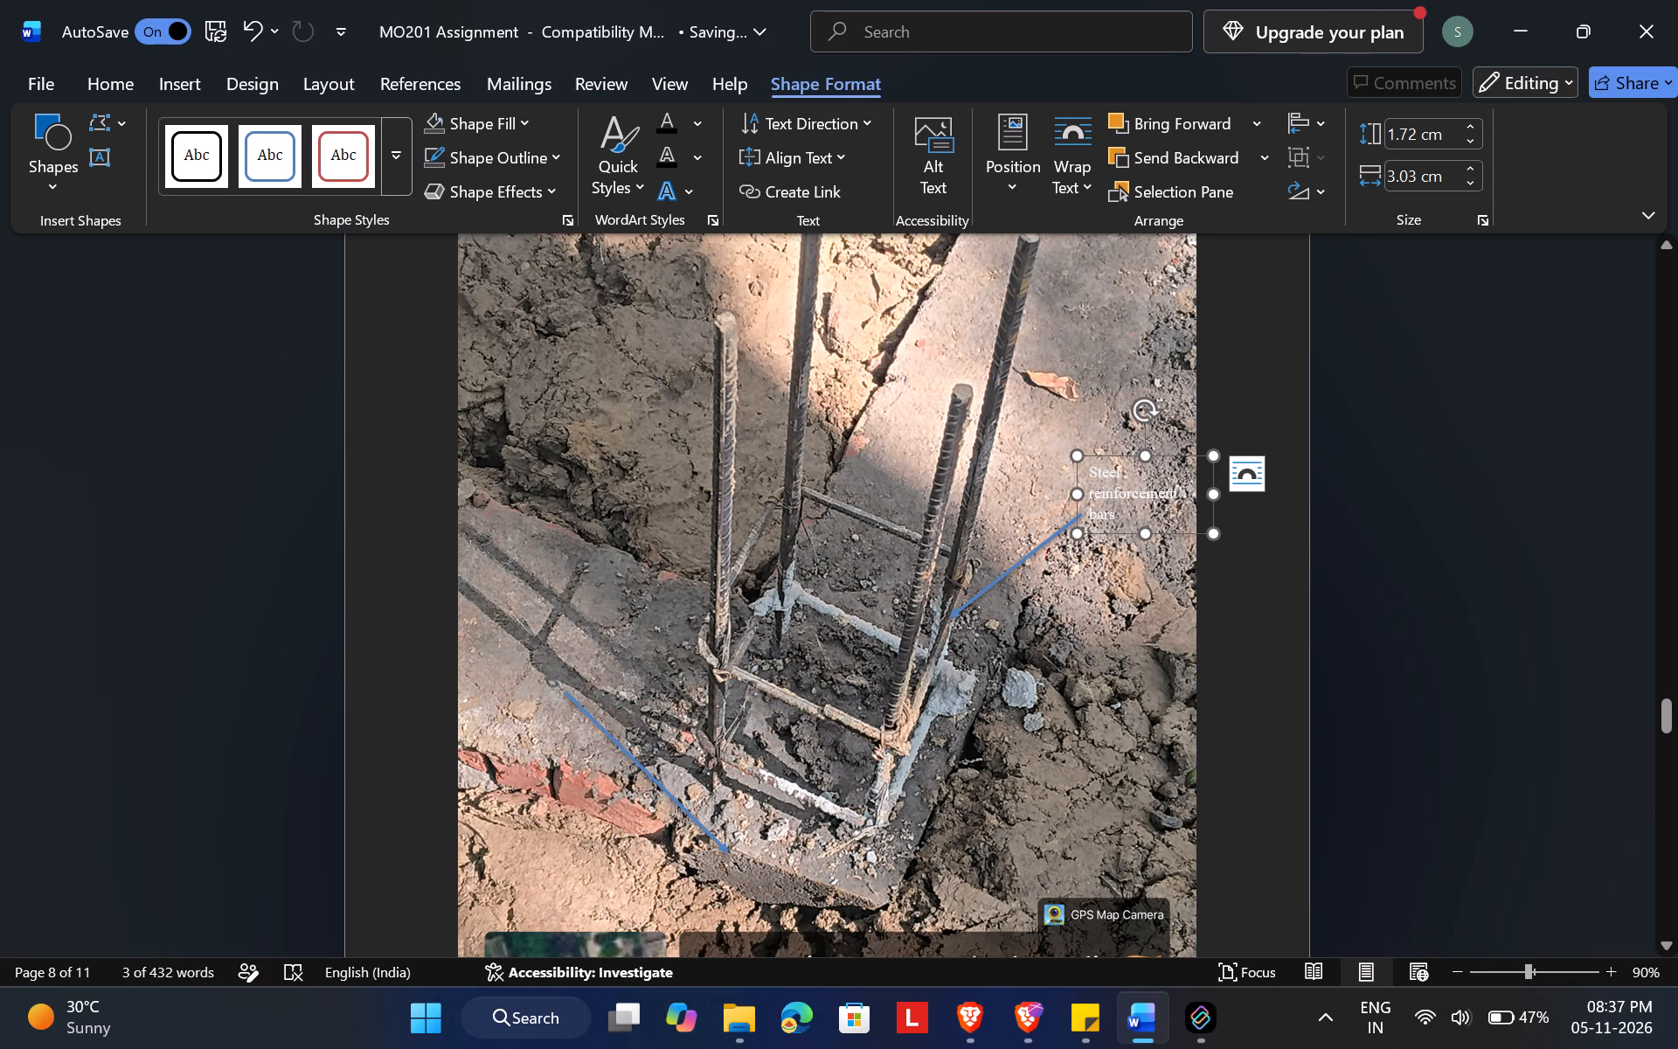
Apply the last-used white font color to the "Steel reinforcement bars" label.
drag(1124, 513, 1091, 469)
click(1258, 428)
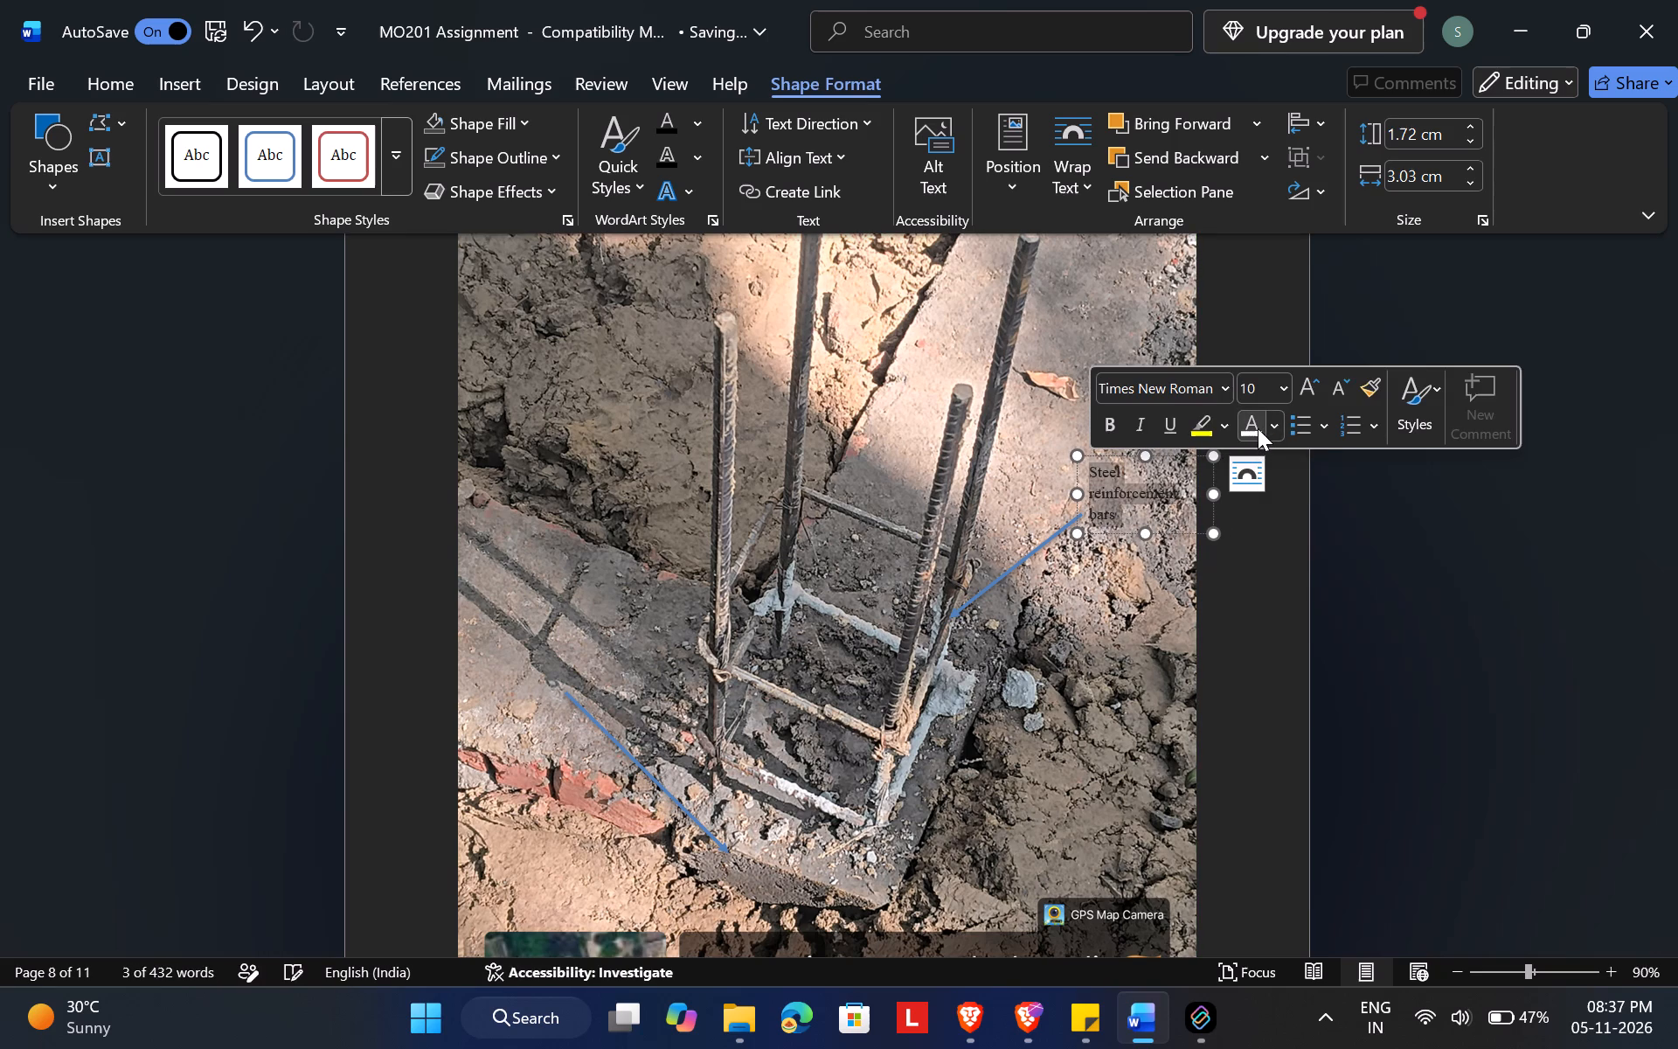
click(1438, 529)
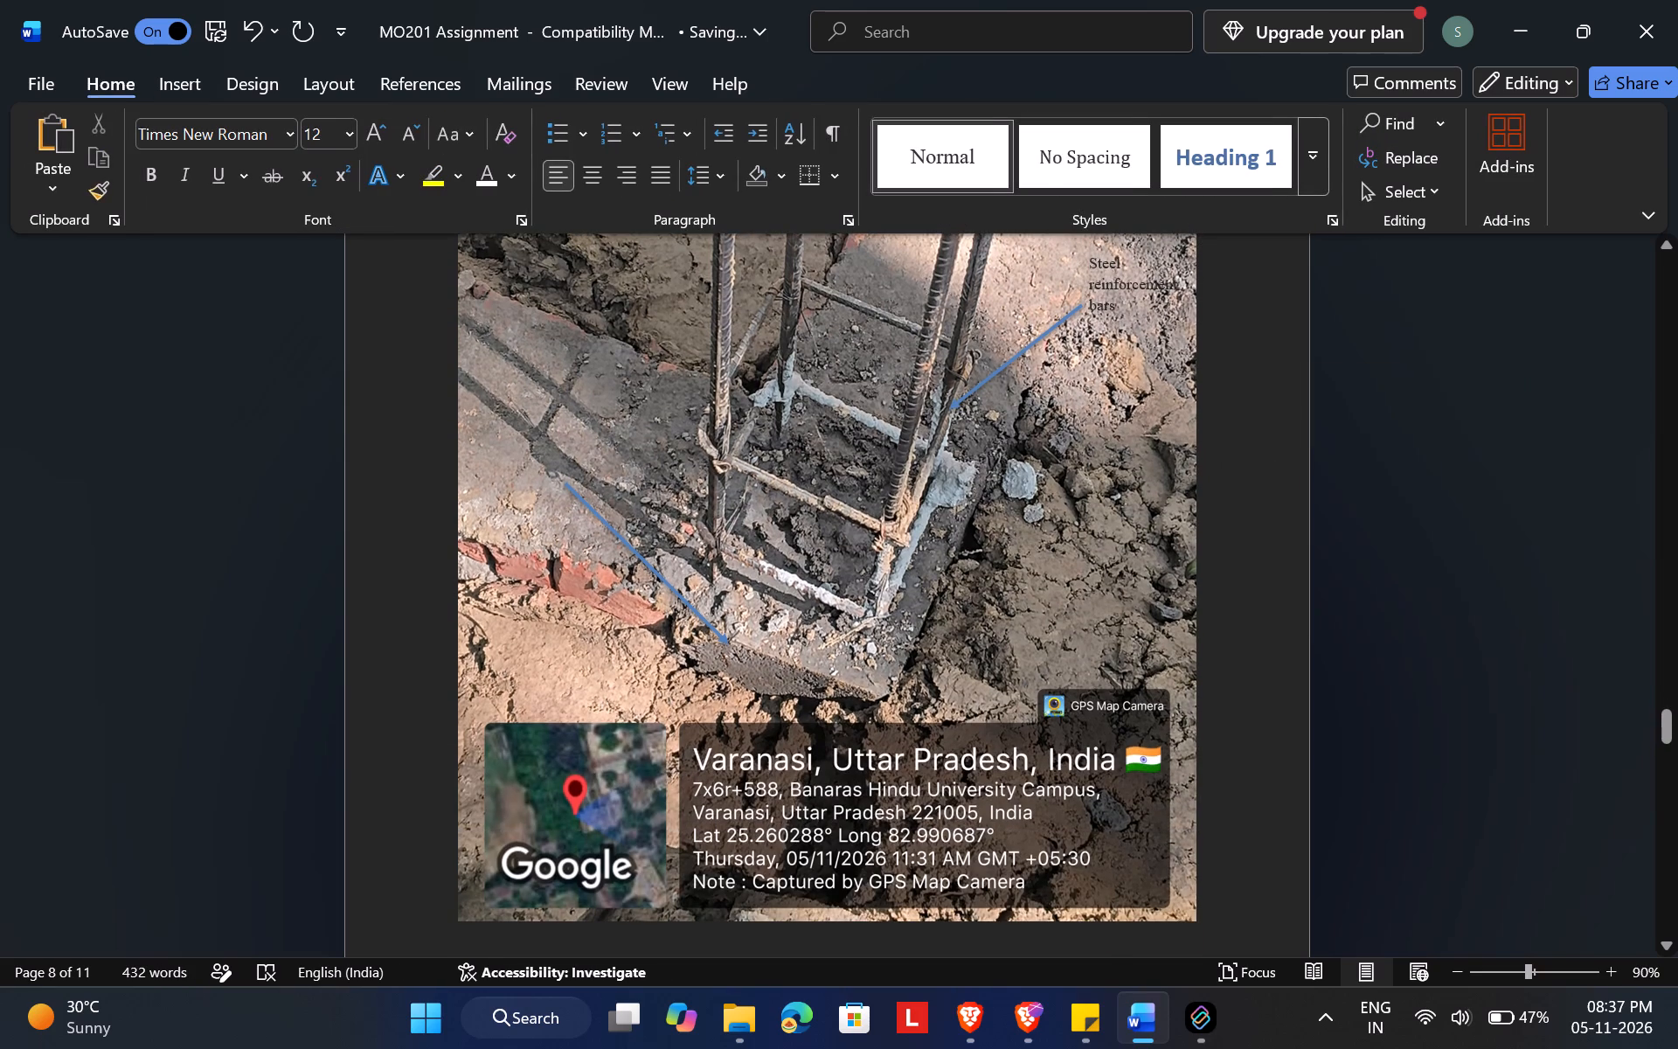
Fill the "Steel reinforcement bars" text box with the black theme color.
scroll(1411, 460, up, 2)
drag(1136, 660, 1085, 625)
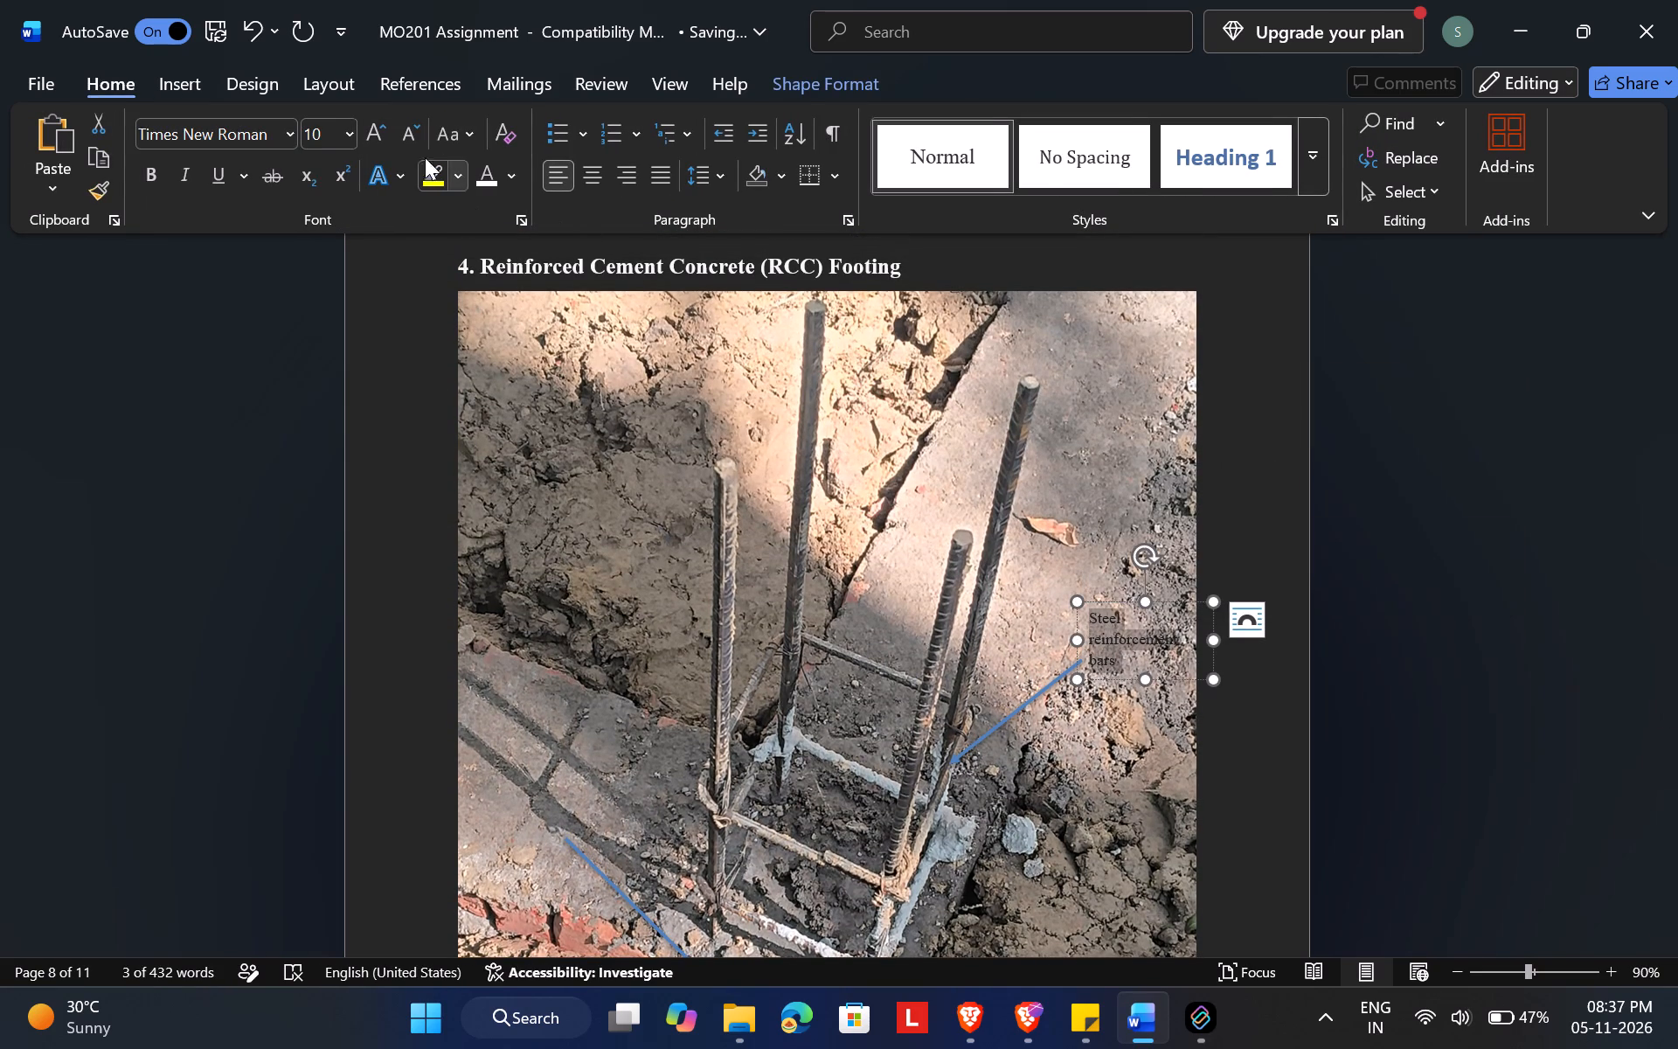
click(823, 85)
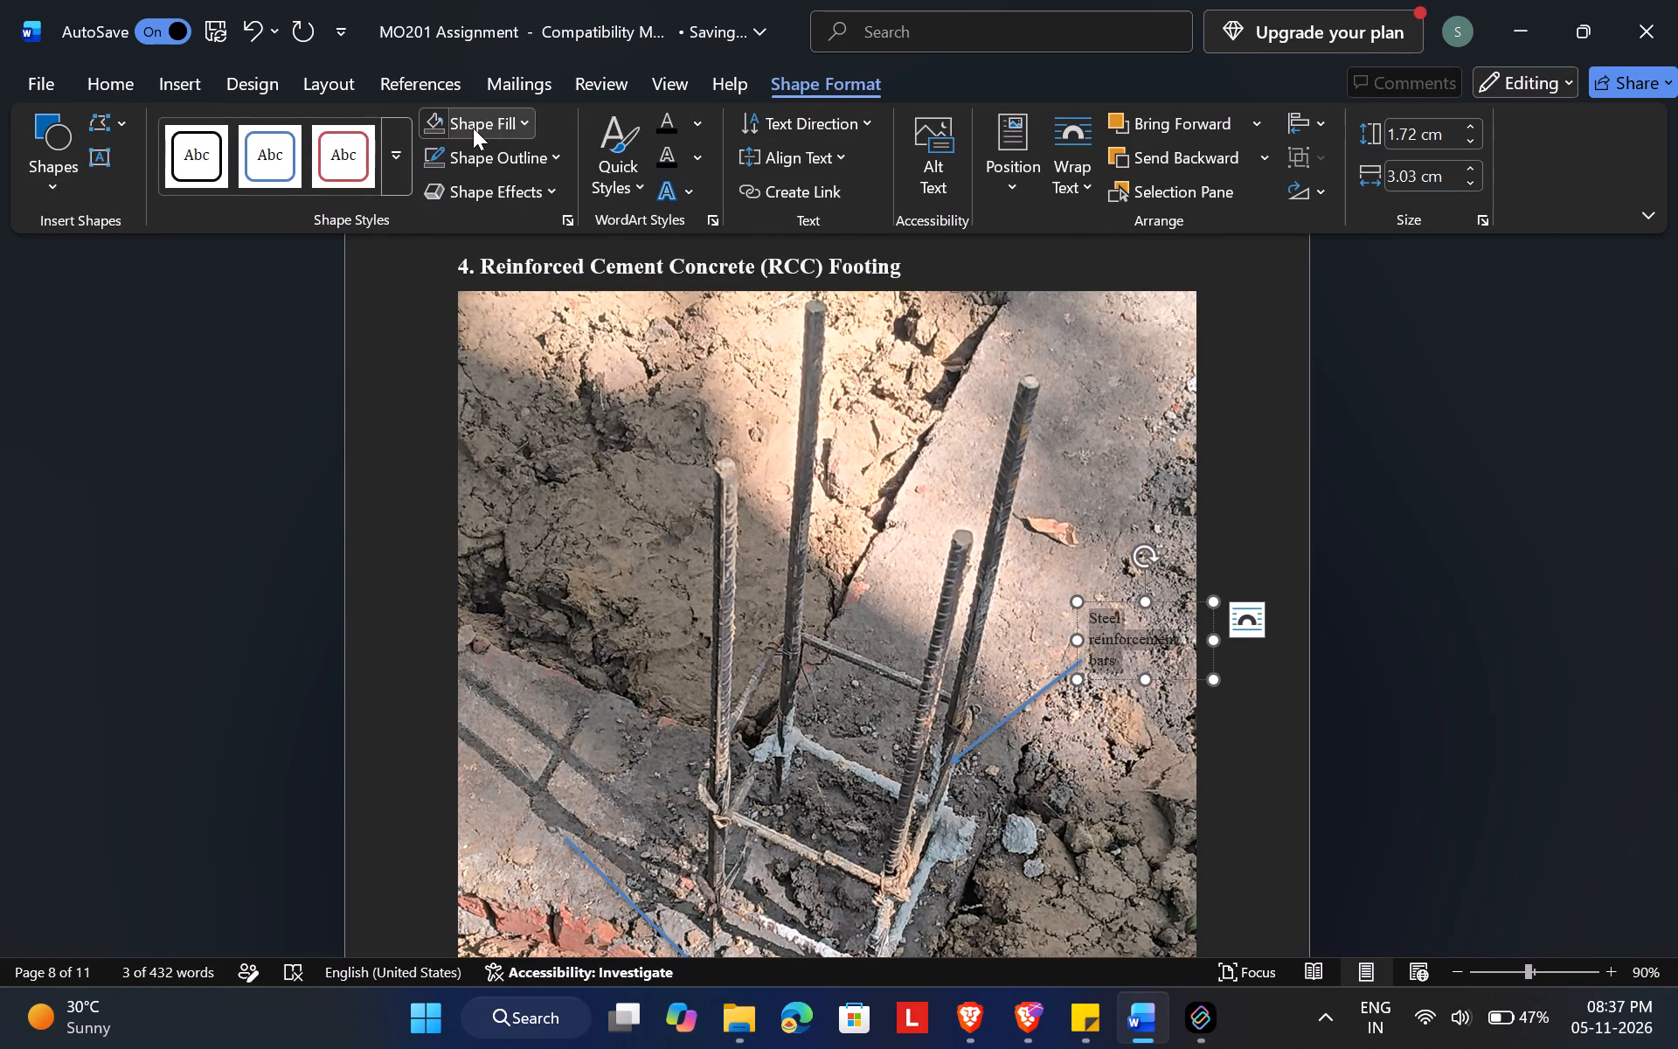
click(476, 128)
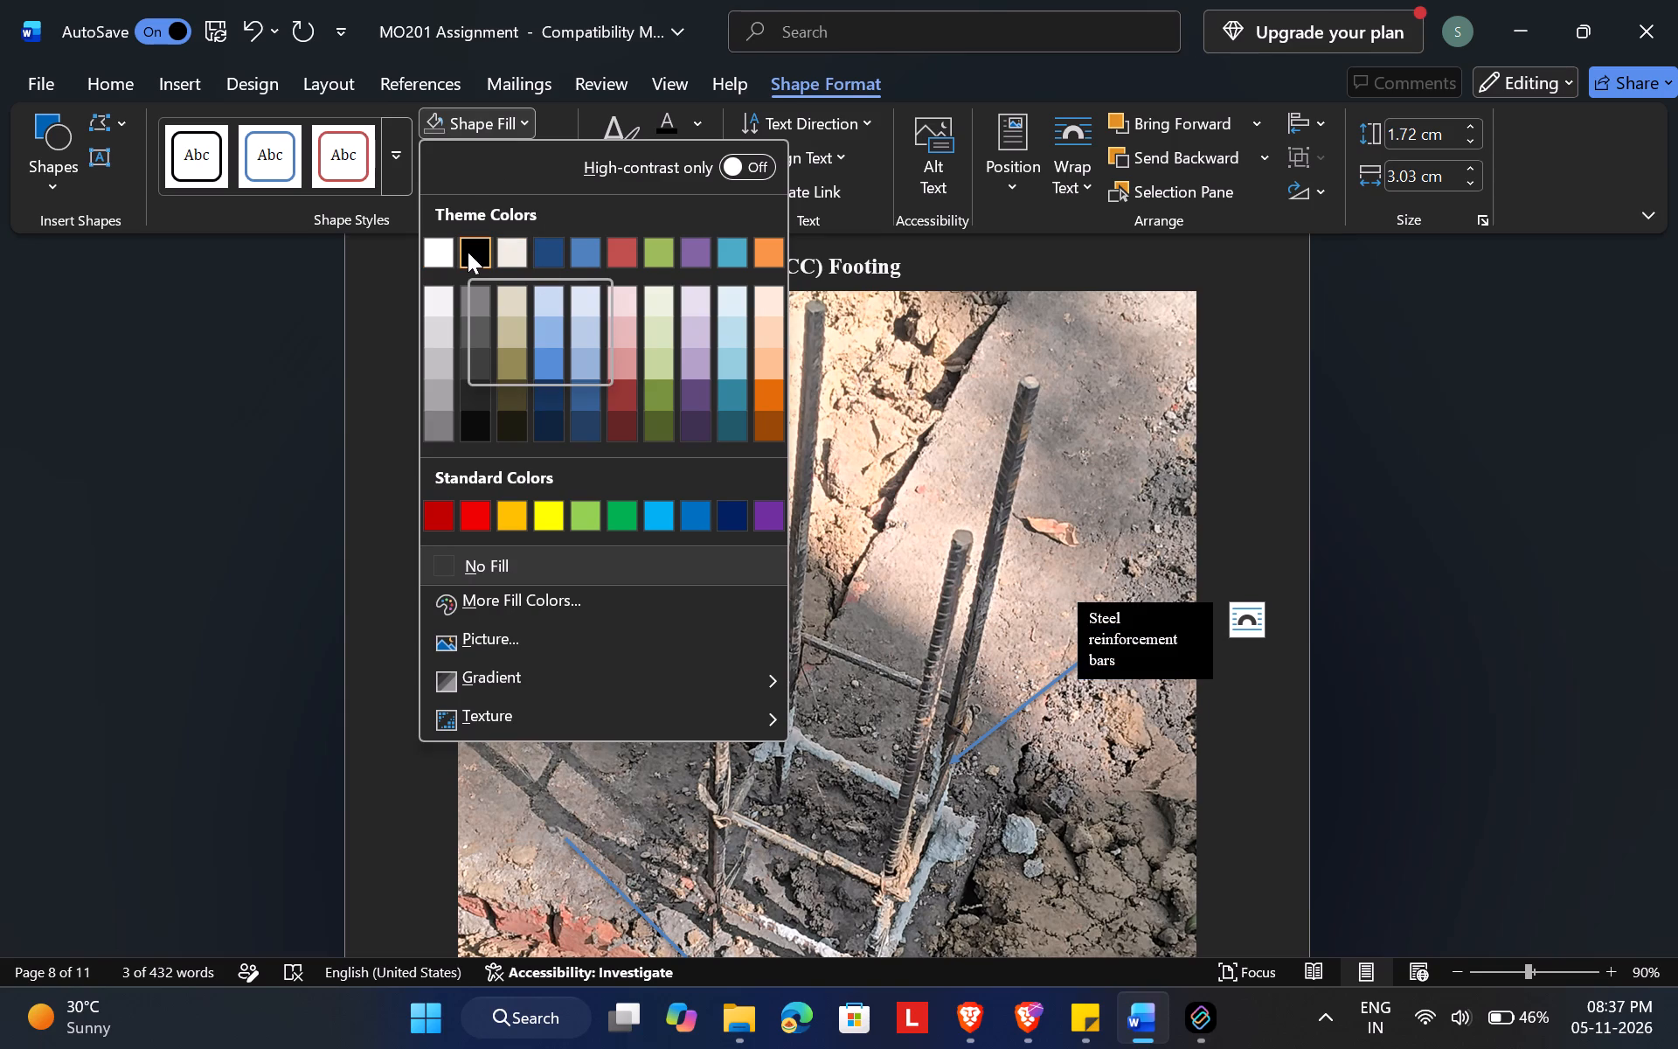
click(468, 252)
click(1622, 647)
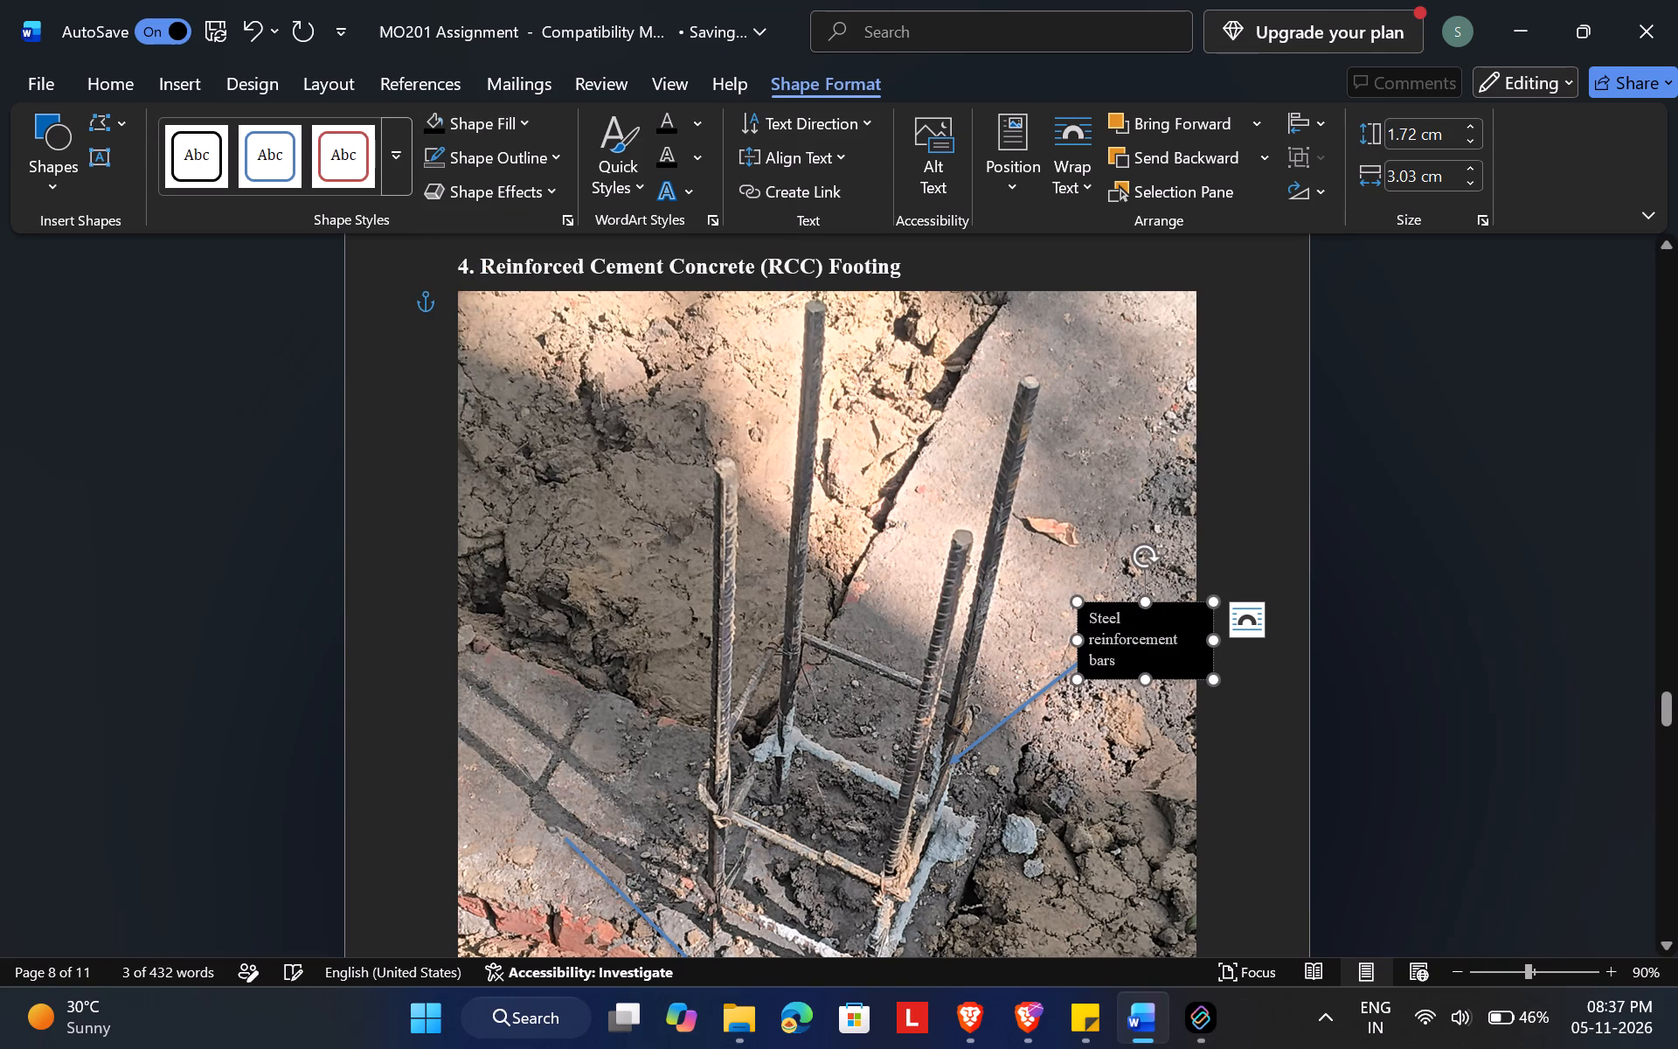
Draw a text box about 2.46 by 3.89 cm at the lower-left arrow's outer end on the RCC Footing photo, reading "Concrete Base".
scroll(1622, 647, up, 1)
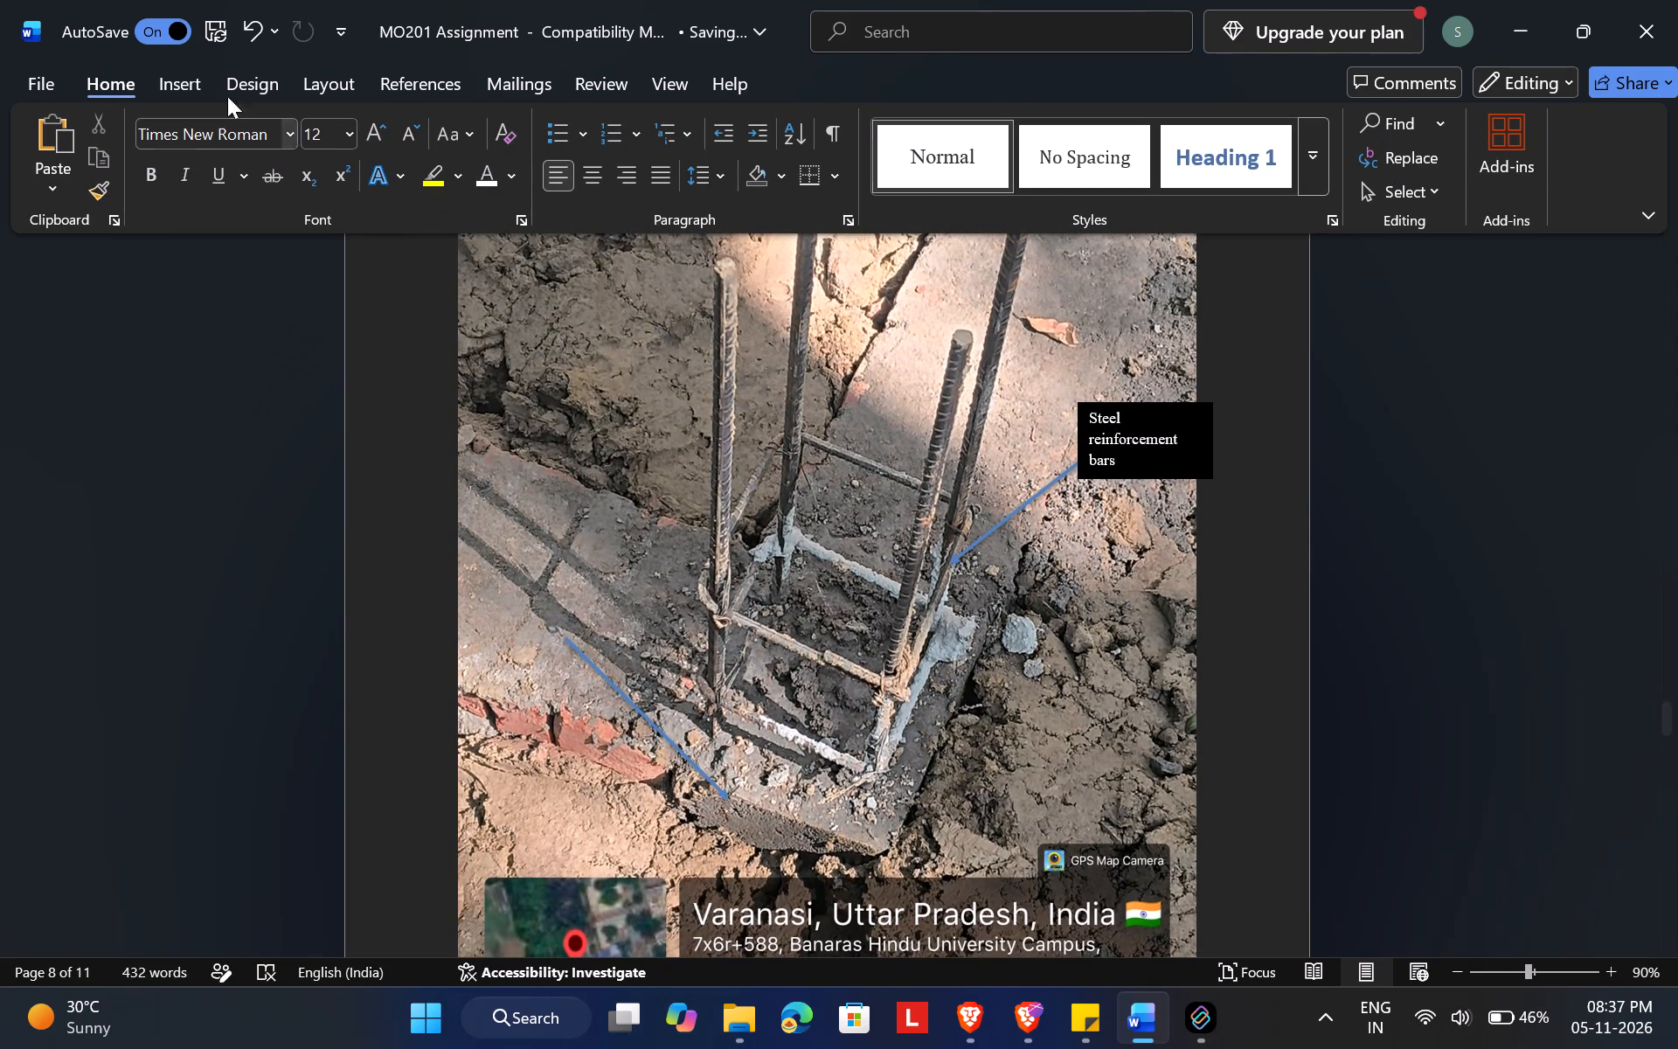
click(150, 91)
click(406, 114)
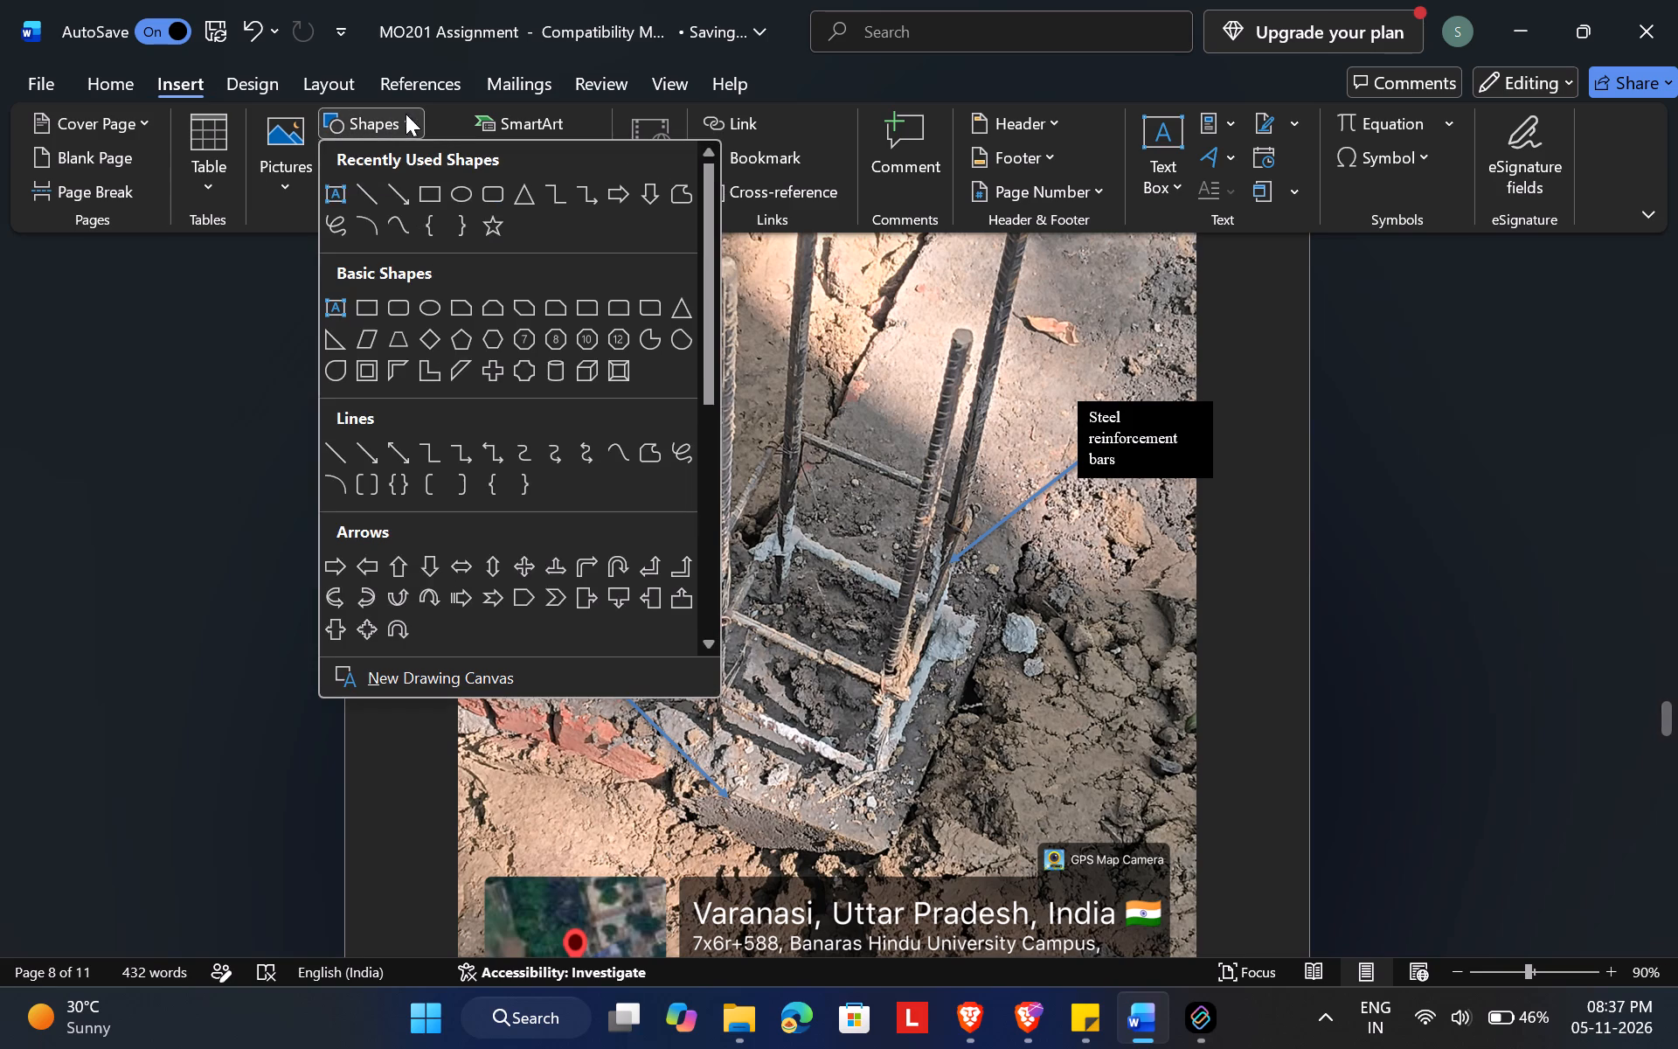
click(336, 182)
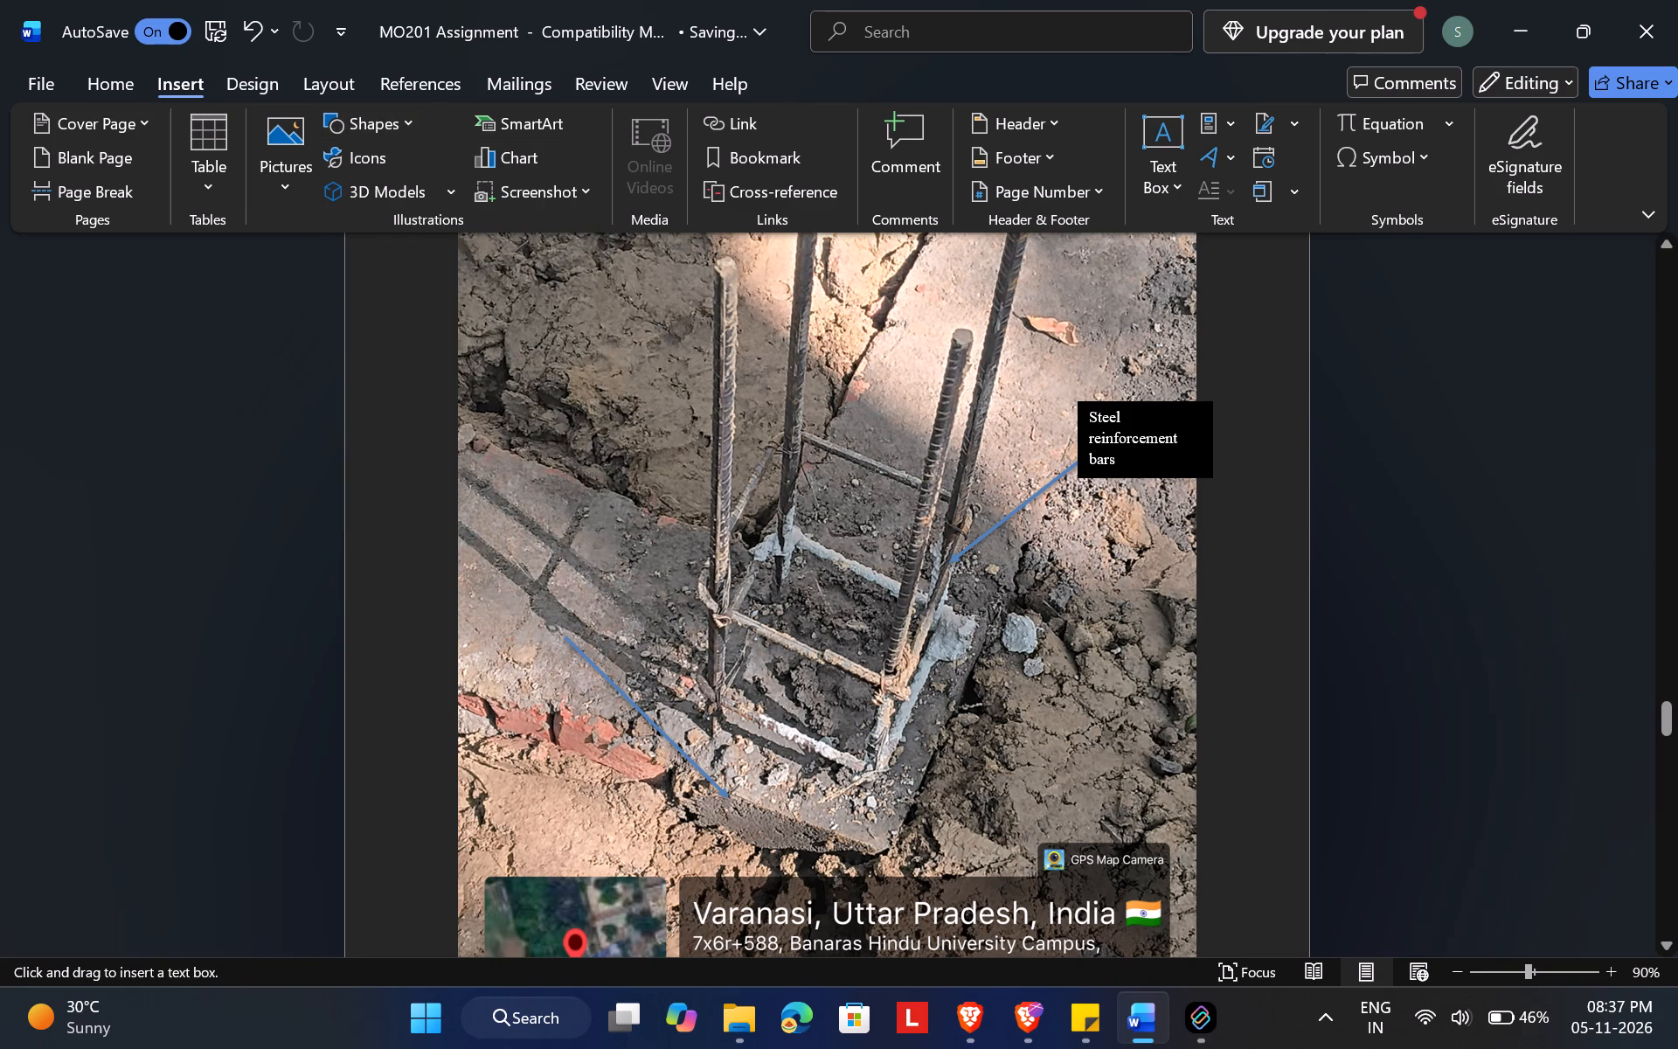
drag(475, 525, 649, 636)
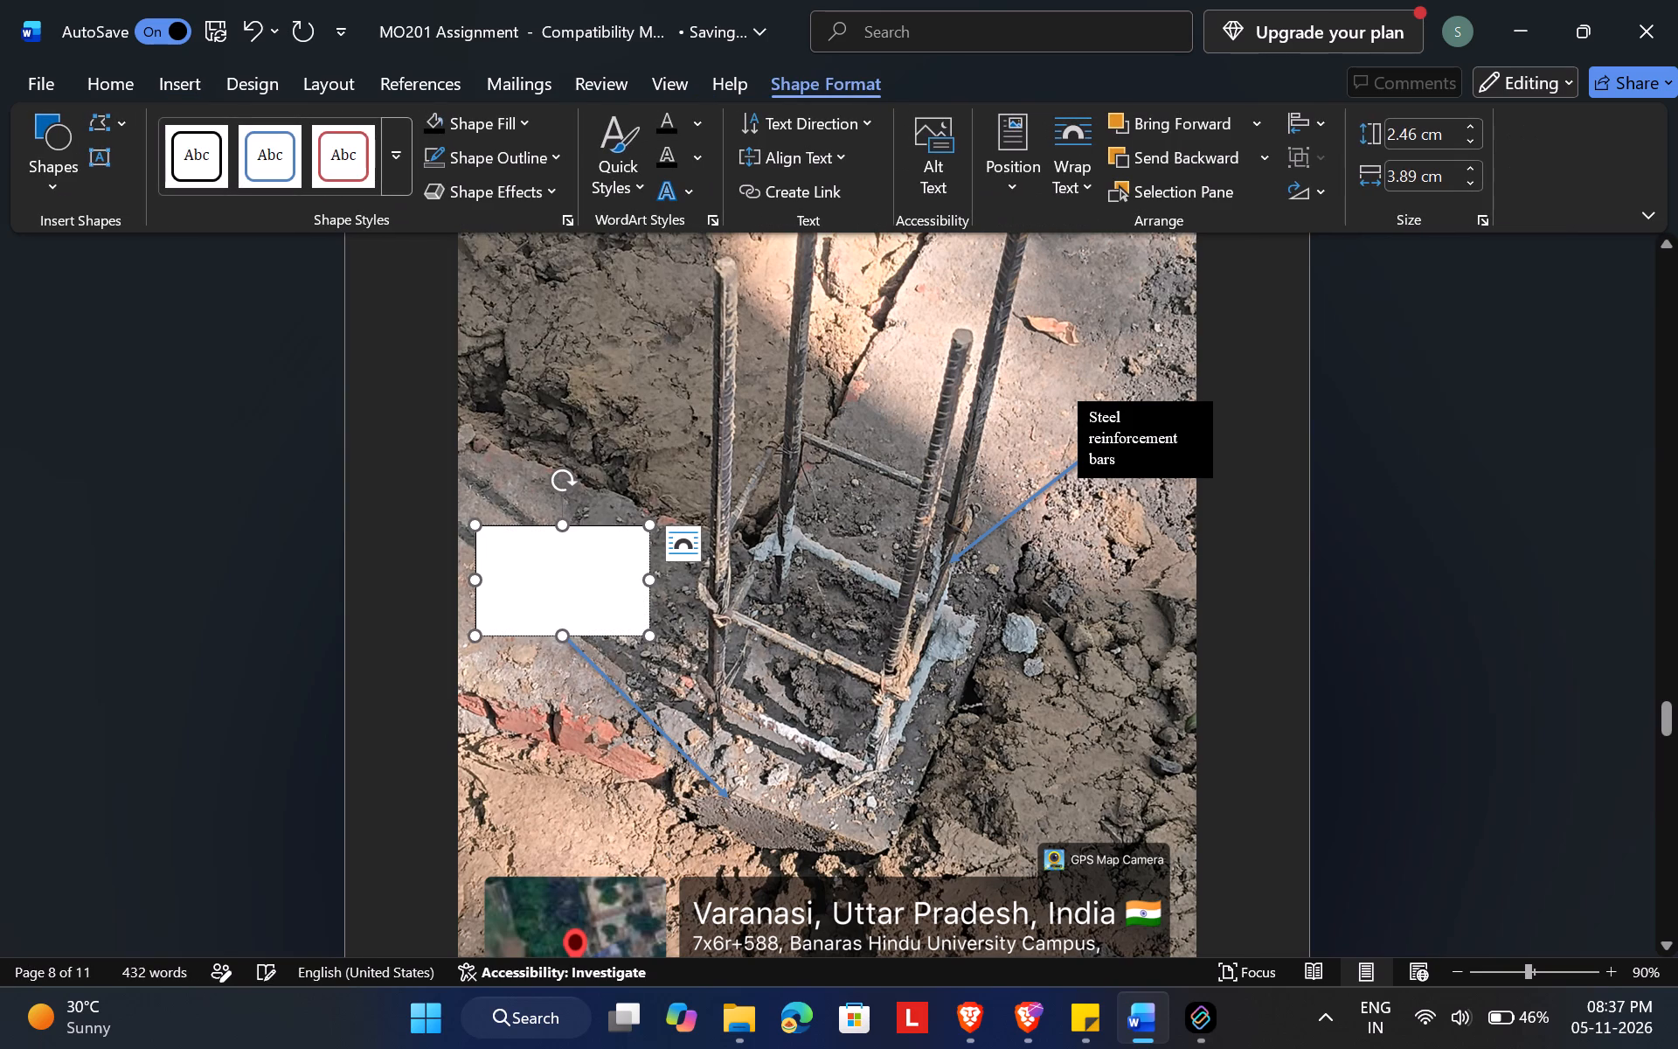
key(shift+c)
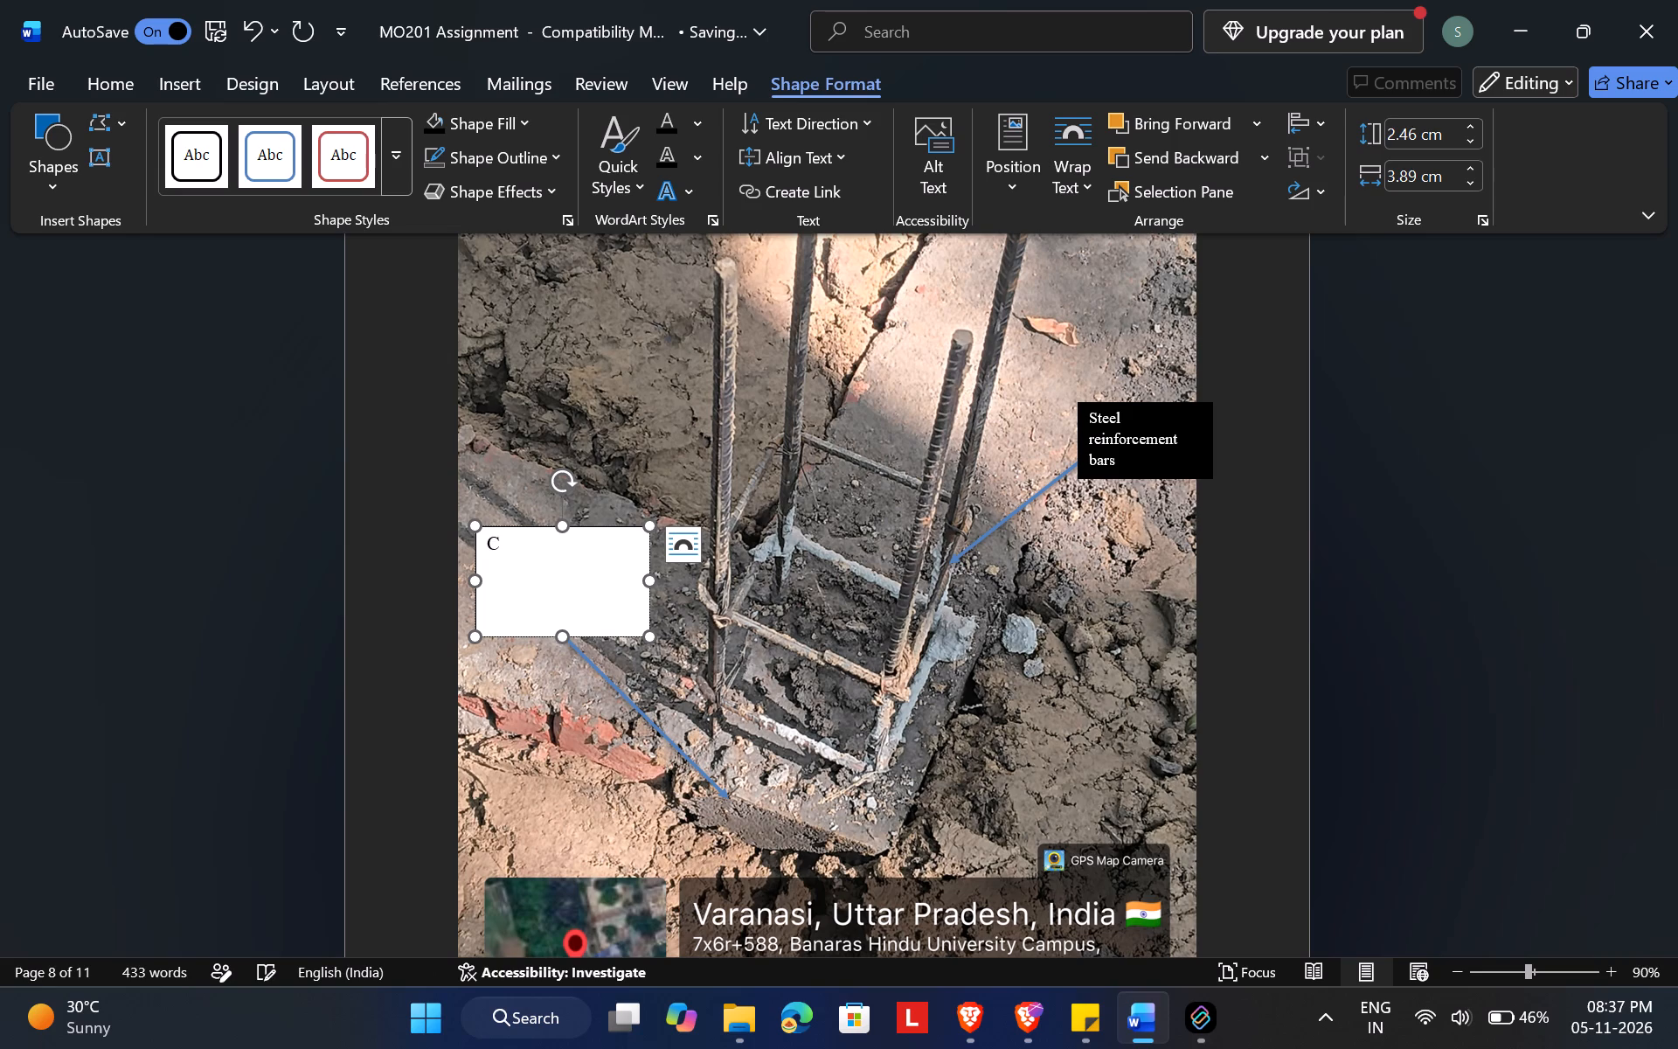
text(oncrete)
key(space)
text(Base)
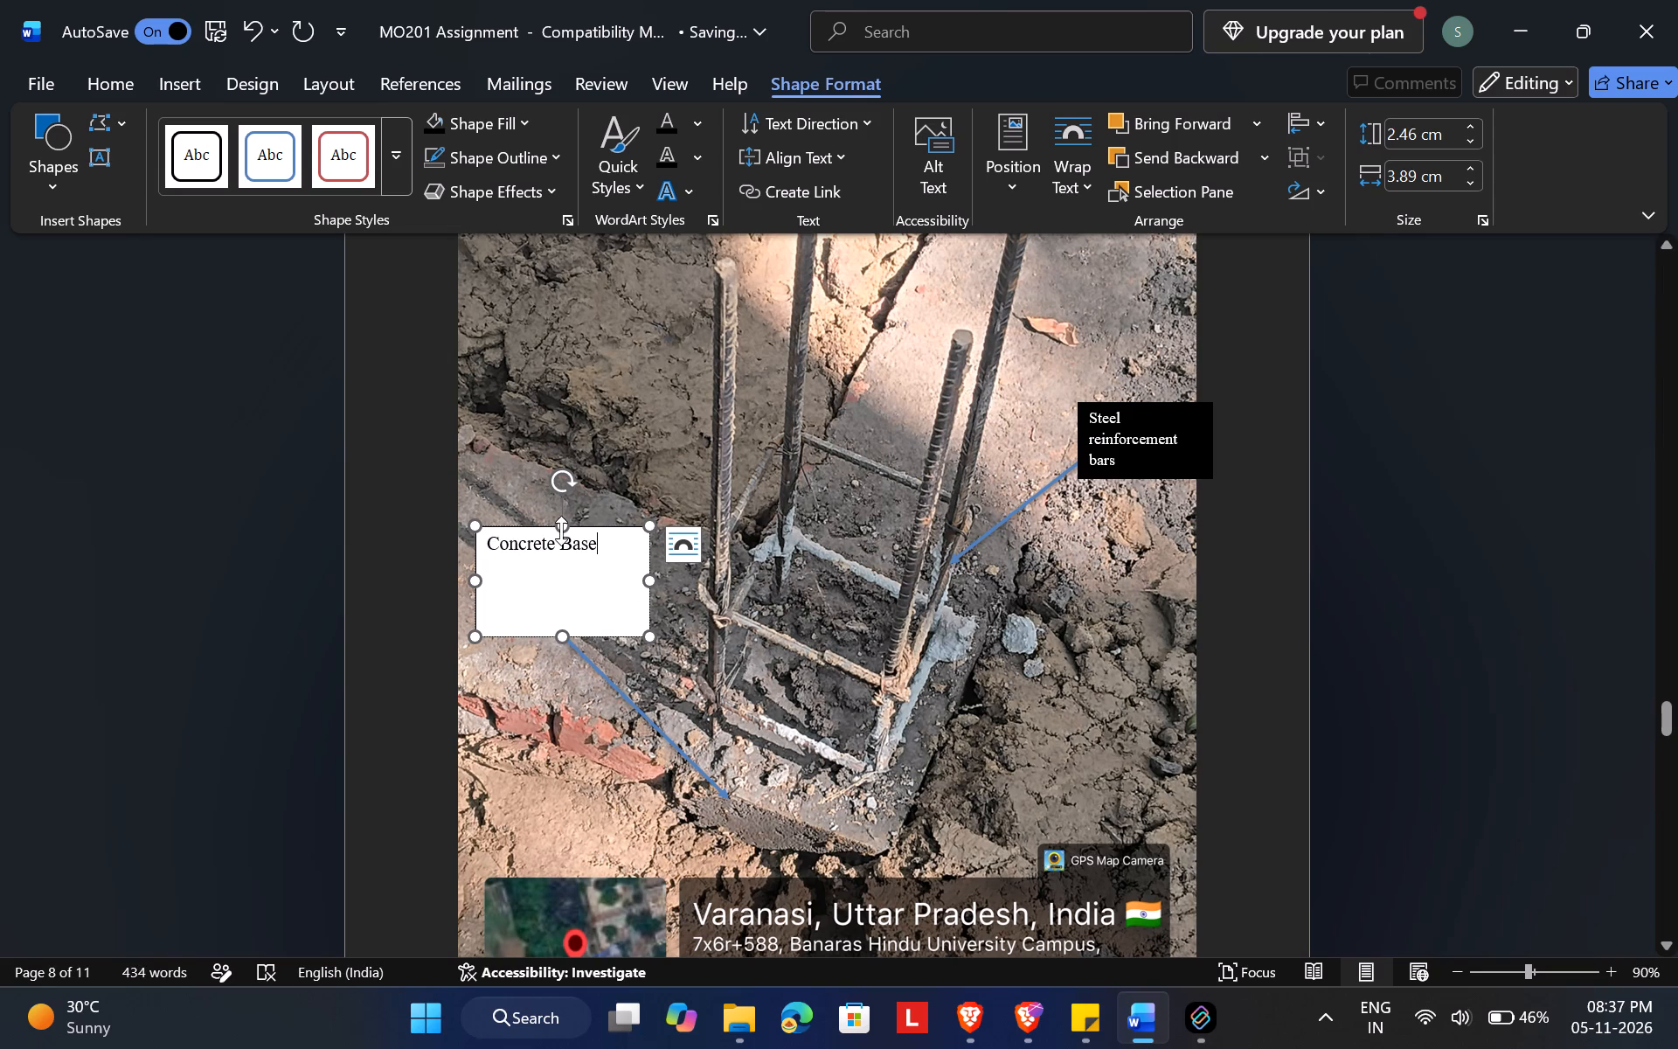
Reduce the "Concrete Base" text box's height to about 0.78 cm, keeping its lower edge at the arrow's end.
drag(559, 528, 565, 594)
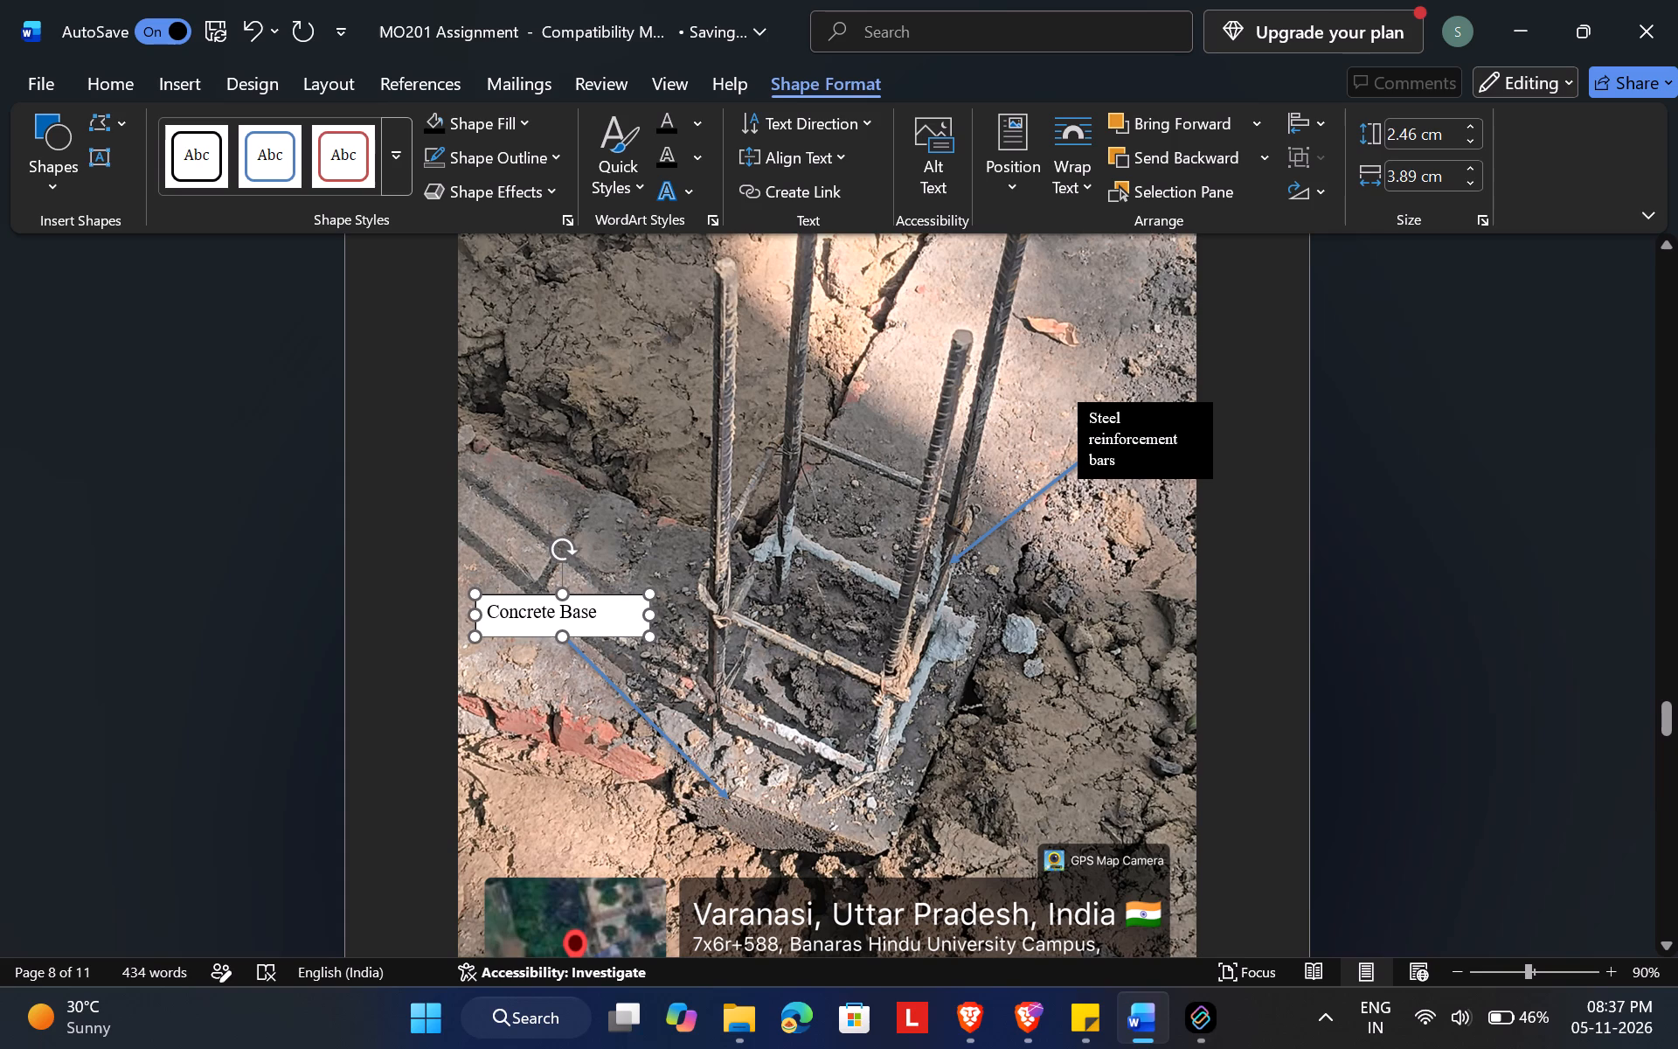
drag(565, 594, 565, 600)
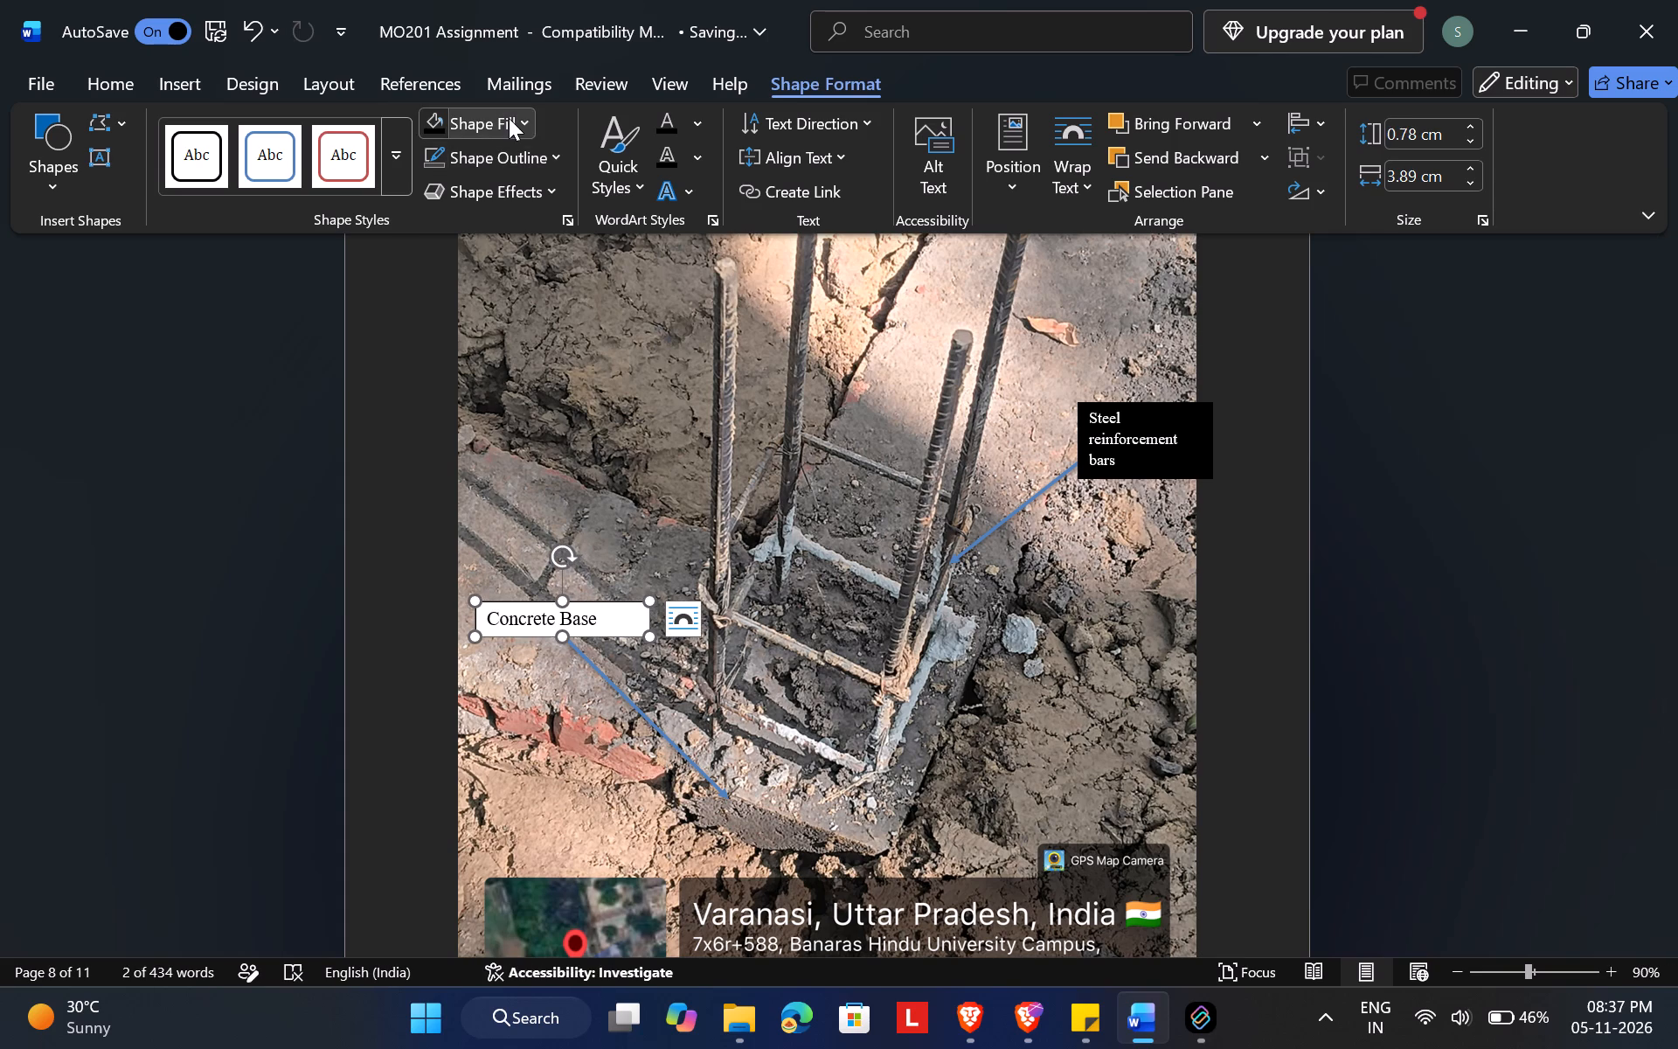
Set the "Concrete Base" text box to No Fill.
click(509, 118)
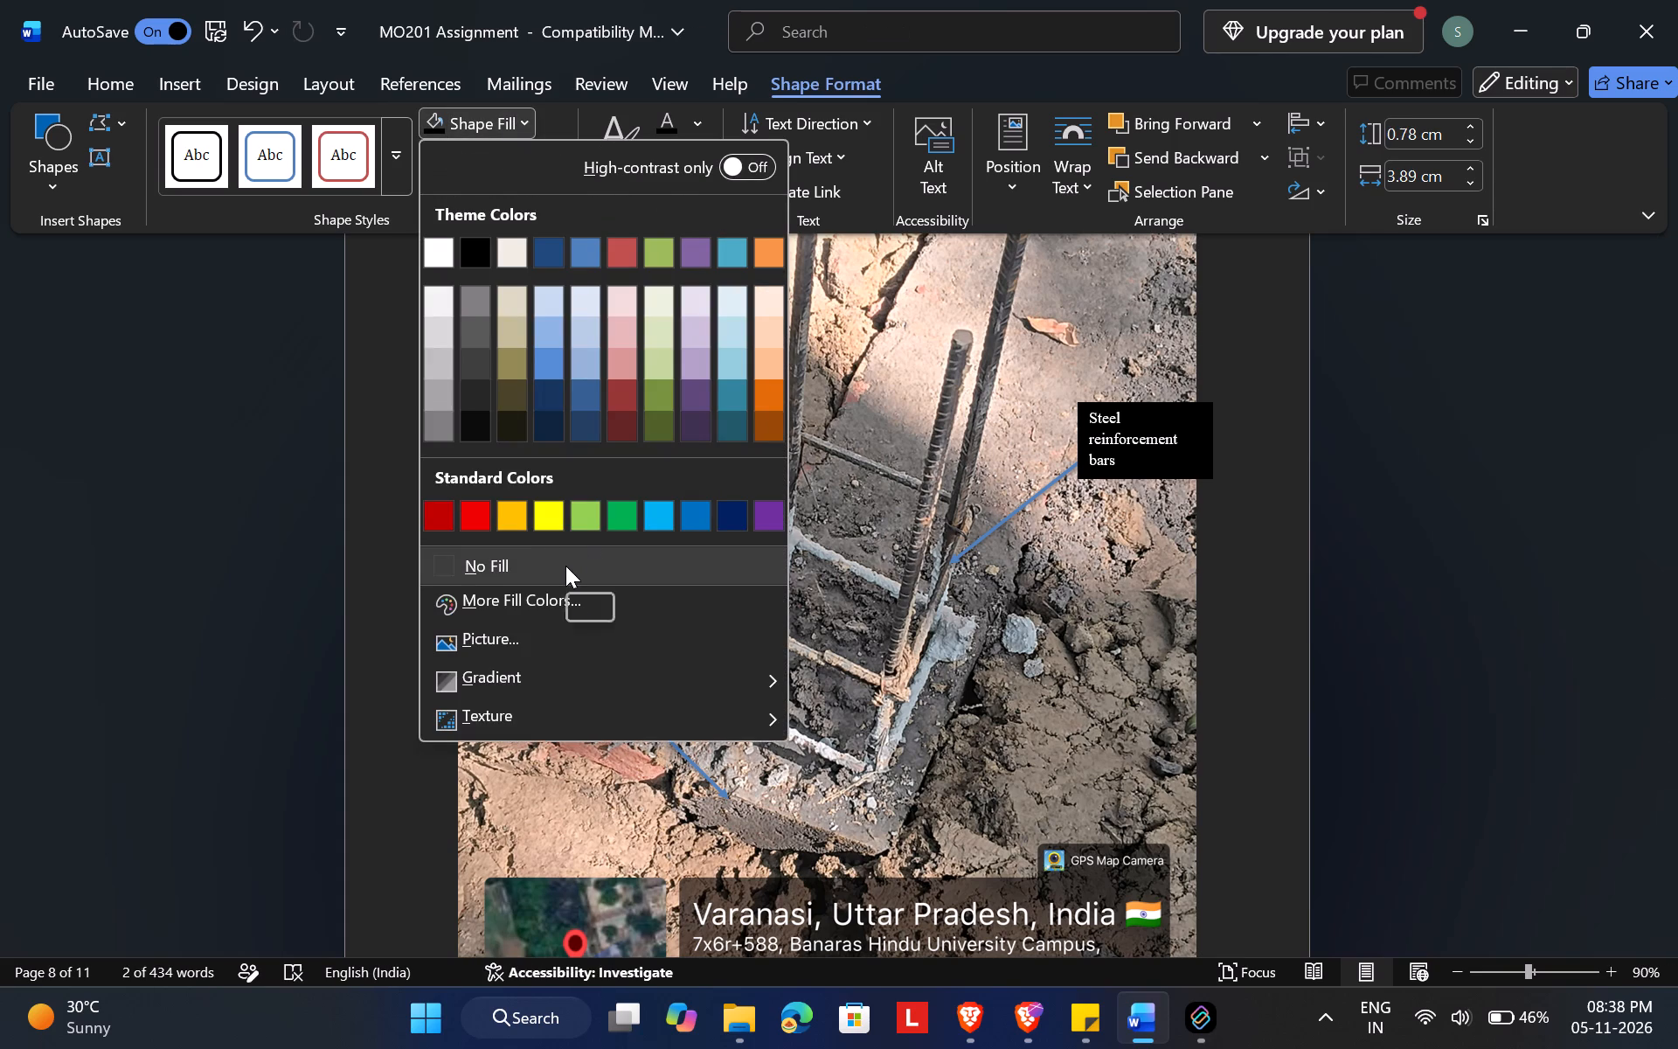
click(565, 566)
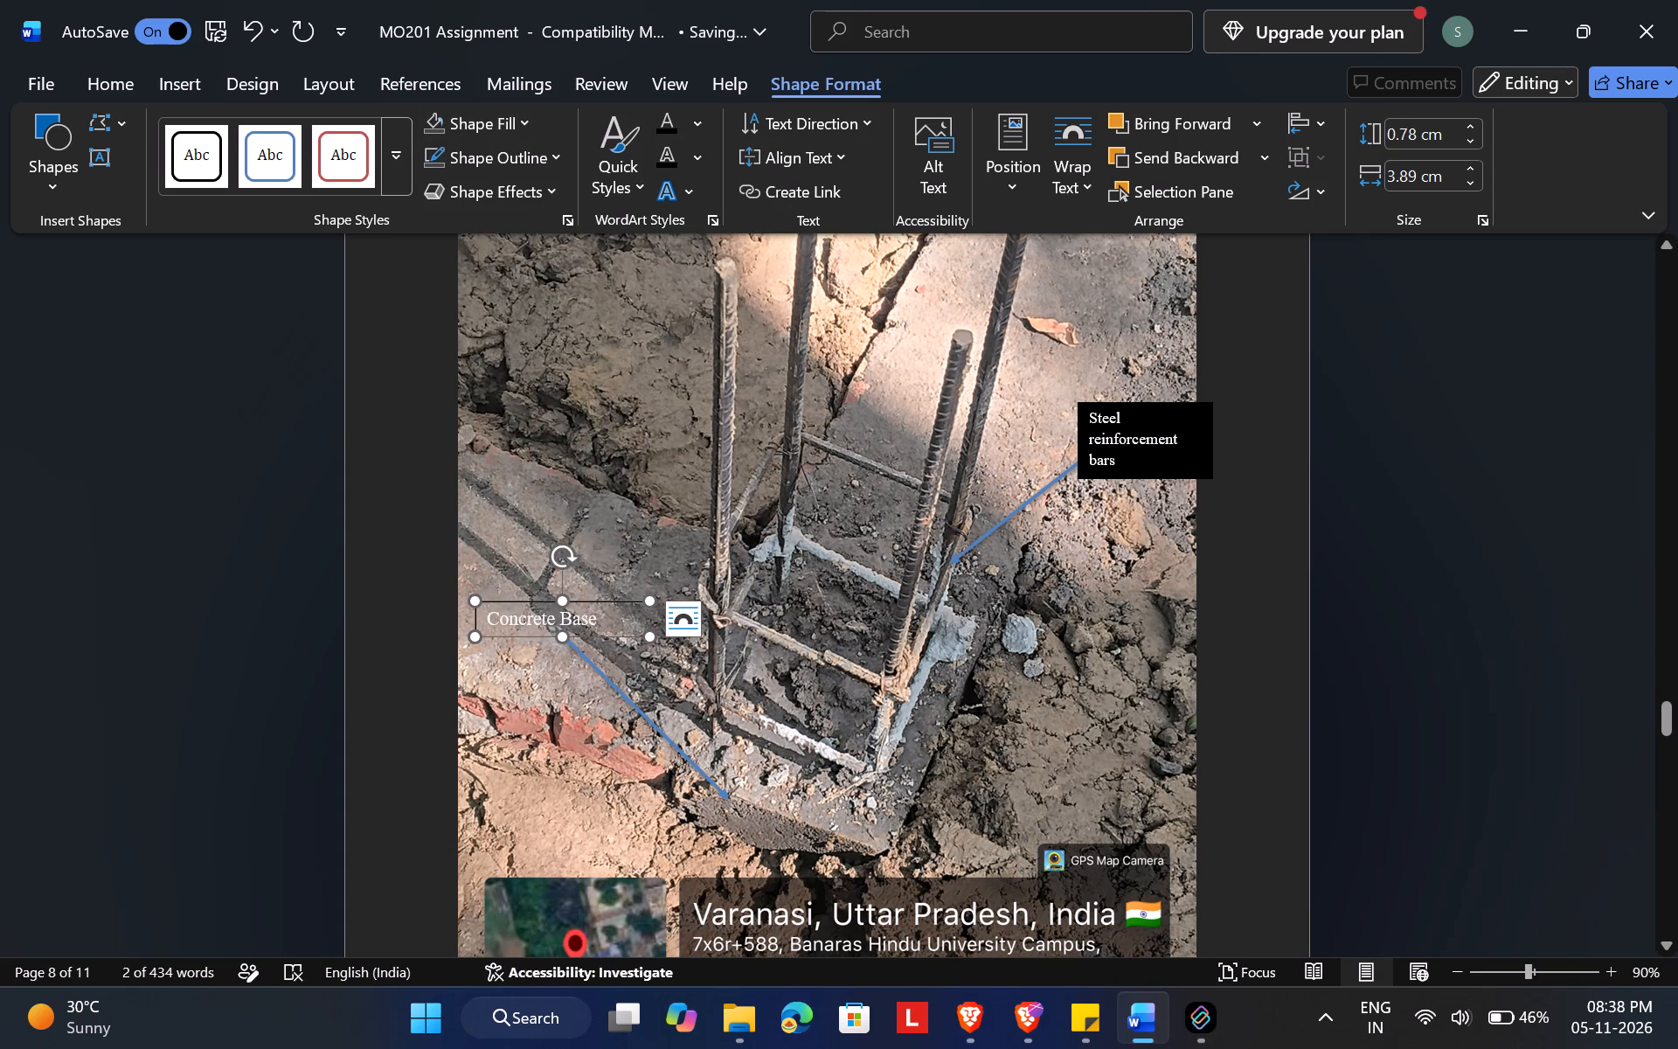
Fill the "Concrete Base" text box with the black theme color.
click(487, 116)
click(480, 254)
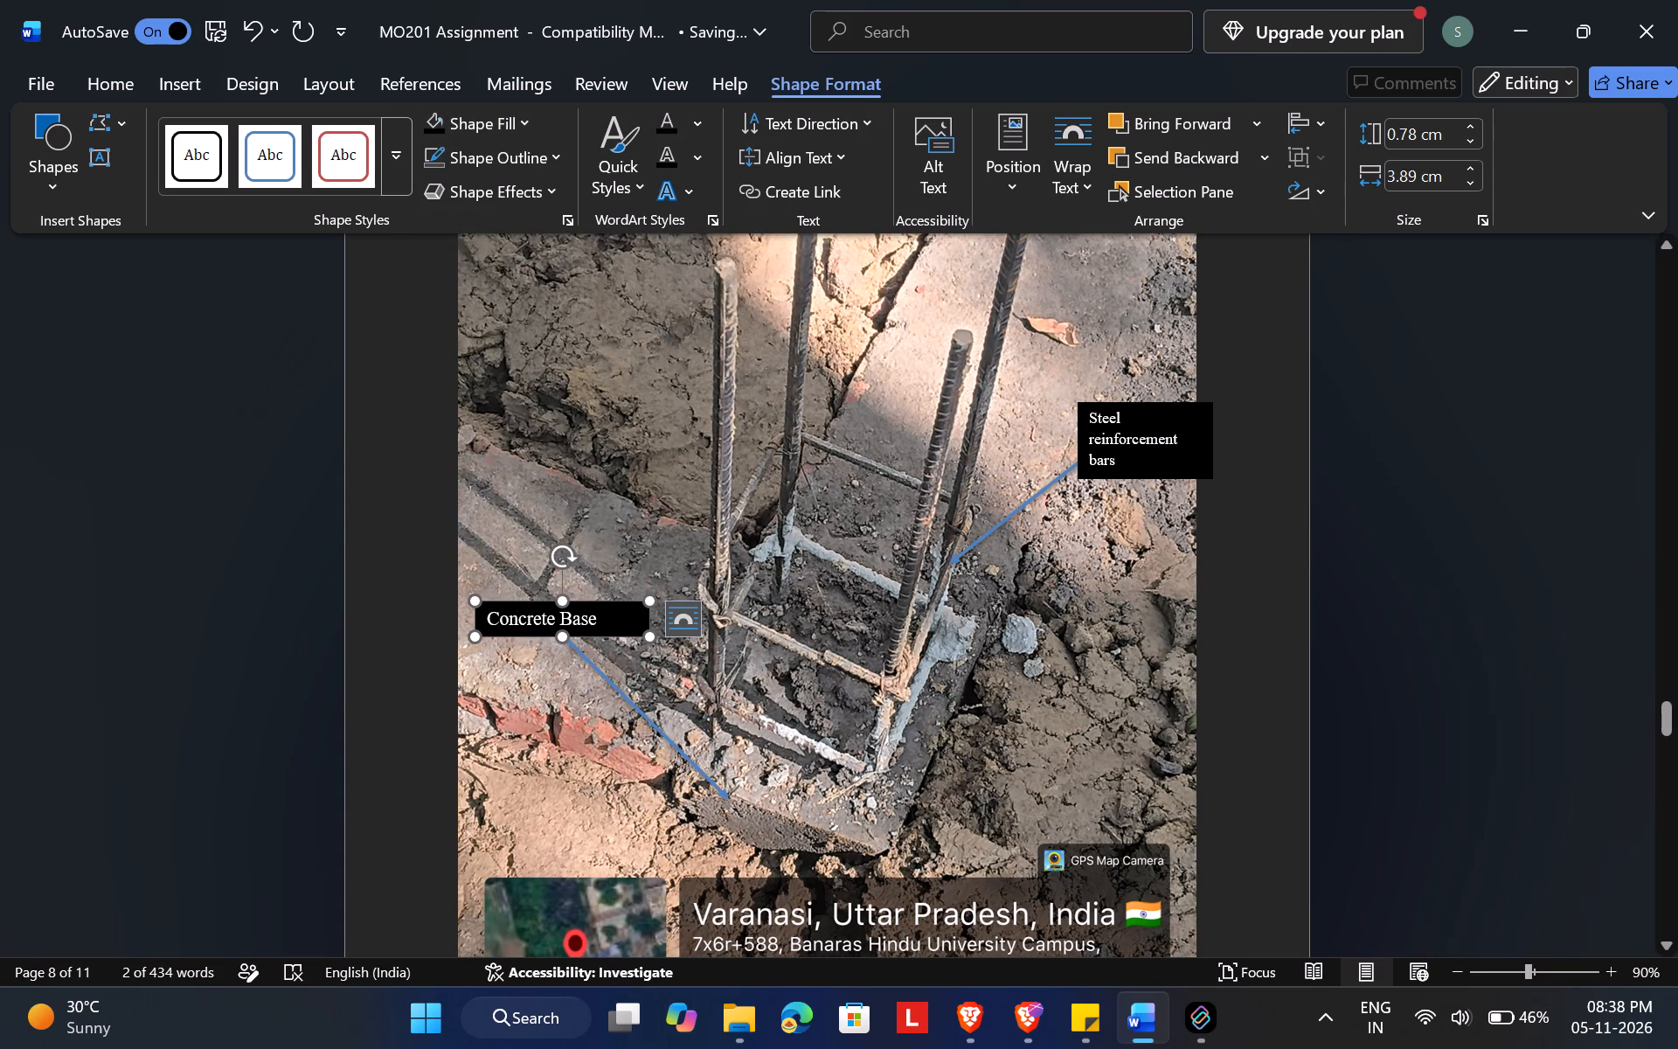
Shrink the "Concrete Base" text box to fit its text, about 0.74 cm high and 3.15 cm wide.
drag(650, 606, 627, 604)
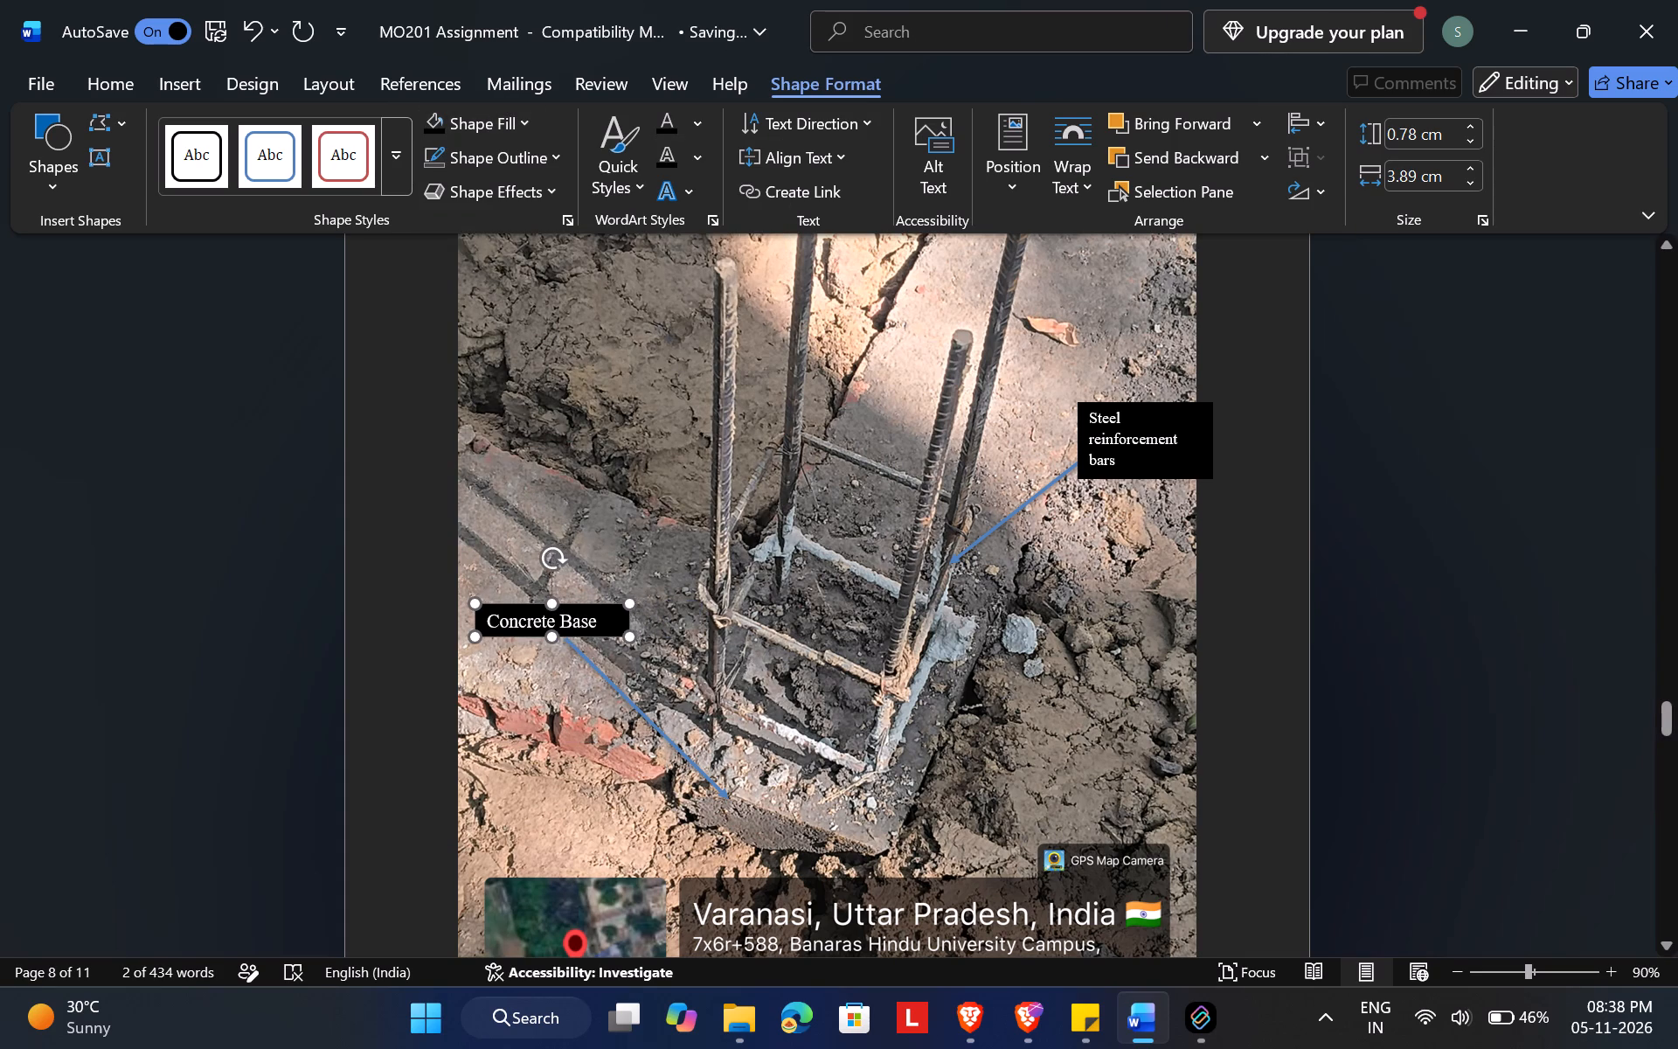
drag(627, 604, 612, 604)
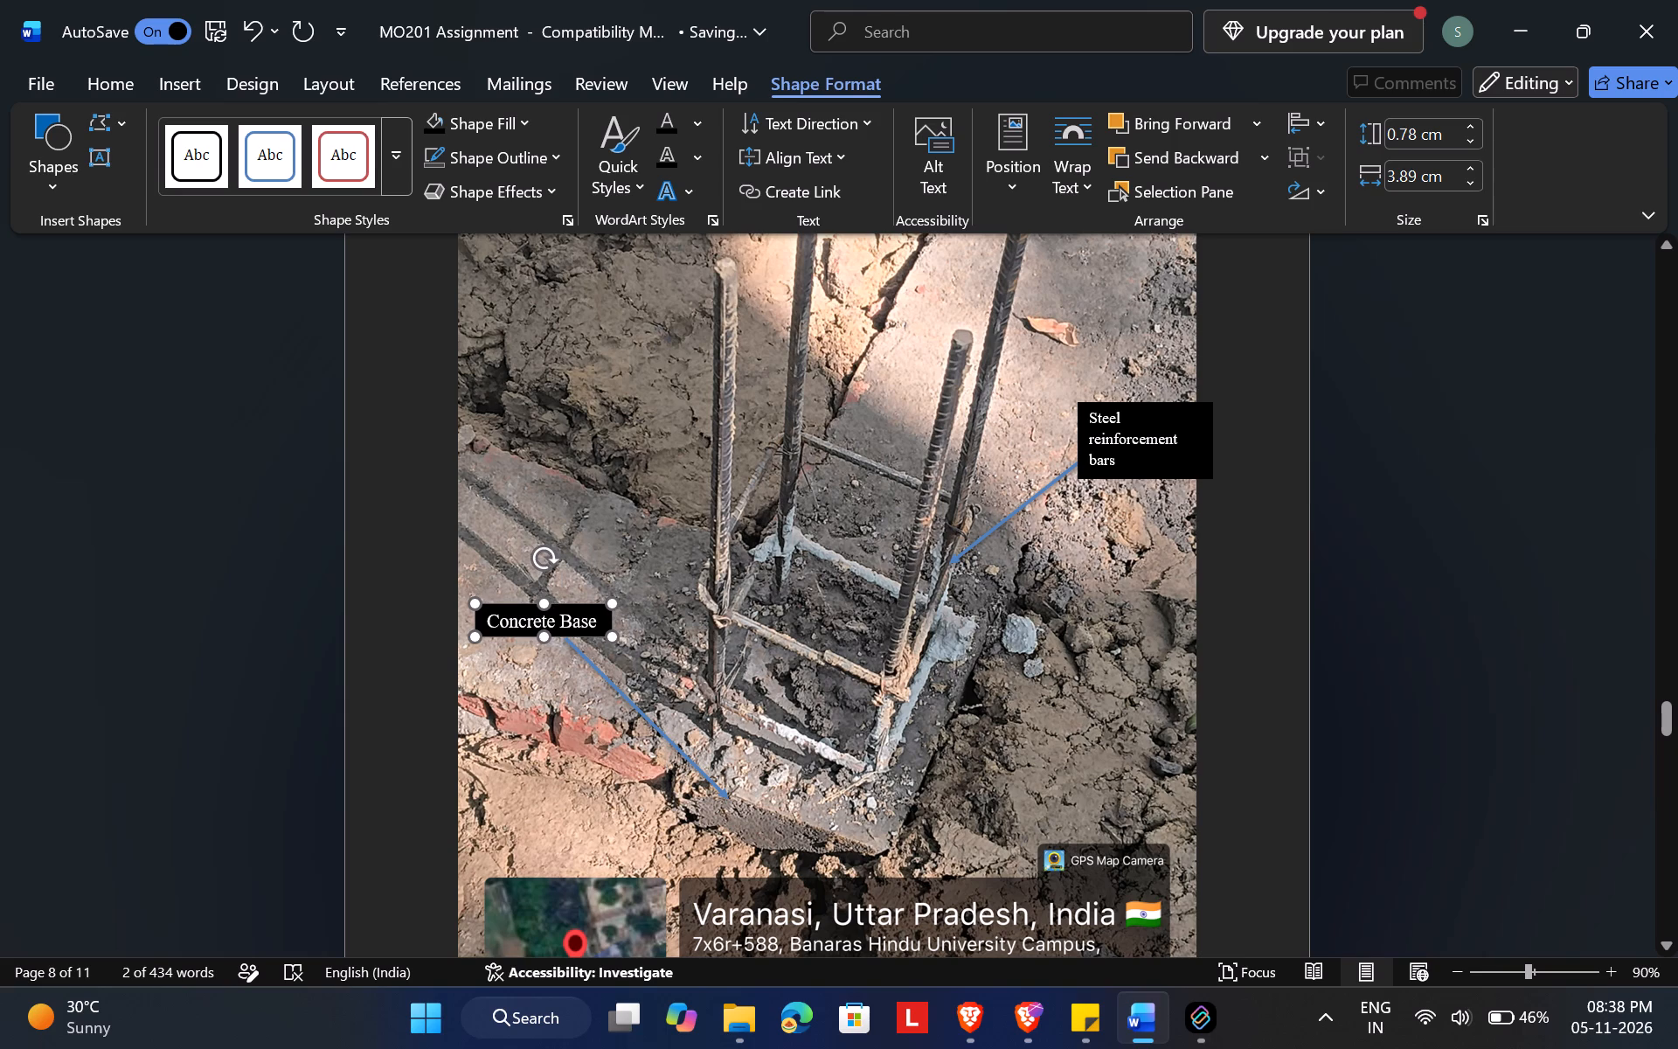
drag(612, 604, 607, 604)
drag(607, 604, 616, 605)
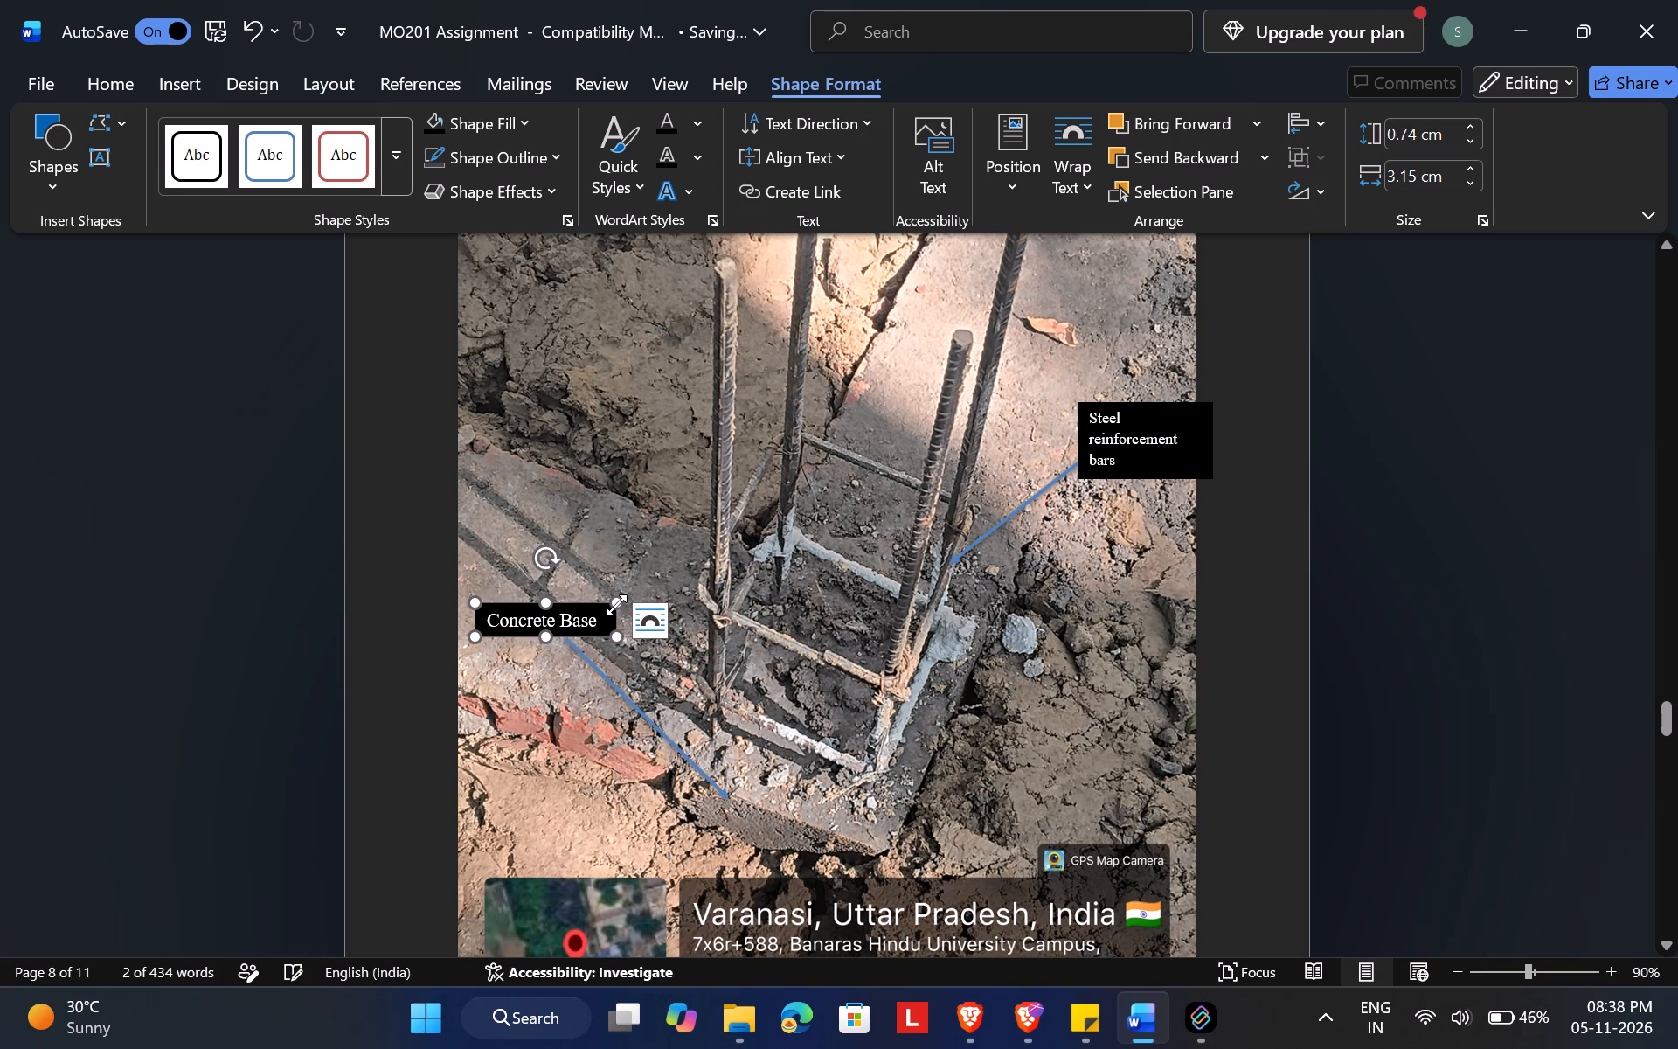
click(1386, 548)
Draw a text box about 1.37 by 4.3 cm on the plywood photo, above the outer end of the right-hand arrow.
scroll(1386, 548, down, 1)
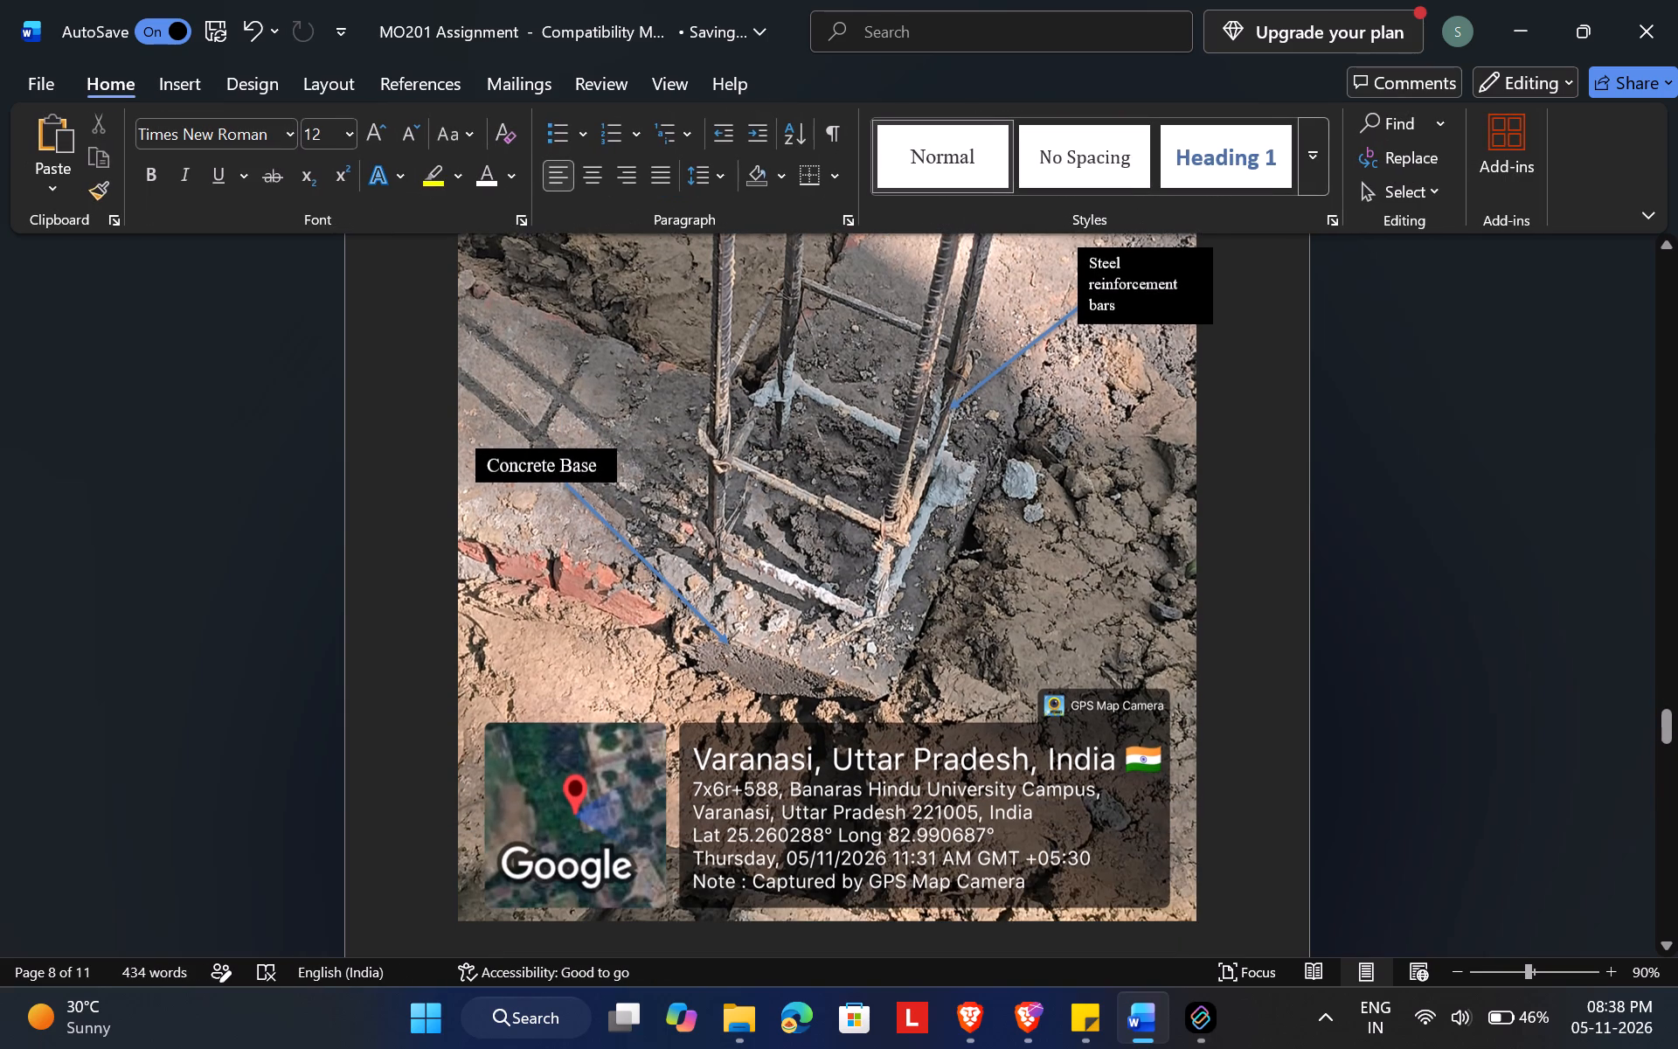
scroll(1386, 548, down, 6)
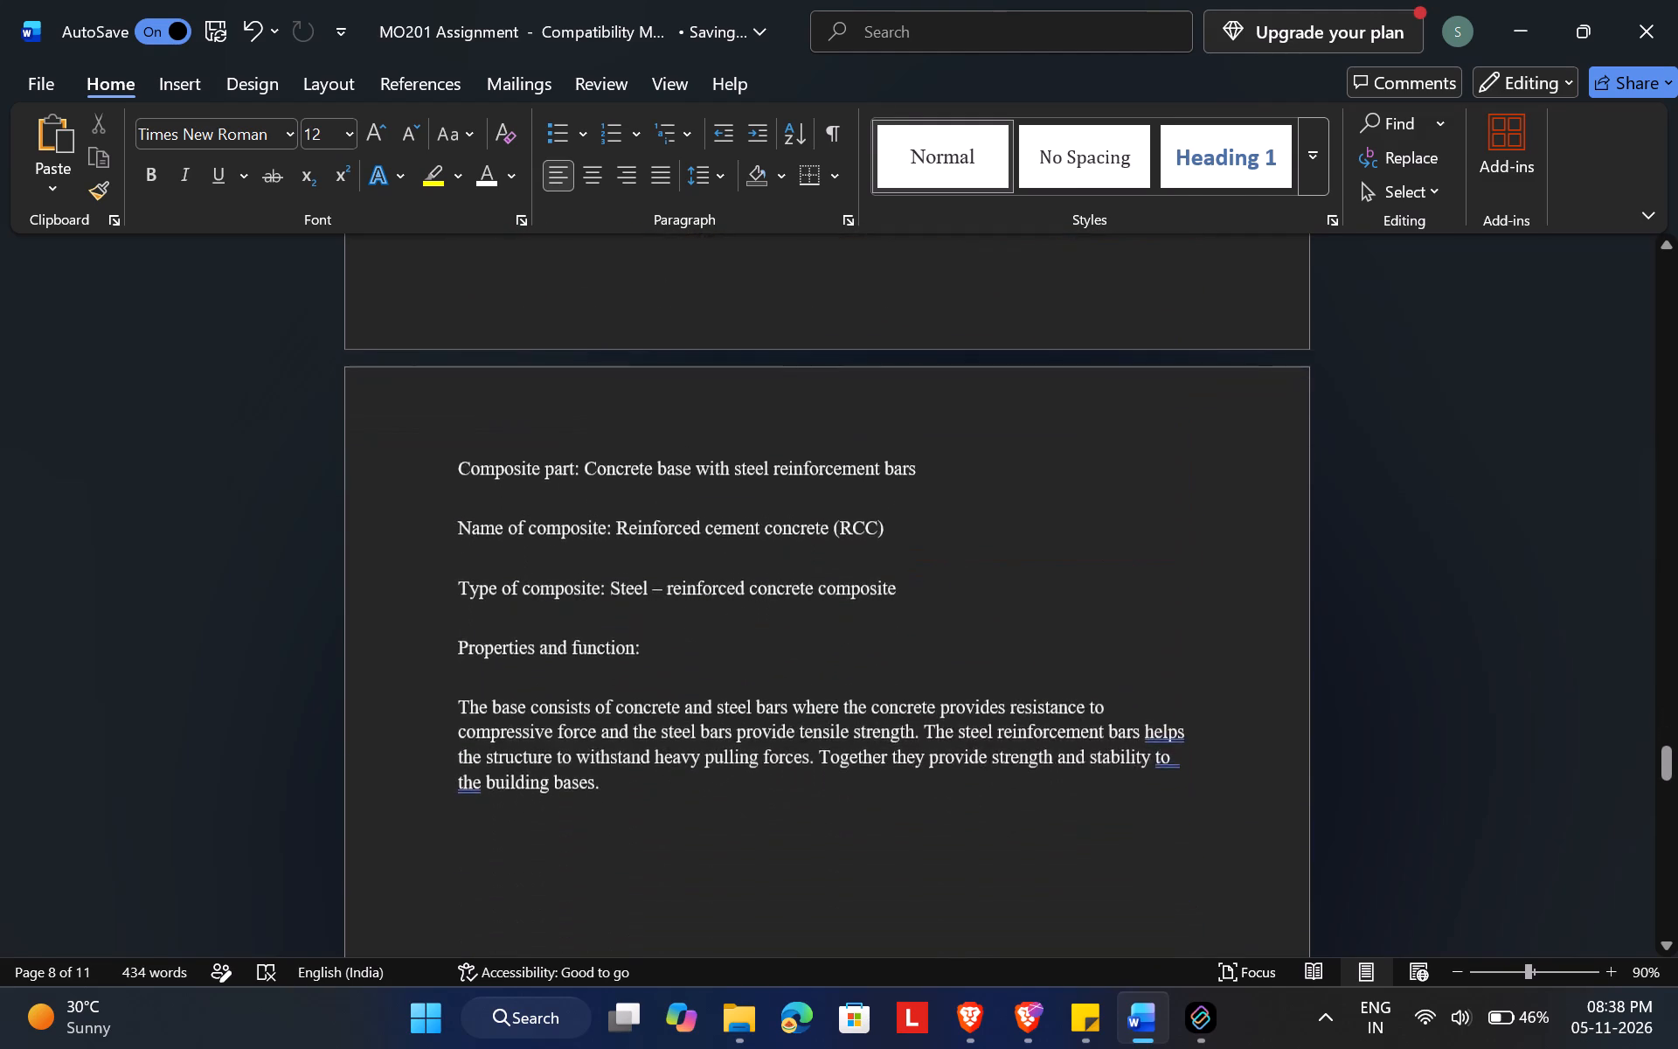
scroll(1386, 548, down, 2)
scroll(1386, 548, right, 1)
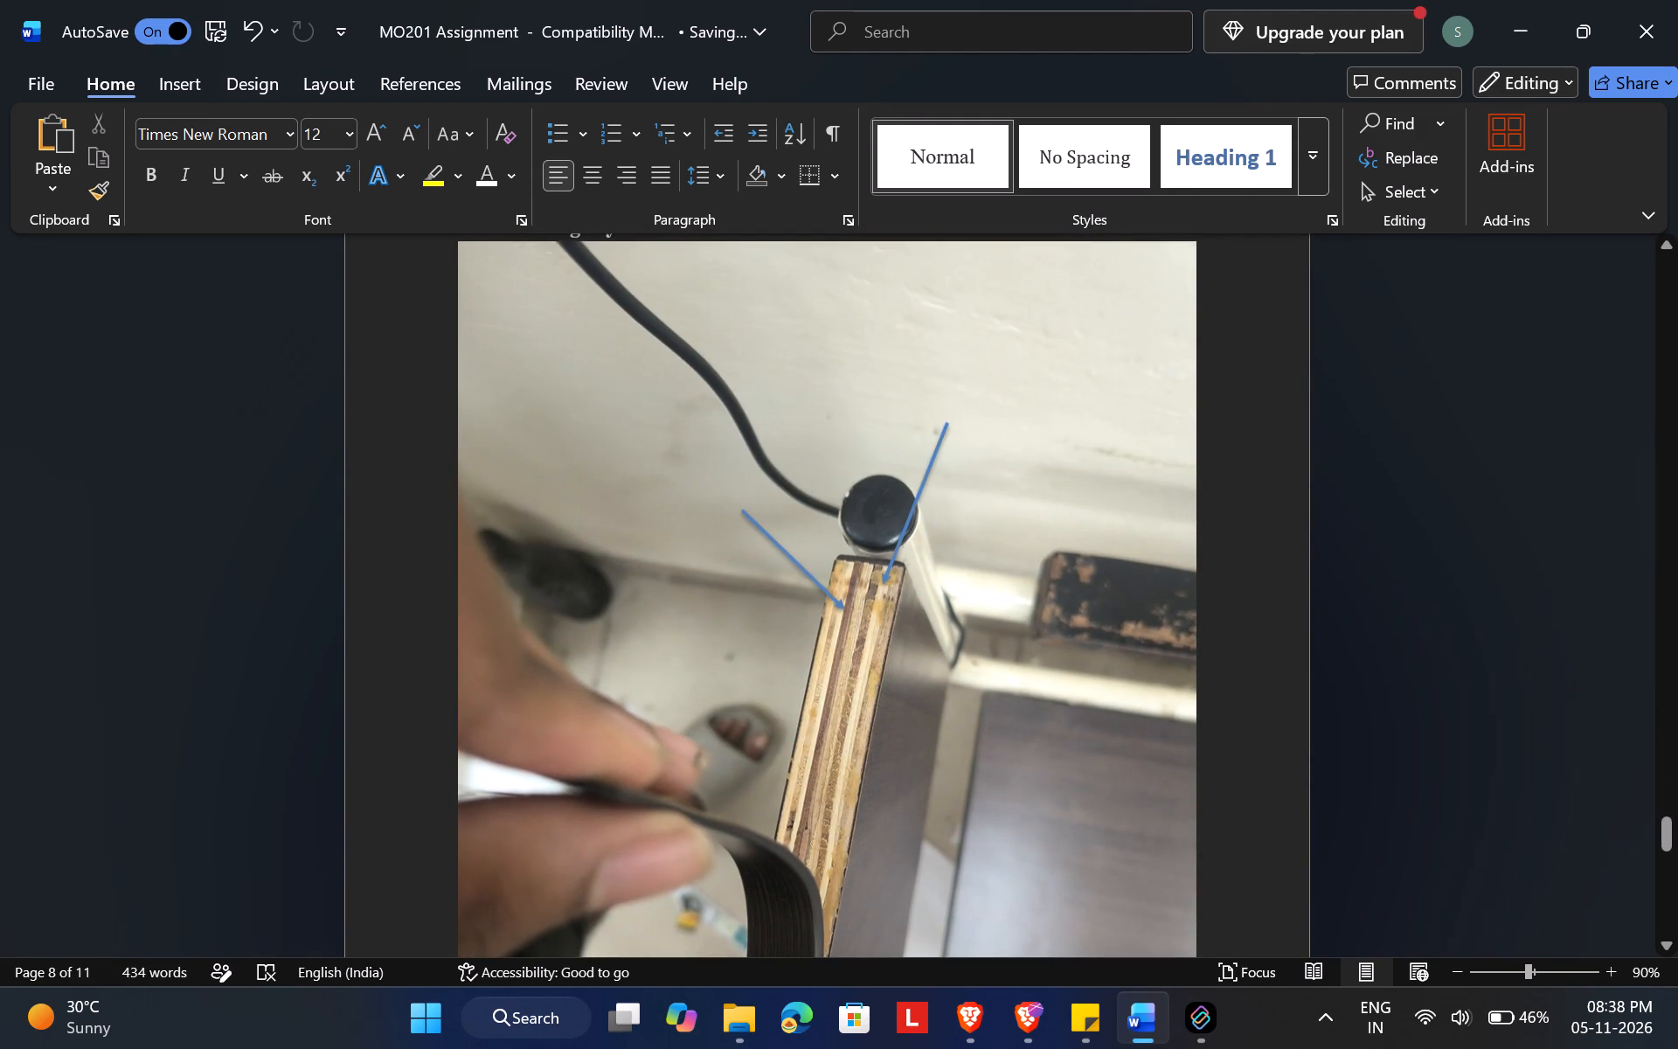
scroll(1386, 548, right, 1)
scroll(1386, 548, left, 1)
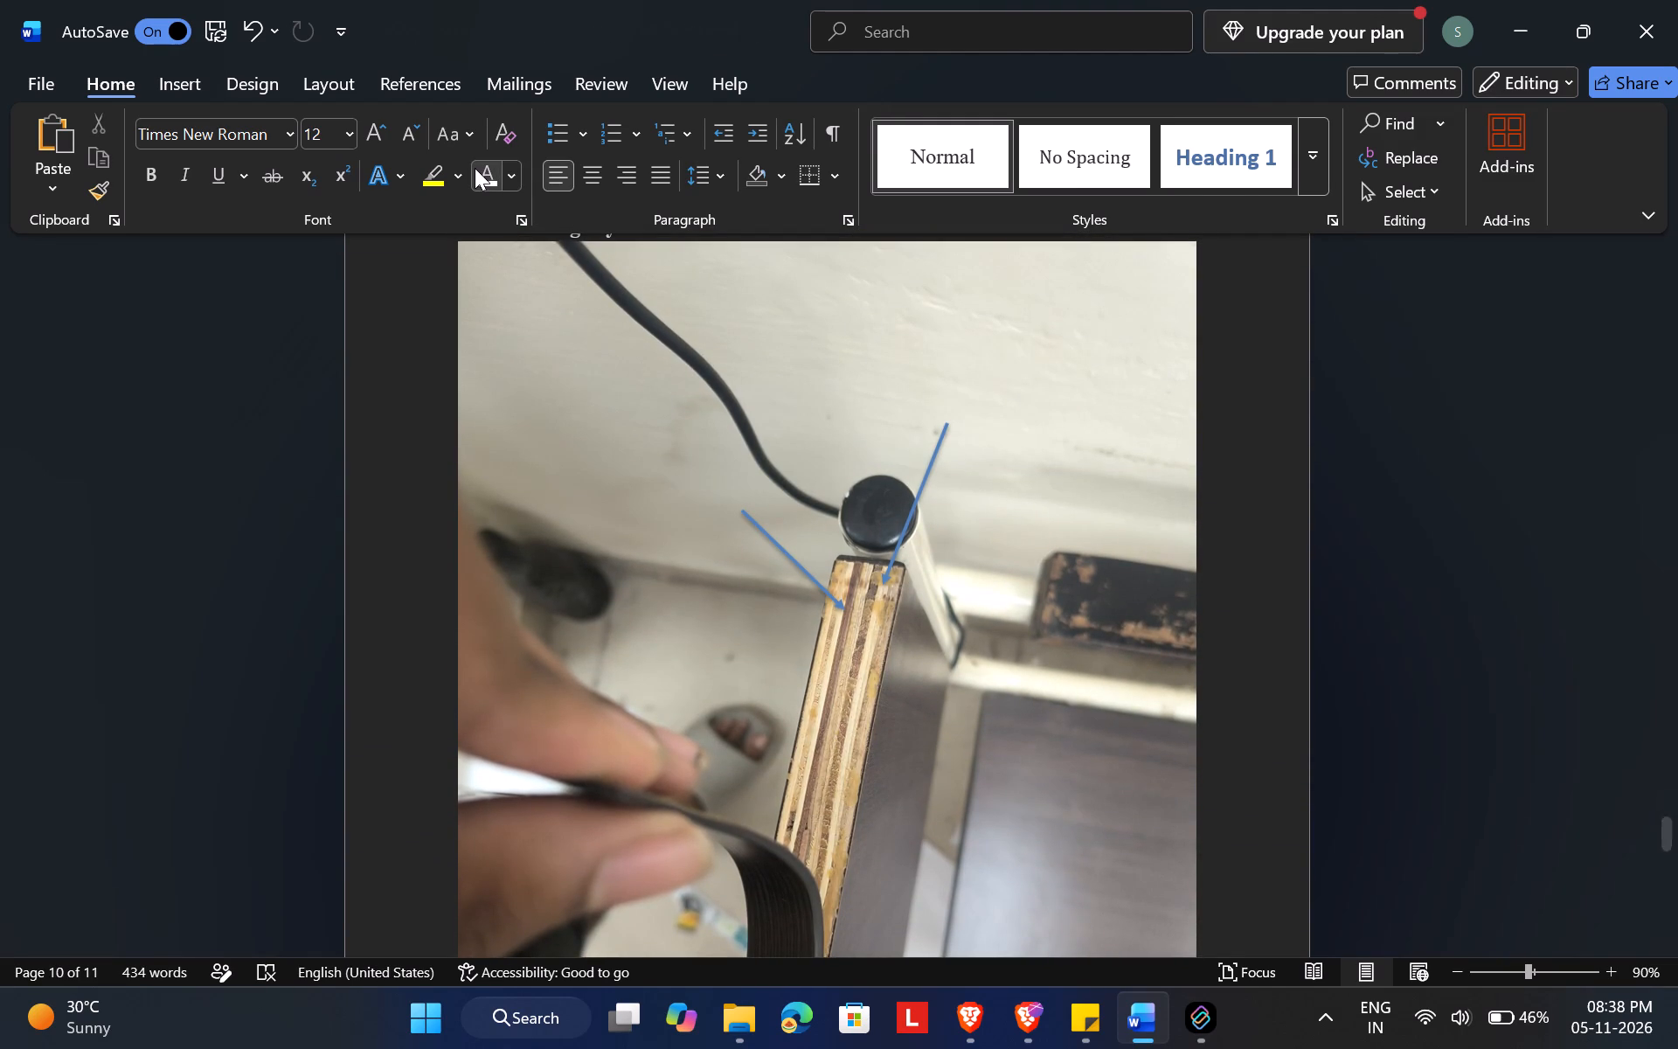
click(190, 88)
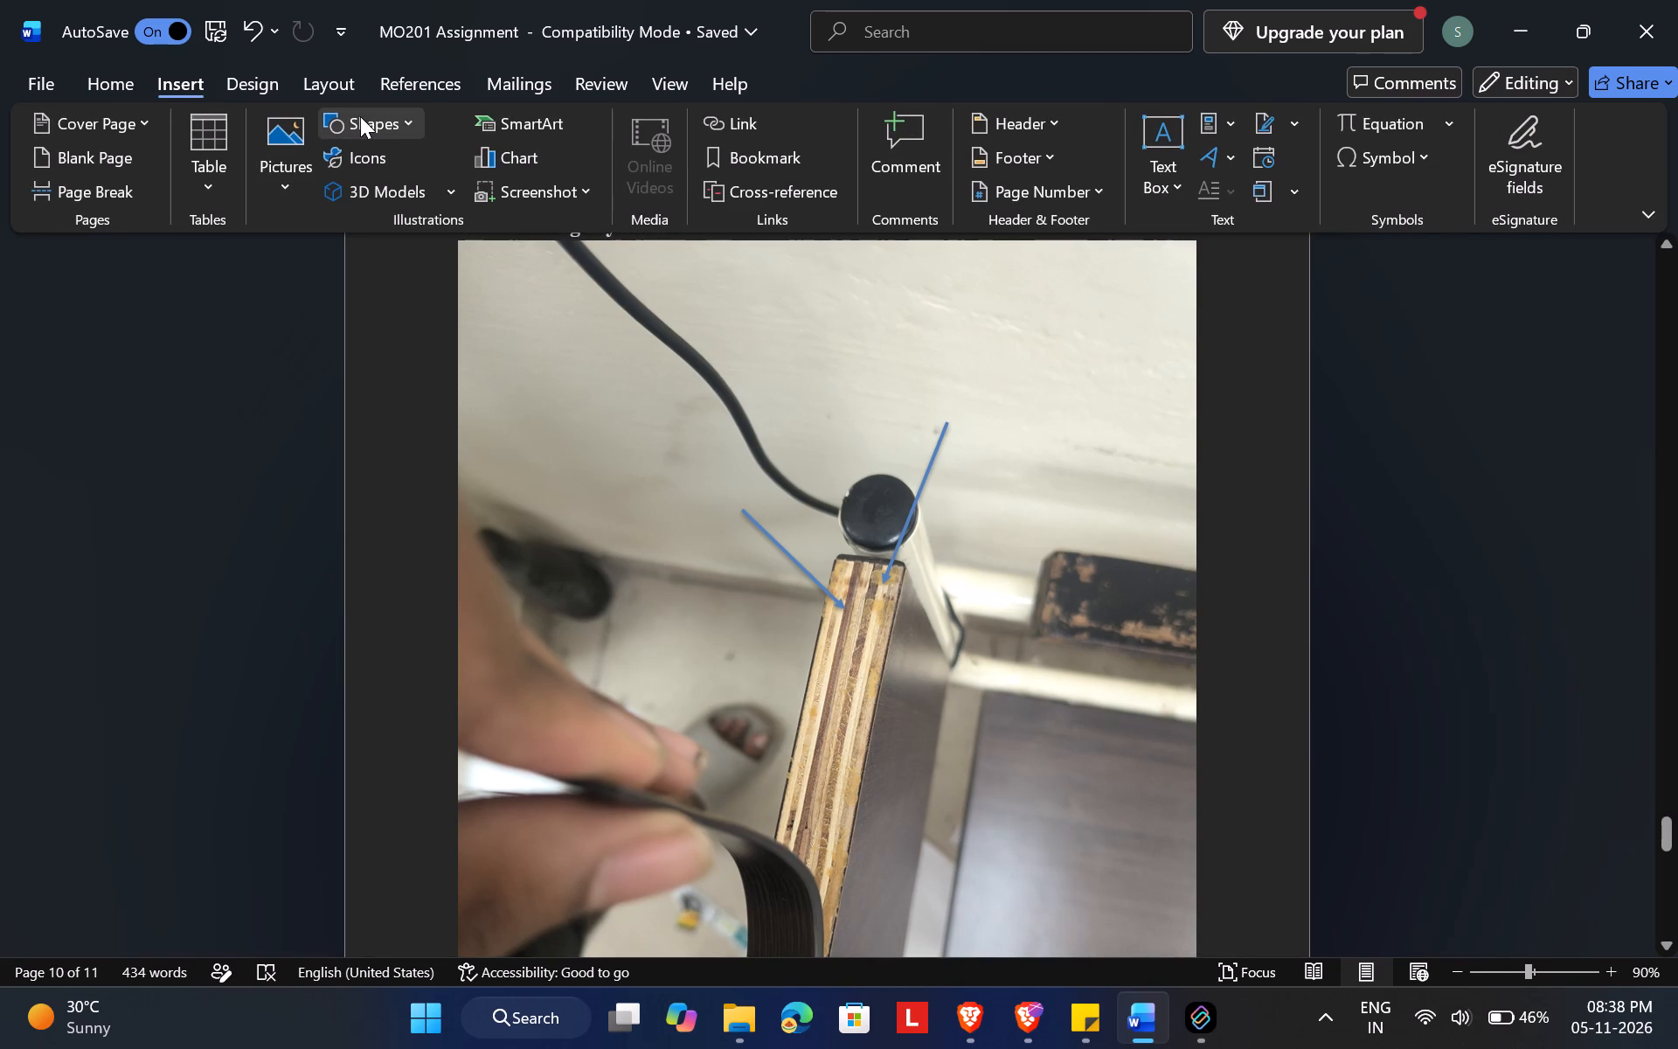
click(360, 116)
click(347, 178)
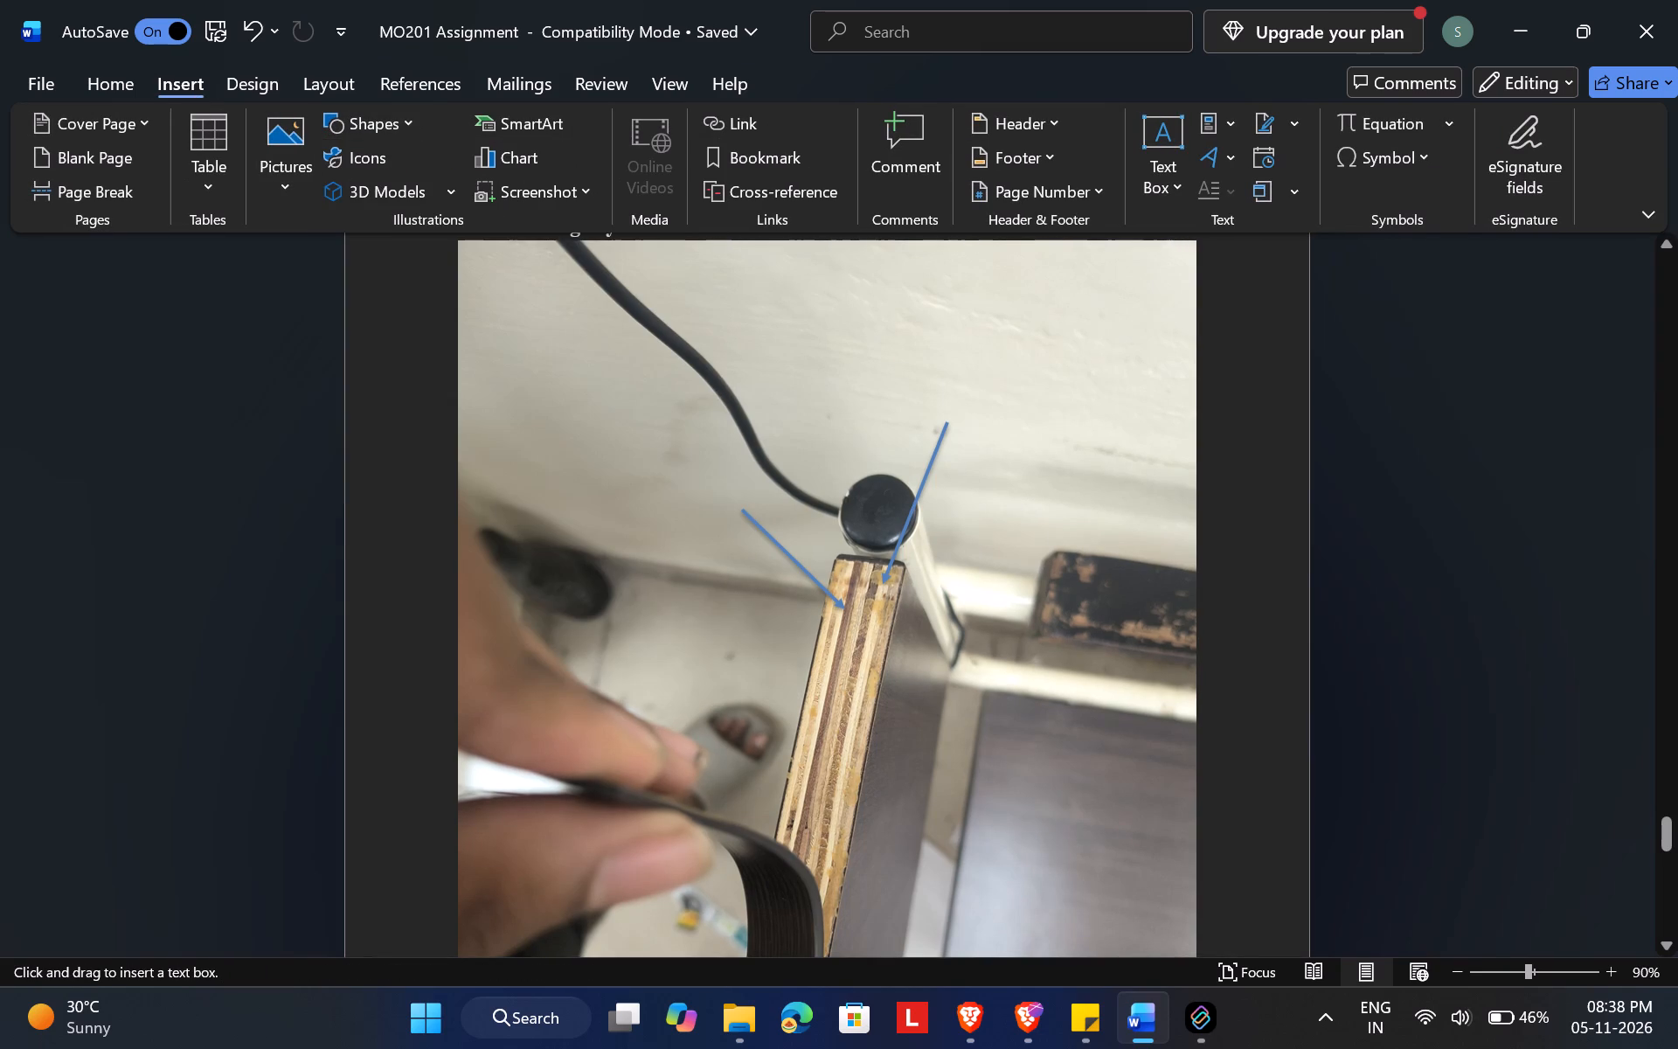
drag(928, 362, 1120, 423)
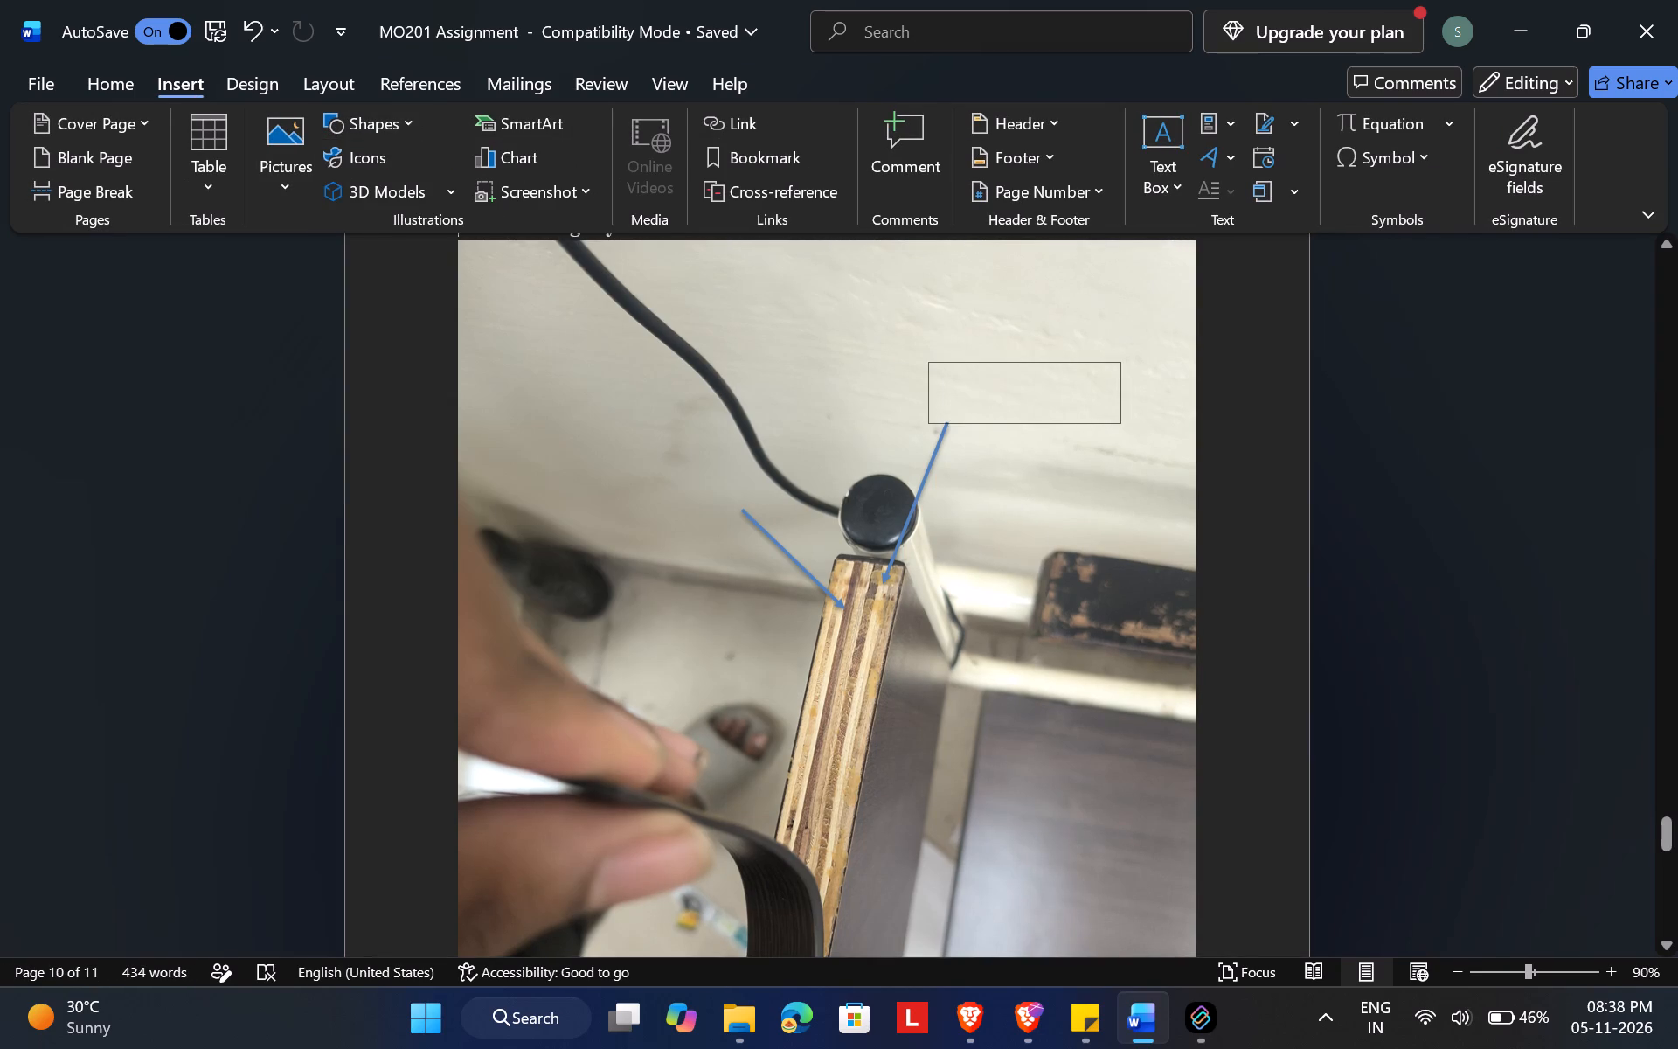
Set the new text box on the plywood photo to No Fill and No Outline.
click(509, 115)
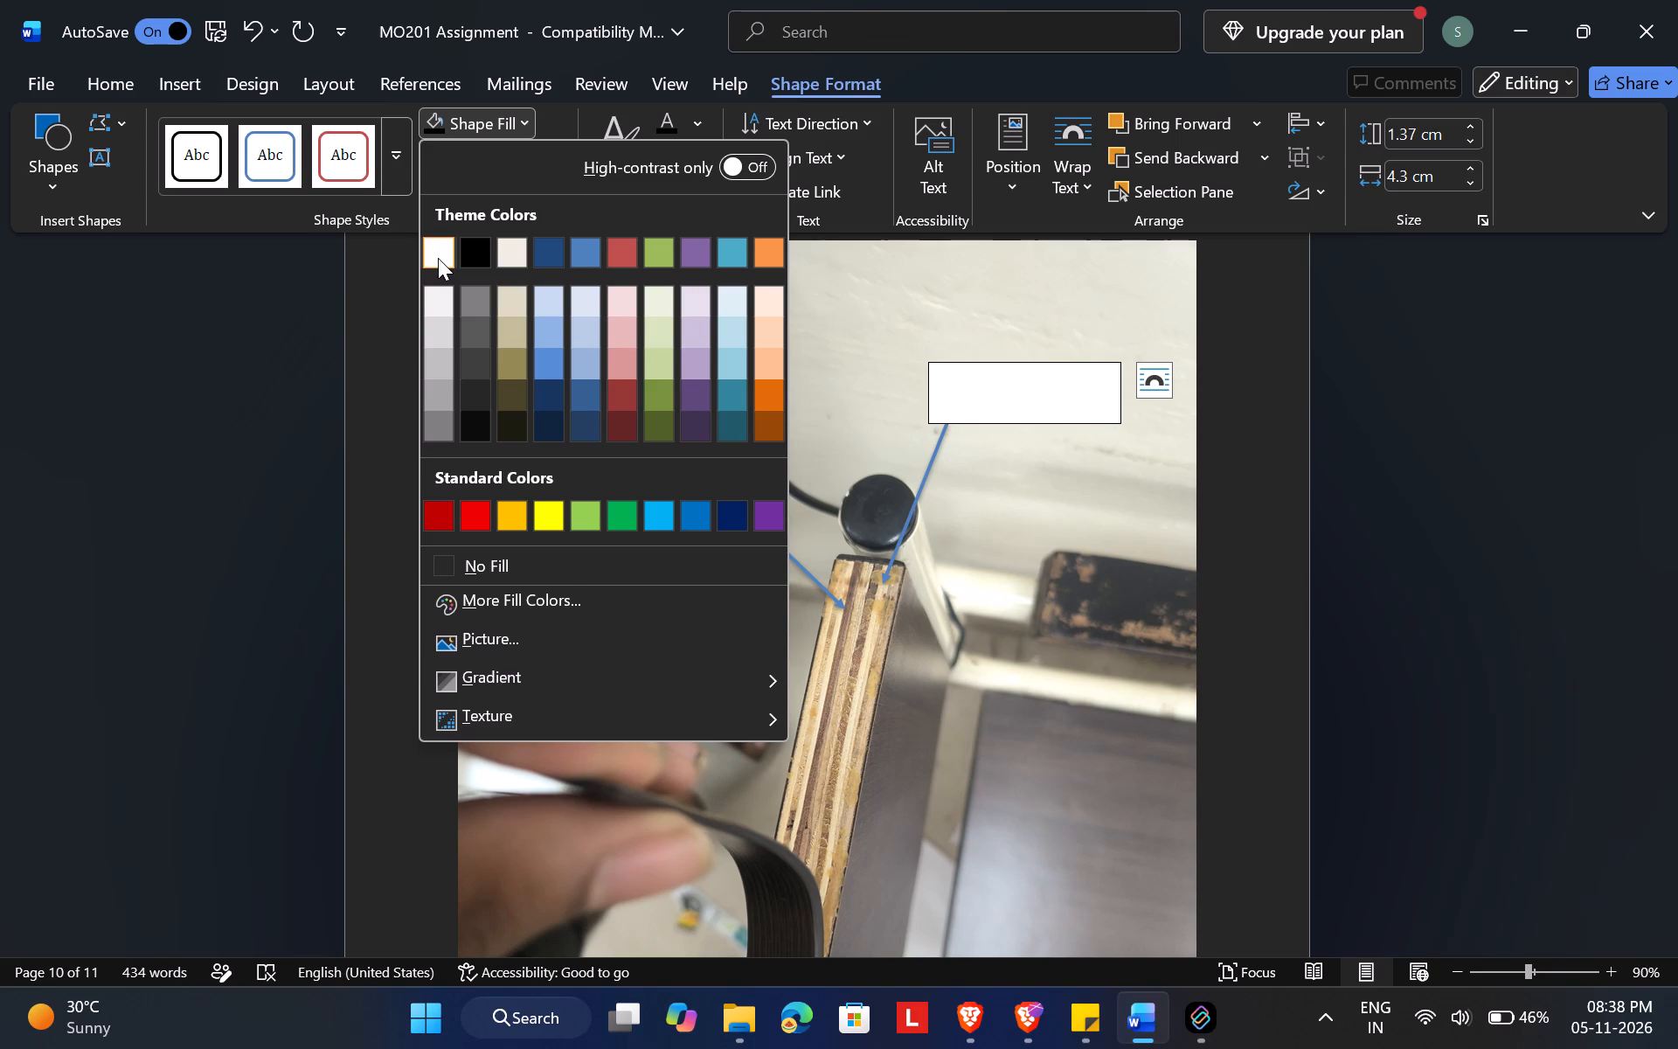
click(514, 563)
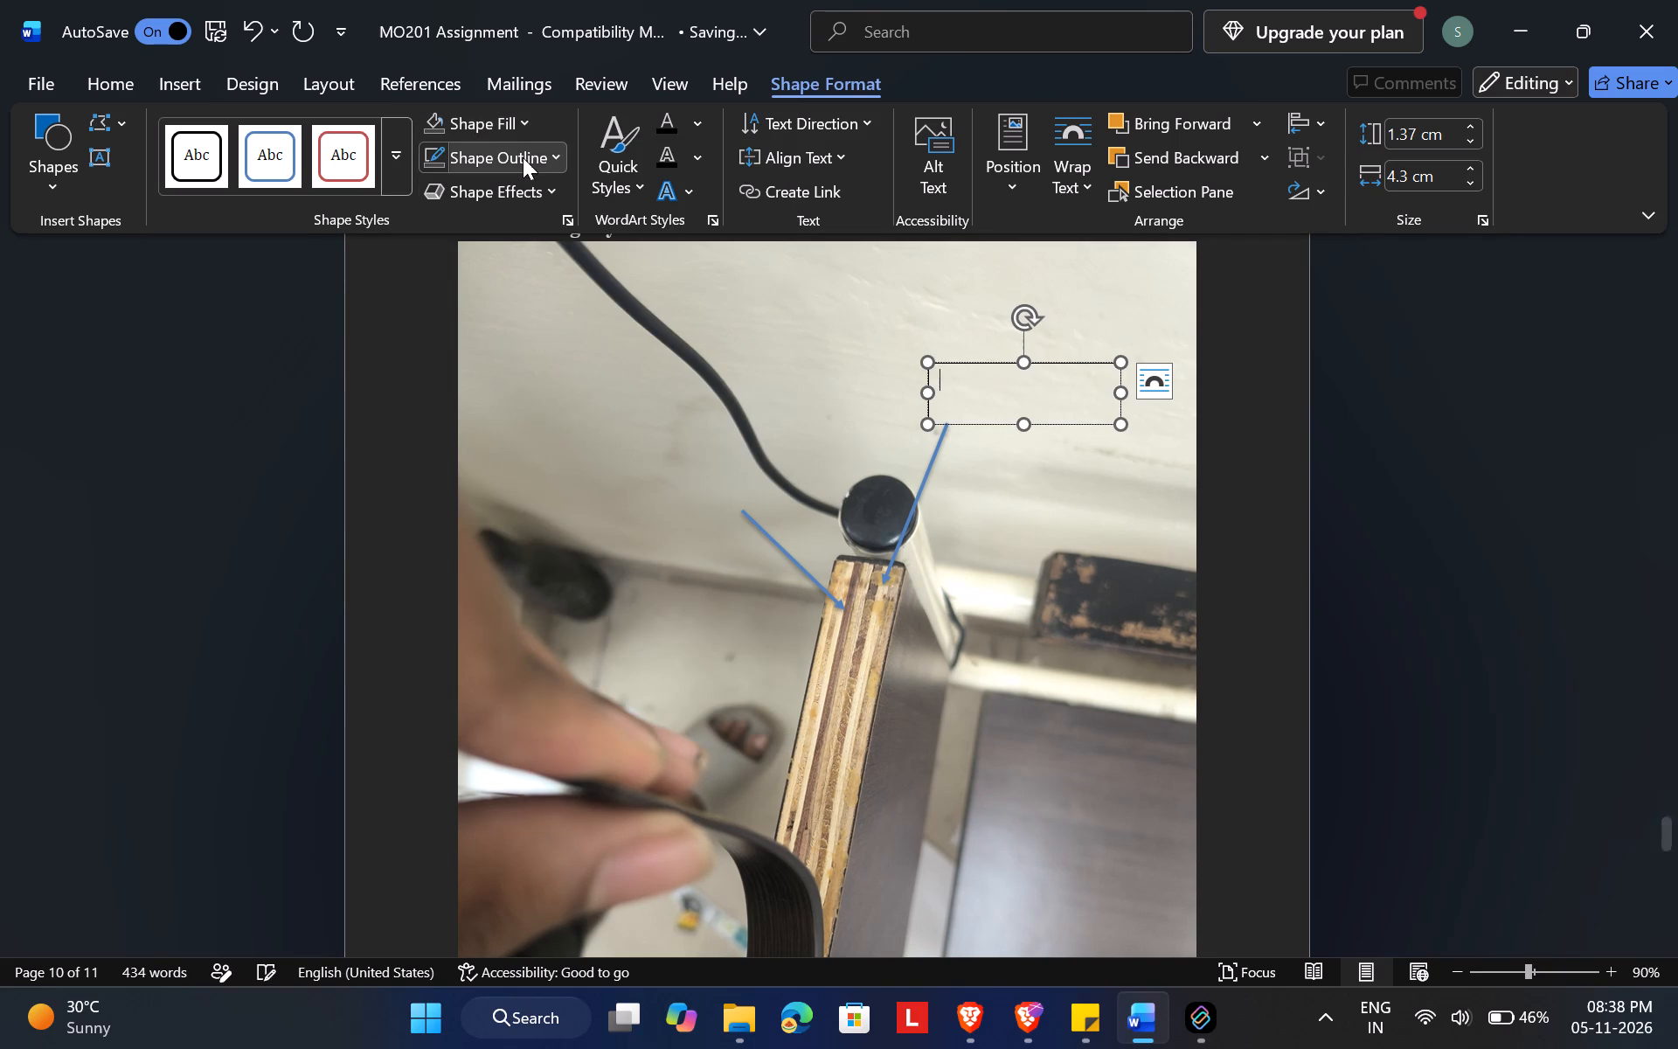
click(523, 157)
click(477, 605)
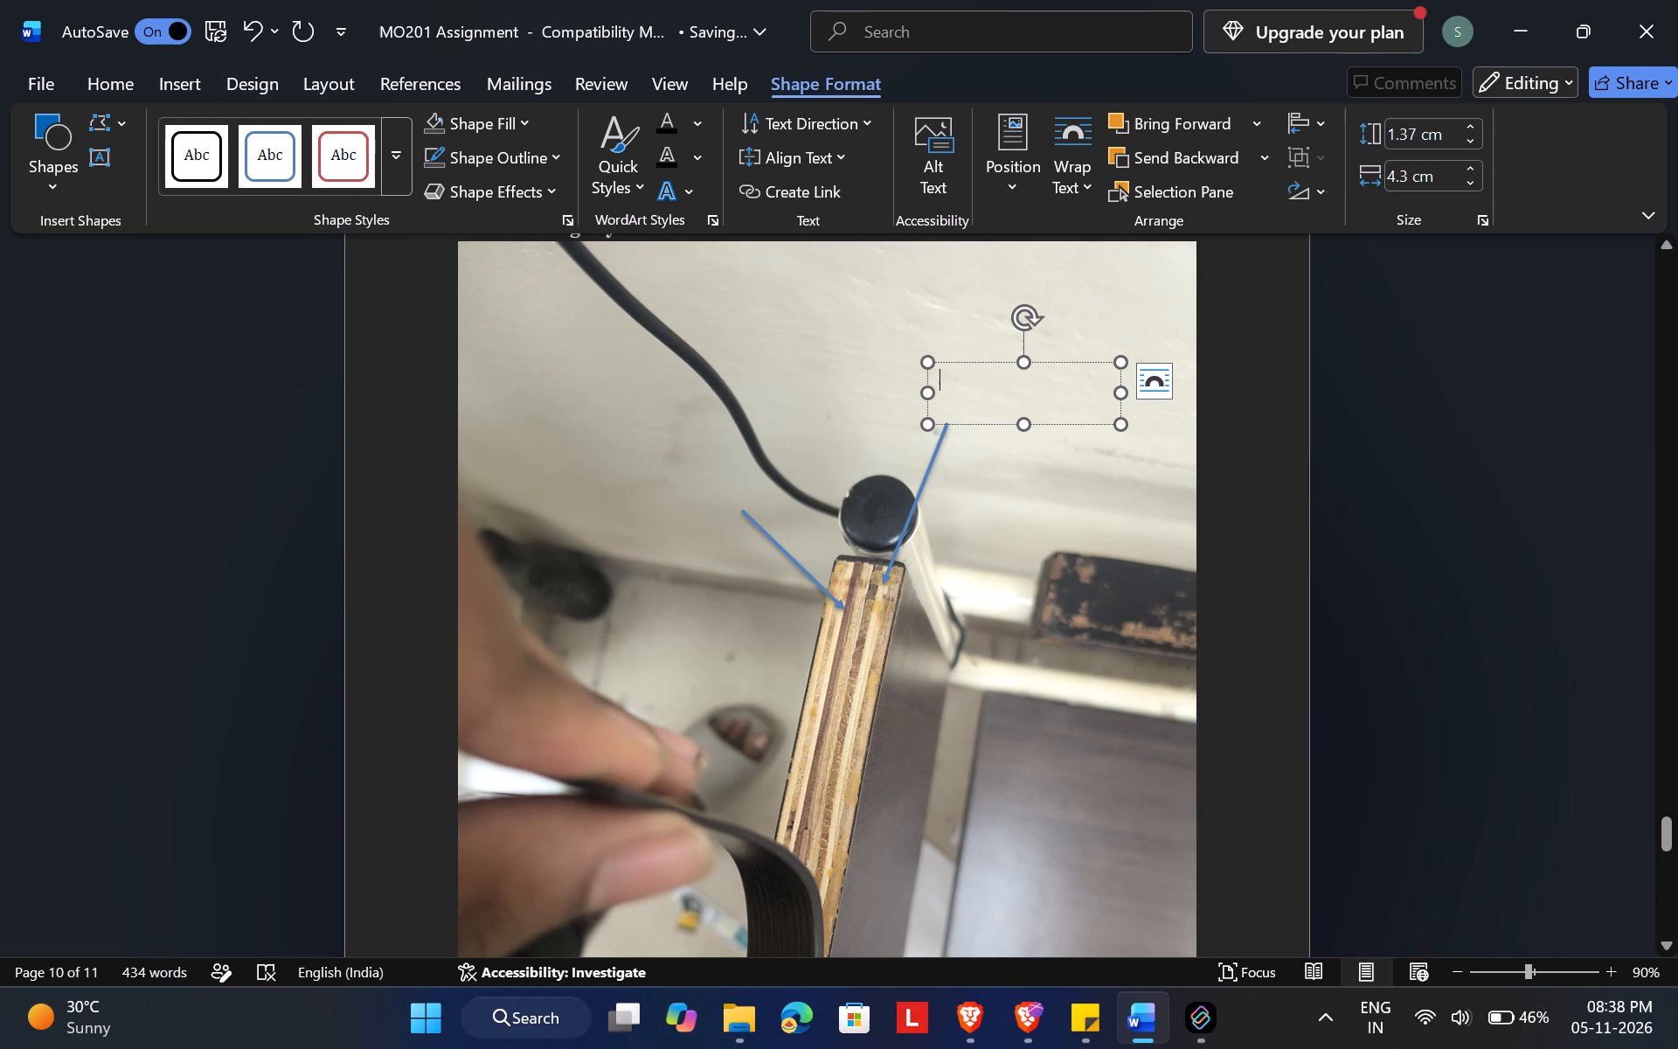
Start the plywood photo's text box label with the word "Wood".
text(Woo)
text(d)
key(space)
Review the composite description following the plywood photo for the label wording.
scroll(1035, 393, down, 3)
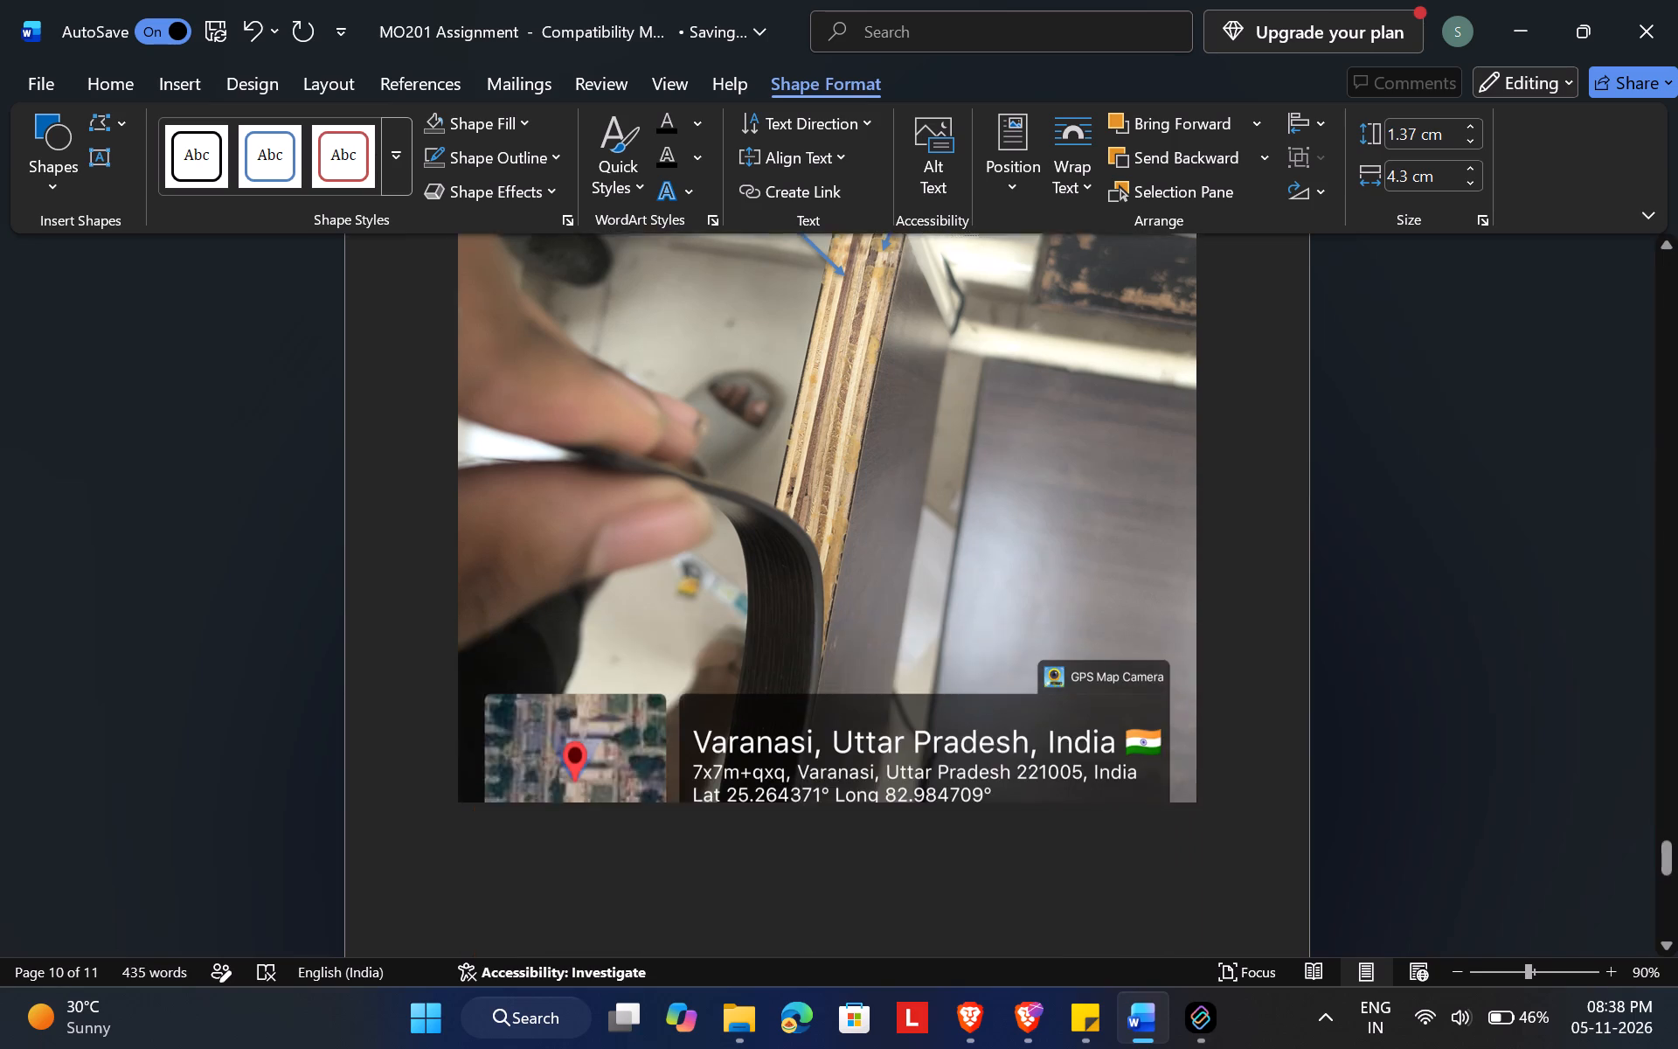
scroll(1035, 393, down, 20)
scroll(1035, 393, down, 4)
scroll(1035, 393, up, 1)
scroll(1035, 393, down, 1)
scroll(1035, 393, up, 1)
scroll(1035, 393, down, 1)
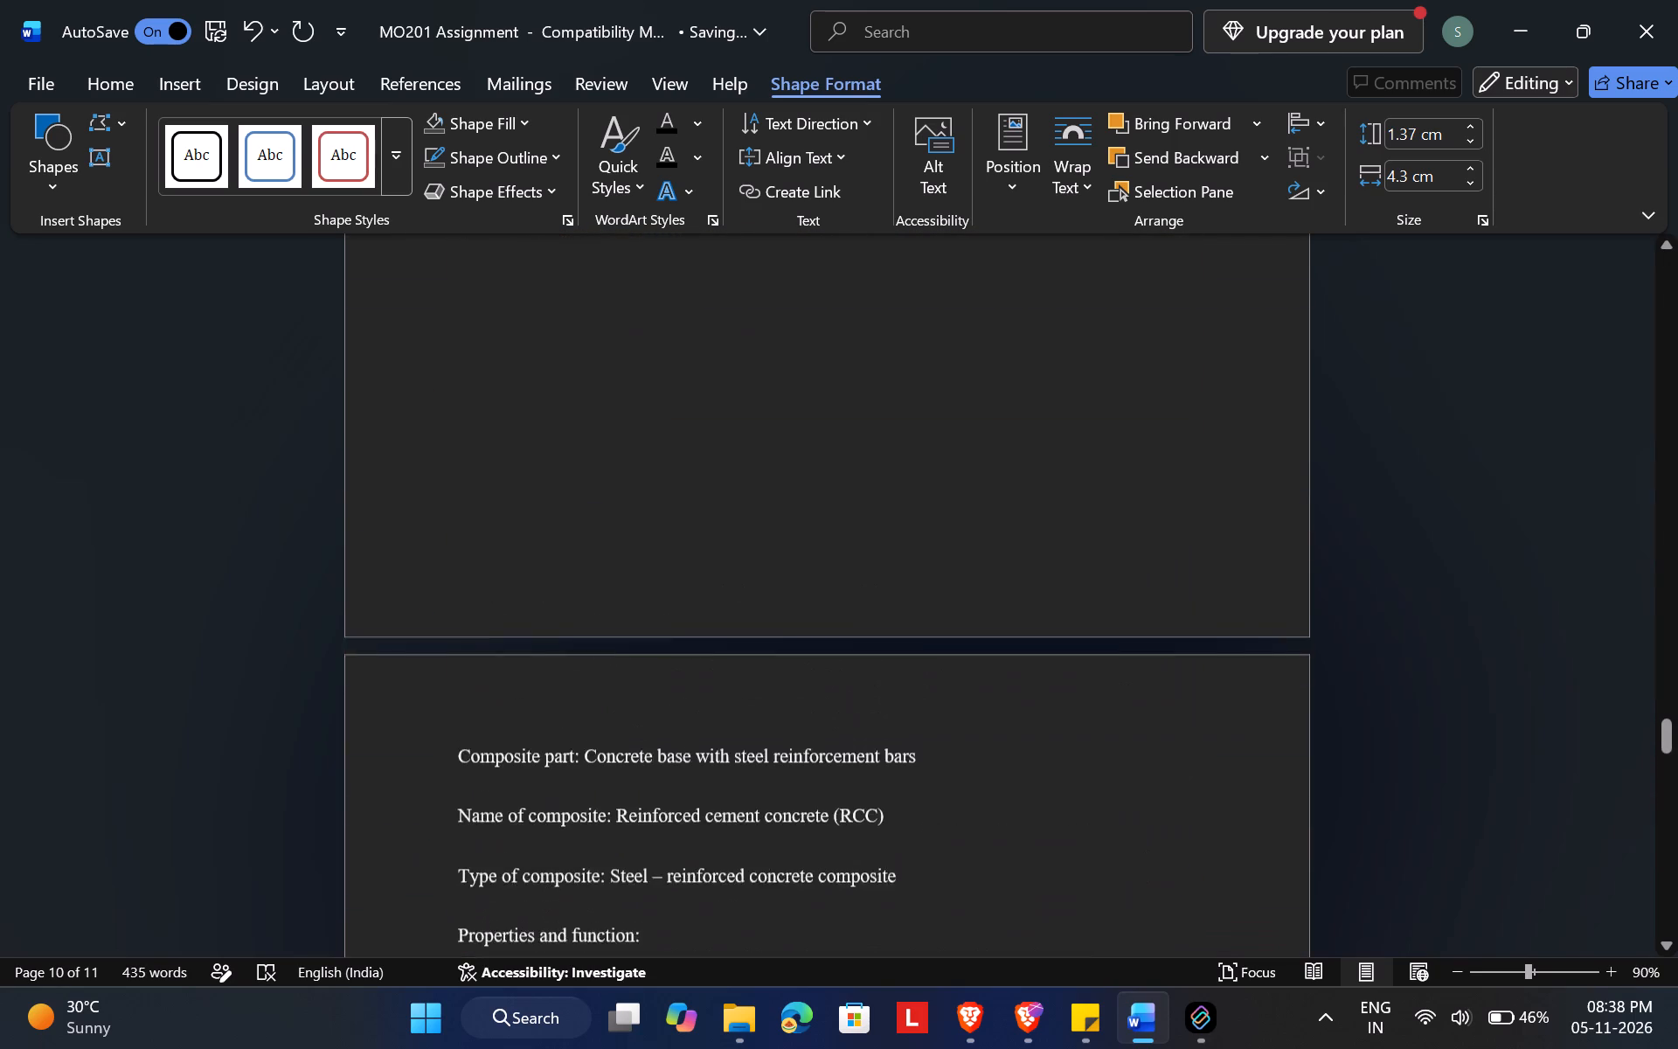
scroll(1035, 393, down, 5)
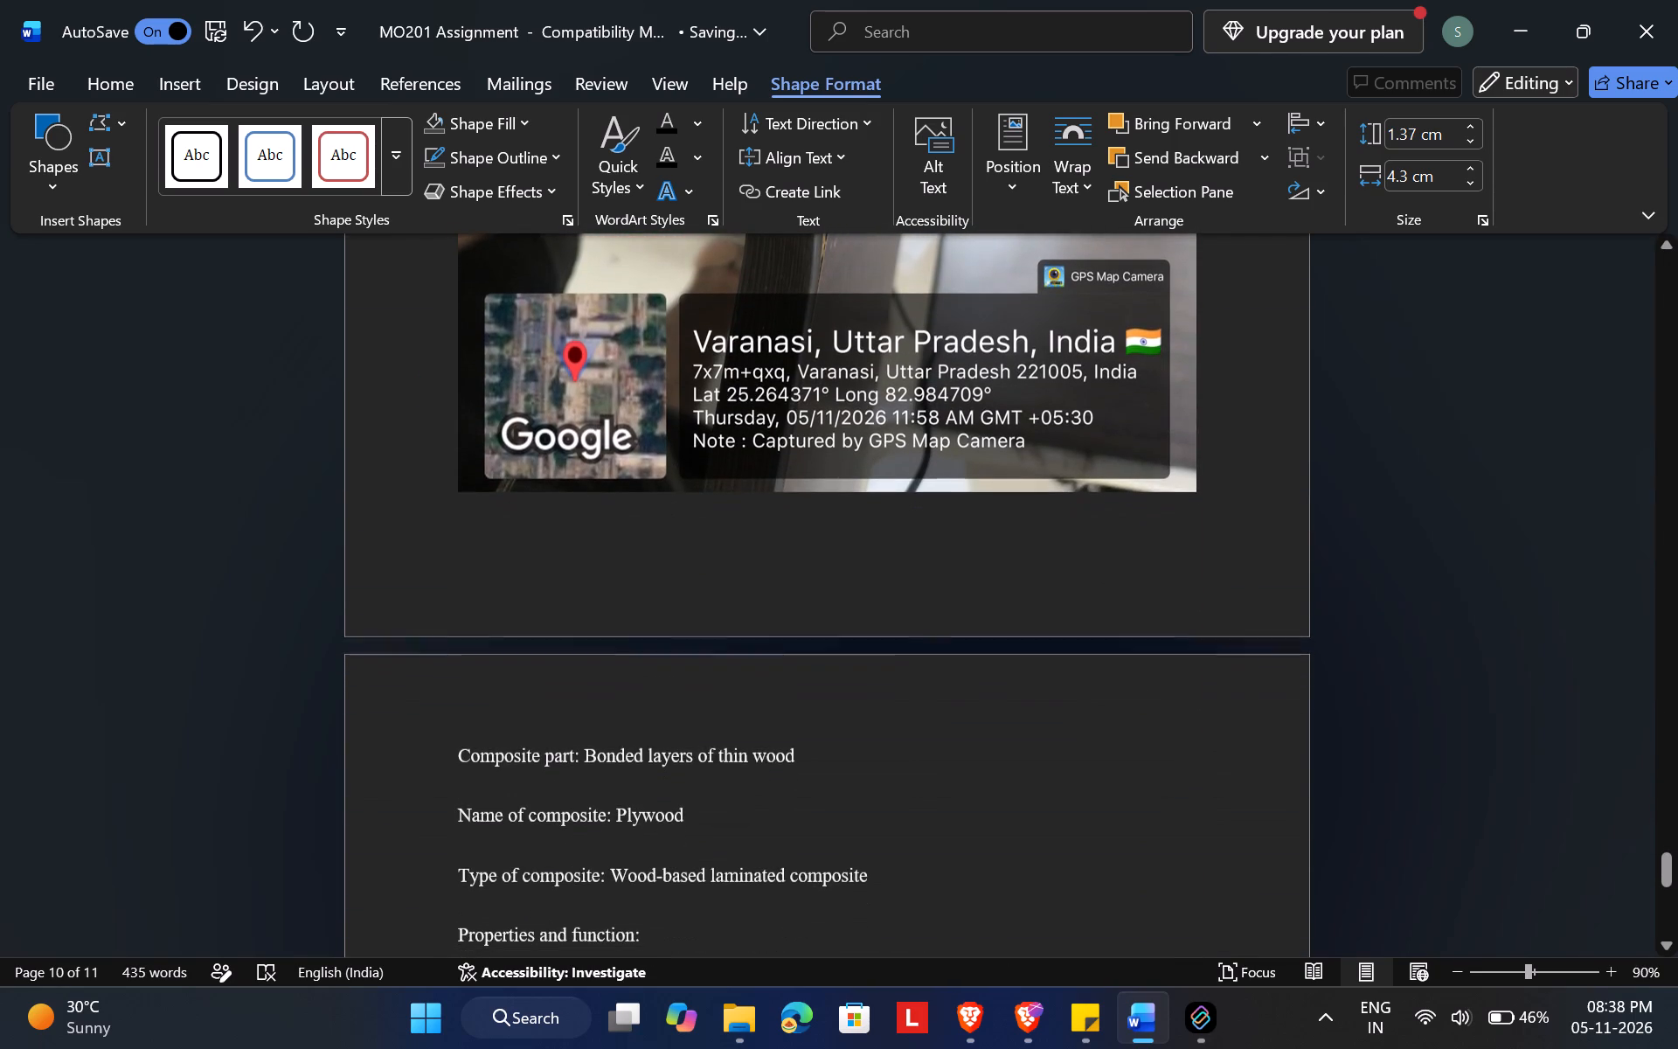
scroll(1035, 393, down, 1)
scroll(1035, 393, up, 6)
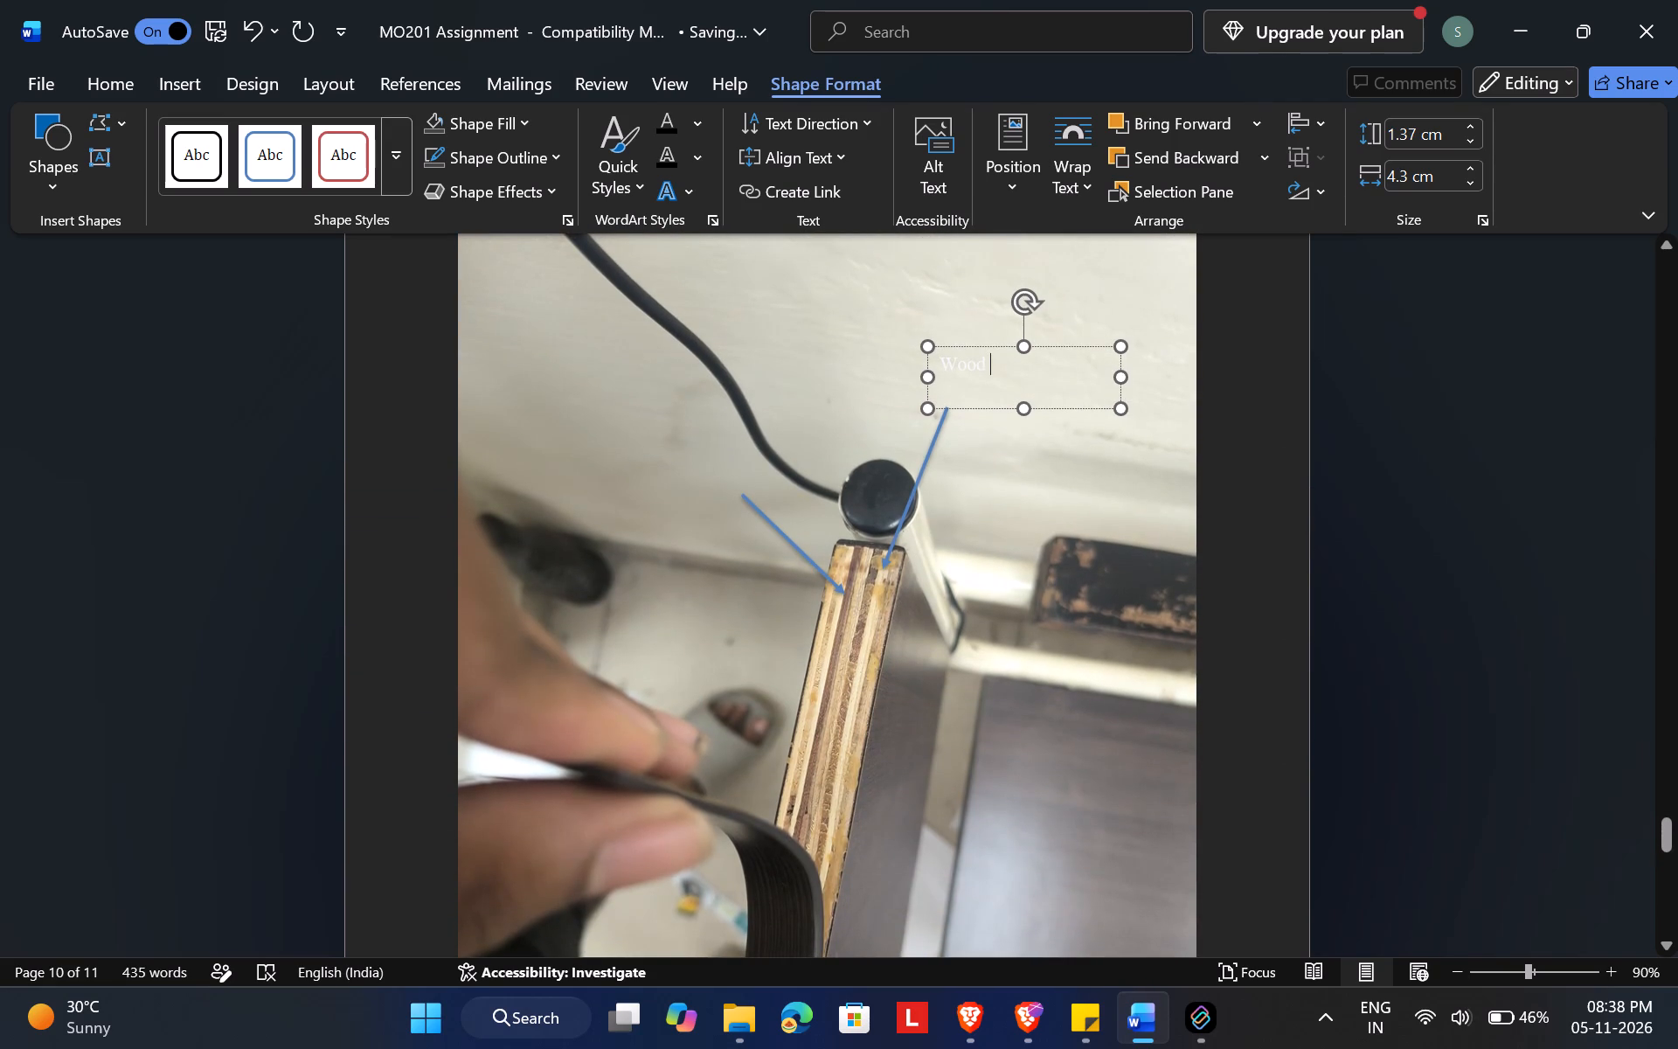
Complete the plywood photo's label so it reads "Wood Veneer layers".
text(Vn)
key(BackSpace)
text(enne)
key(BackSpace)
key(BackSpace)
text(eer layers)
Apply the last-used font color to the entire "Wood Veneer layers" label.
drag(1110, 365, 1035, 365)
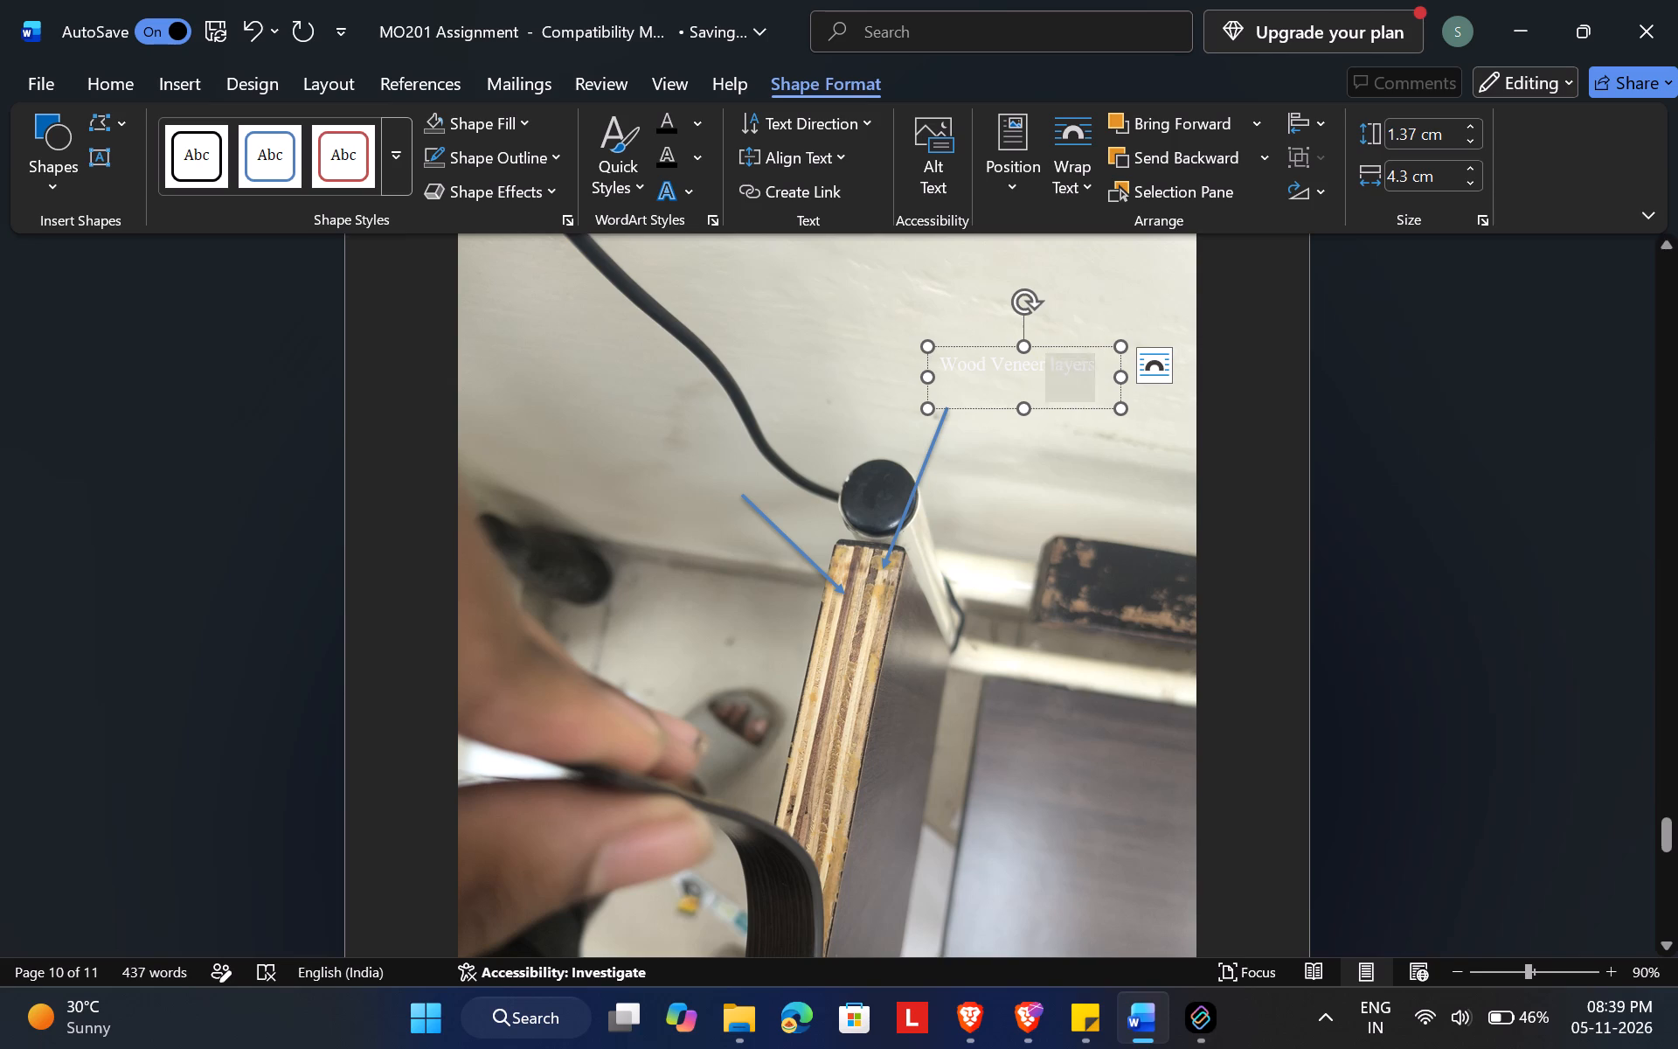
drag(1035, 365, 957, 365)
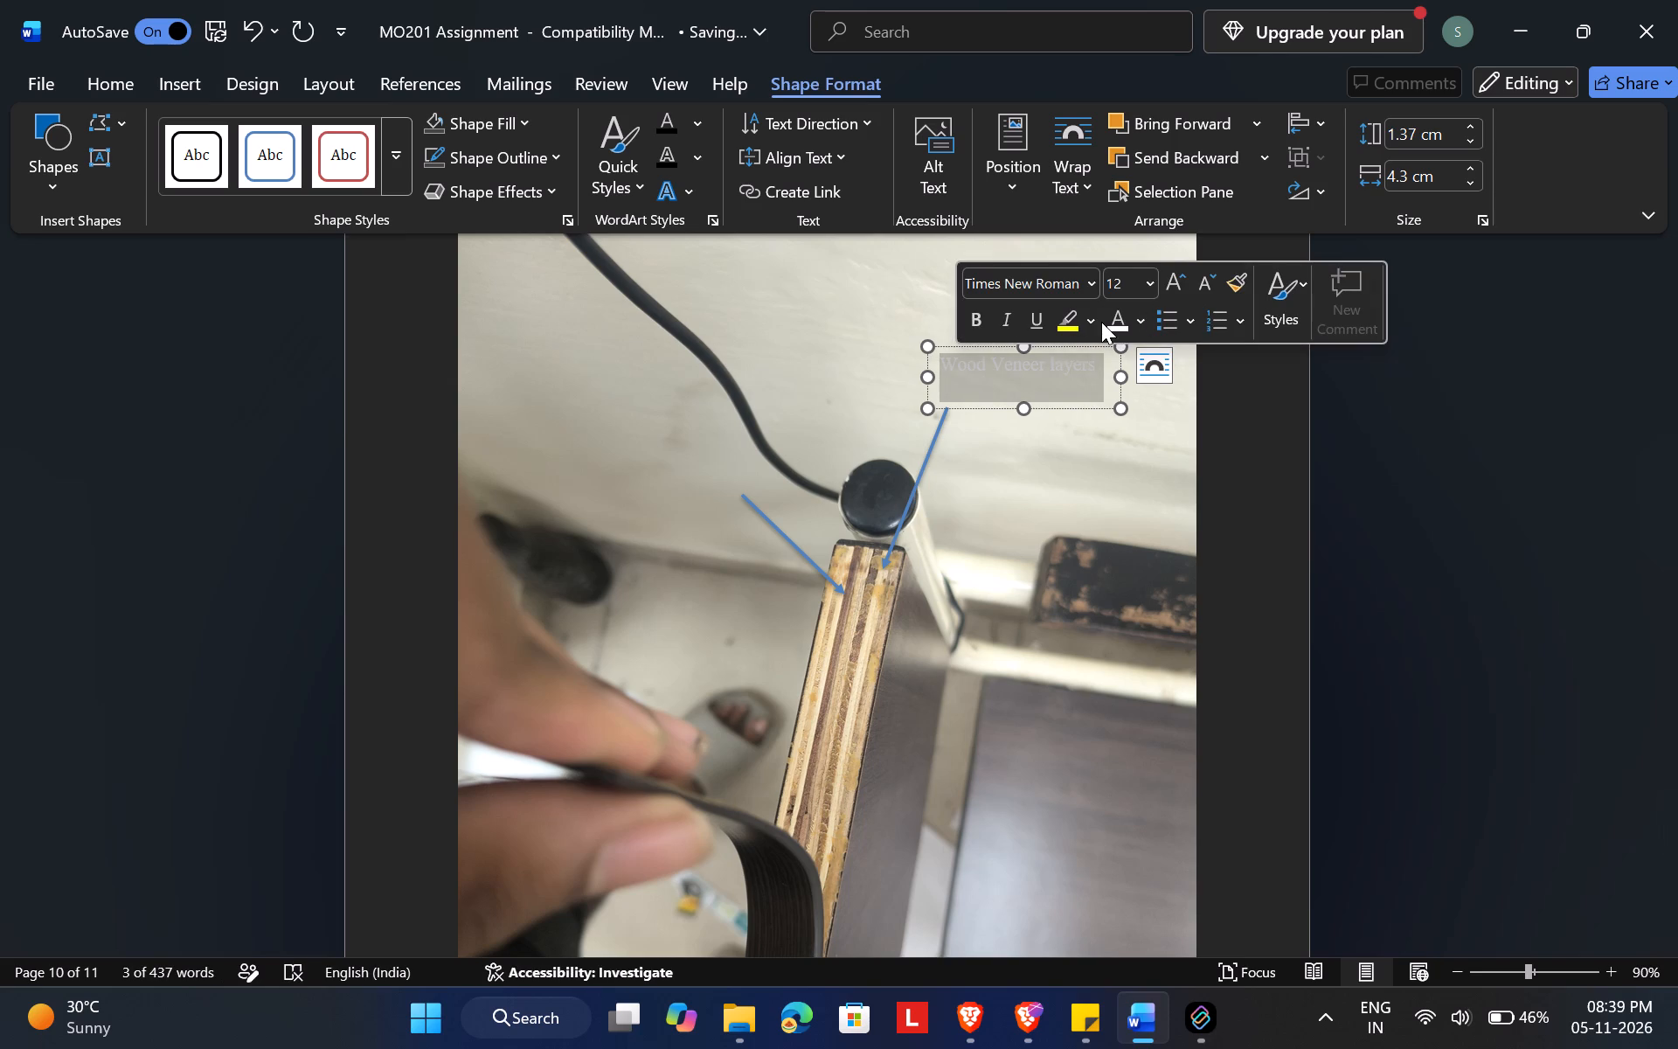
click(1123, 322)
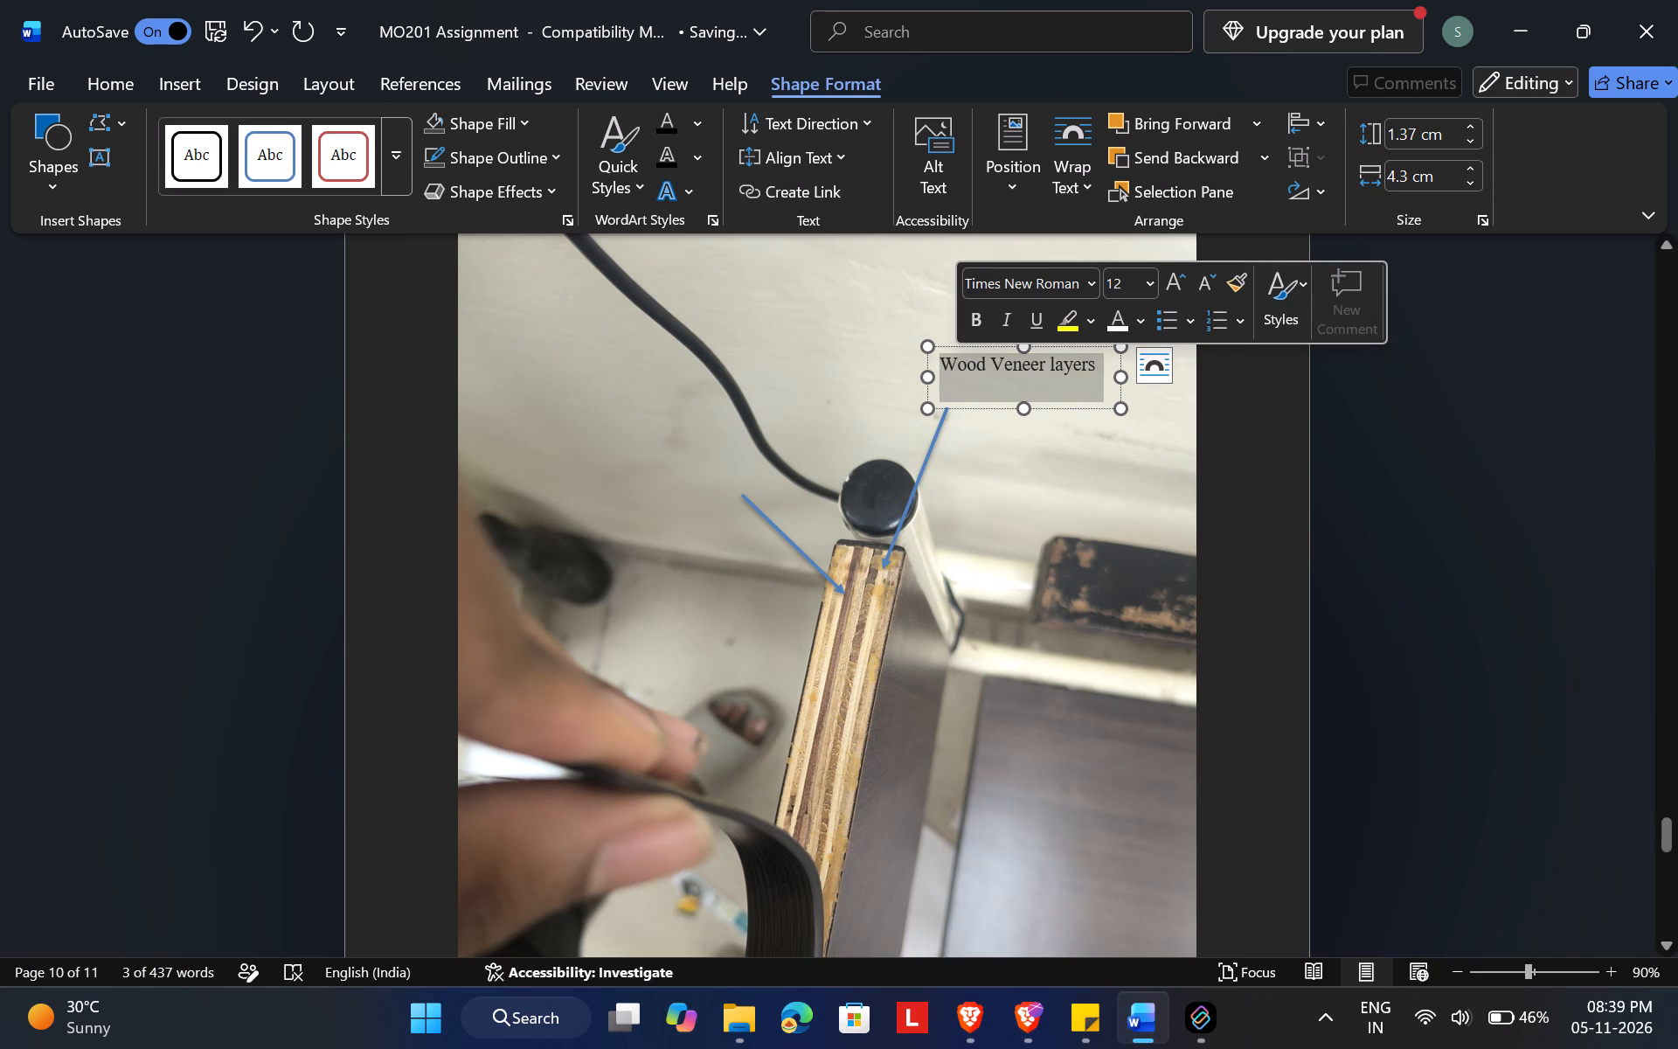
Draw a text box about 4.26 cm wide and 1.25 cm high at the tail of the plywood photo's unlabelled arrow.
drag(152, 61, 169, 80)
click(169, 80)
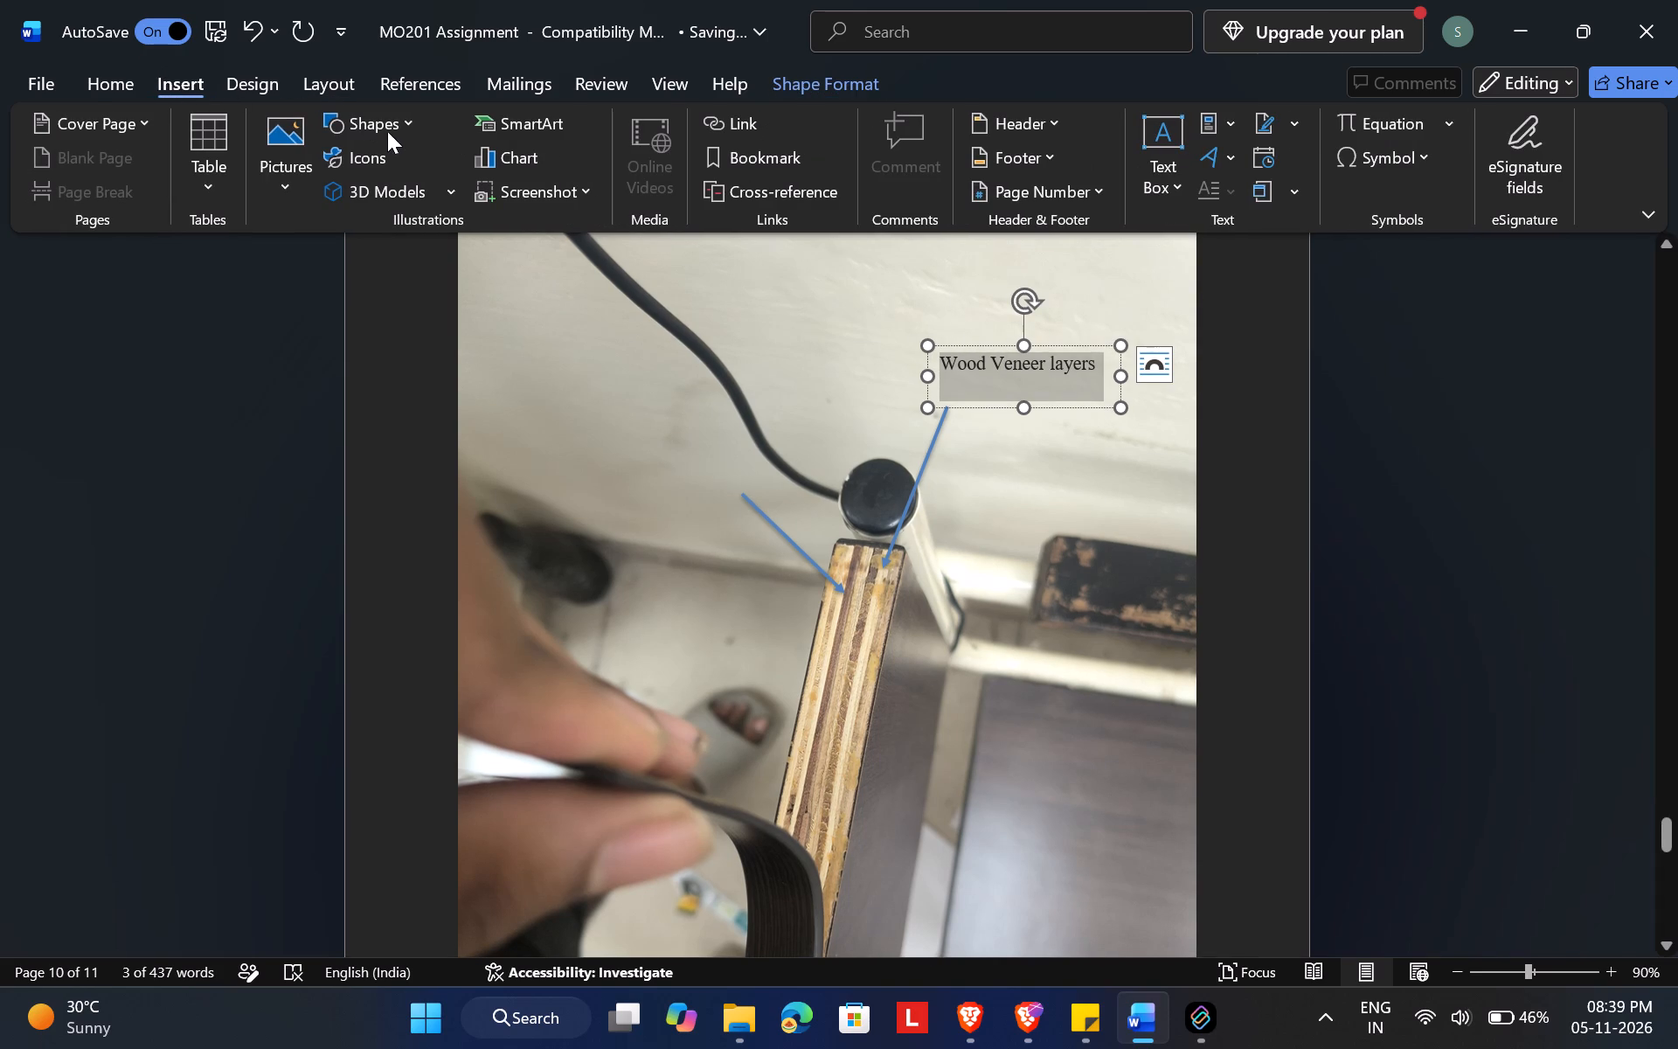
click(392, 132)
click(329, 204)
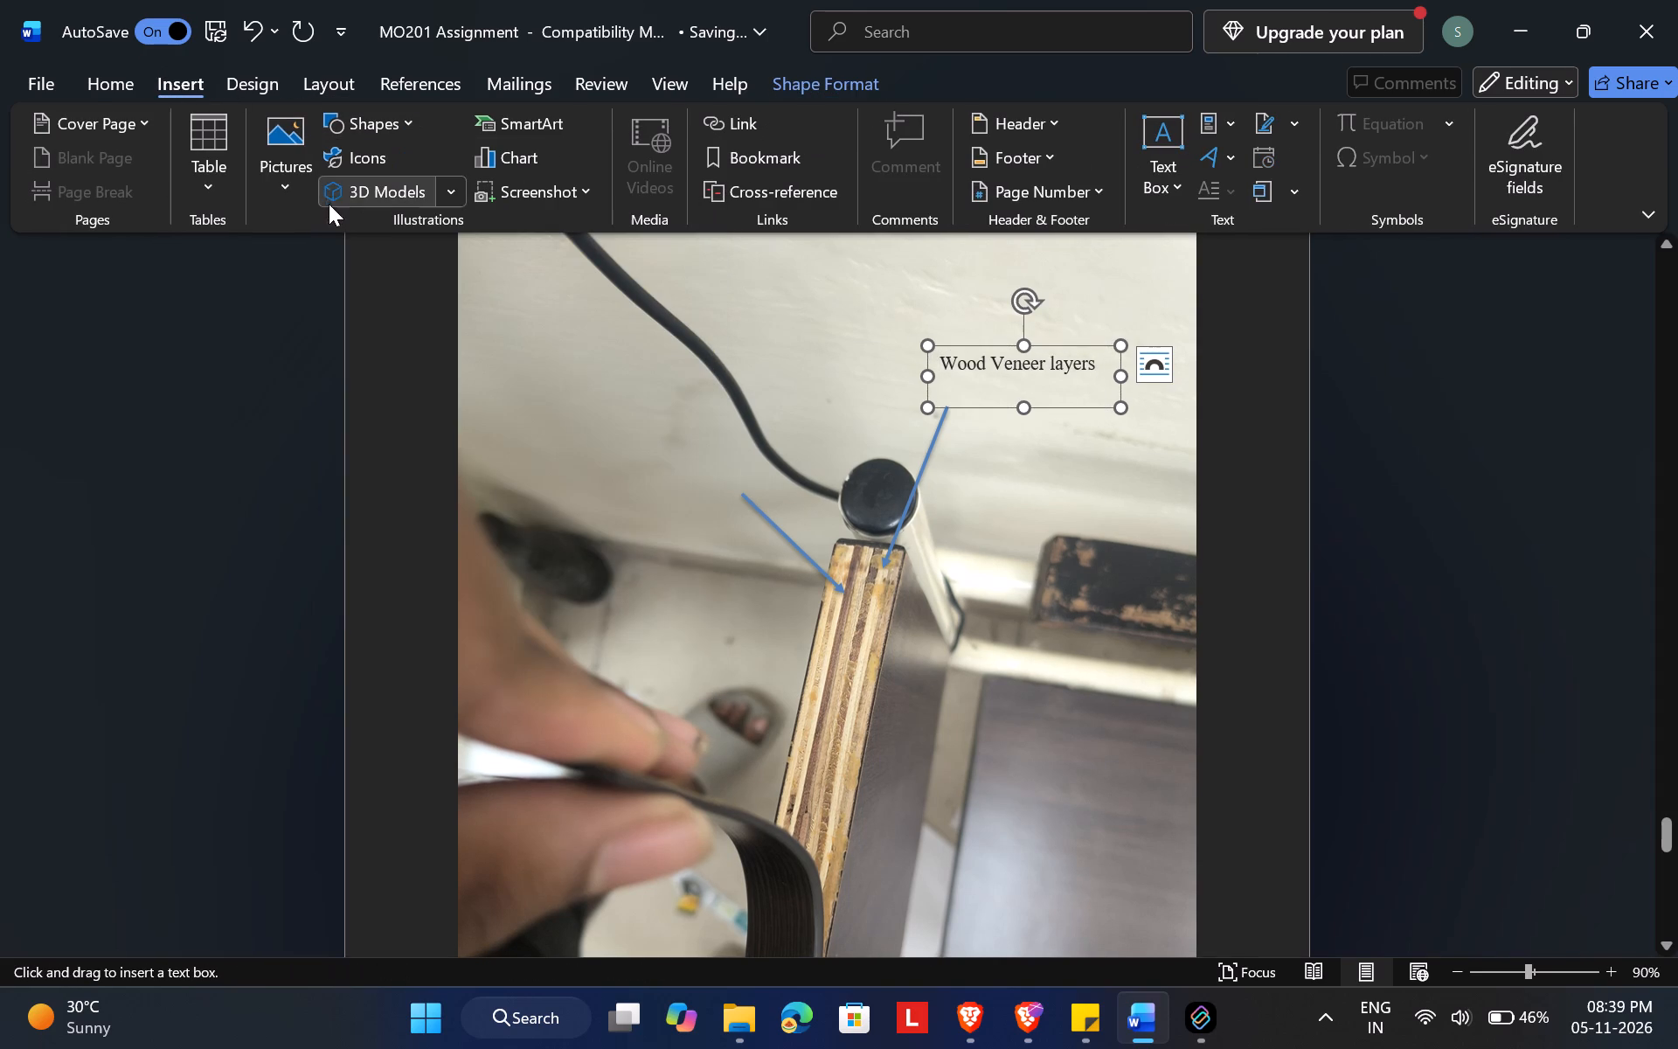
drag(578, 434, 741, 472)
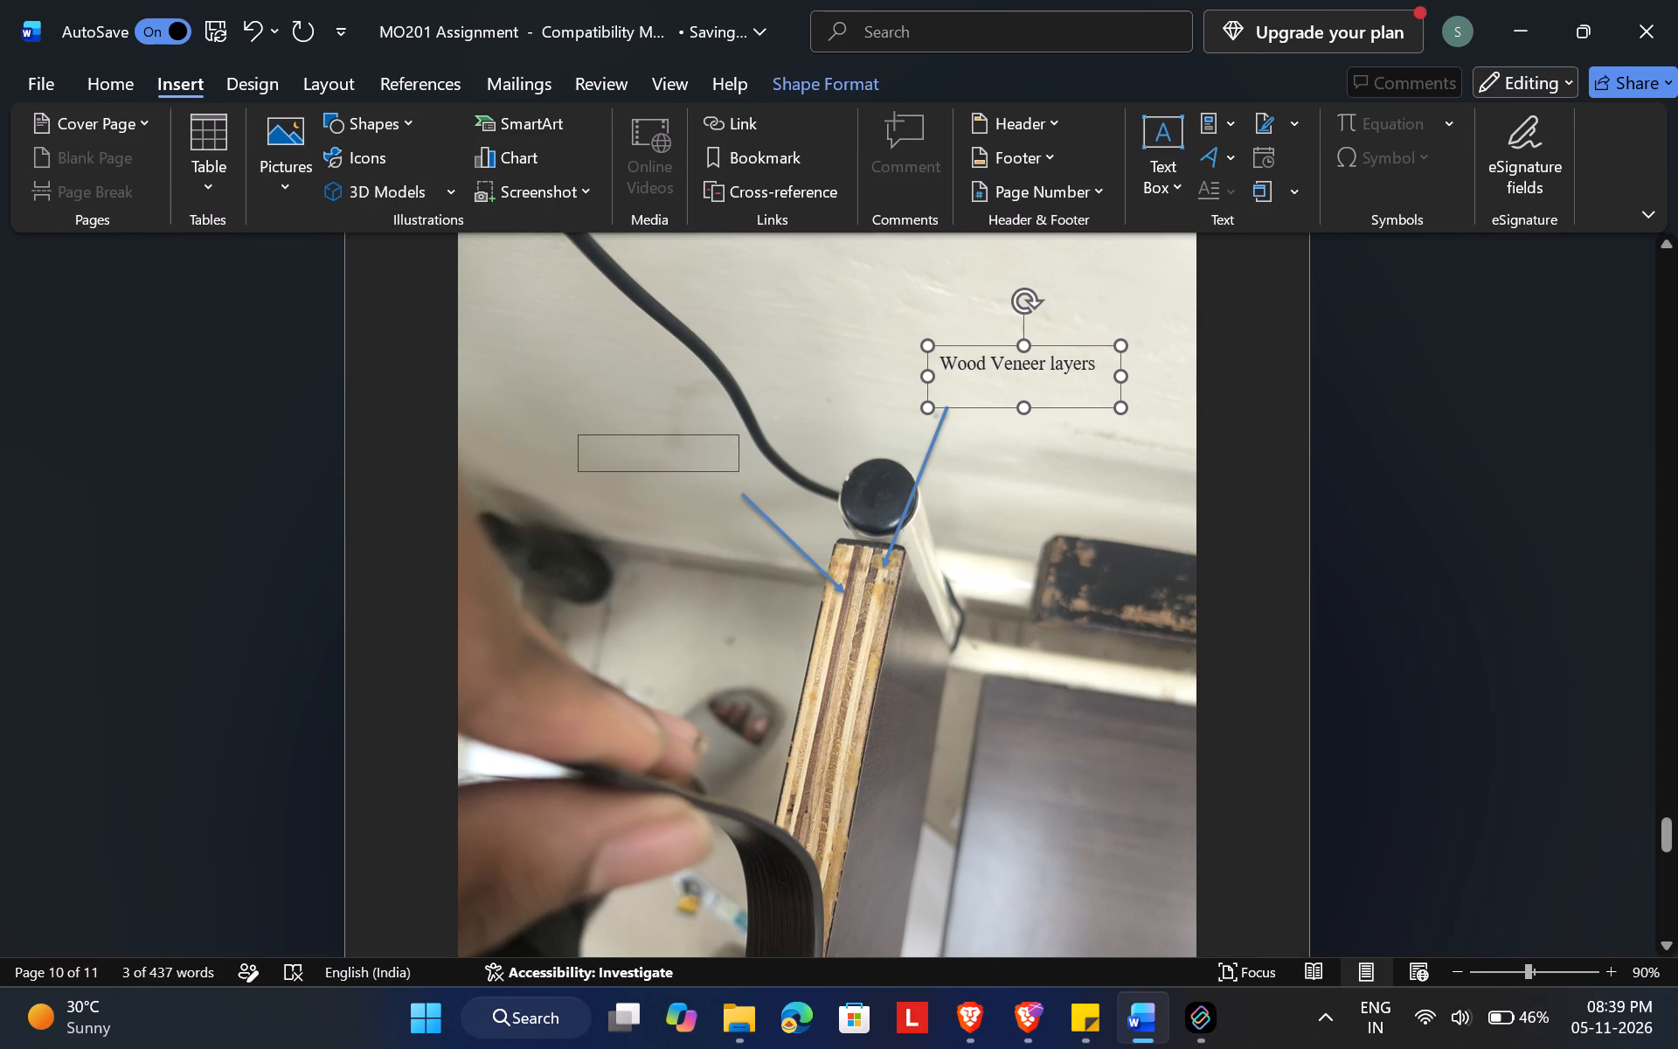
drag(741, 472, 768, 490)
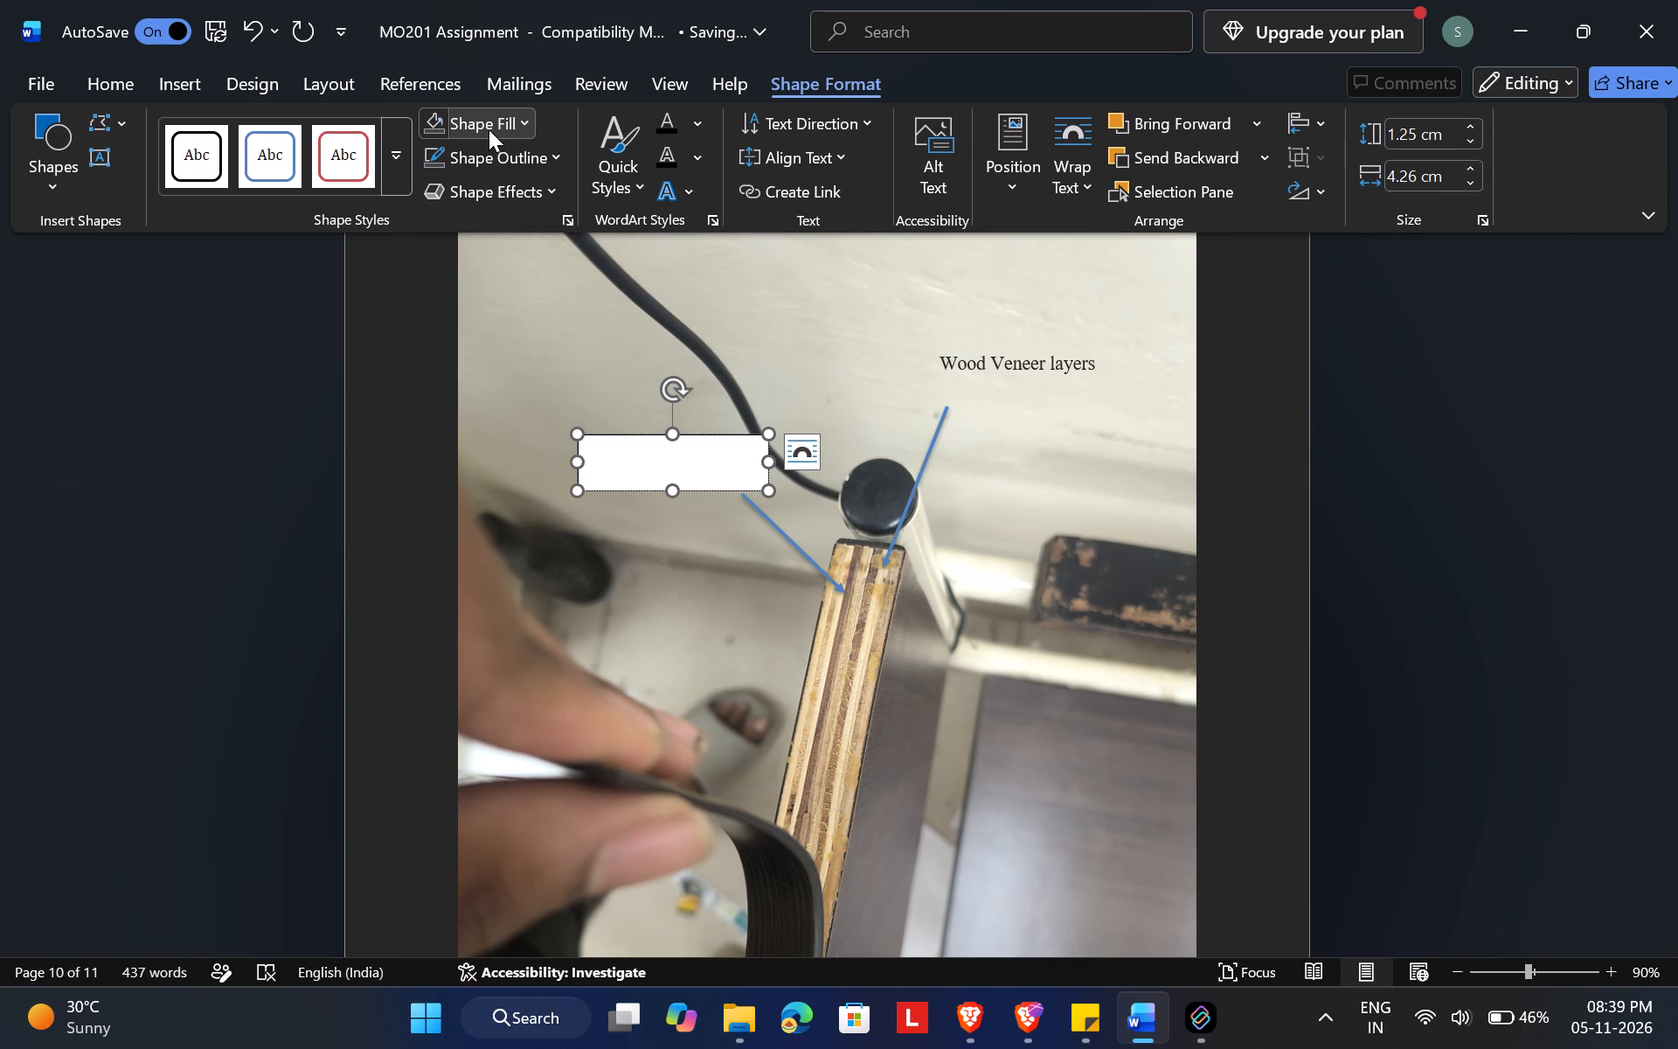
Set the new plywood text box to no fill and no outline.
click(489, 124)
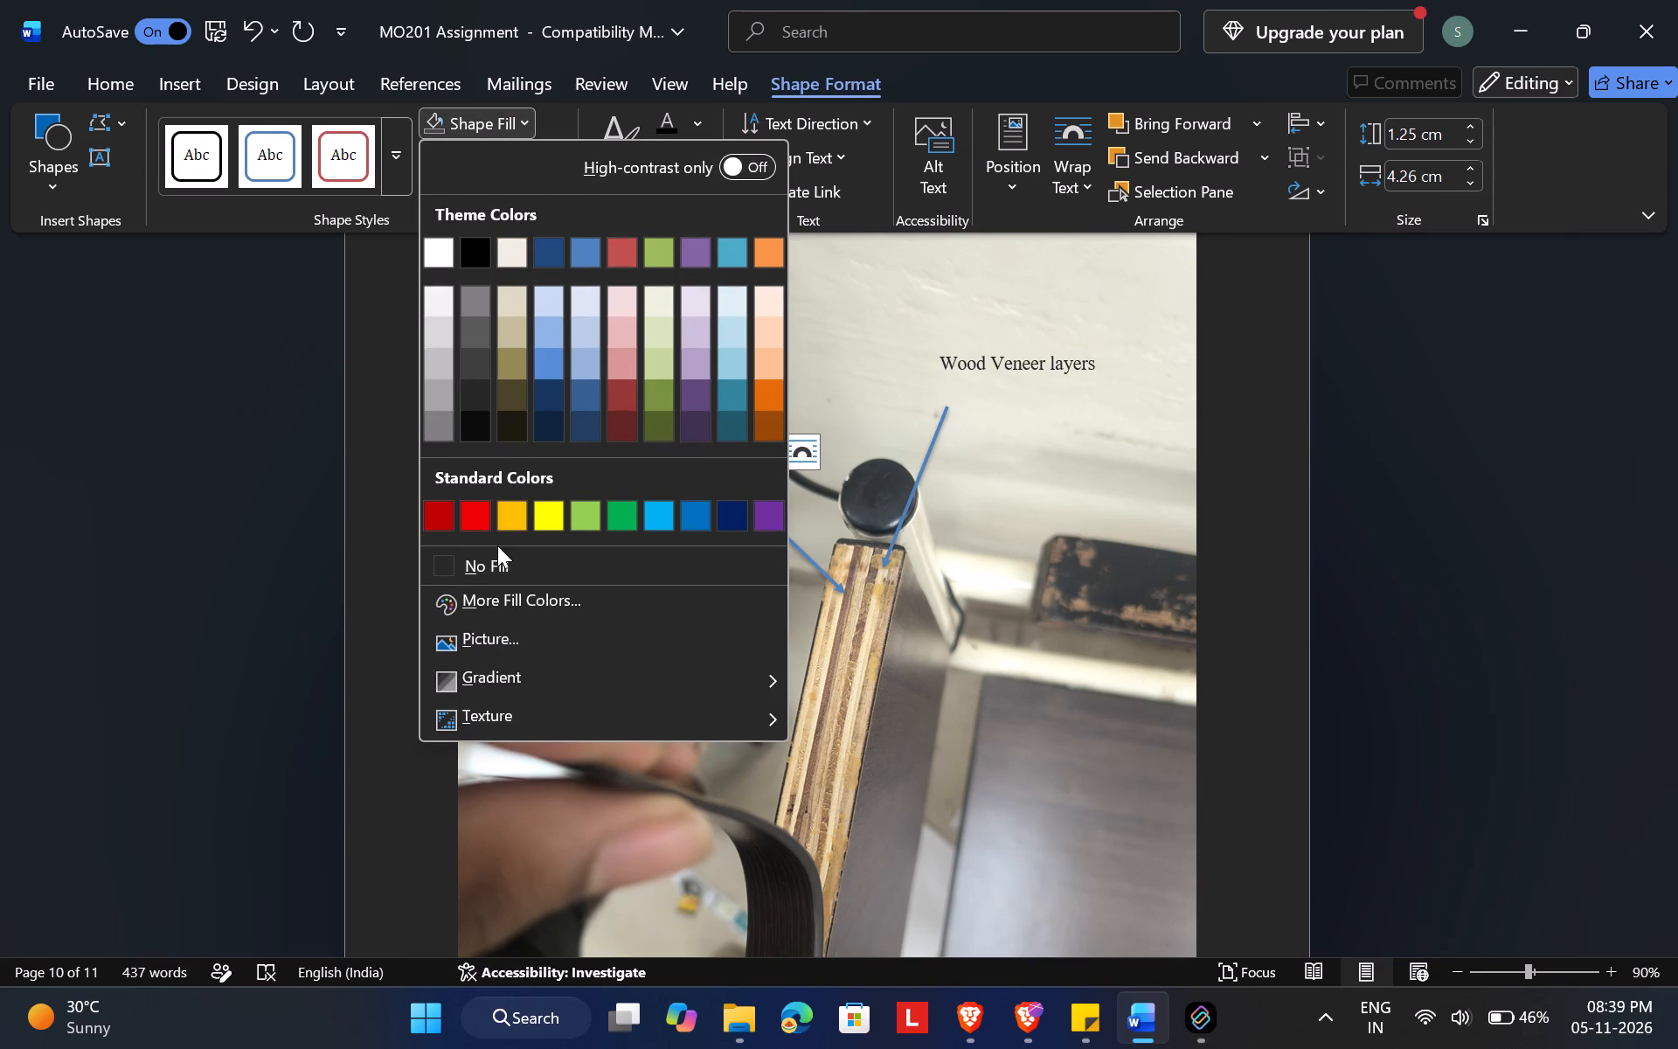
click(489, 556)
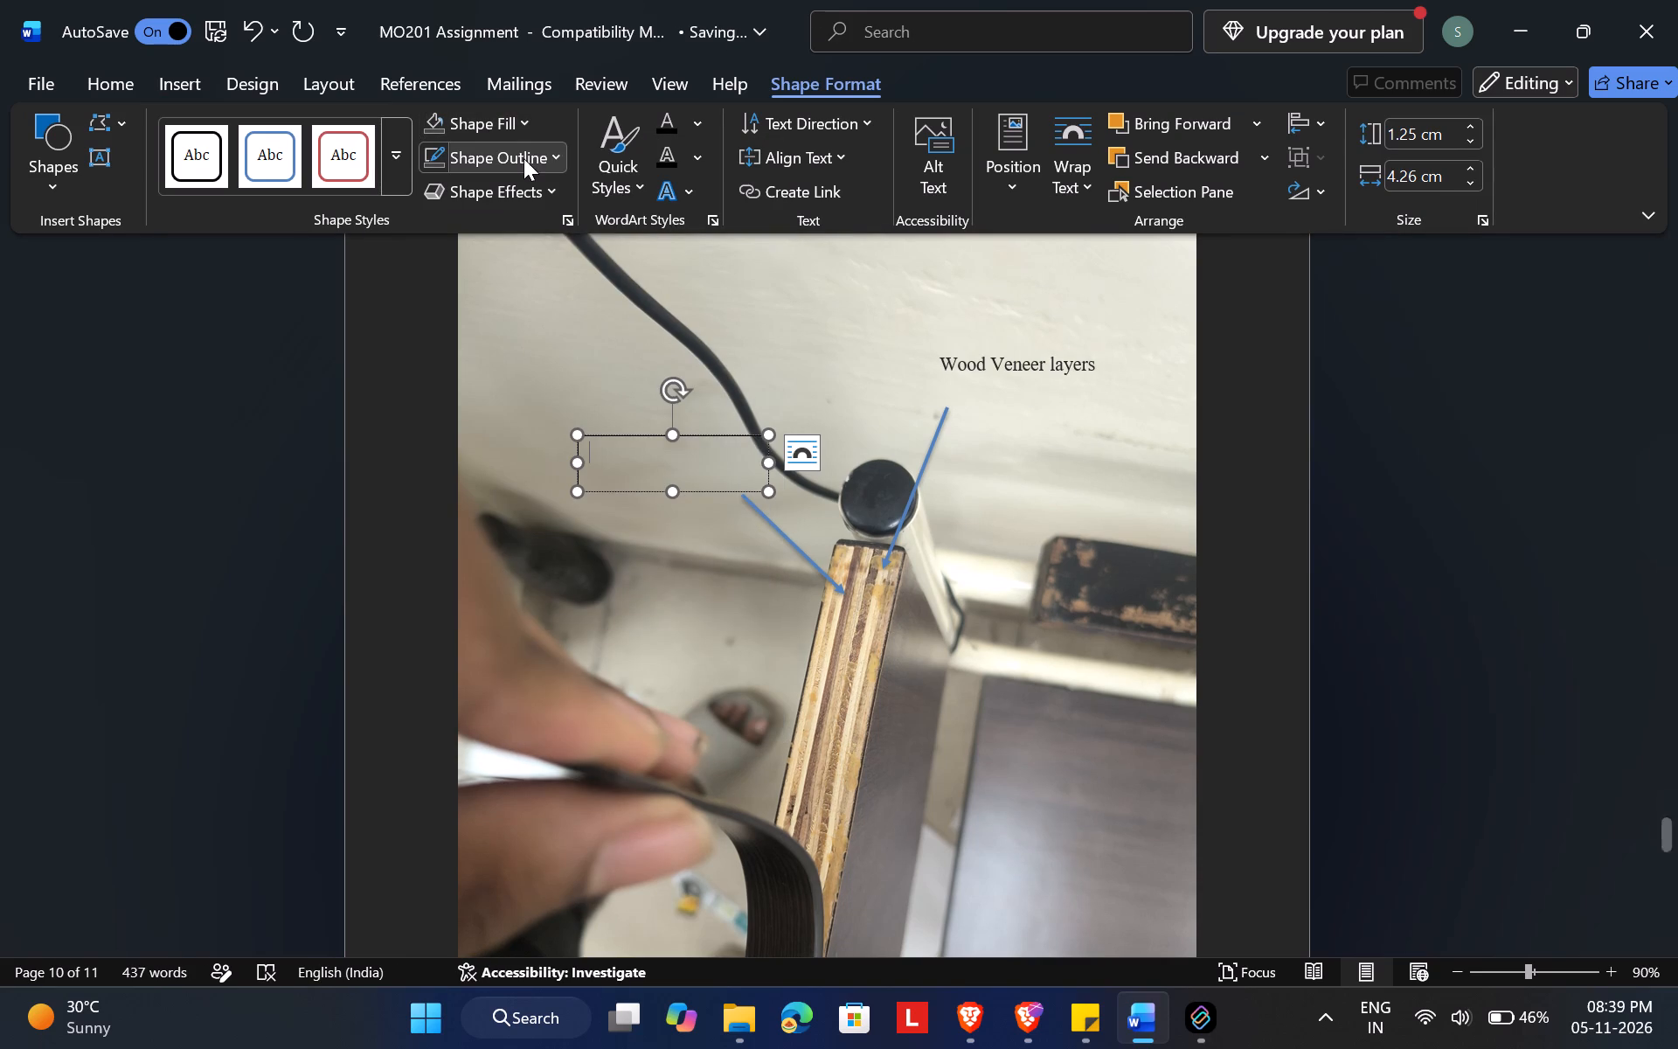
click(522, 158)
click(556, 606)
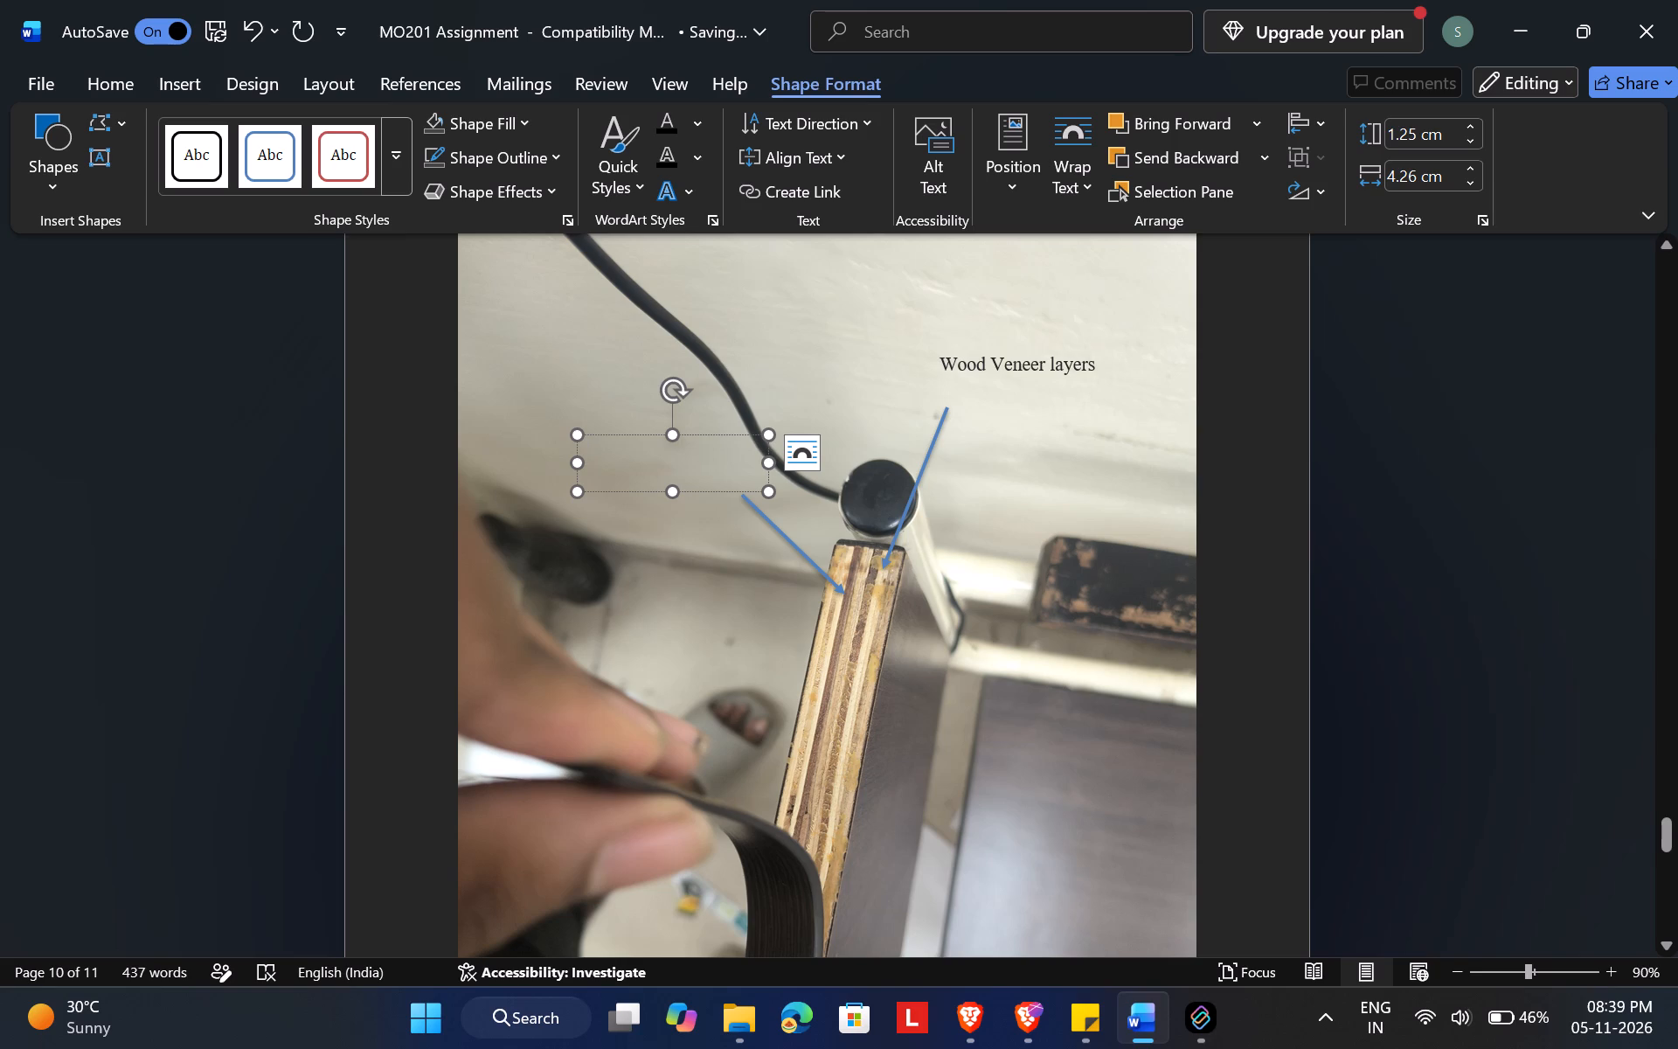
Label the new text box "Adhesive Bond Layer", consulting the plywood description for the wording.
key(shift+a)
text(dhesive)
key(space)
text(Bonded)
key(BackSpace)
key(BackSpace)
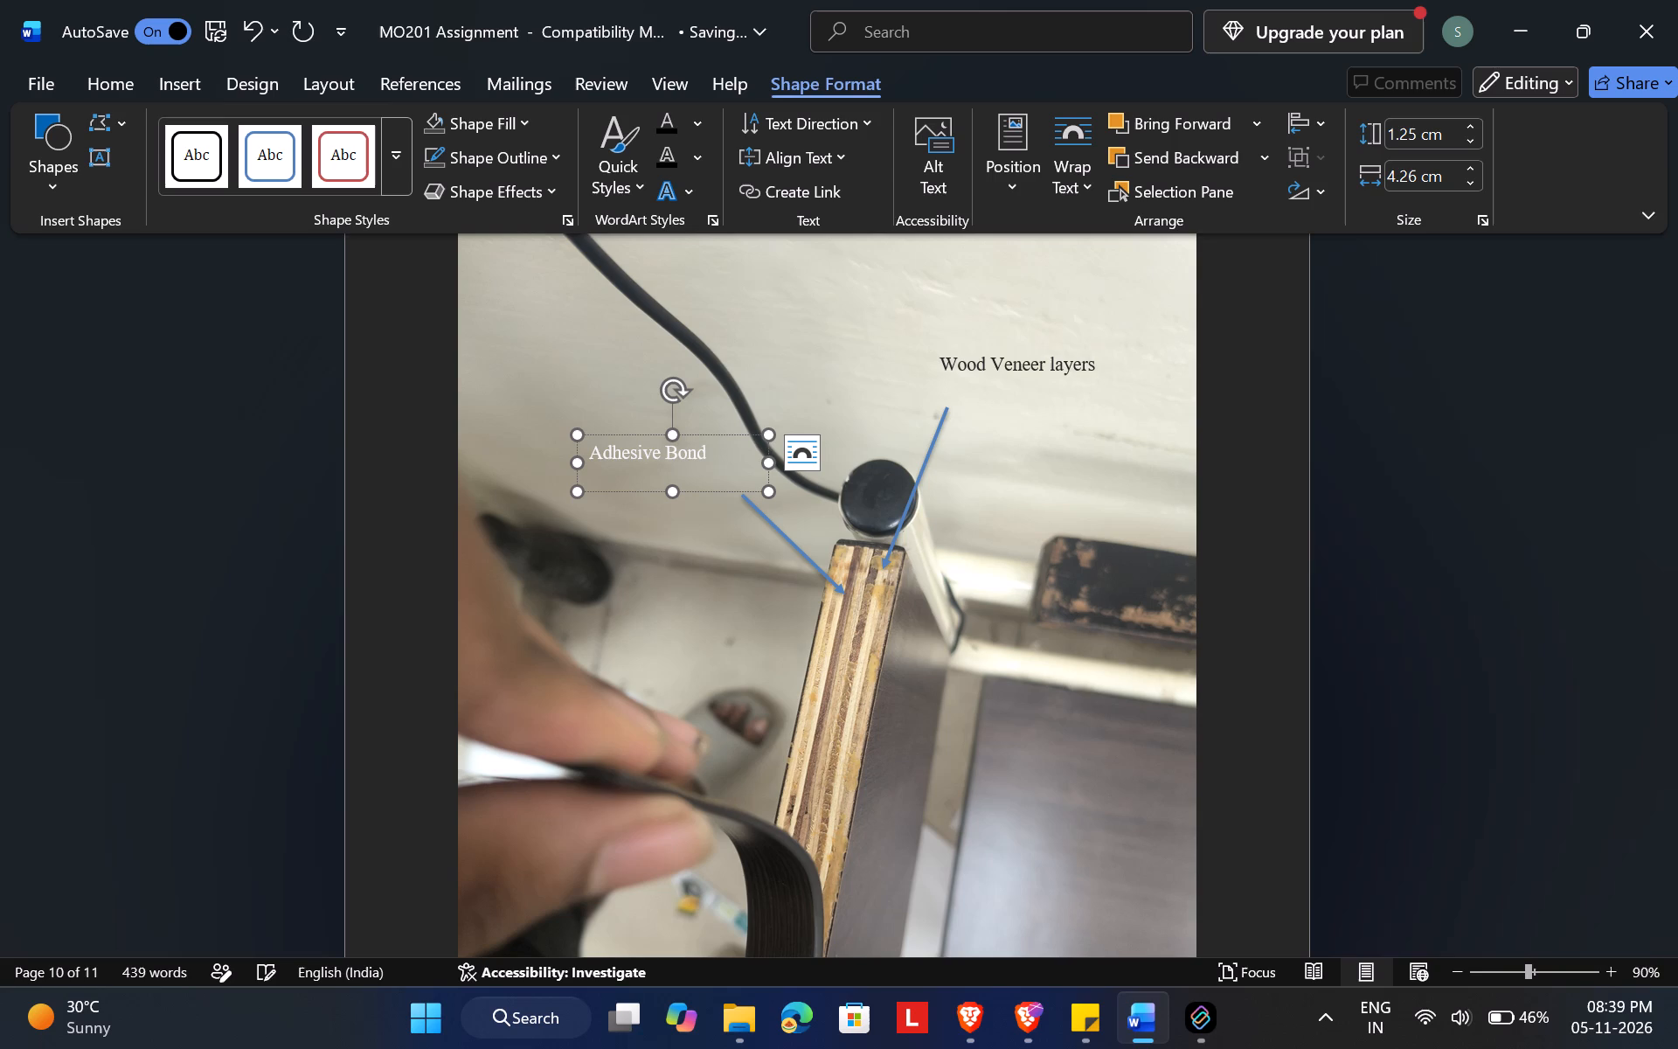
key(space)
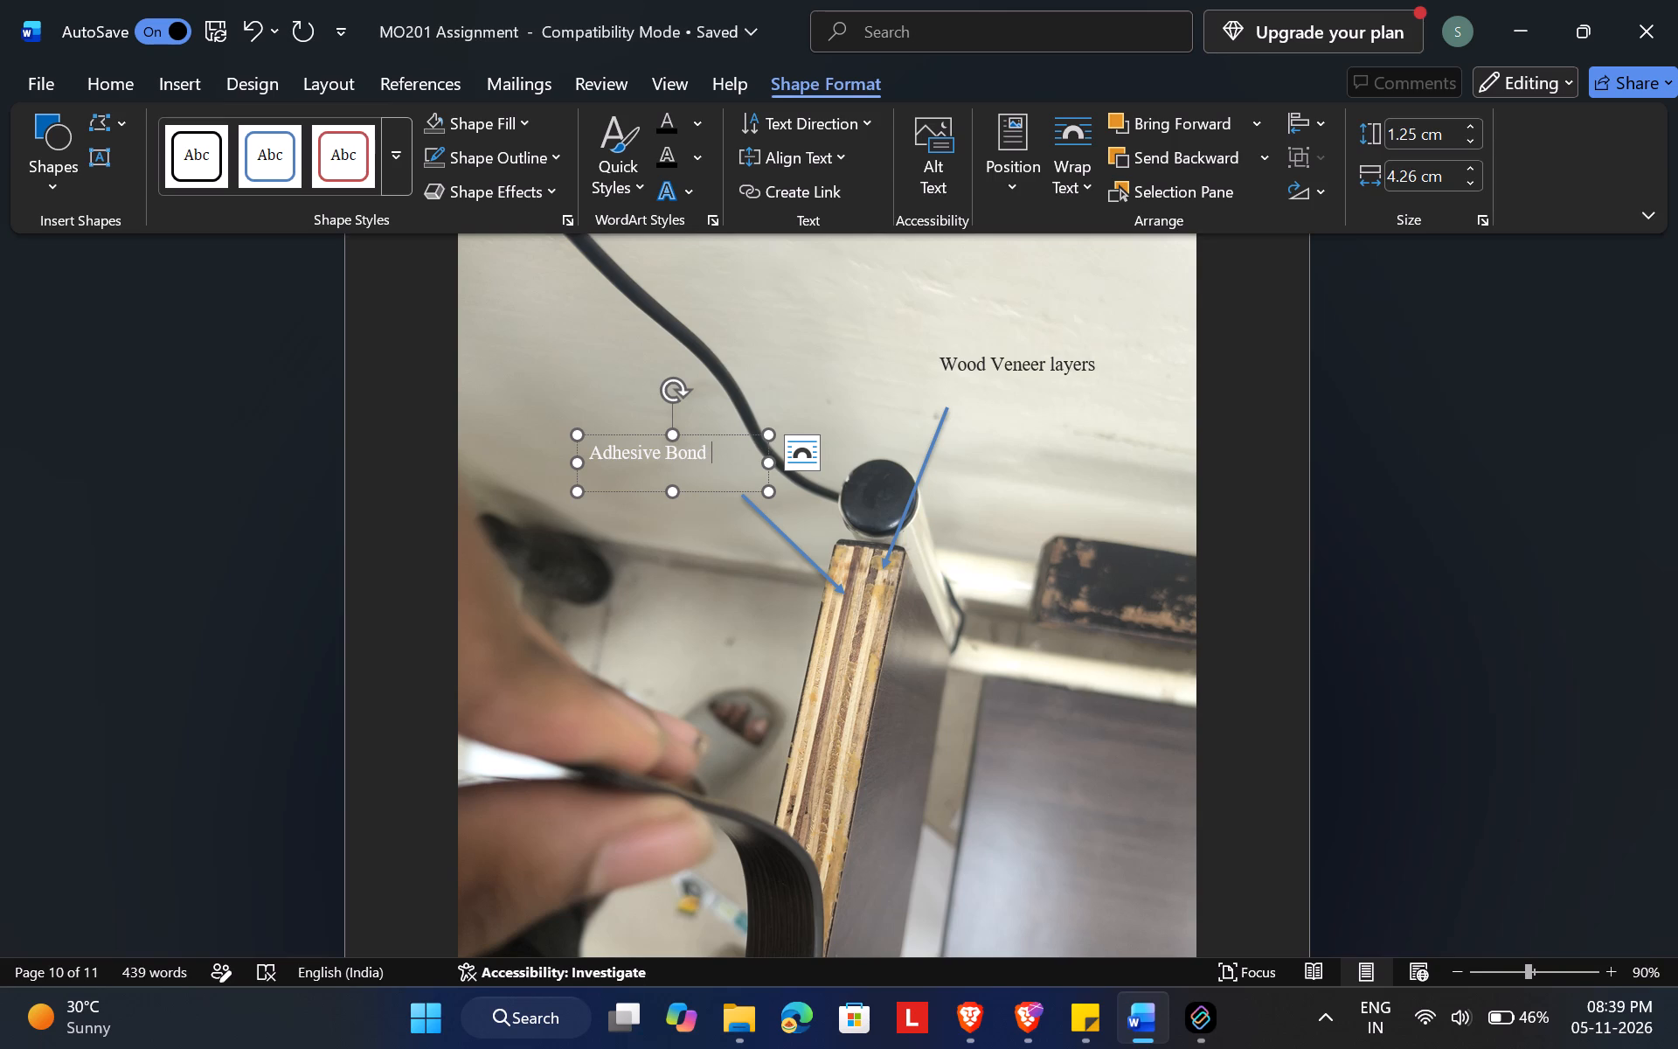
scroll(642, 455, down, 15)
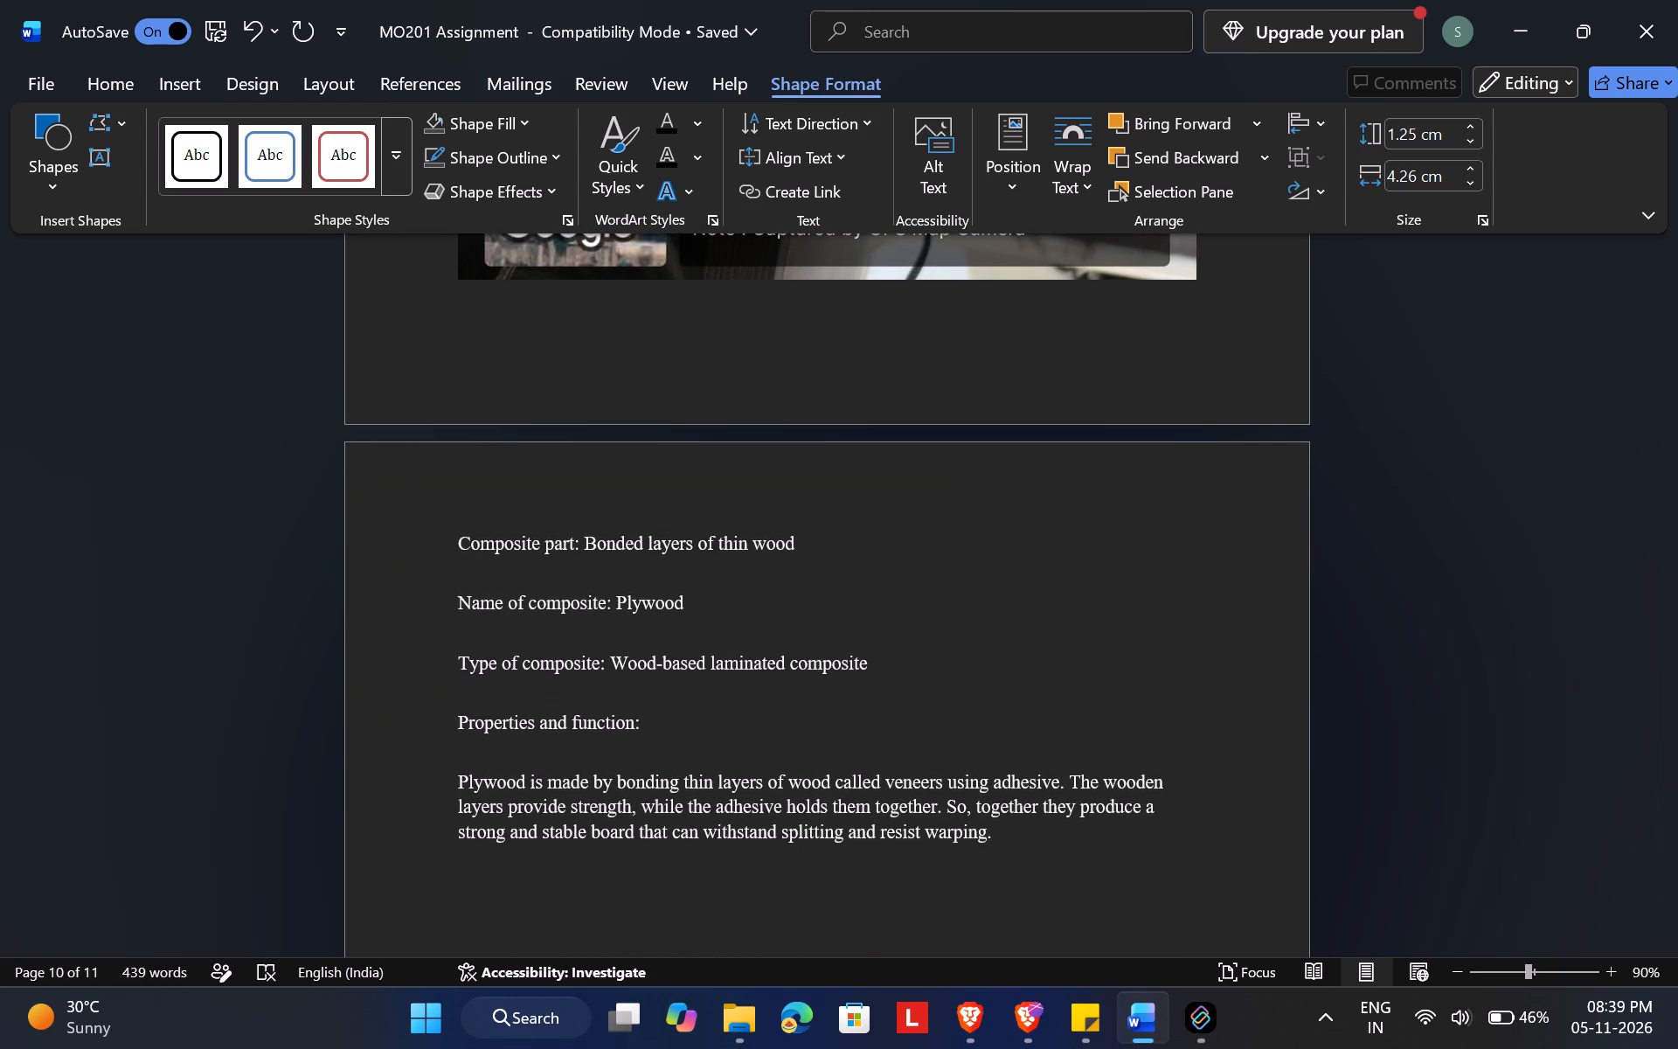
scroll(642, 455, up, 20)
scroll(642, 455, up, 5)
scroll(642, 455, down, 1)
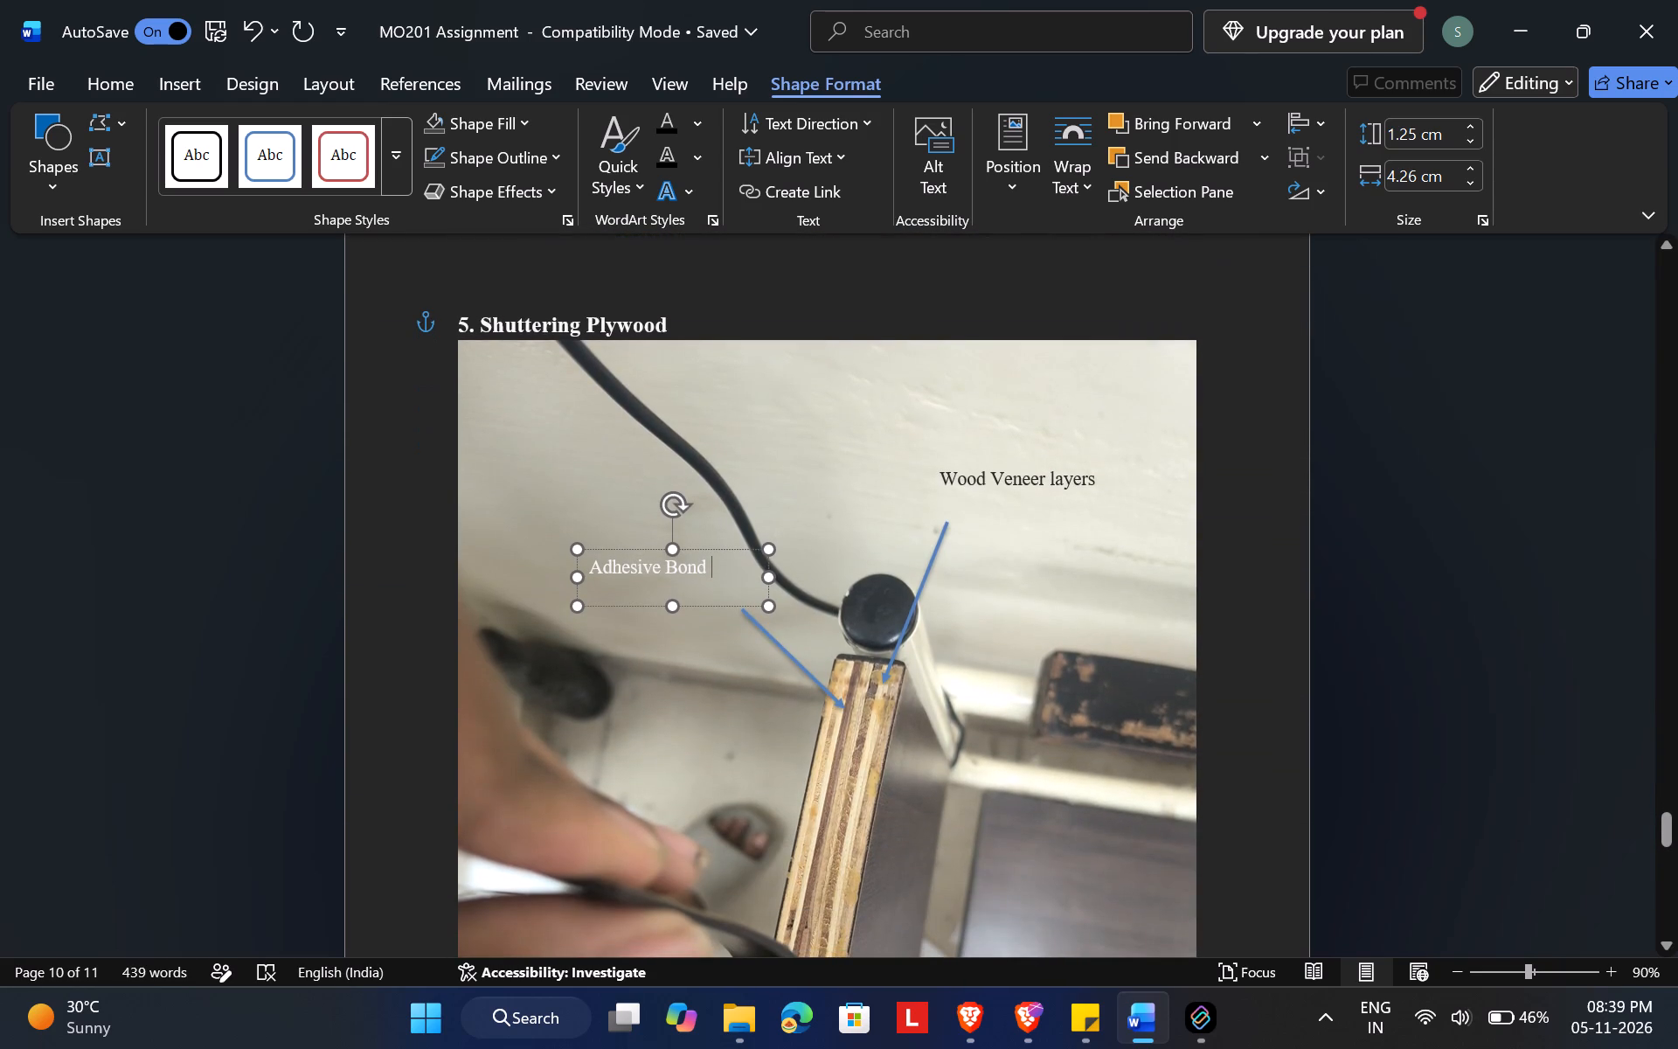
text(Layer)
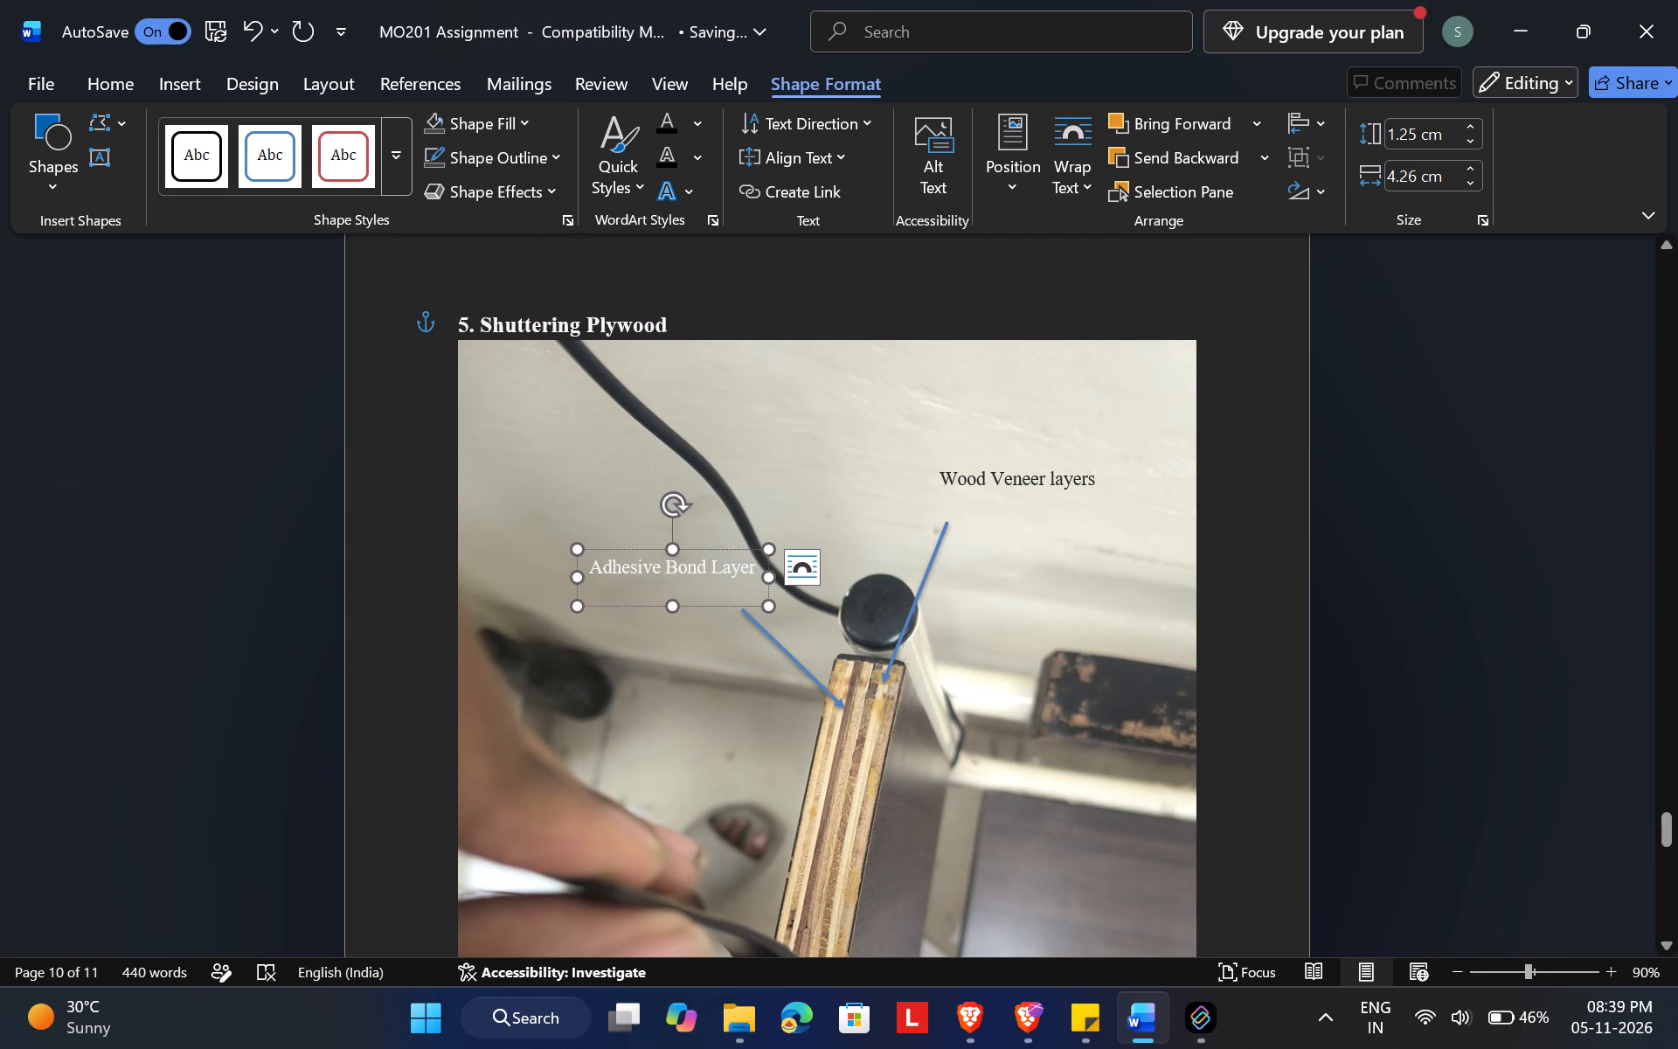
Apply the last-used font color to the entire "Adhesive Bond Layer" label.
drag(760, 566, 642, 590)
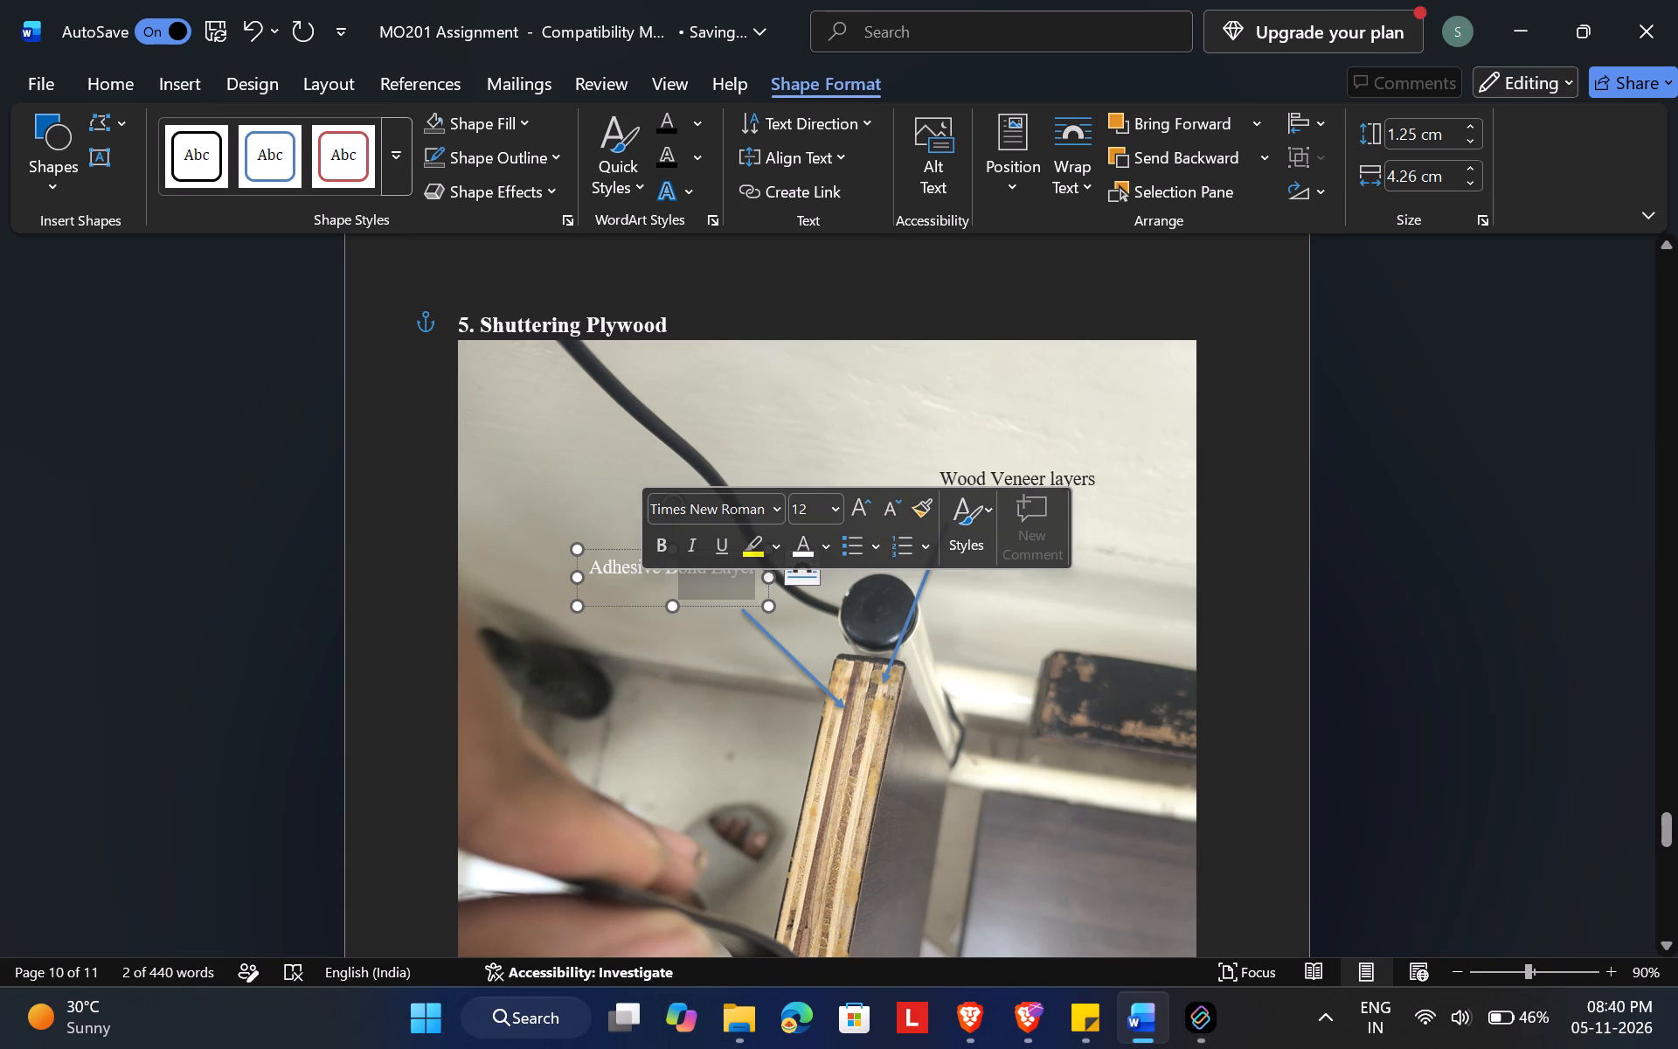
click(611, 578)
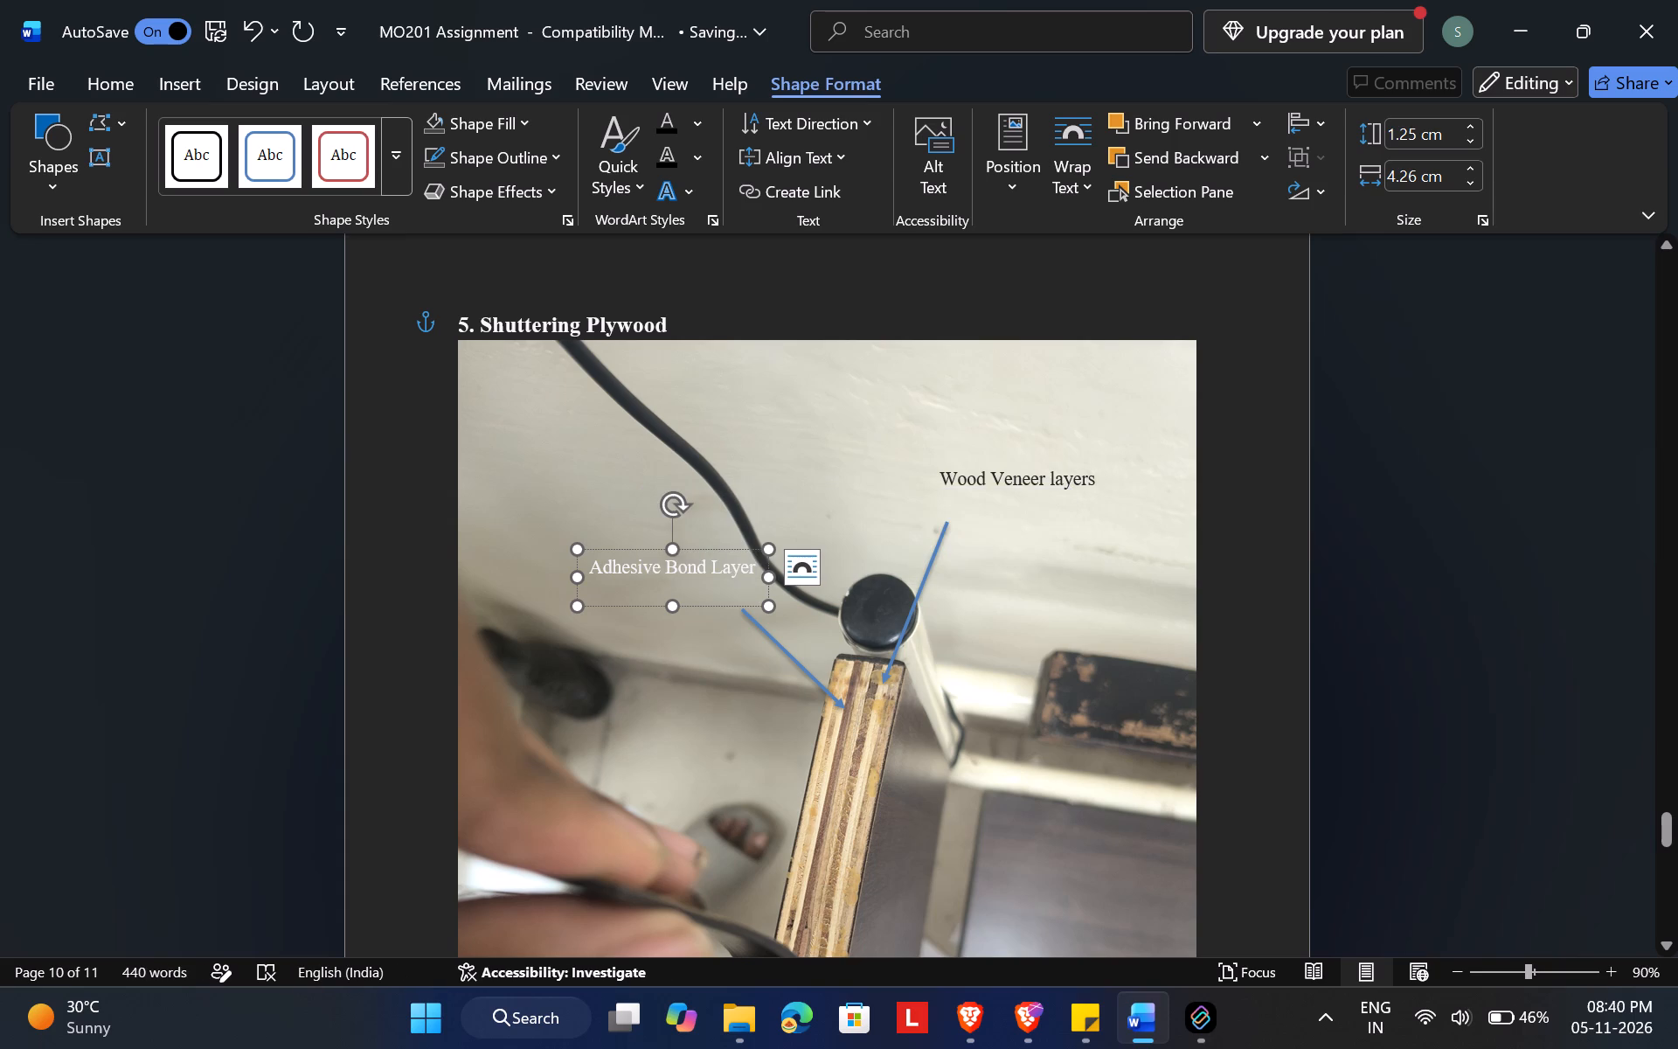
drag(589, 567, 779, 566)
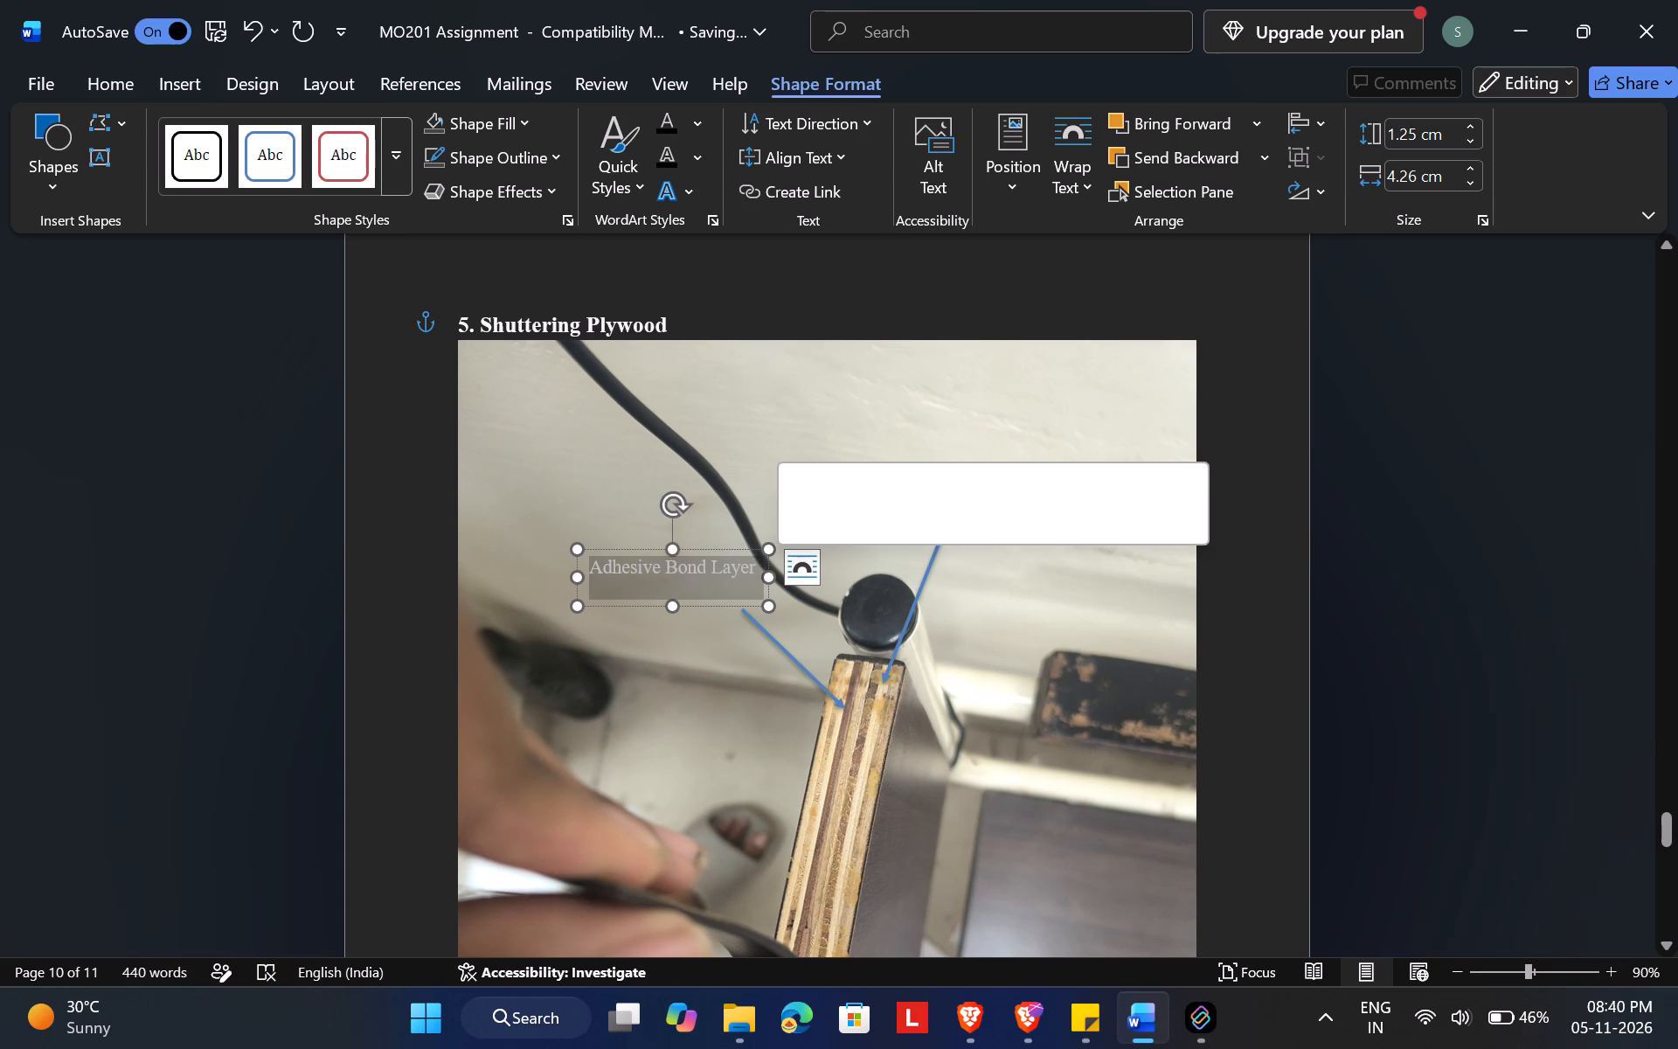
click(945, 519)
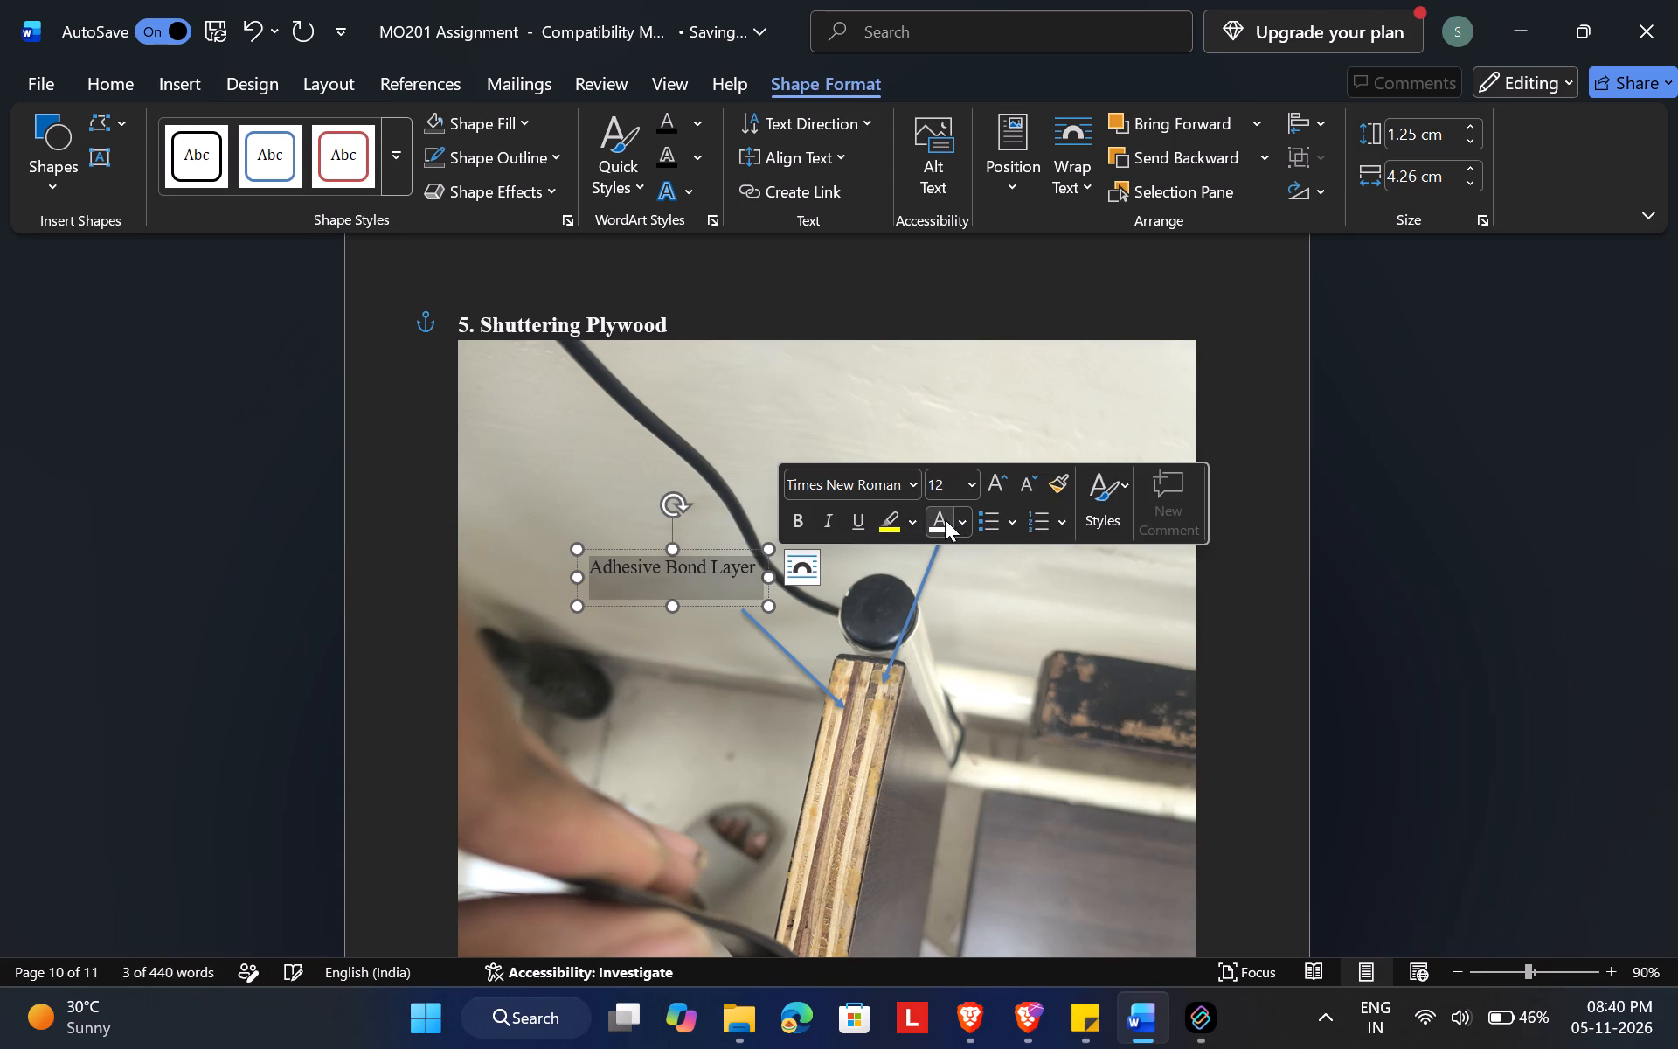
click(1368, 704)
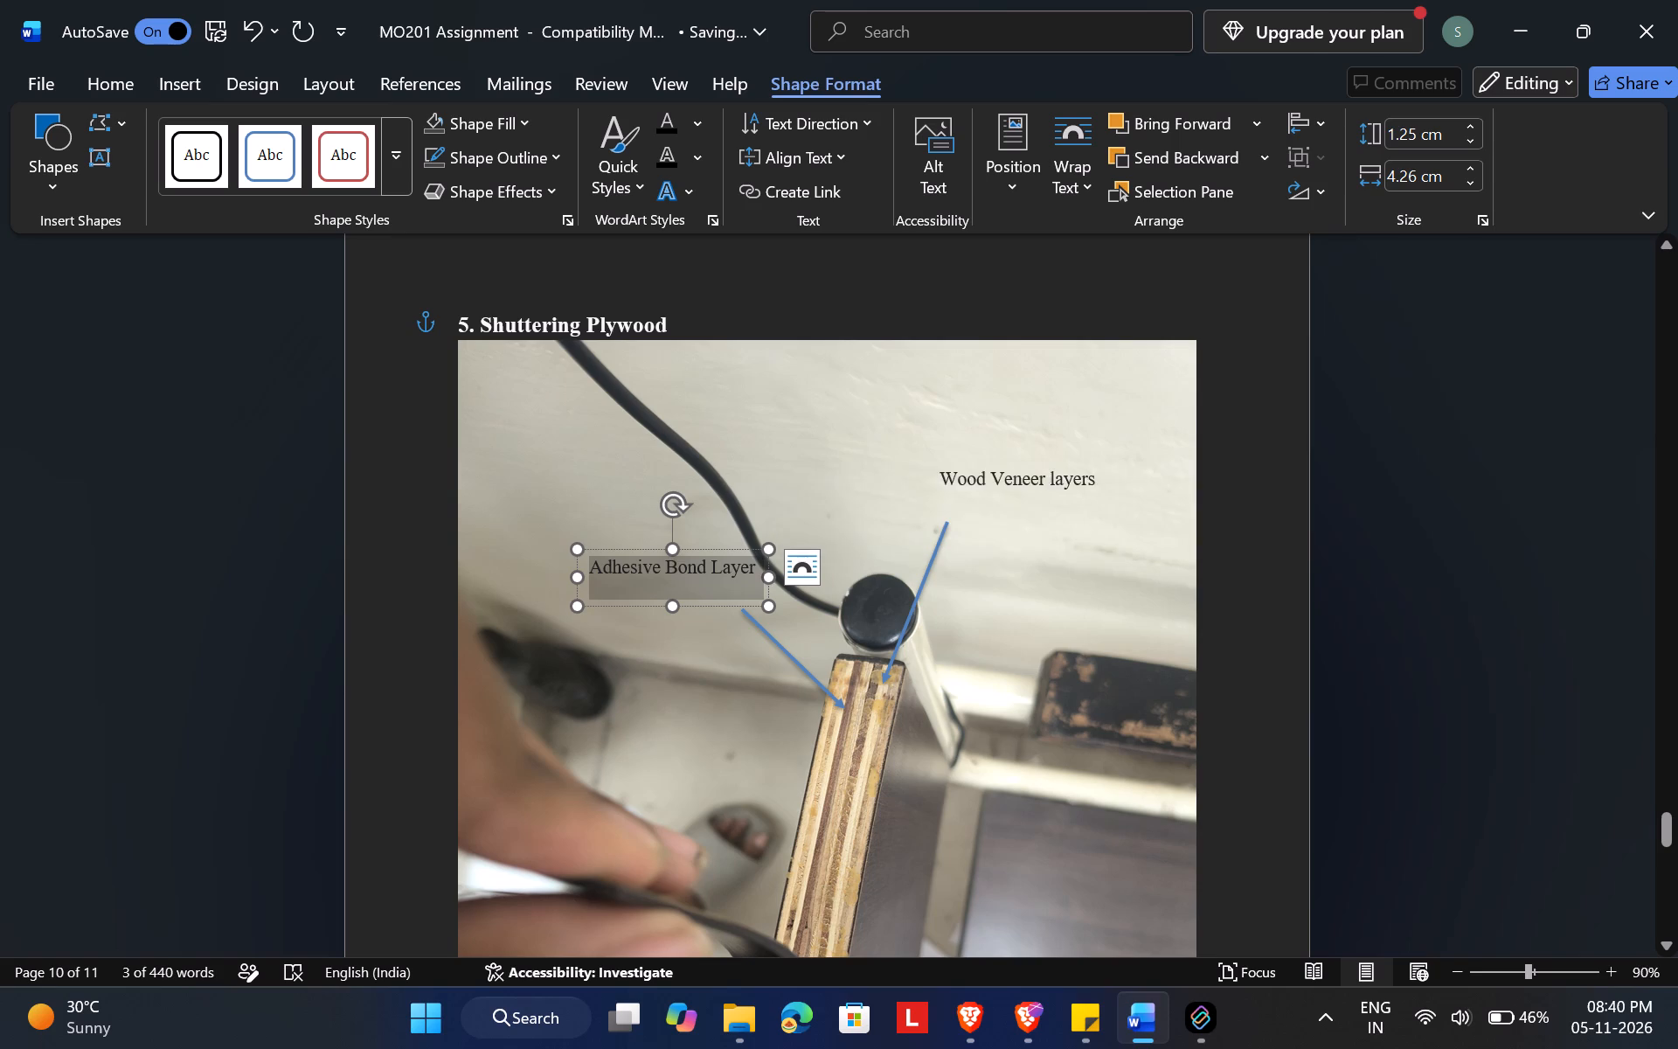
Move the "Adhesive Bond Layer" and "Wood Veneer layers" labels down closer to the tails of their arrows.
scroll(1206, 400, up, 2)
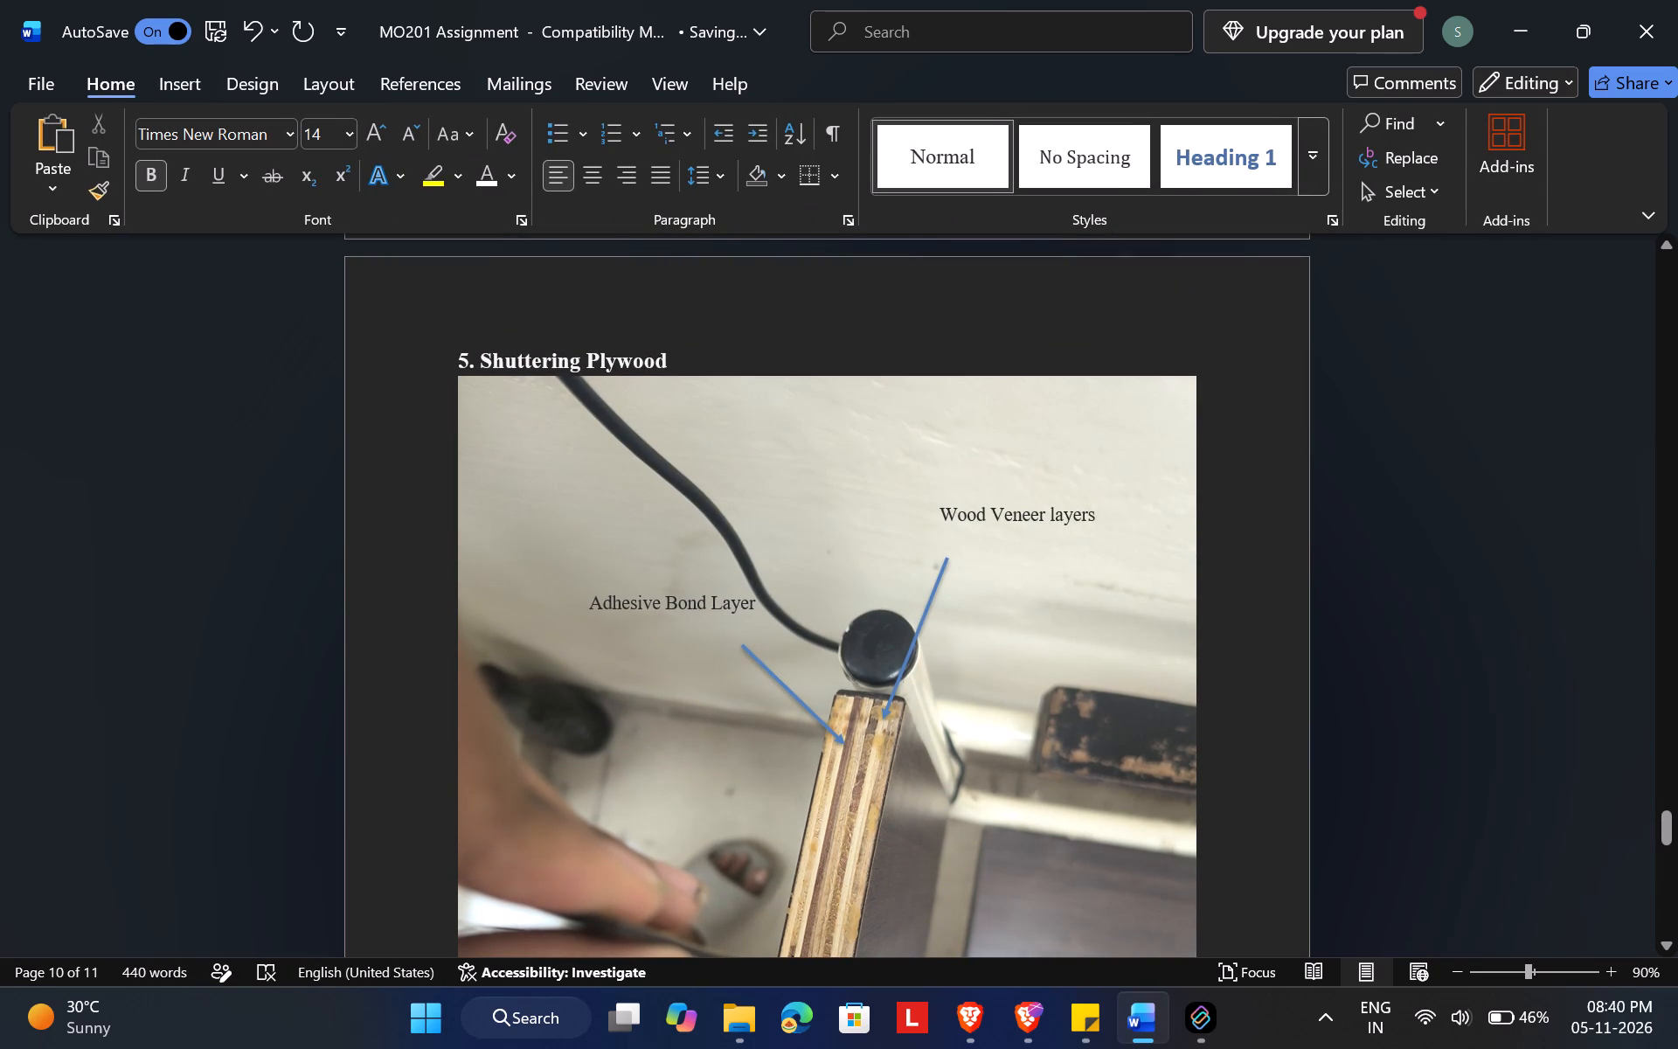
click(669, 601)
drag(718, 645, 744, 672)
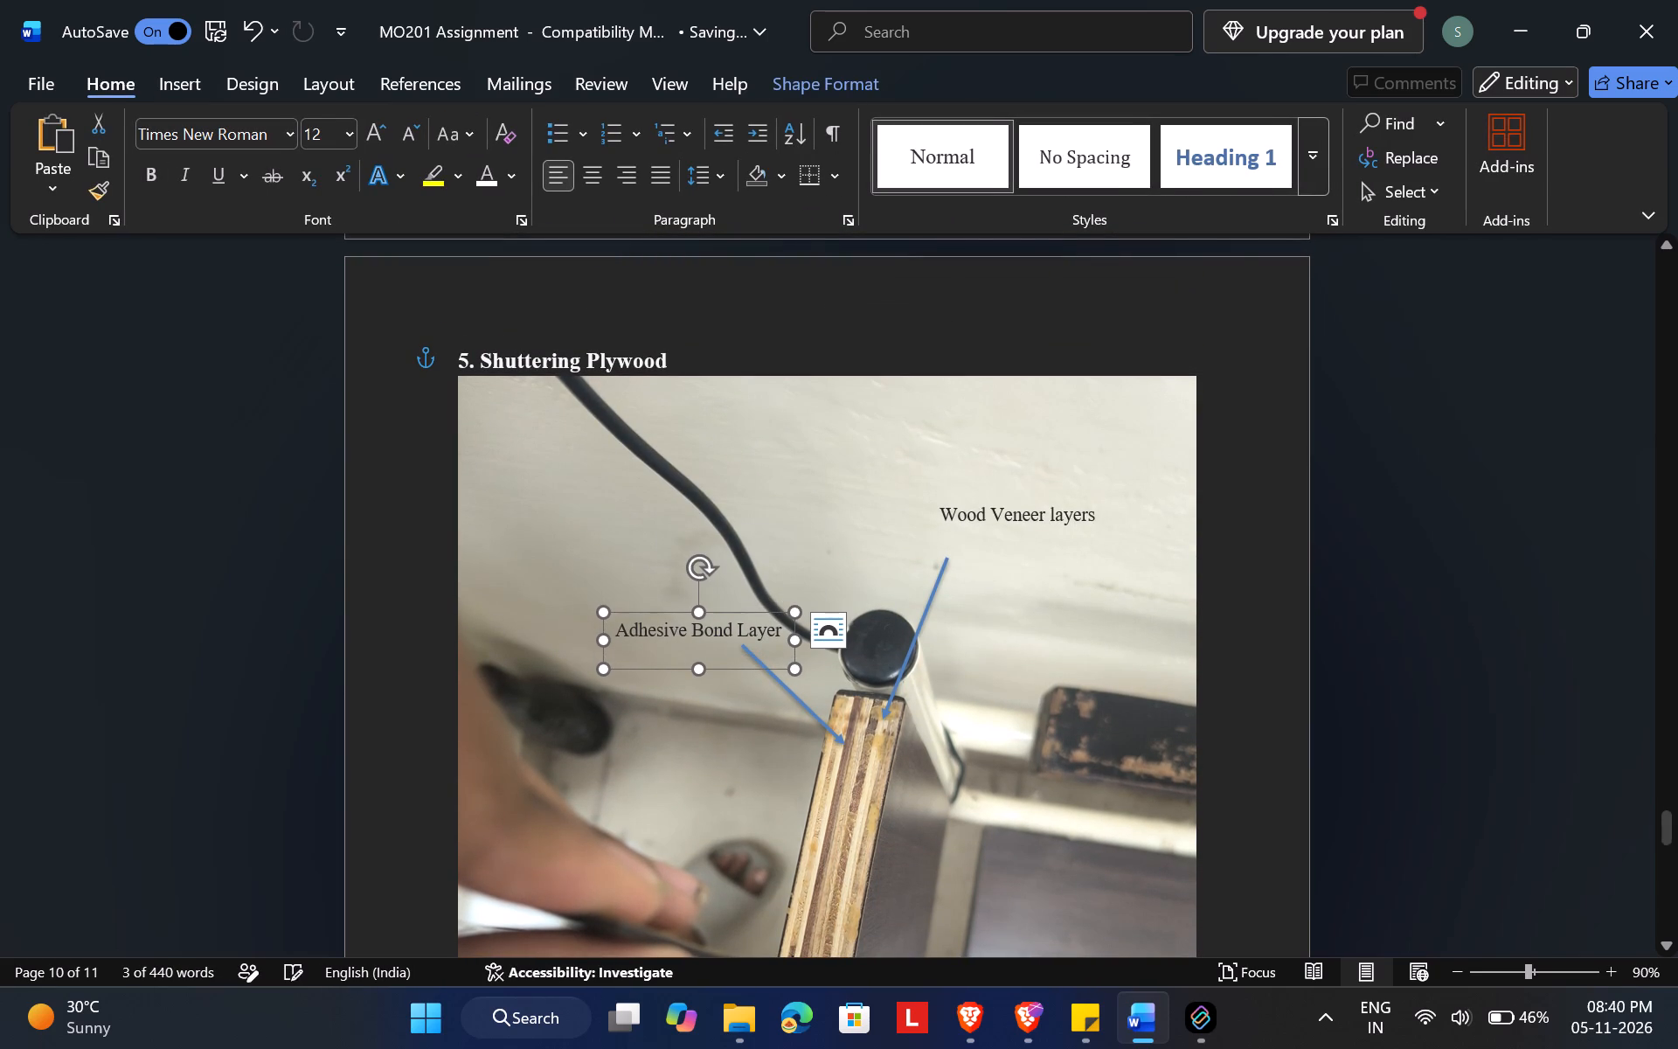
click(1045, 538)
drag(1068, 562, 1044, 590)
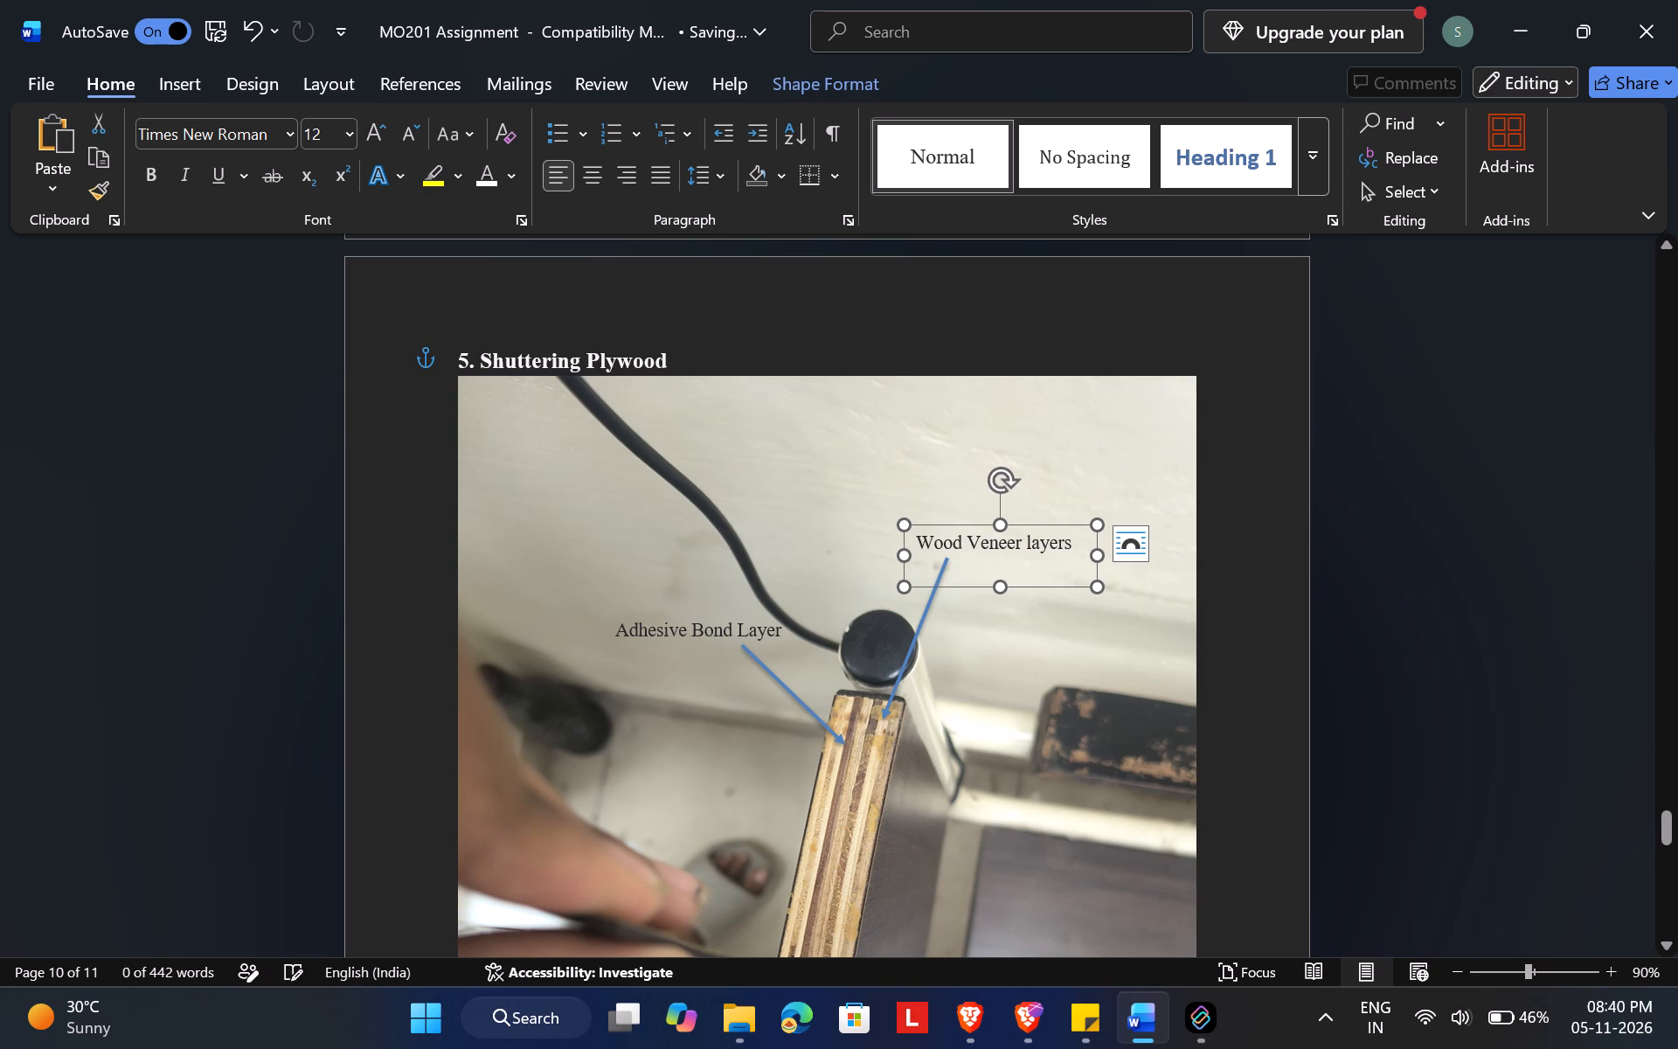
click(1361, 580)
Review the plywood description and the labelled photos from the RCC footing back to the corrugated cardboard box.
scroll(1361, 580, down, 6)
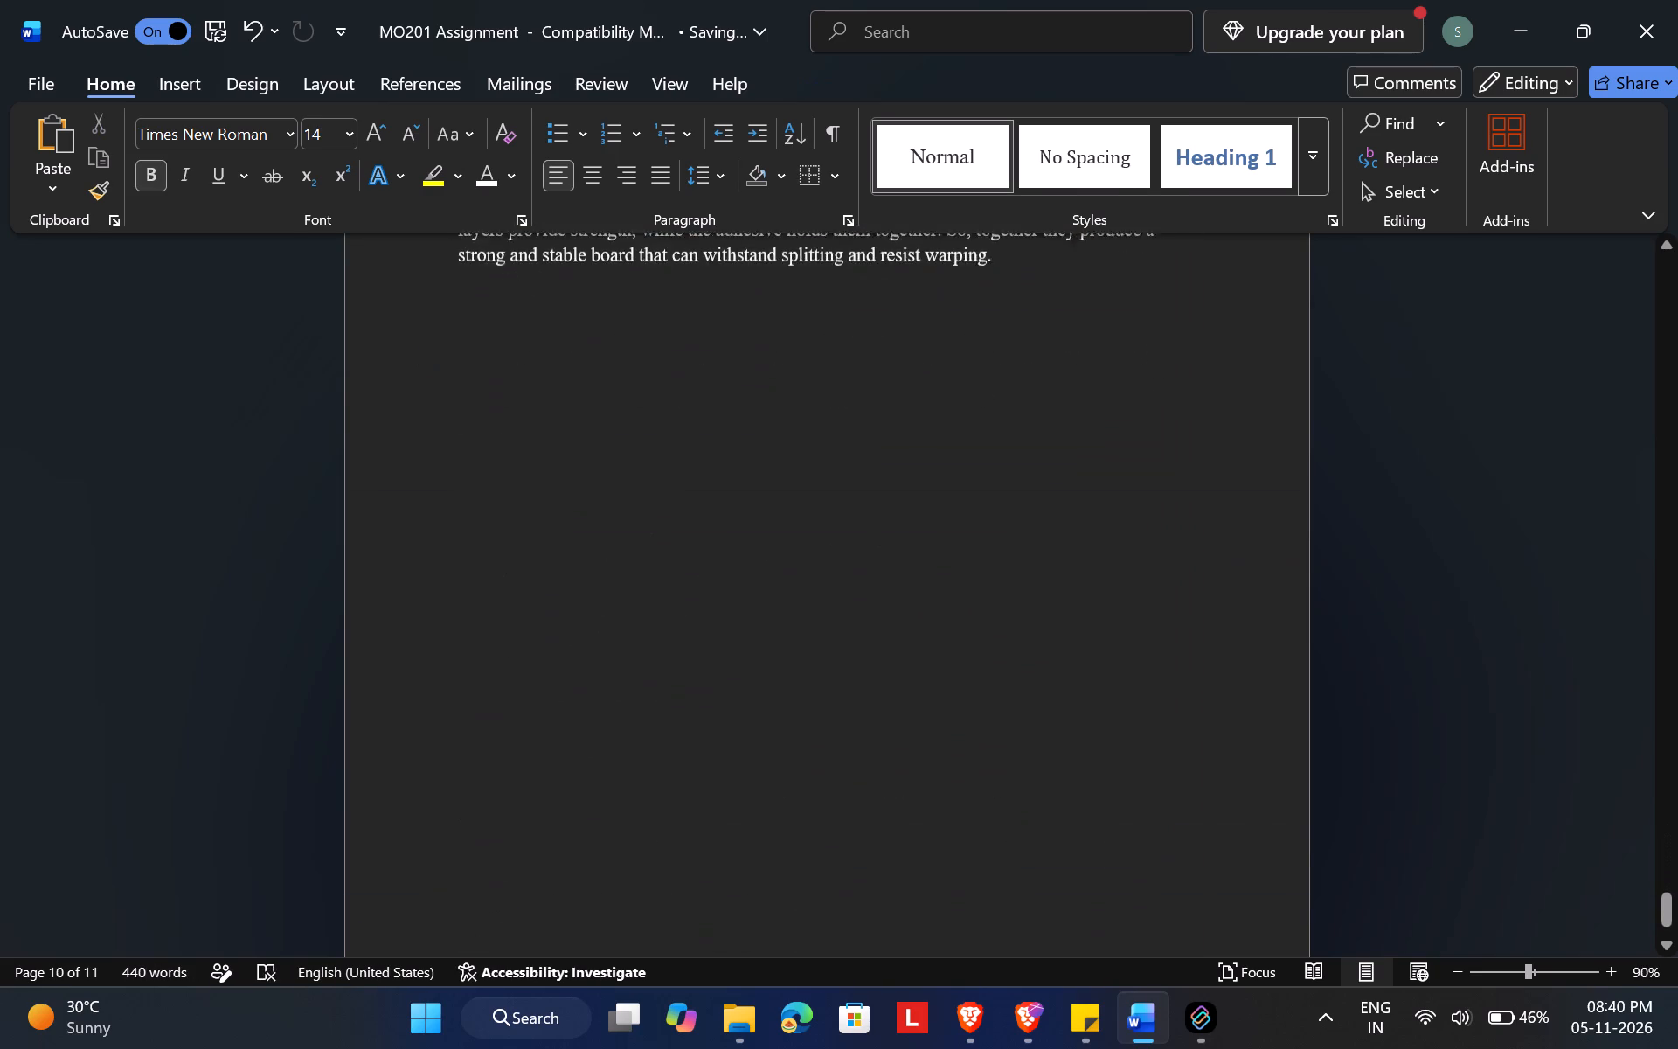
scroll(1361, 580, down, 3)
scroll(1361, 580, up, 5)
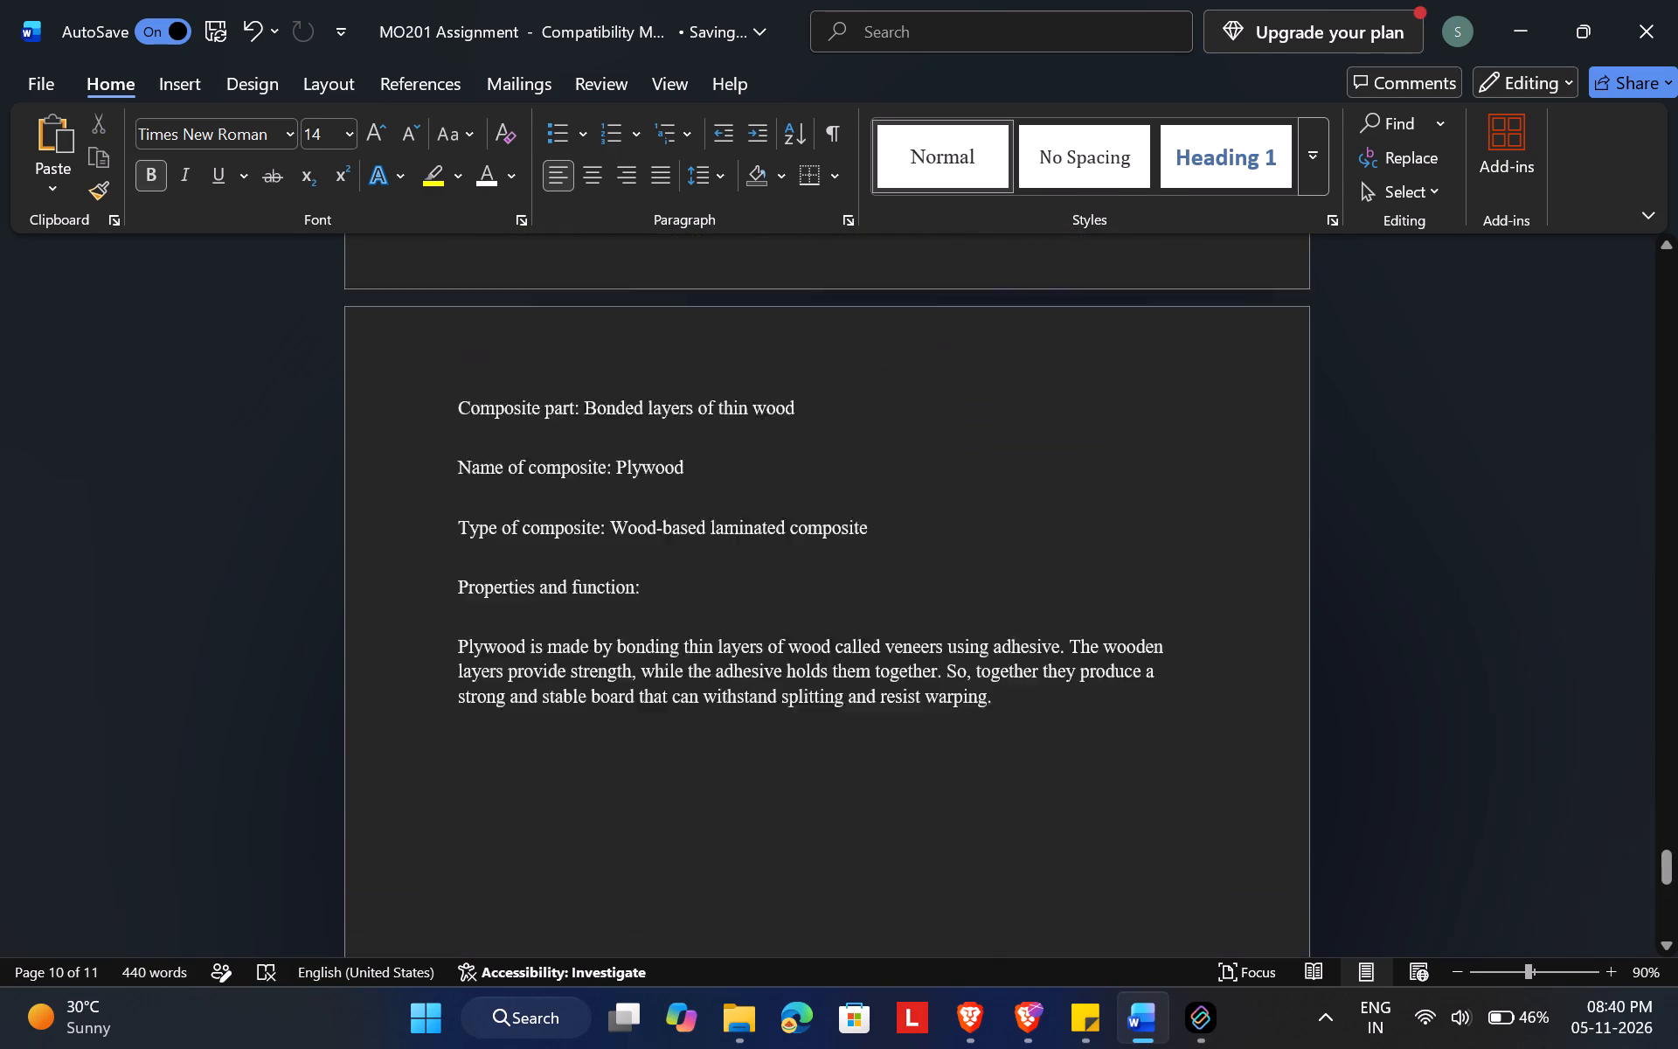
scroll(1361, 580, up, 12)
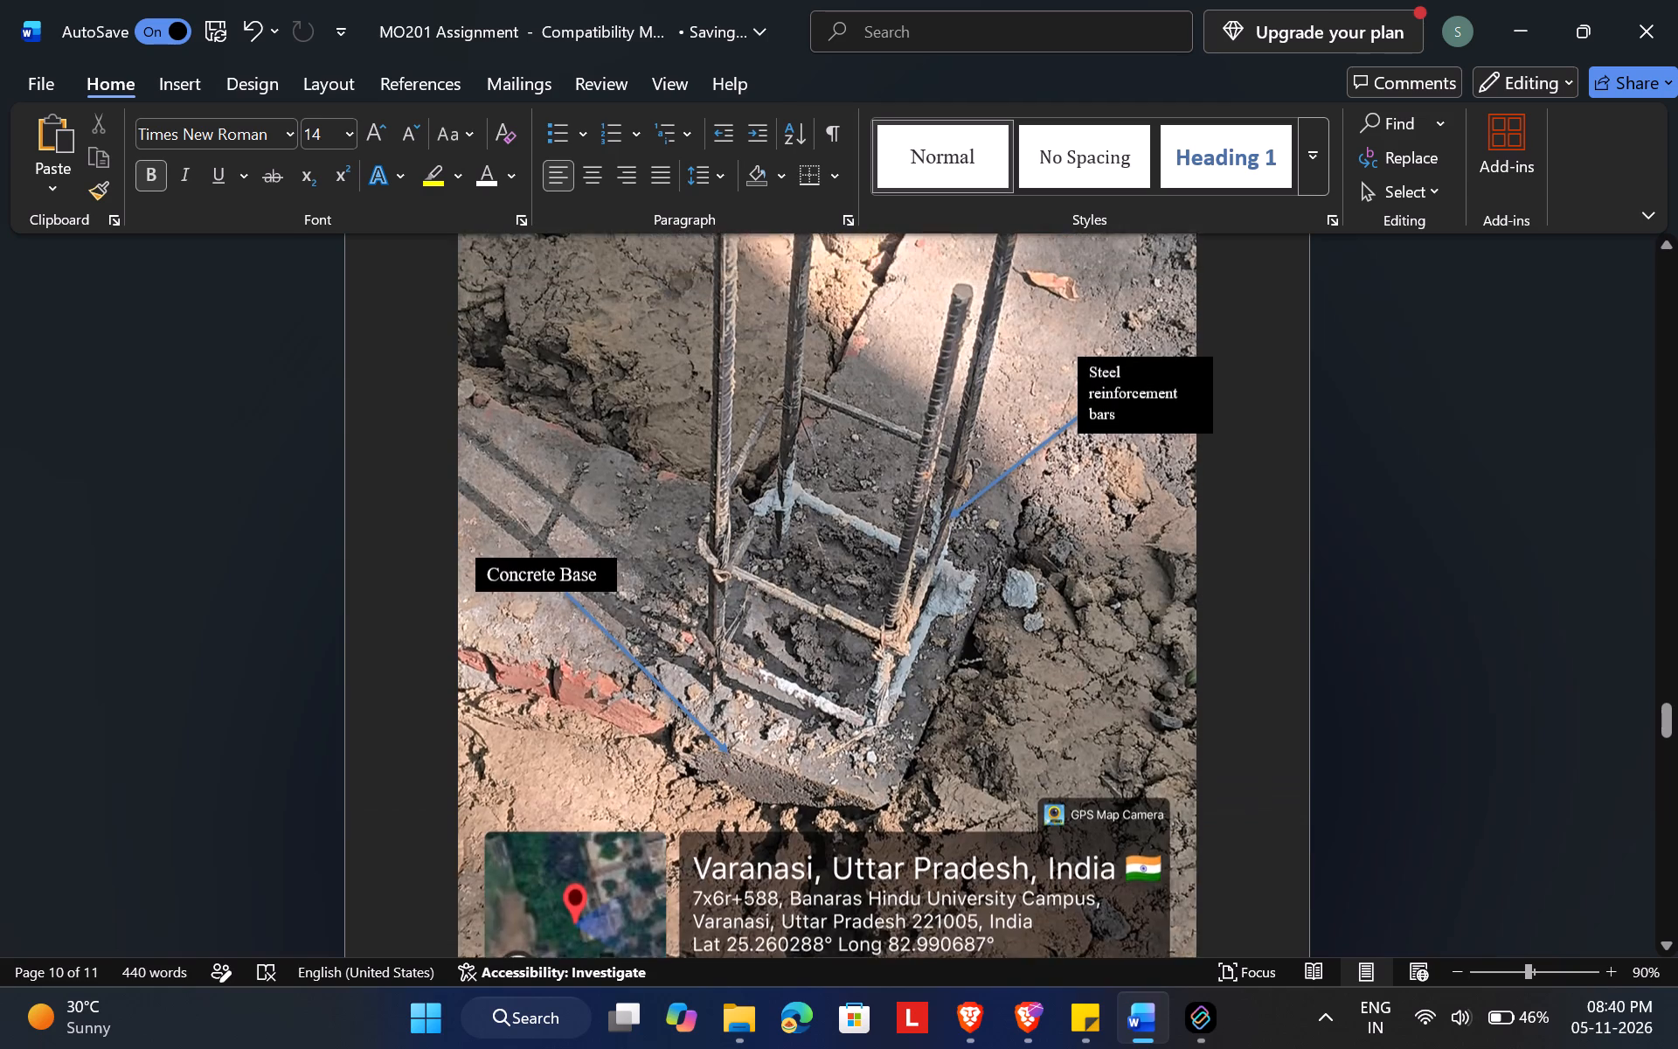
scroll(1361, 580, up, 2)
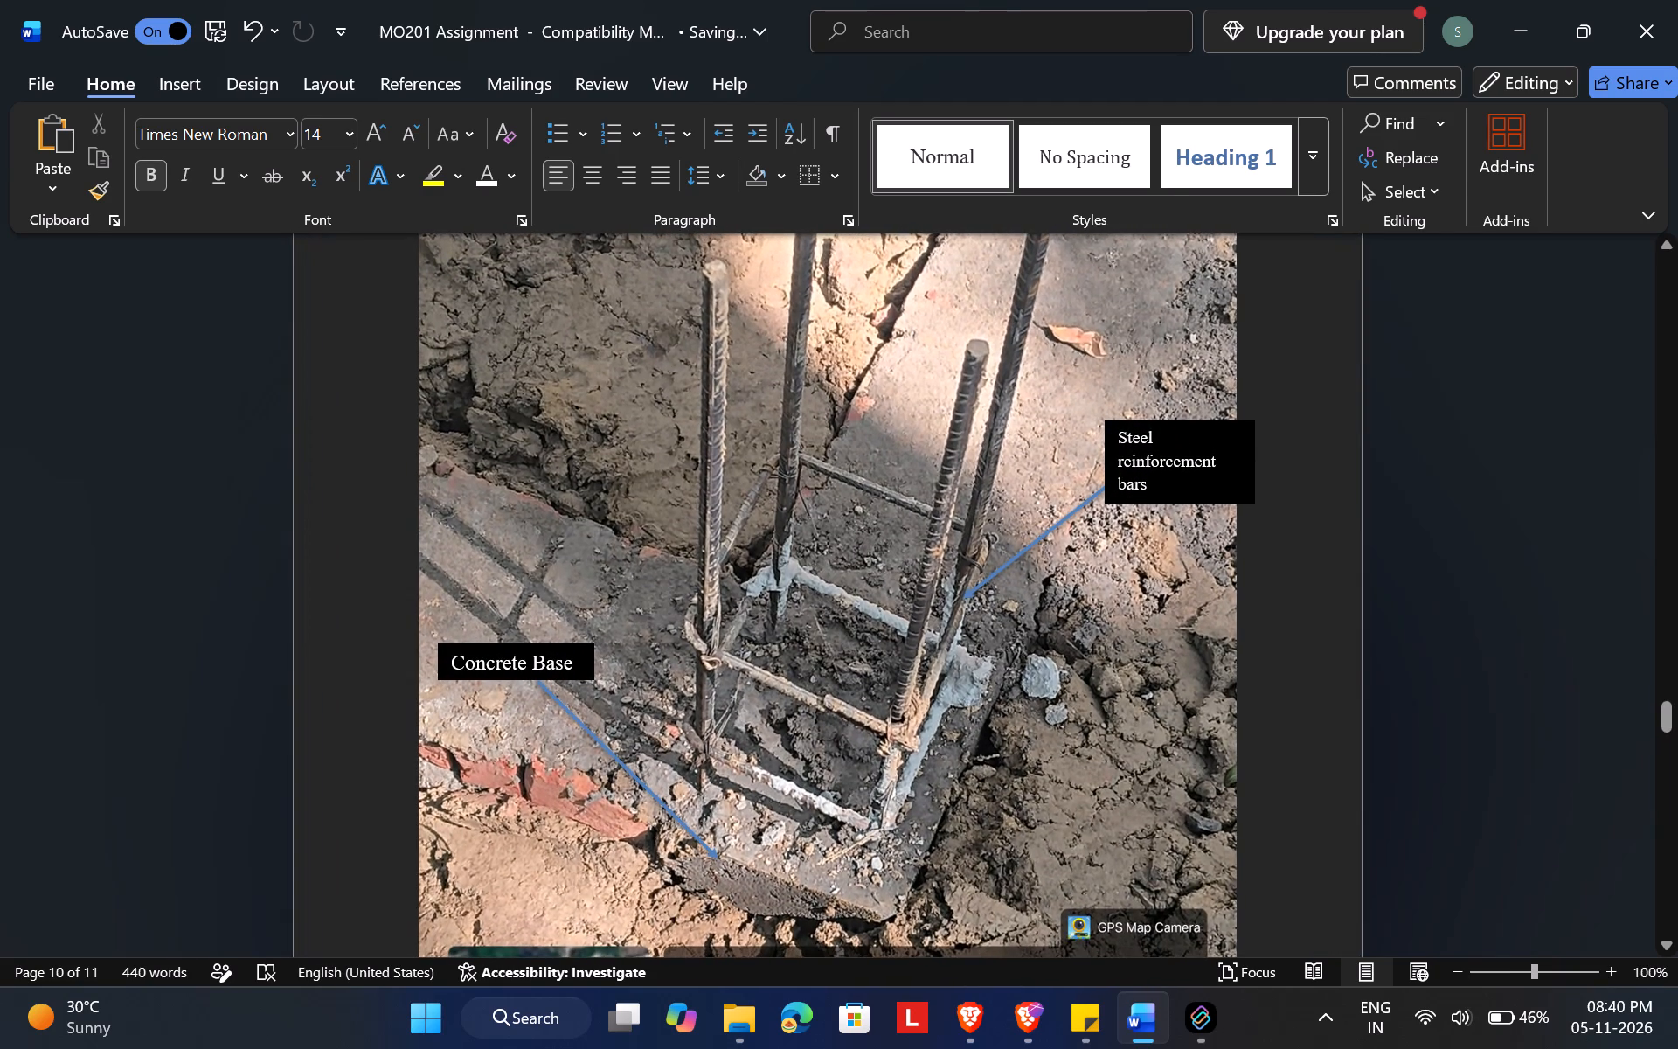
ctrl+scroll(1361, 580, down, 1)
scroll(1361, 580, up, 8)
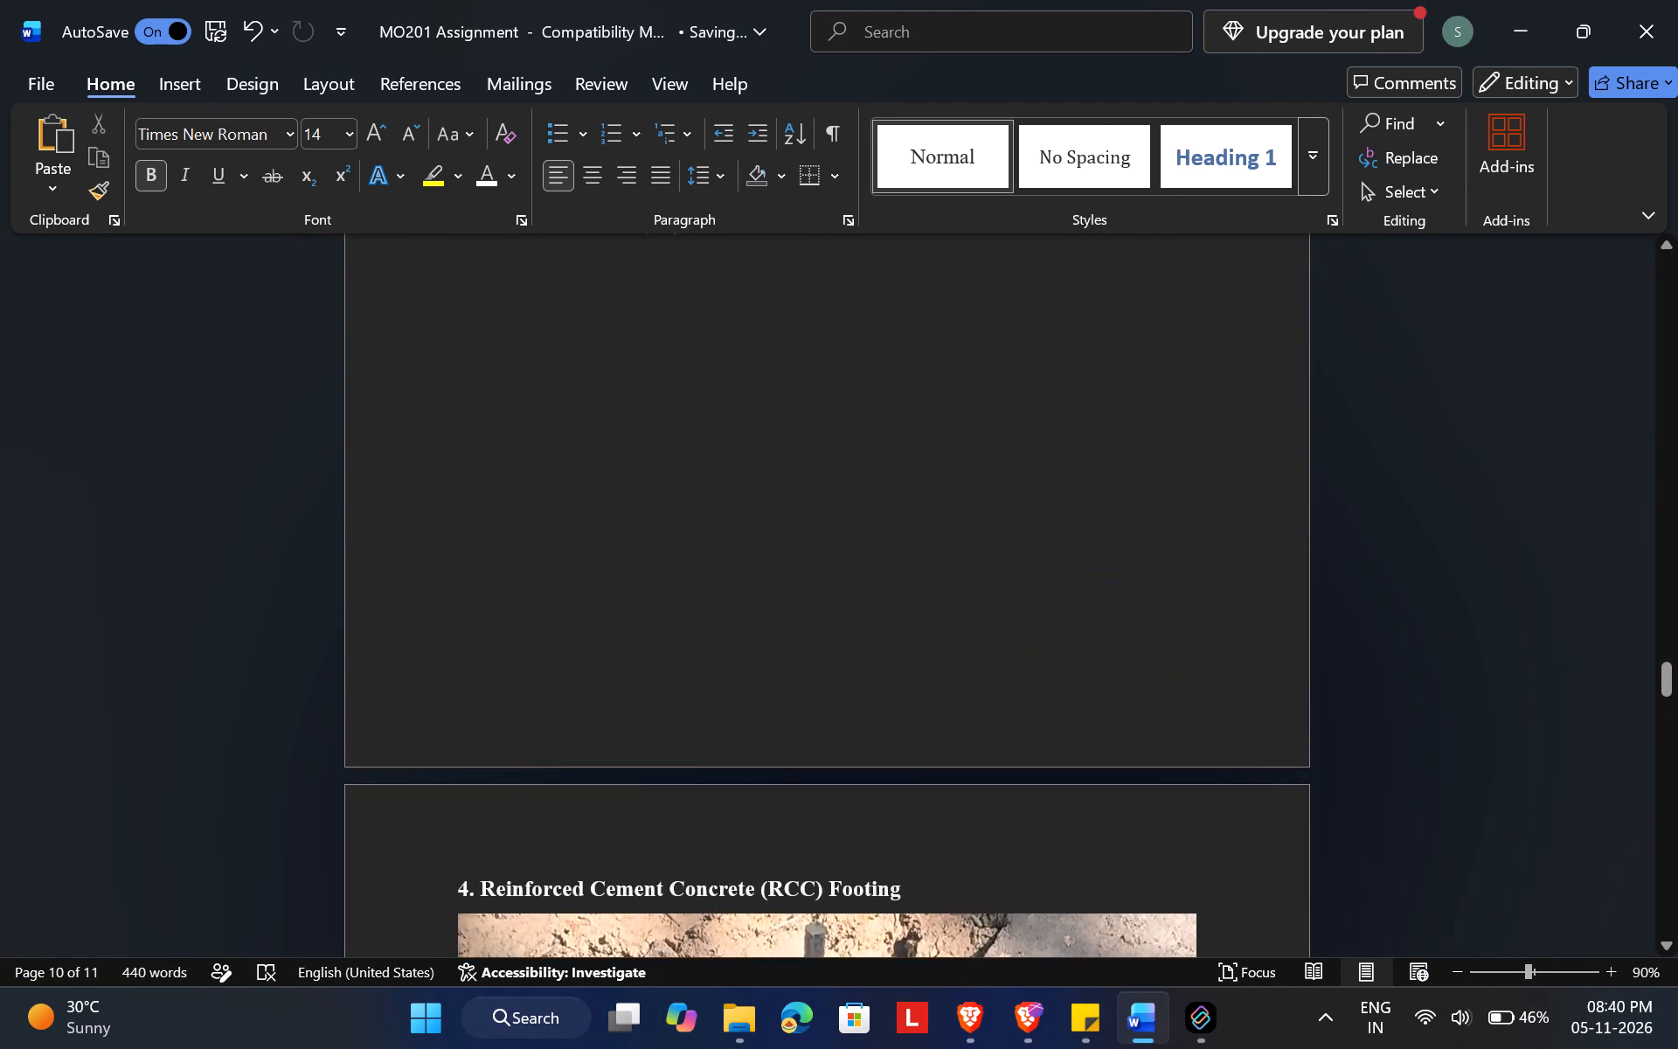
scroll(1361, 580, up, 20)
scroll(1361, 580, up, 1)
scroll(1361, 580, down, 7)
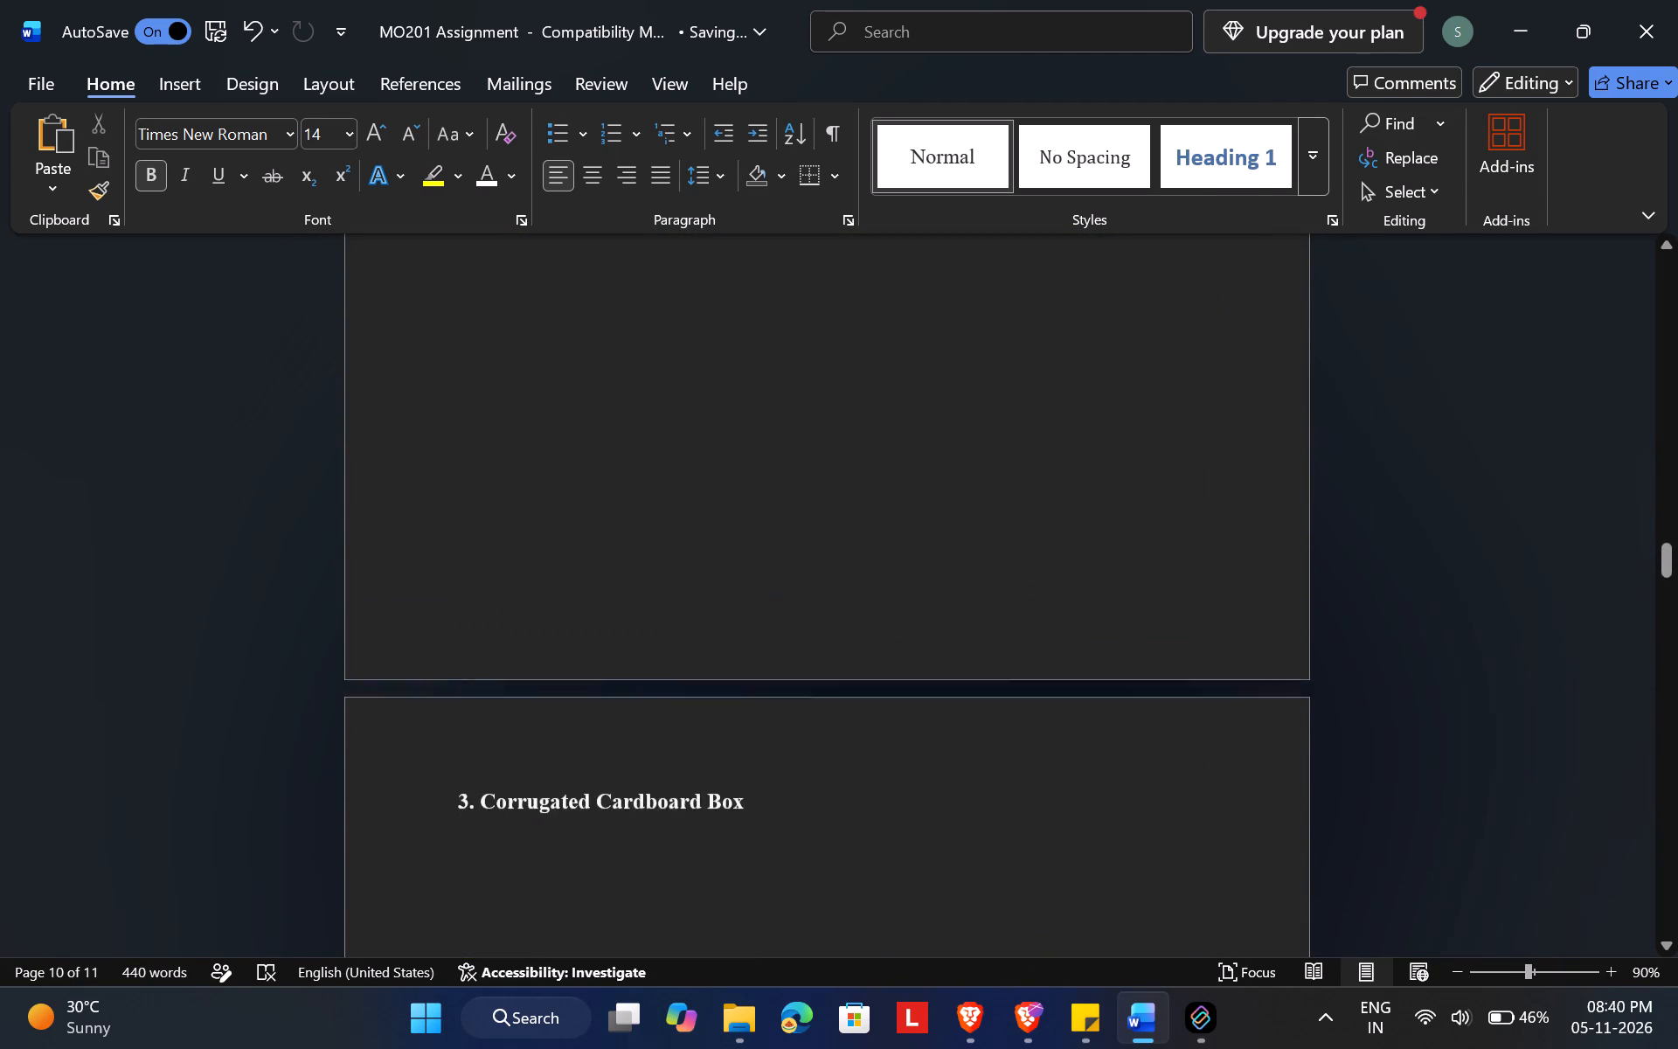
scroll(1361, 580, down, 7)
Fill the "Fluted paper layer" label on the corrugated cardboard box photo with black.
click(1064, 383)
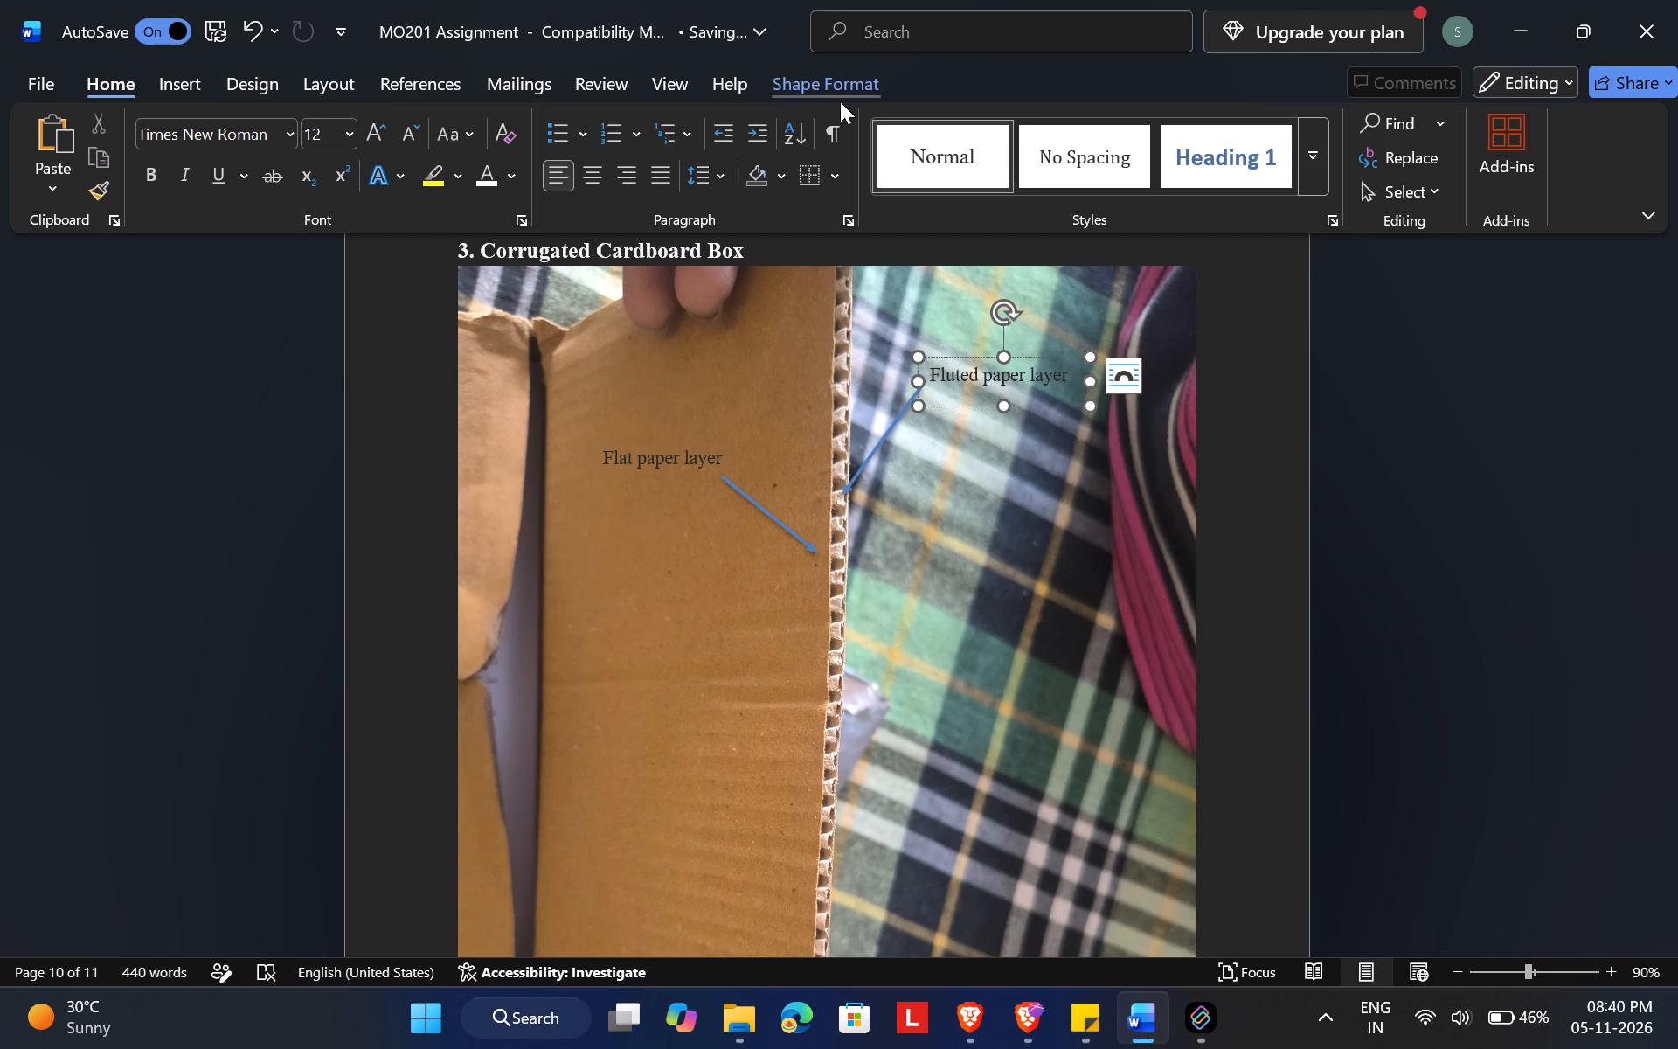
click(840, 101)
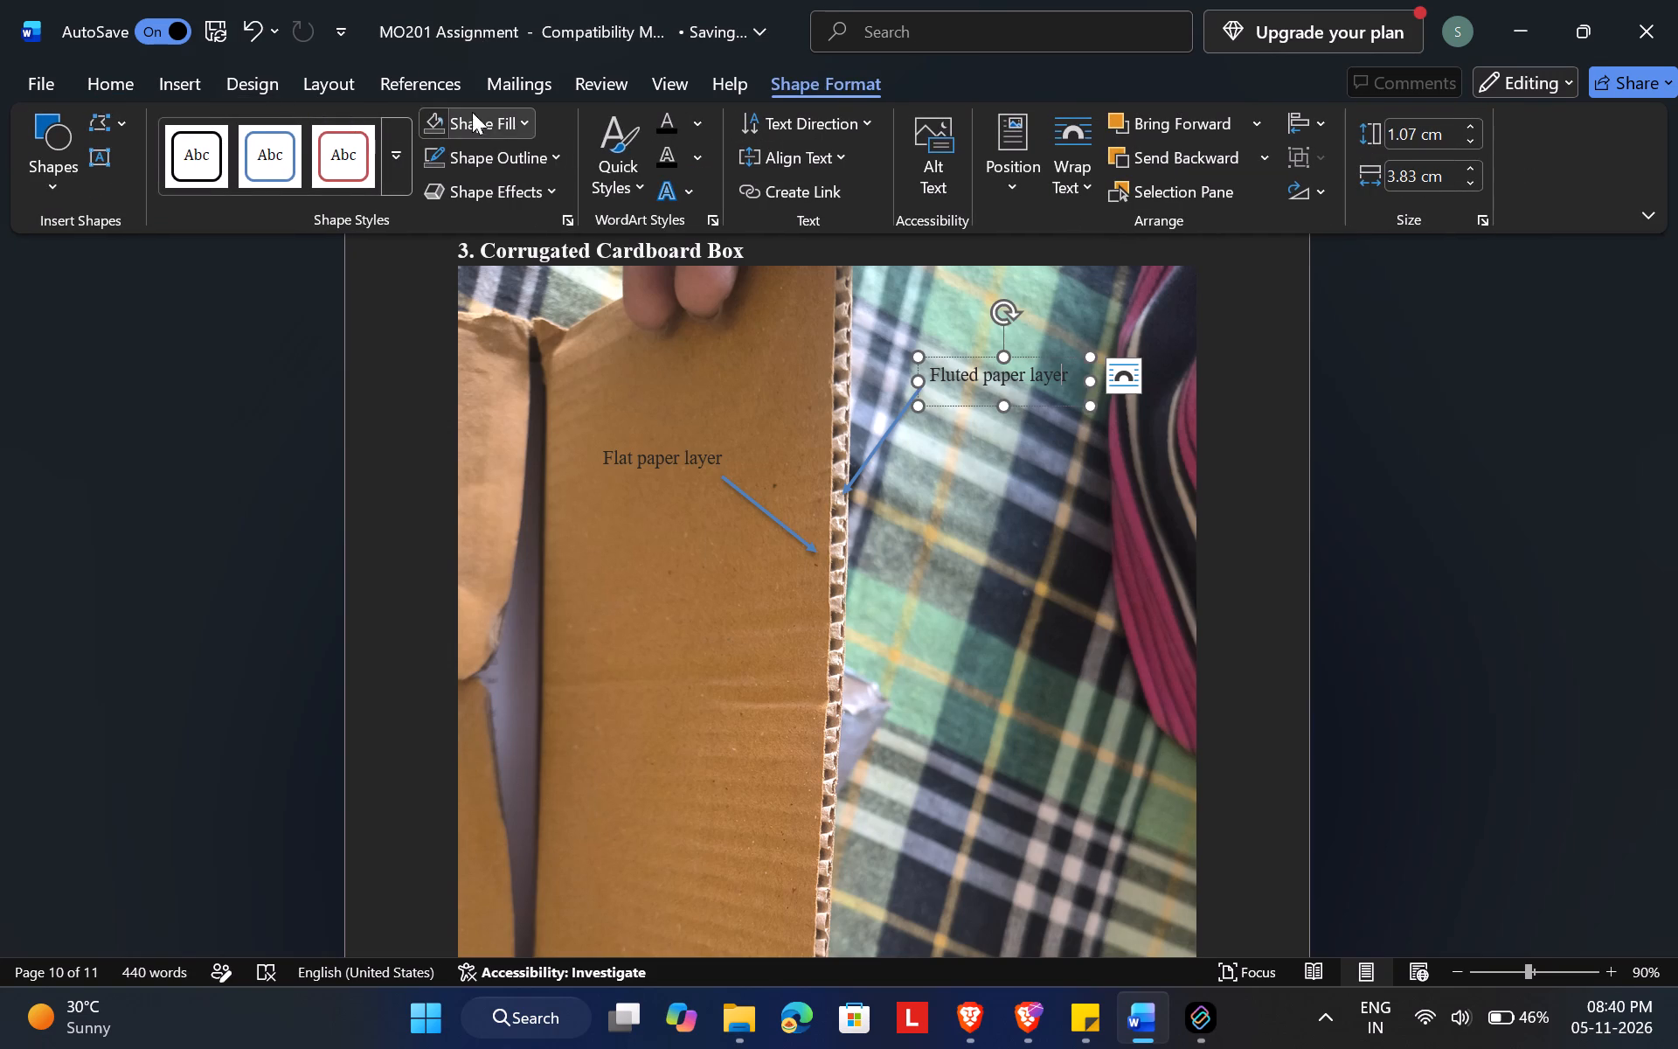
click(494, 122)
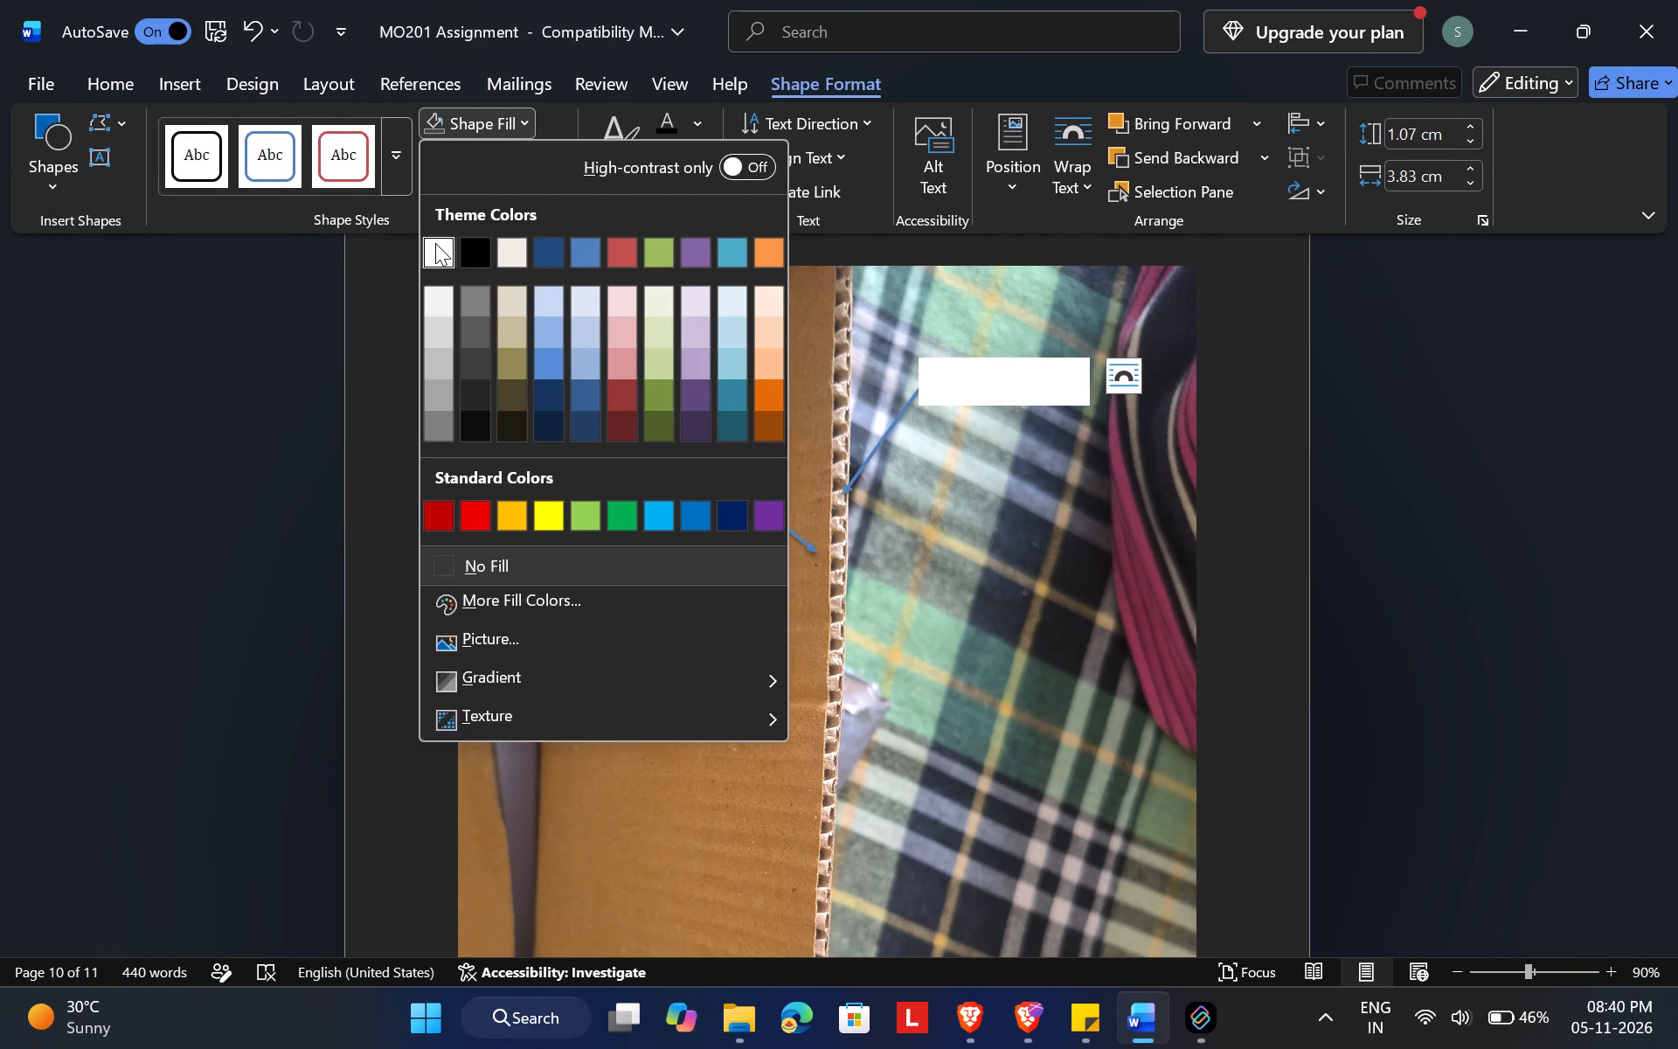
click(467, 251)
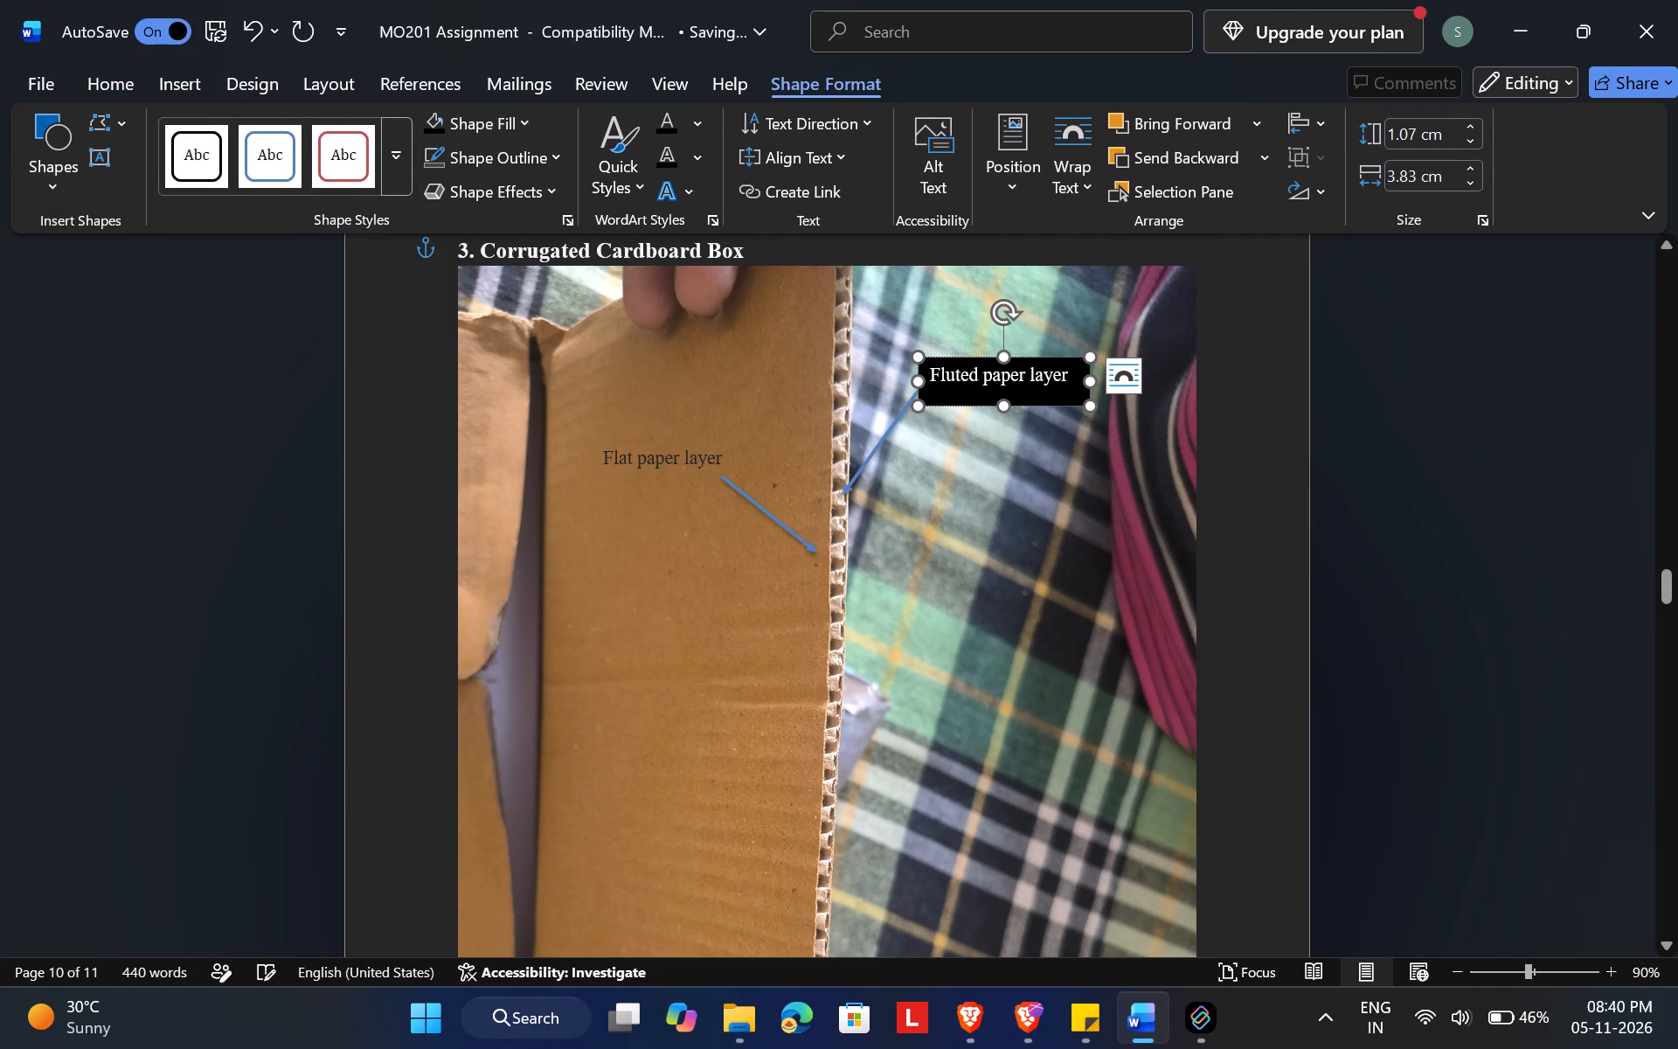
Fill the "Flat paper layer" label on the corrugated cardboard box photo with black.
click(654, 480)
click(705, 459)
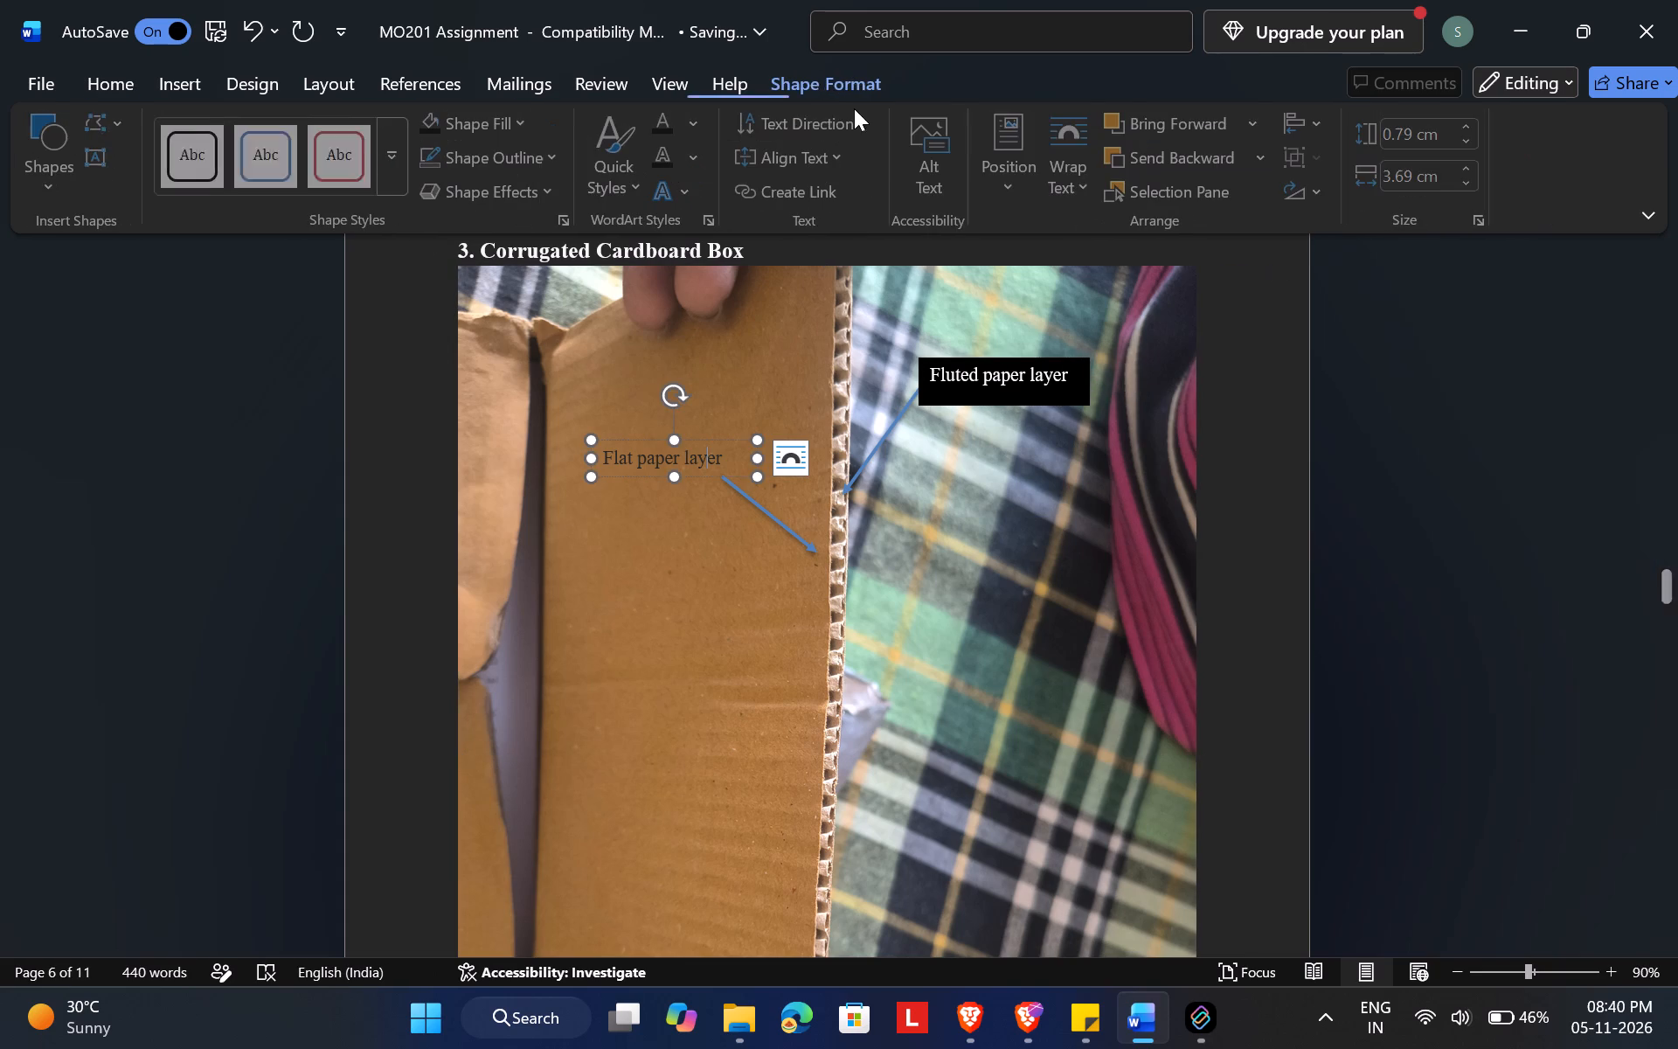
click(494, 113)
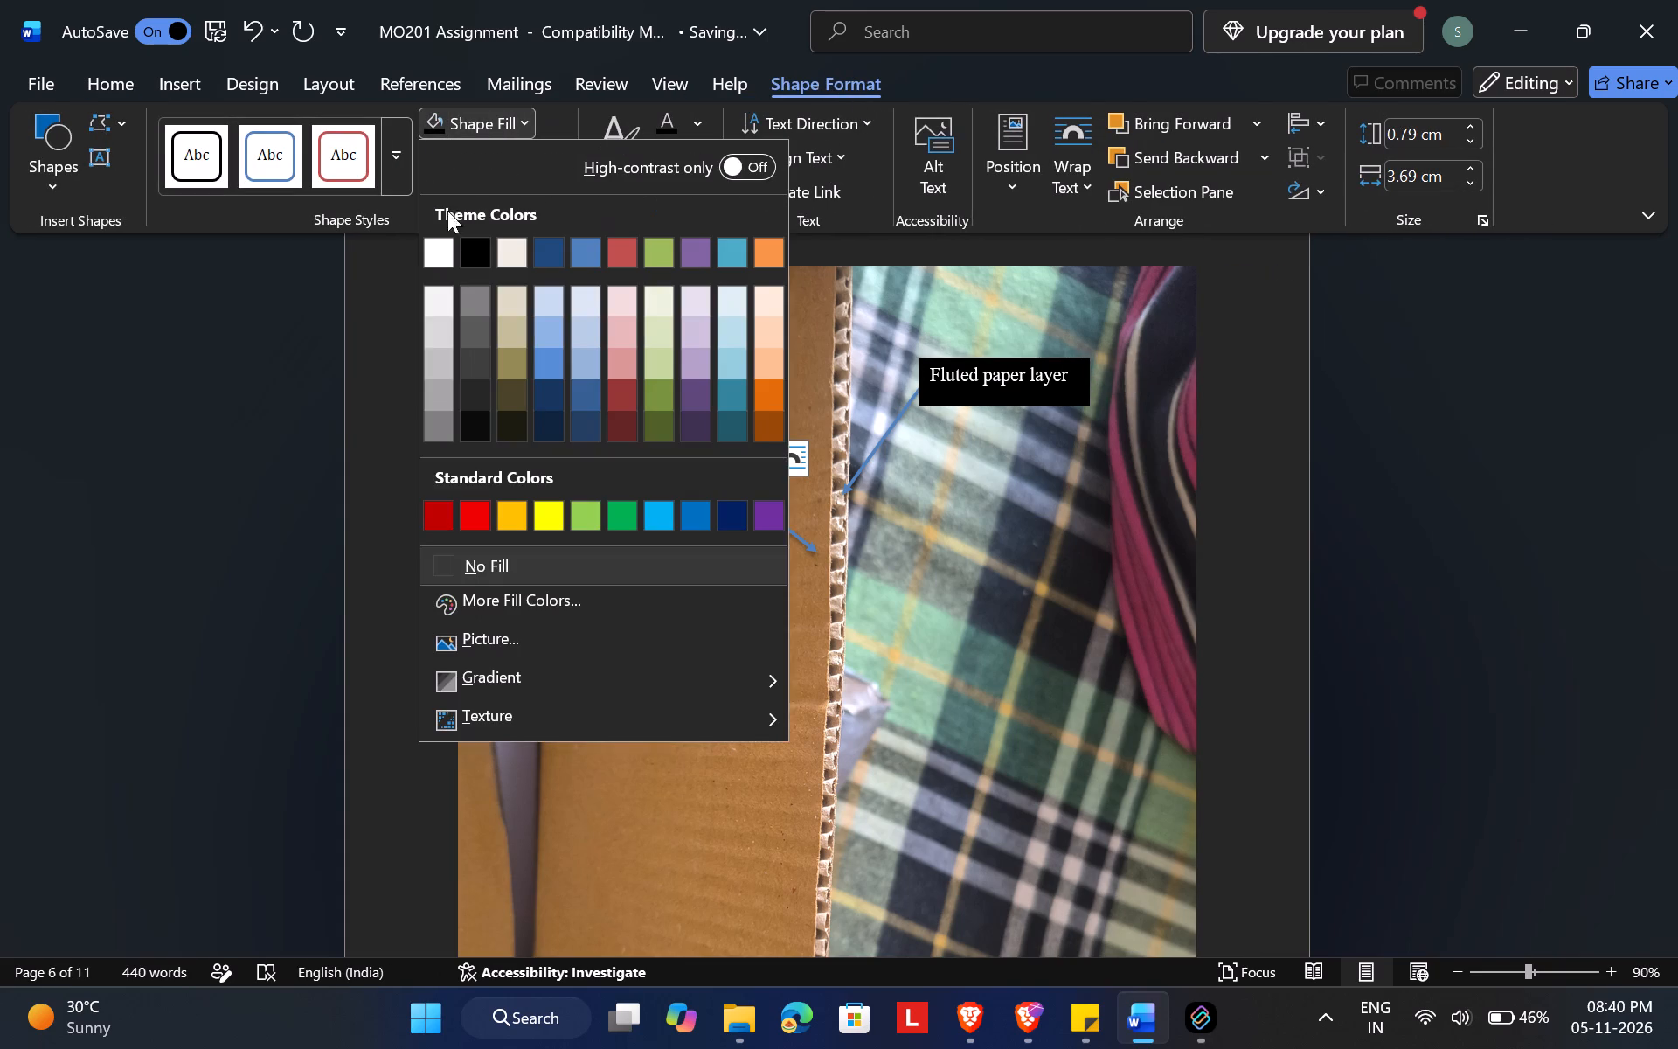
click(472, 253)
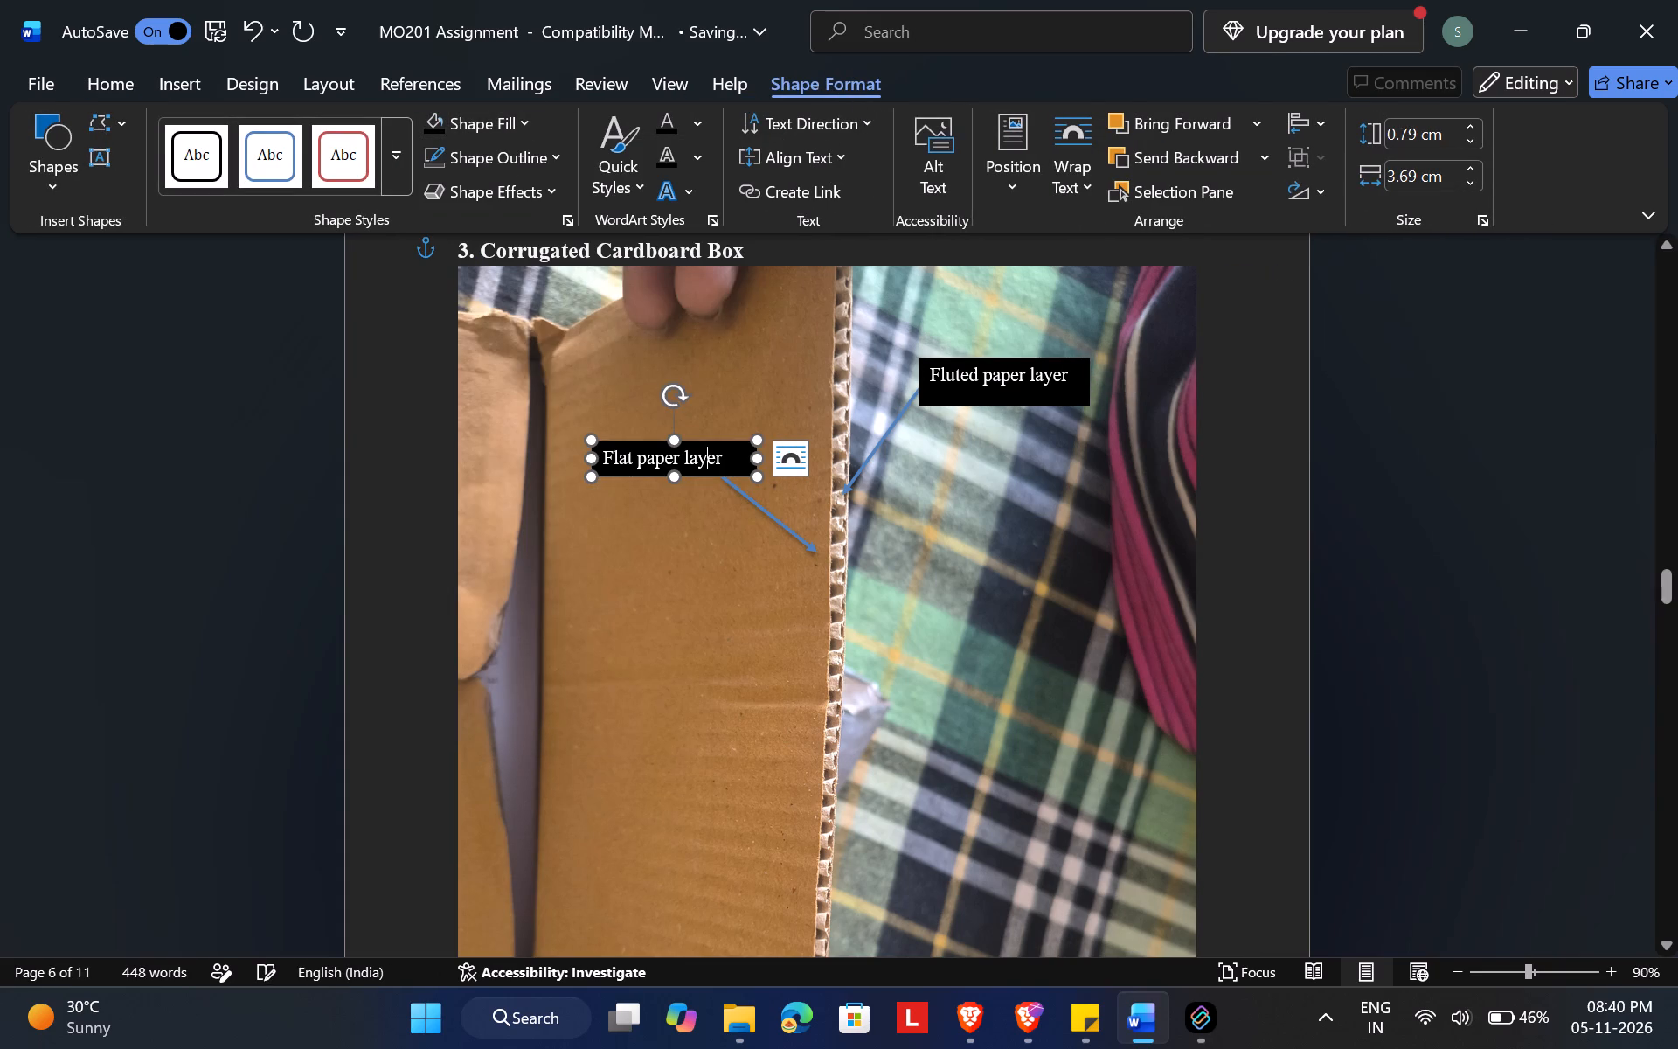
click(1352, 531)
Fill the "Carbon fibre Composite frame" label on the badminton racket photo with black.
scroll(1352, 531, up, 11)
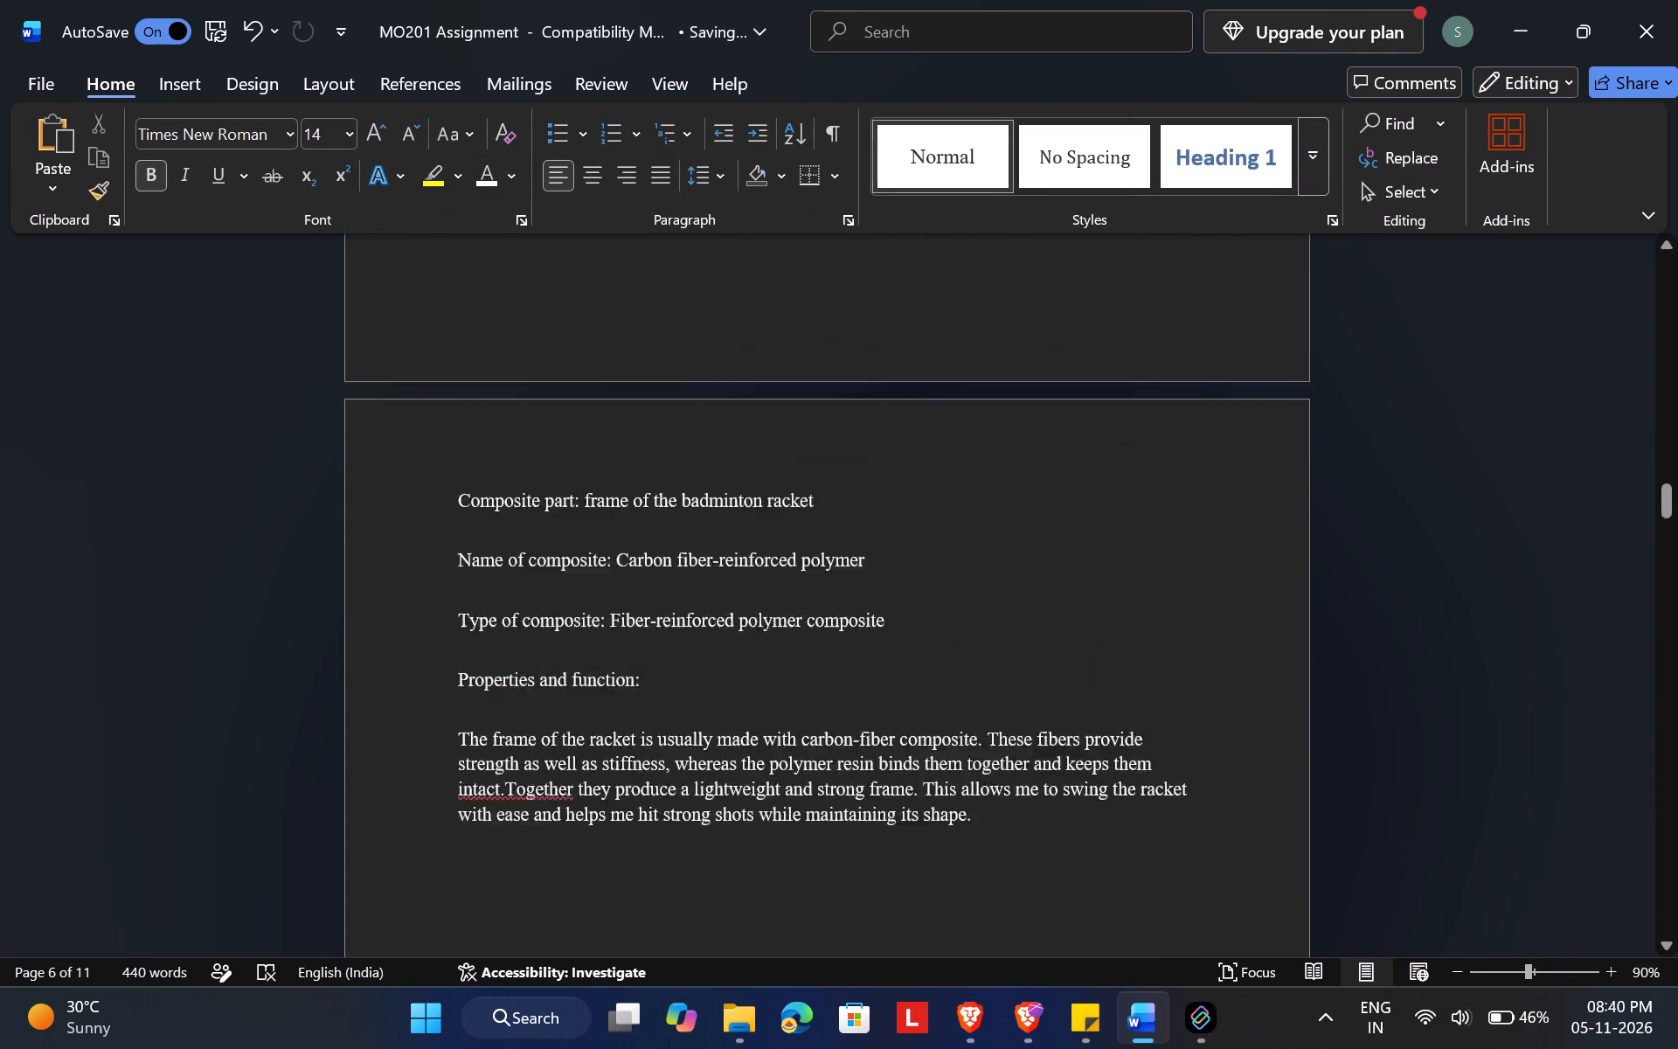
scroll(1352, 531, up, 7)
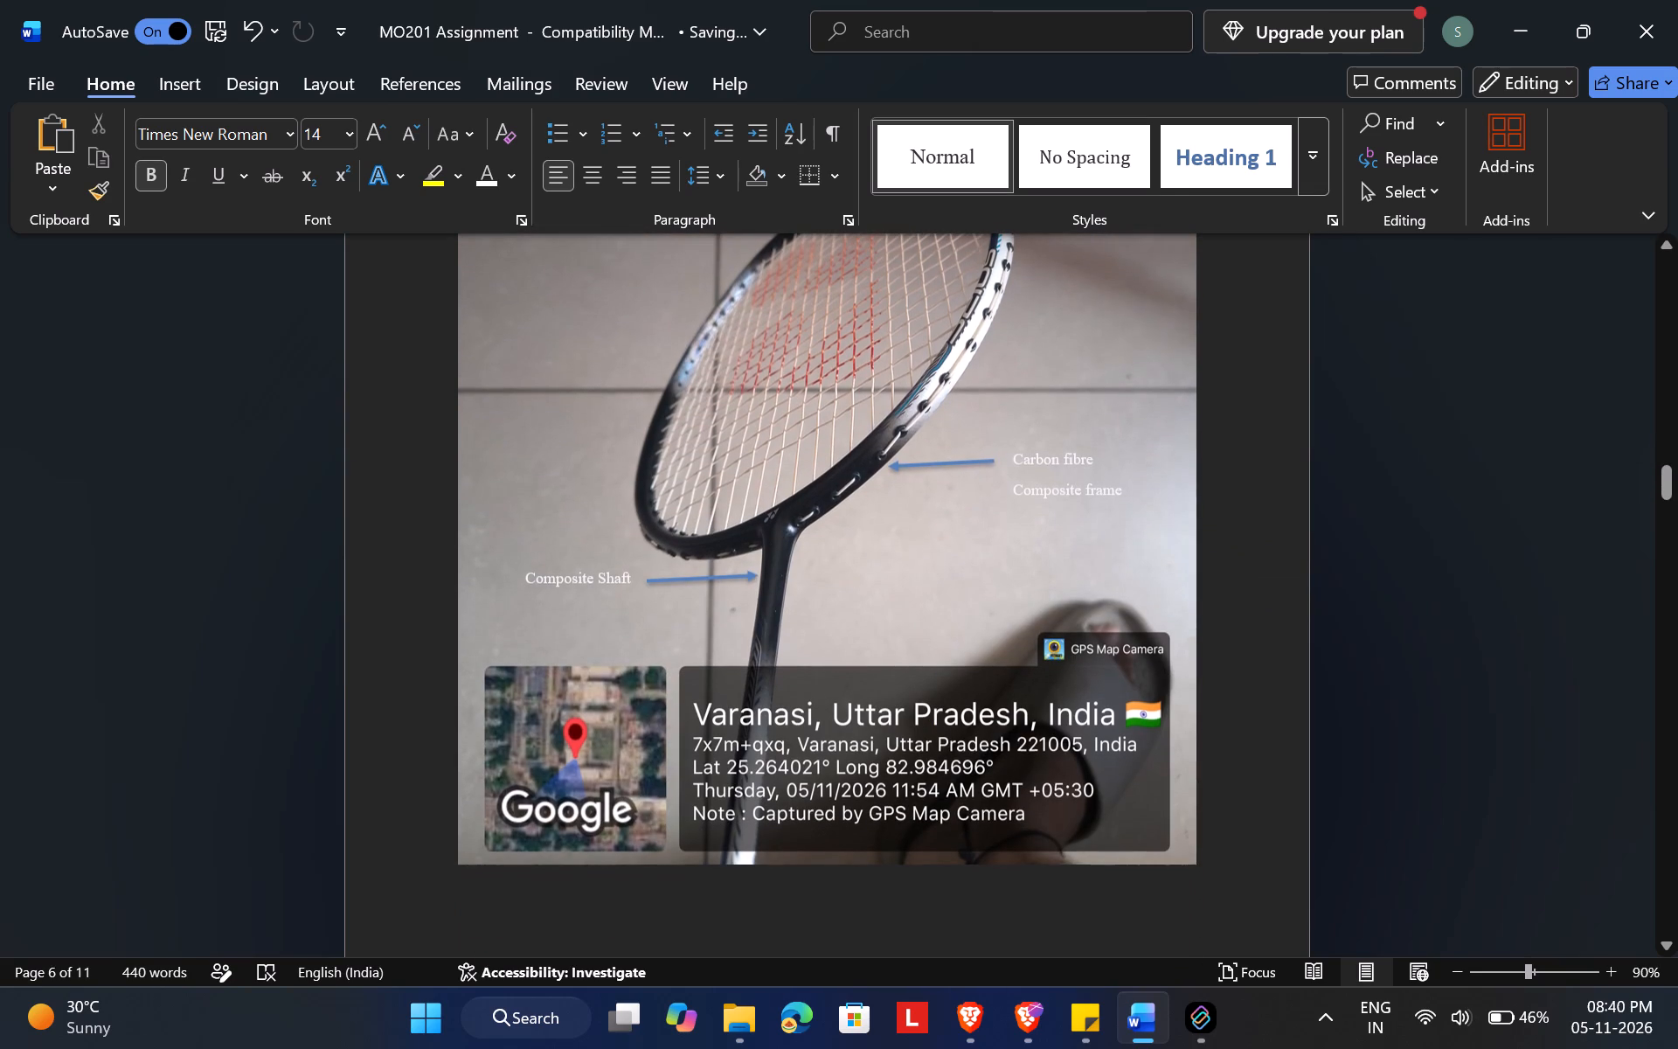
click(1058, 464)
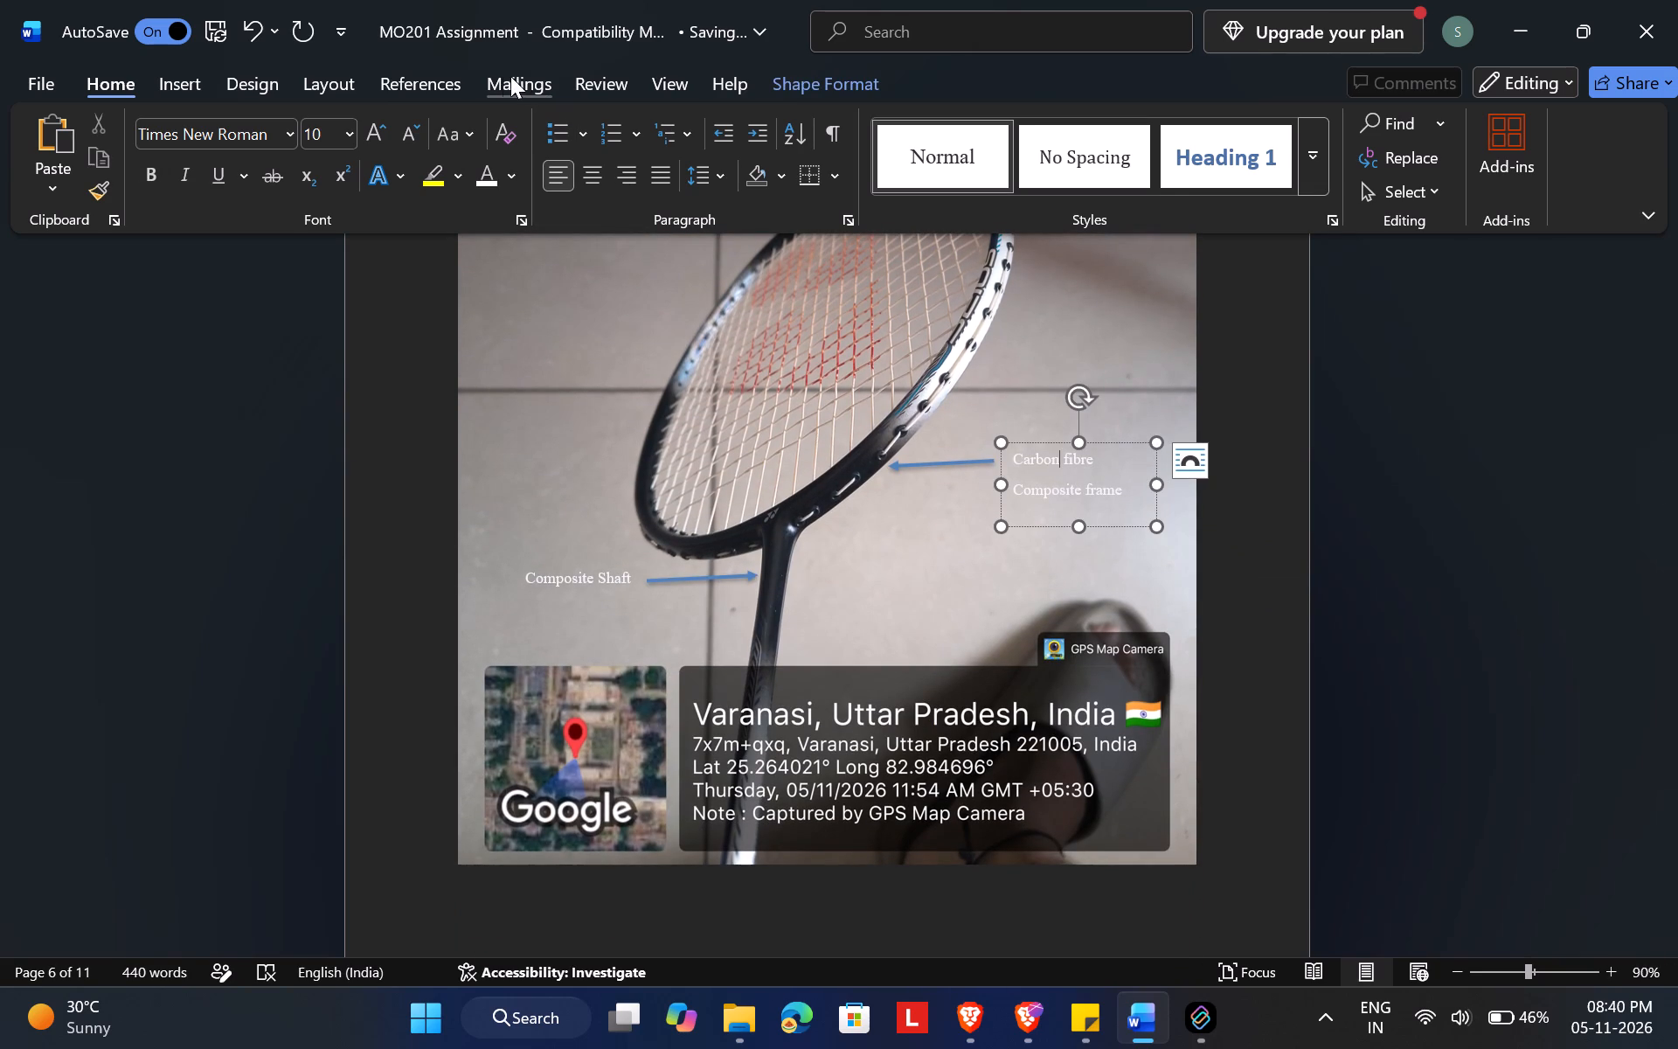
click(822, 67)
click(508, 119)
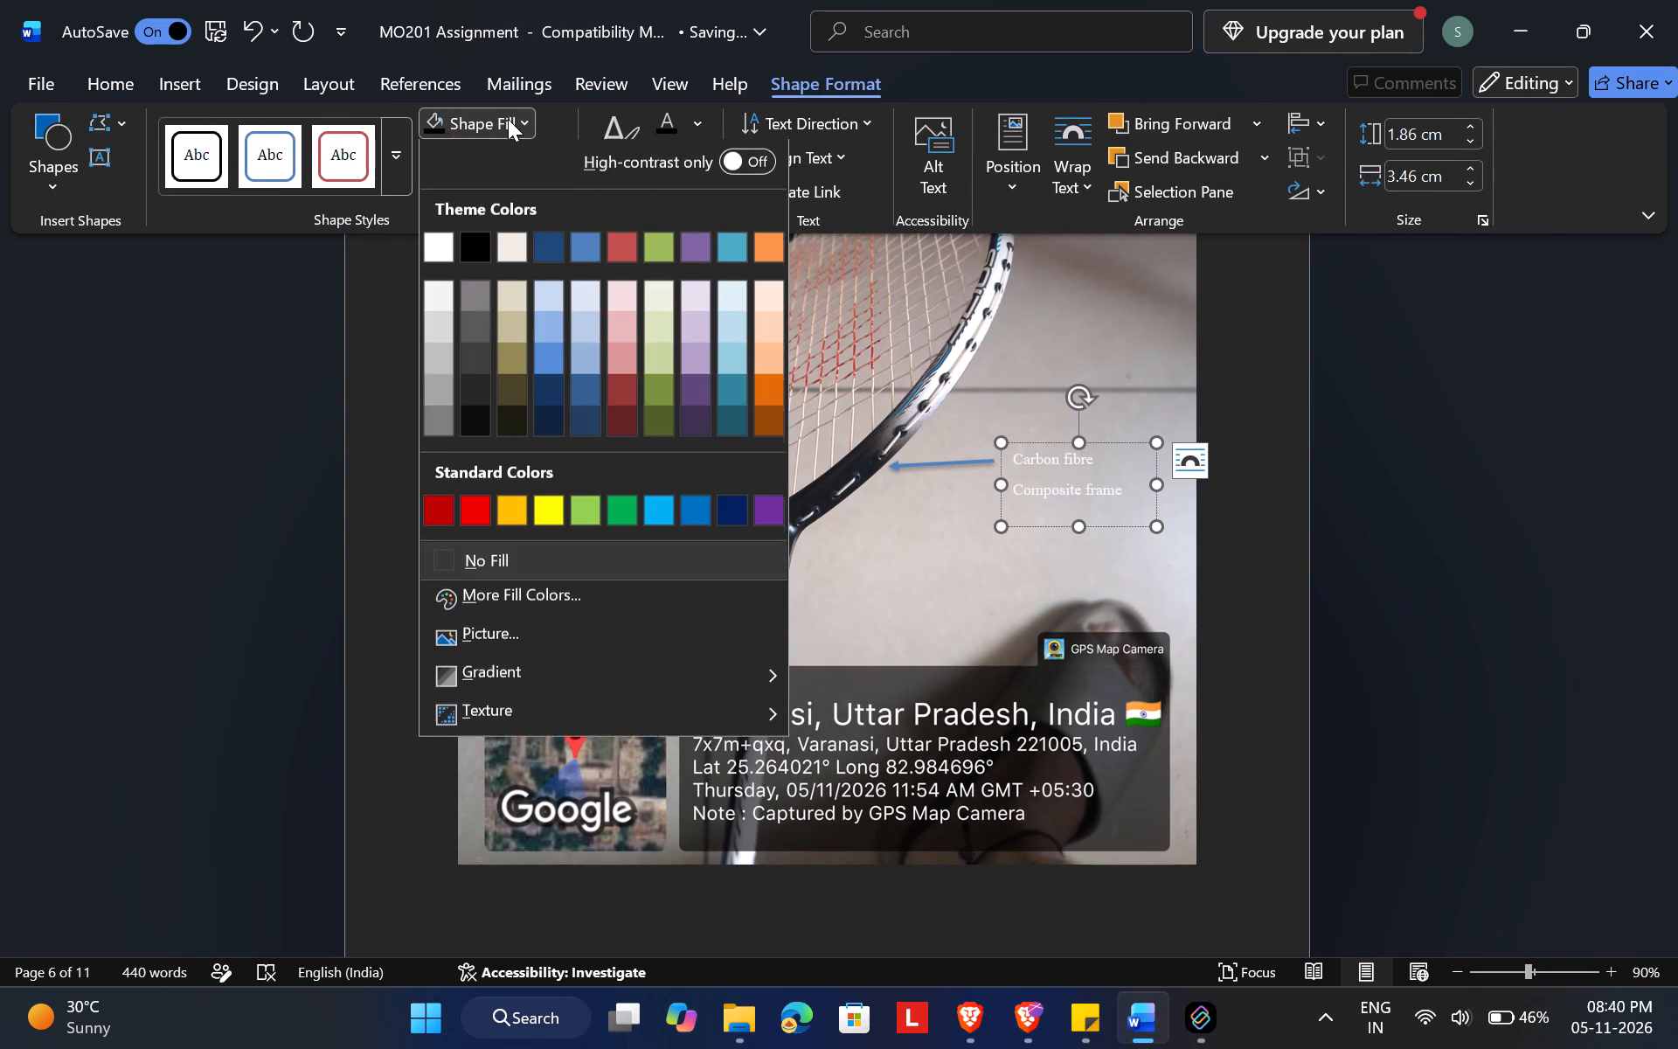
click(469, 256)
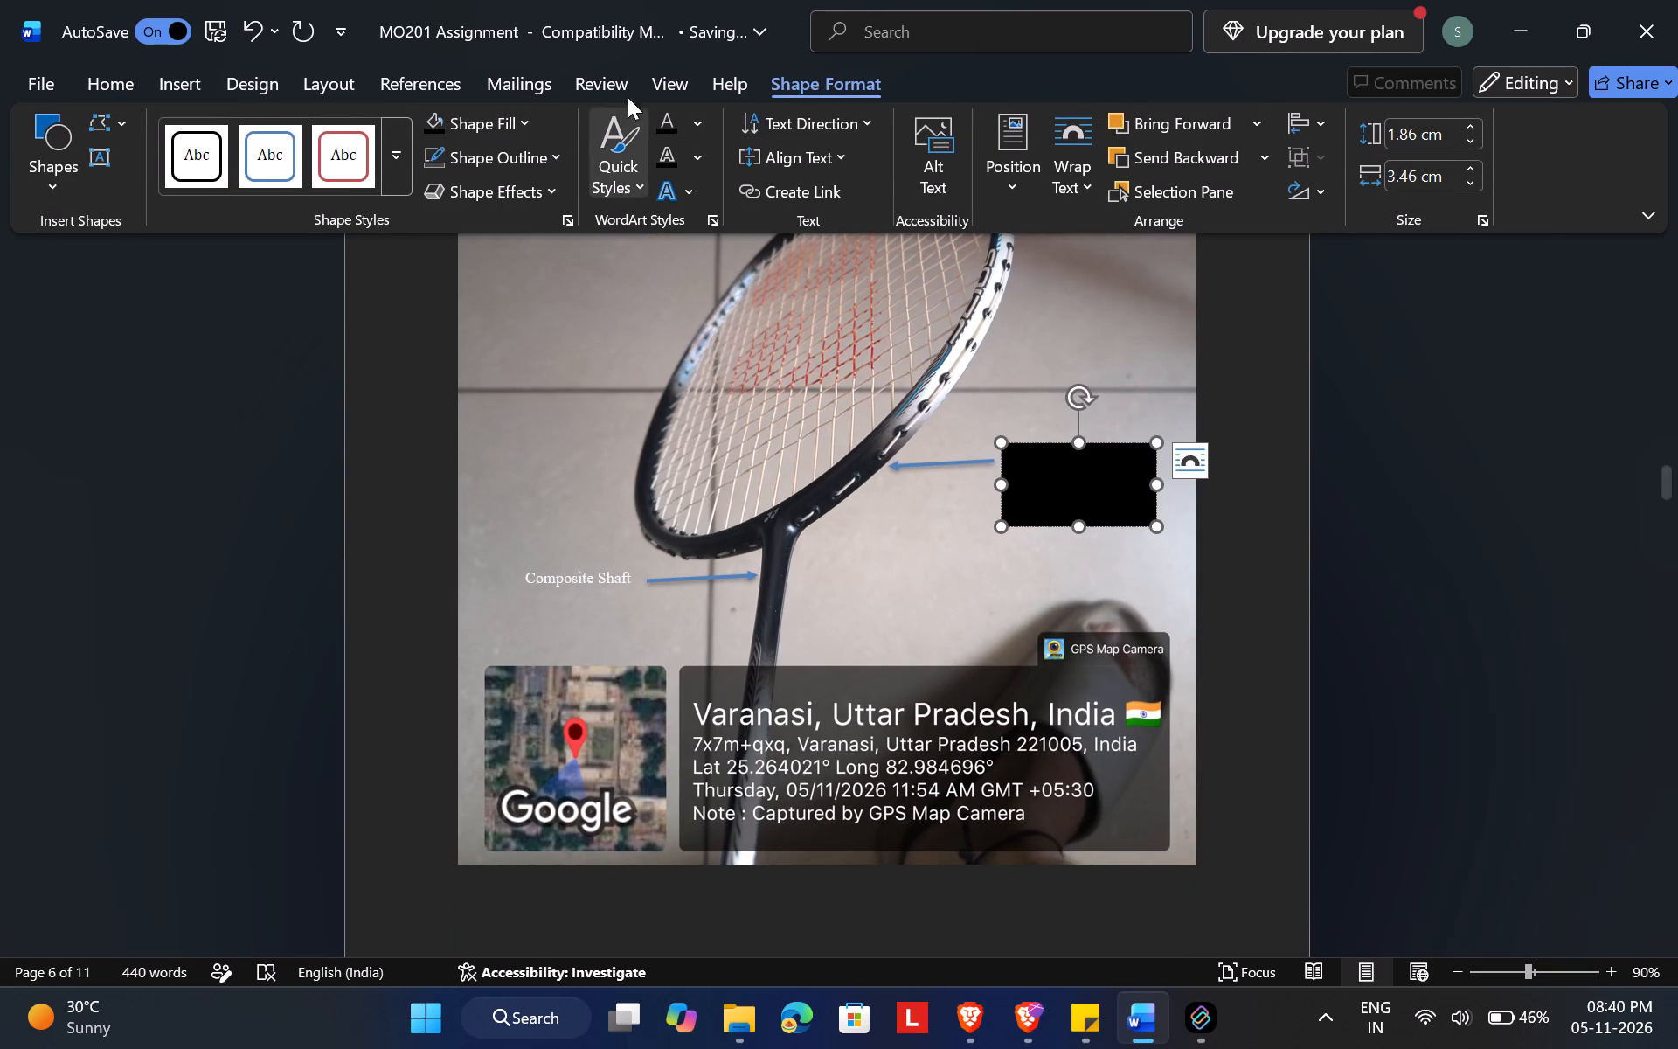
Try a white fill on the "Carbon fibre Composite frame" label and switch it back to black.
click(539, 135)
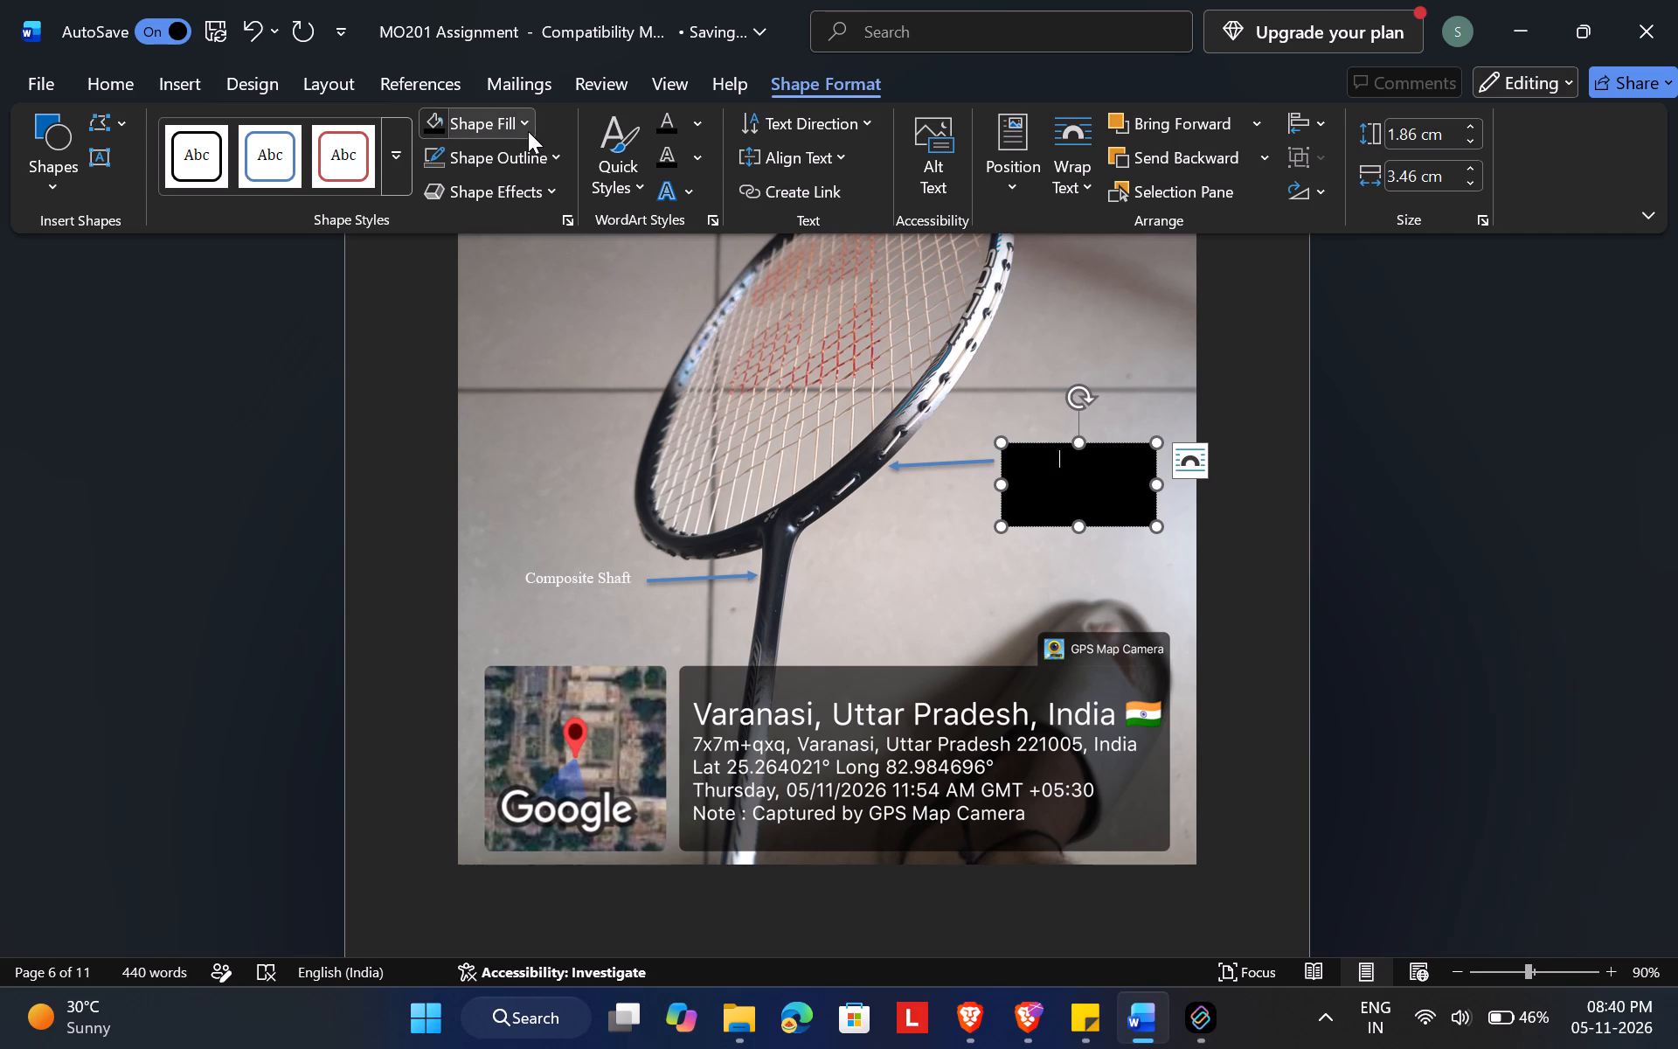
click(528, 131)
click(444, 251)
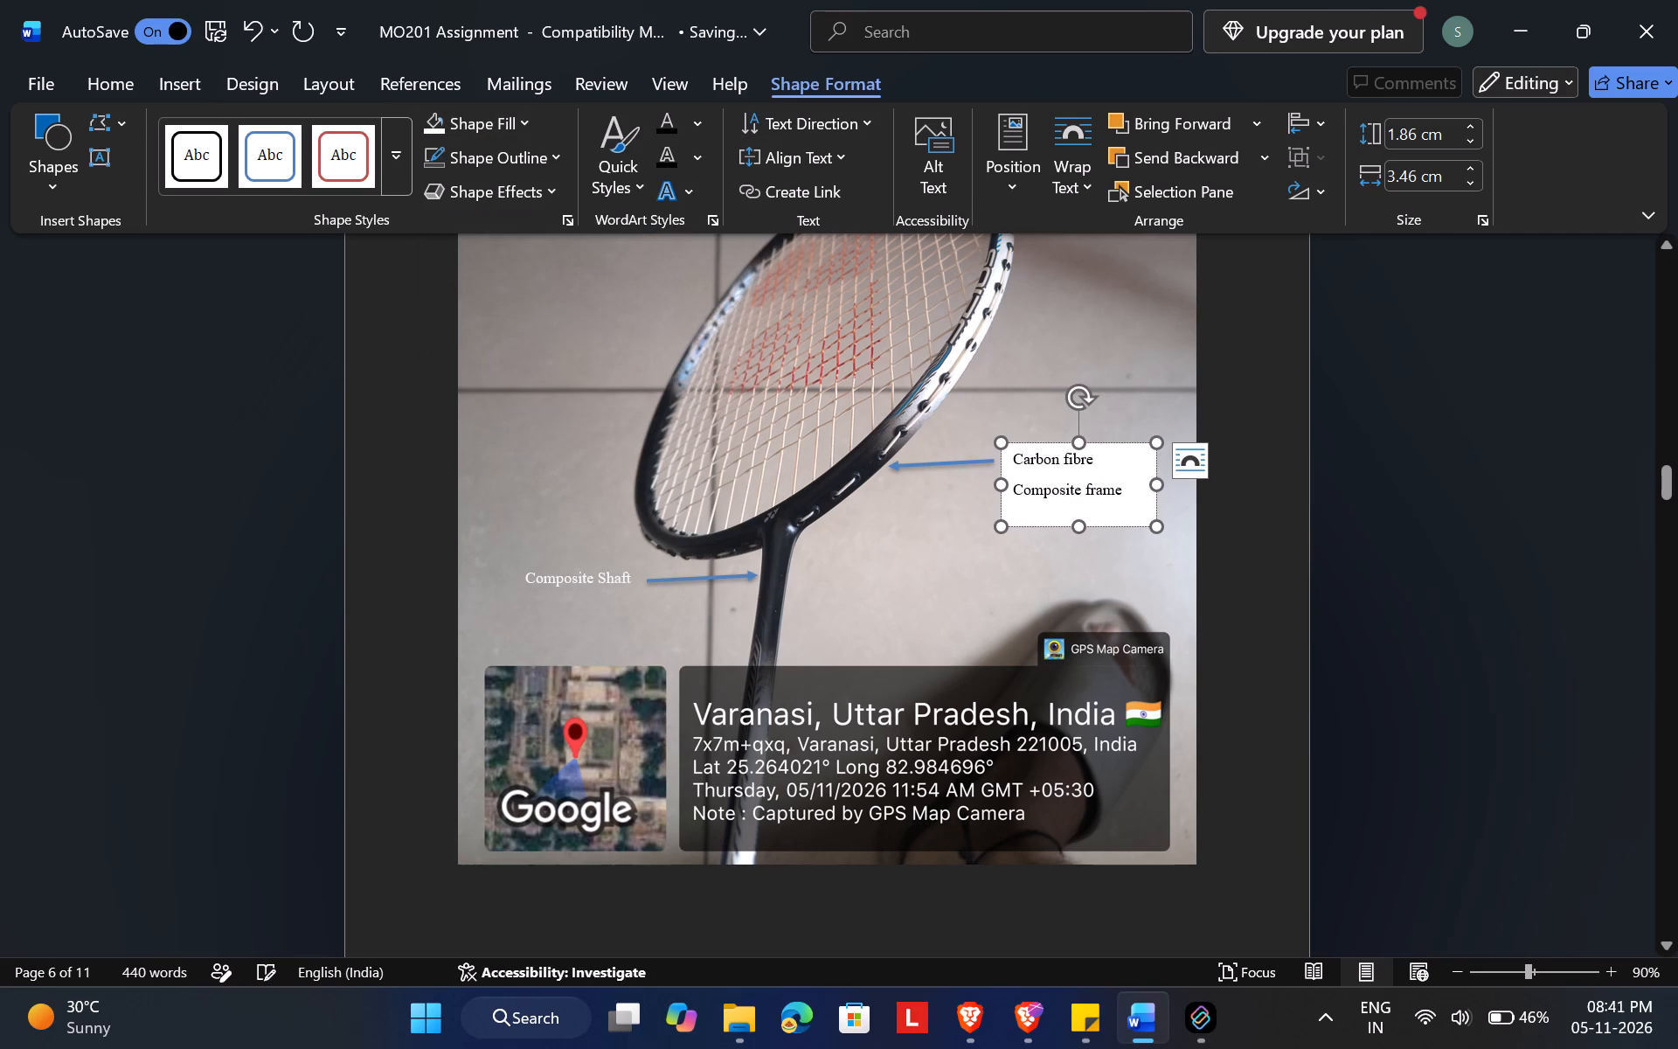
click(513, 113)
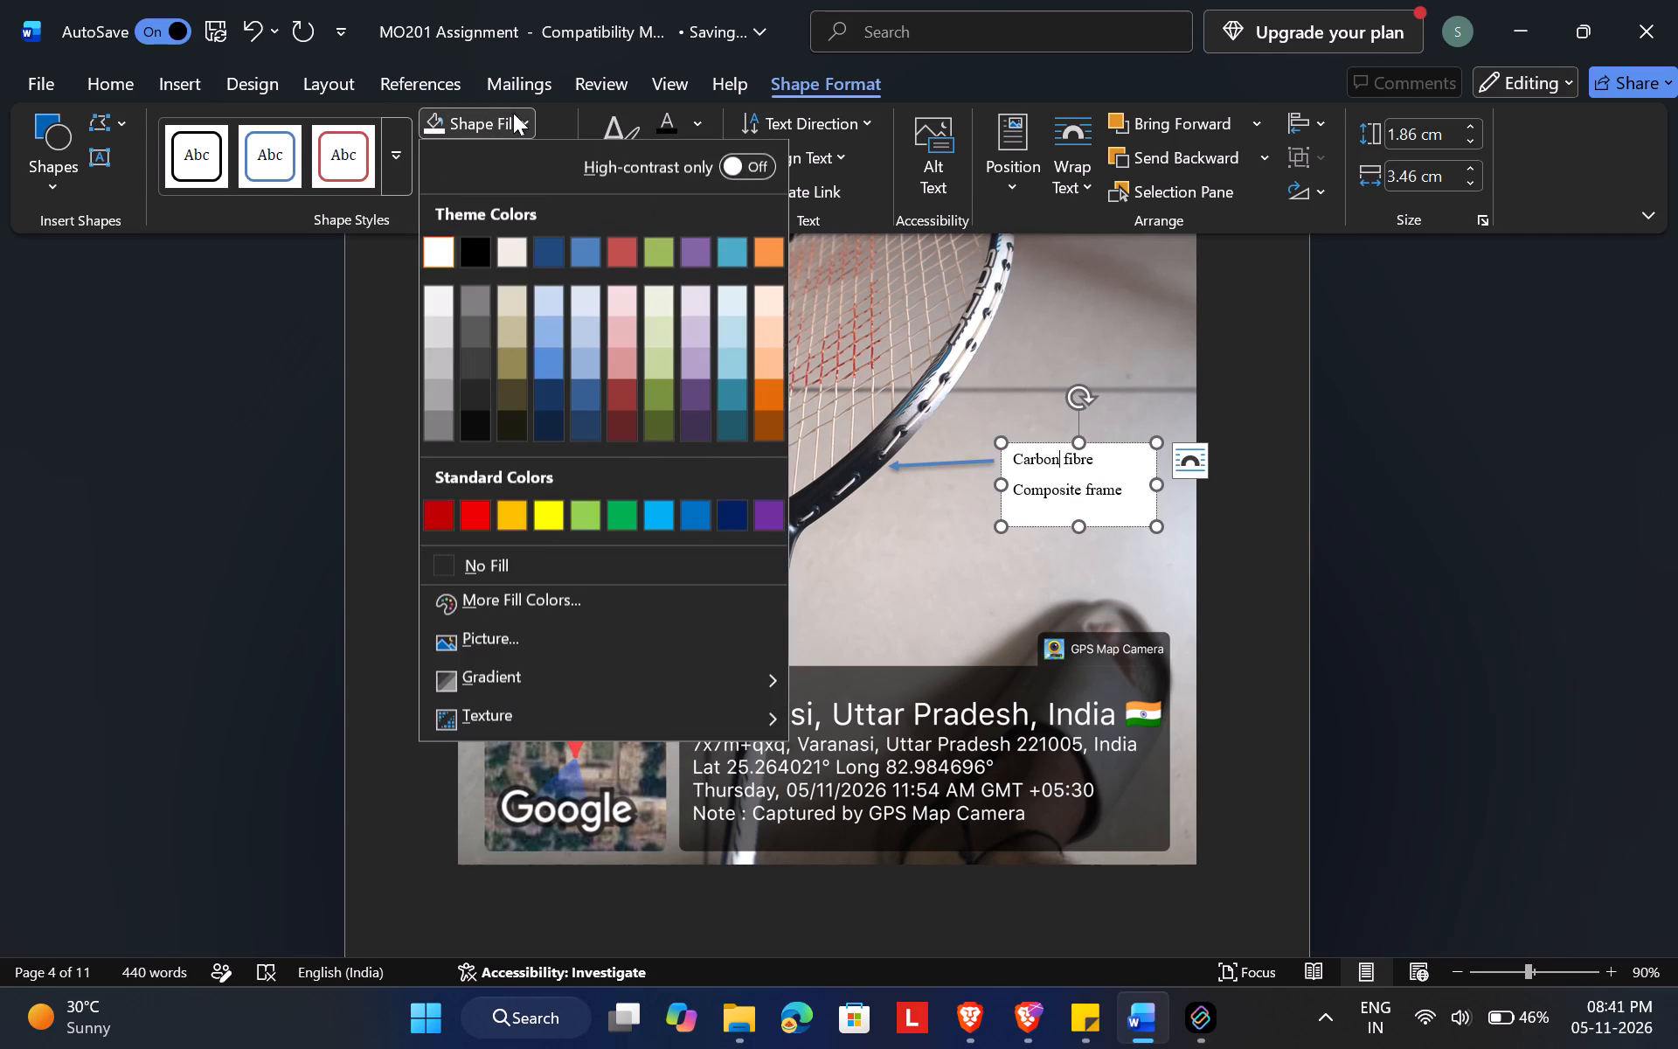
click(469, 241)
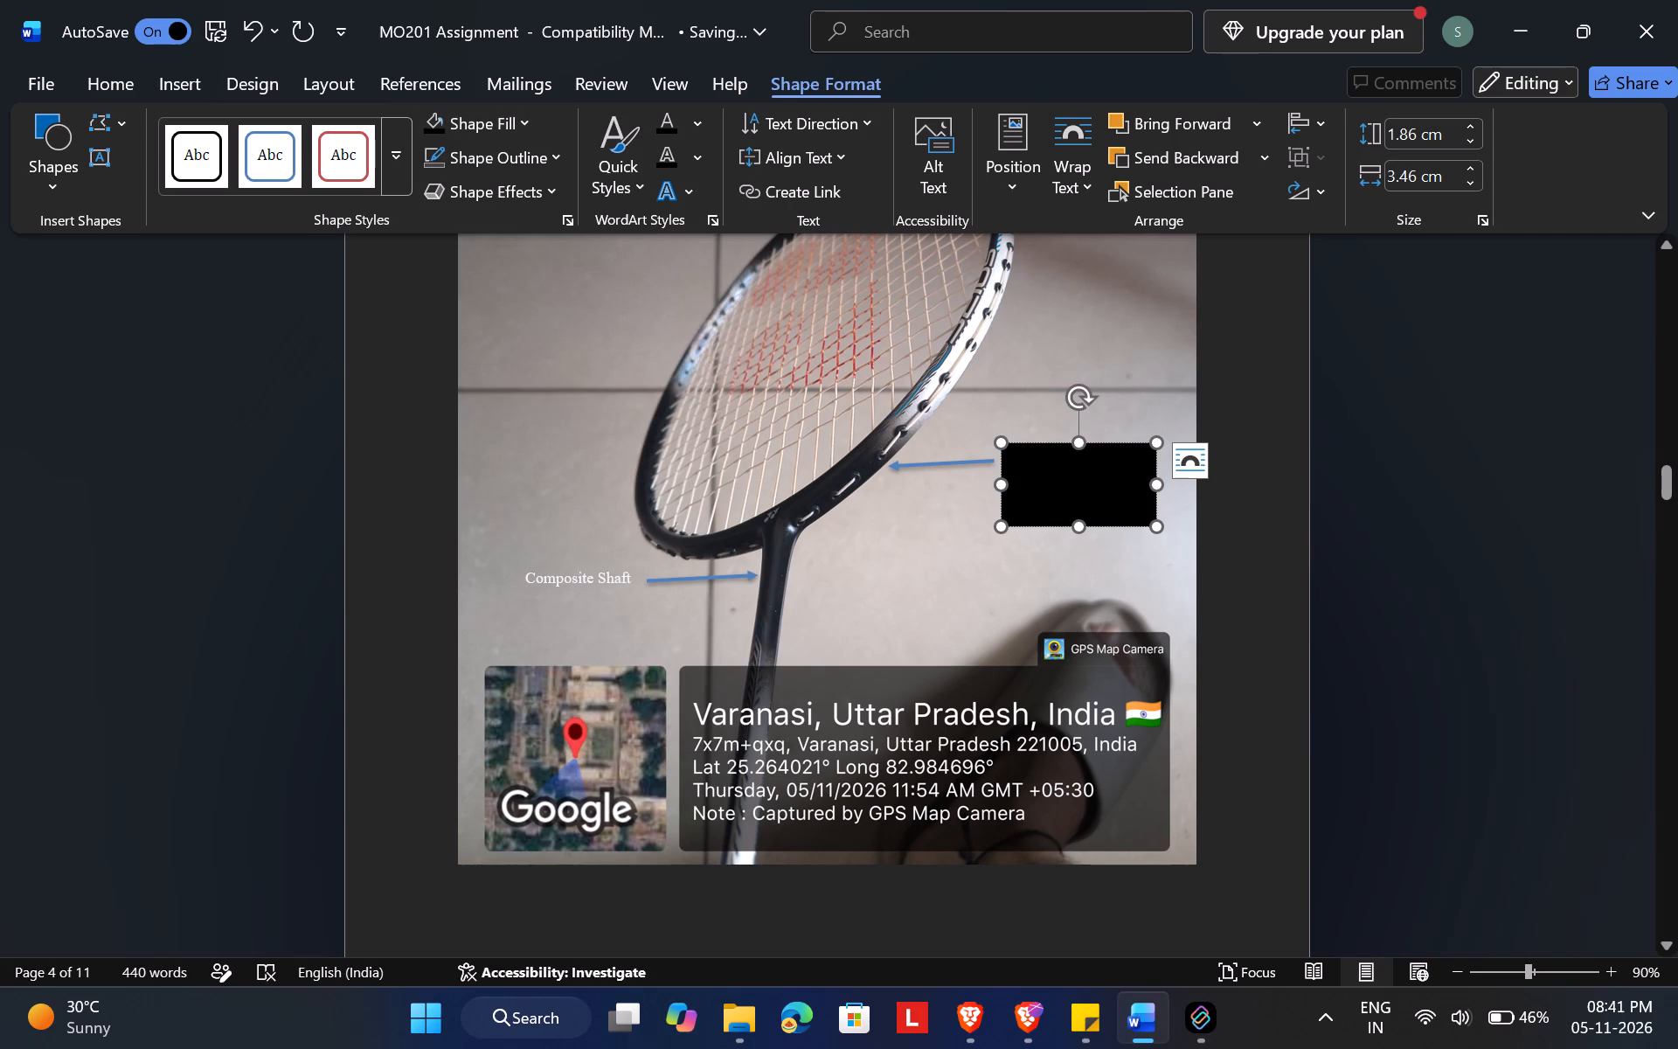
Fill the "Composite Shaft" label on the badminton racket photo with black.
click(610, 573)
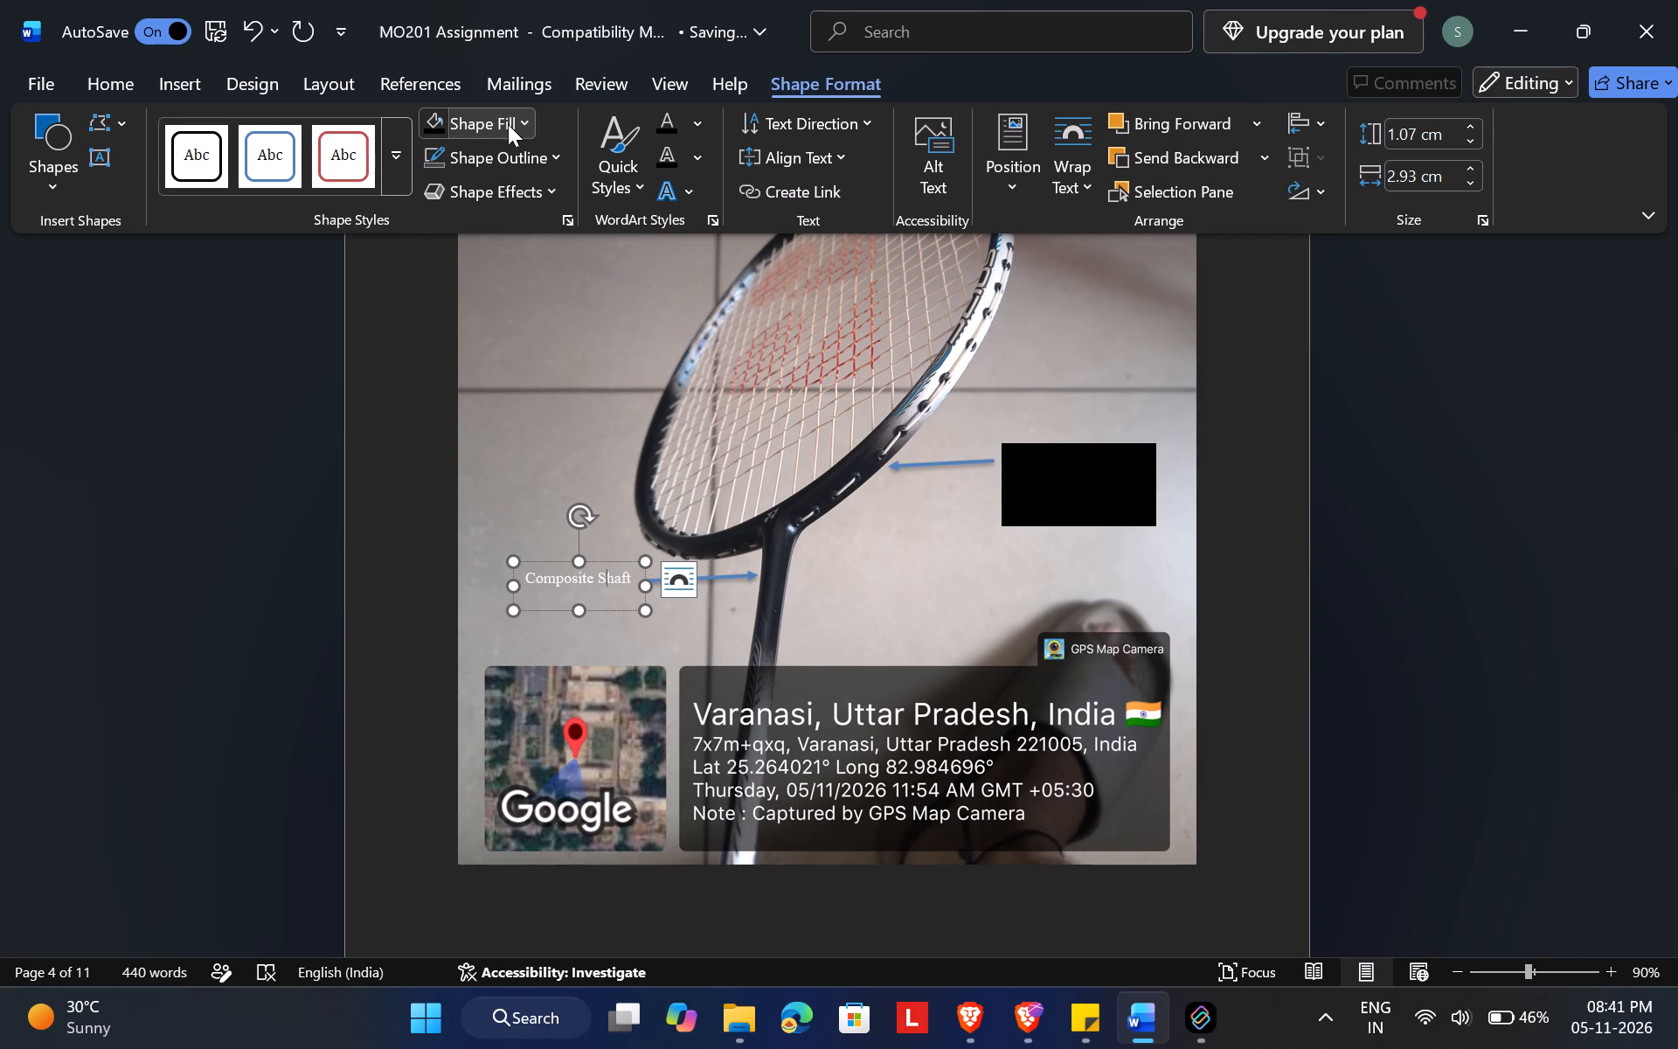
click(508, 124)
click(475, 254)
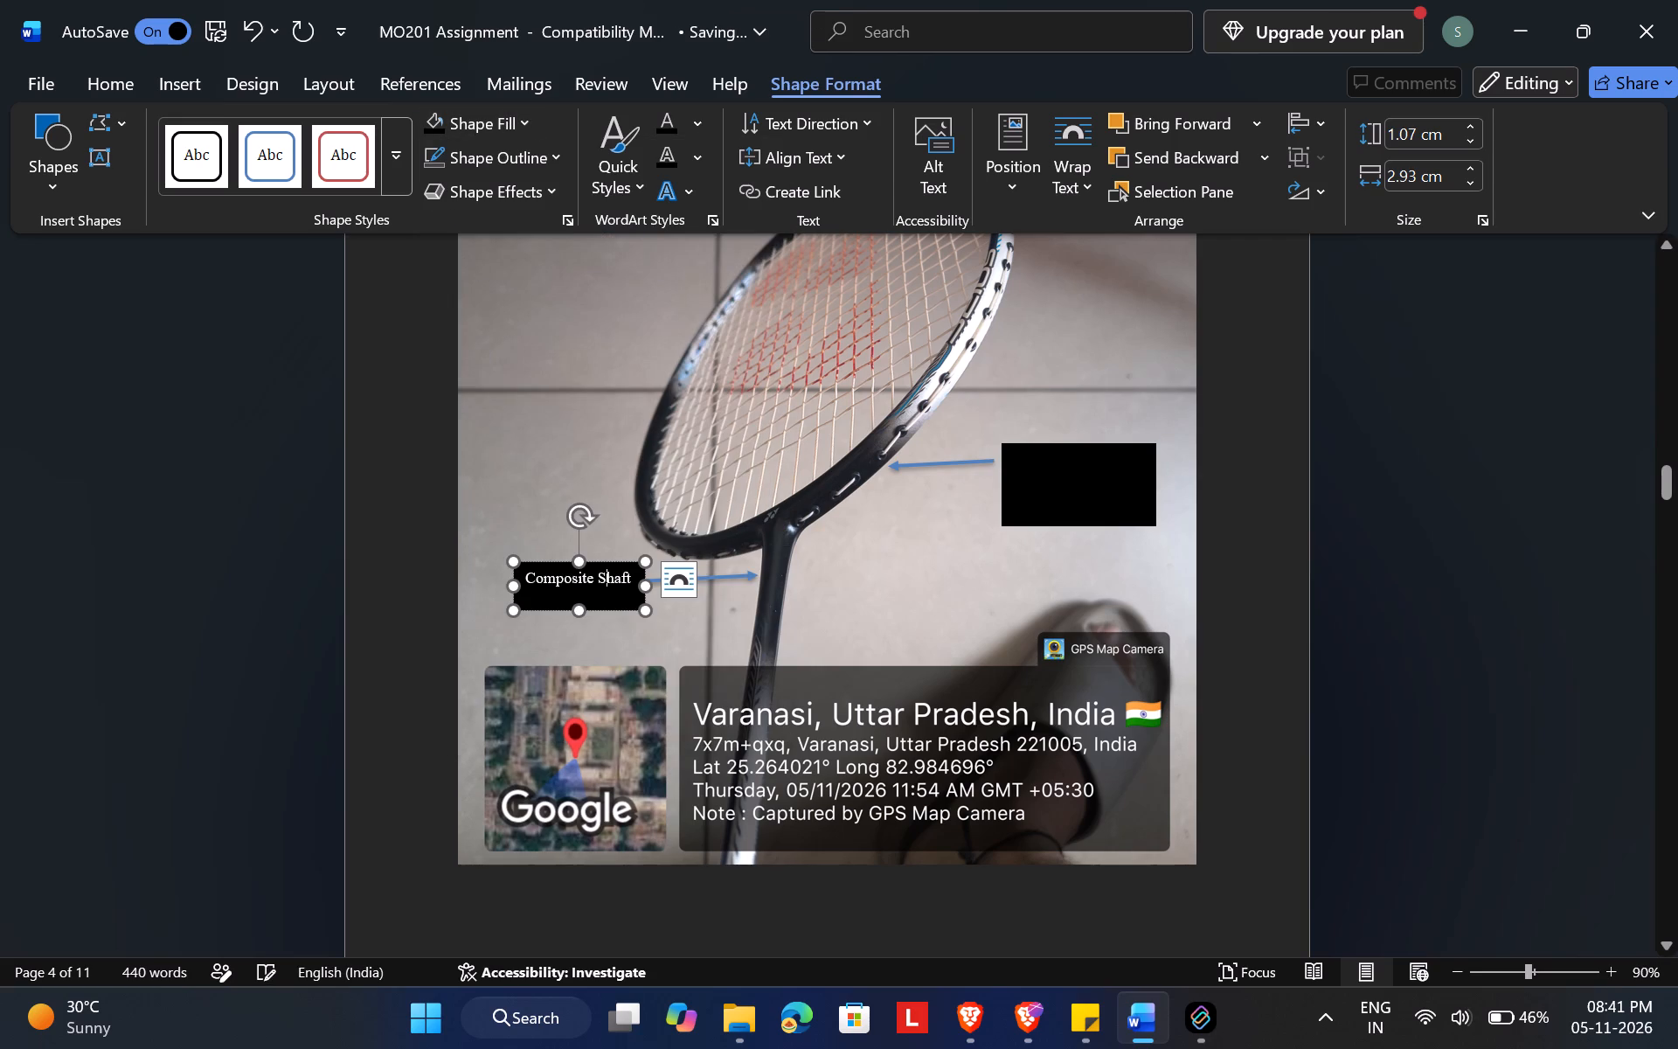
Change all the text in the black frame label on the badminton racket photo to white.
click(1087, 476)
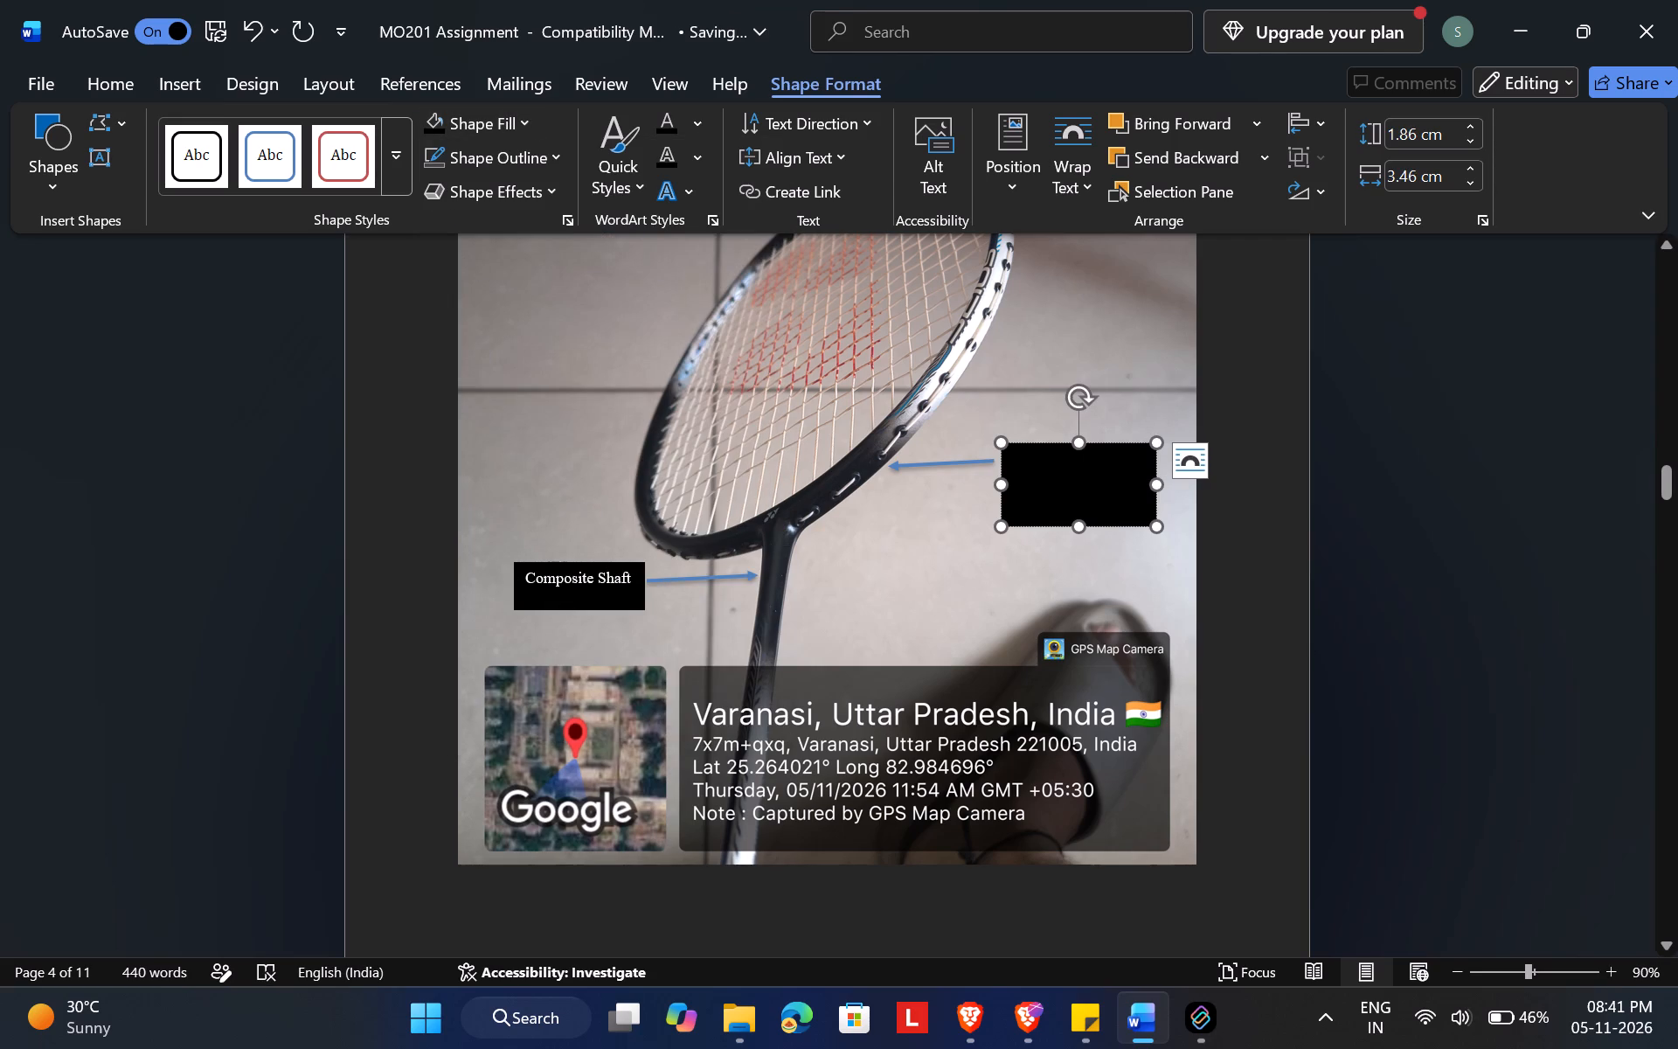
click(1122, 477)
click(1134, 490)
drag(1134, 490, 999, 456)
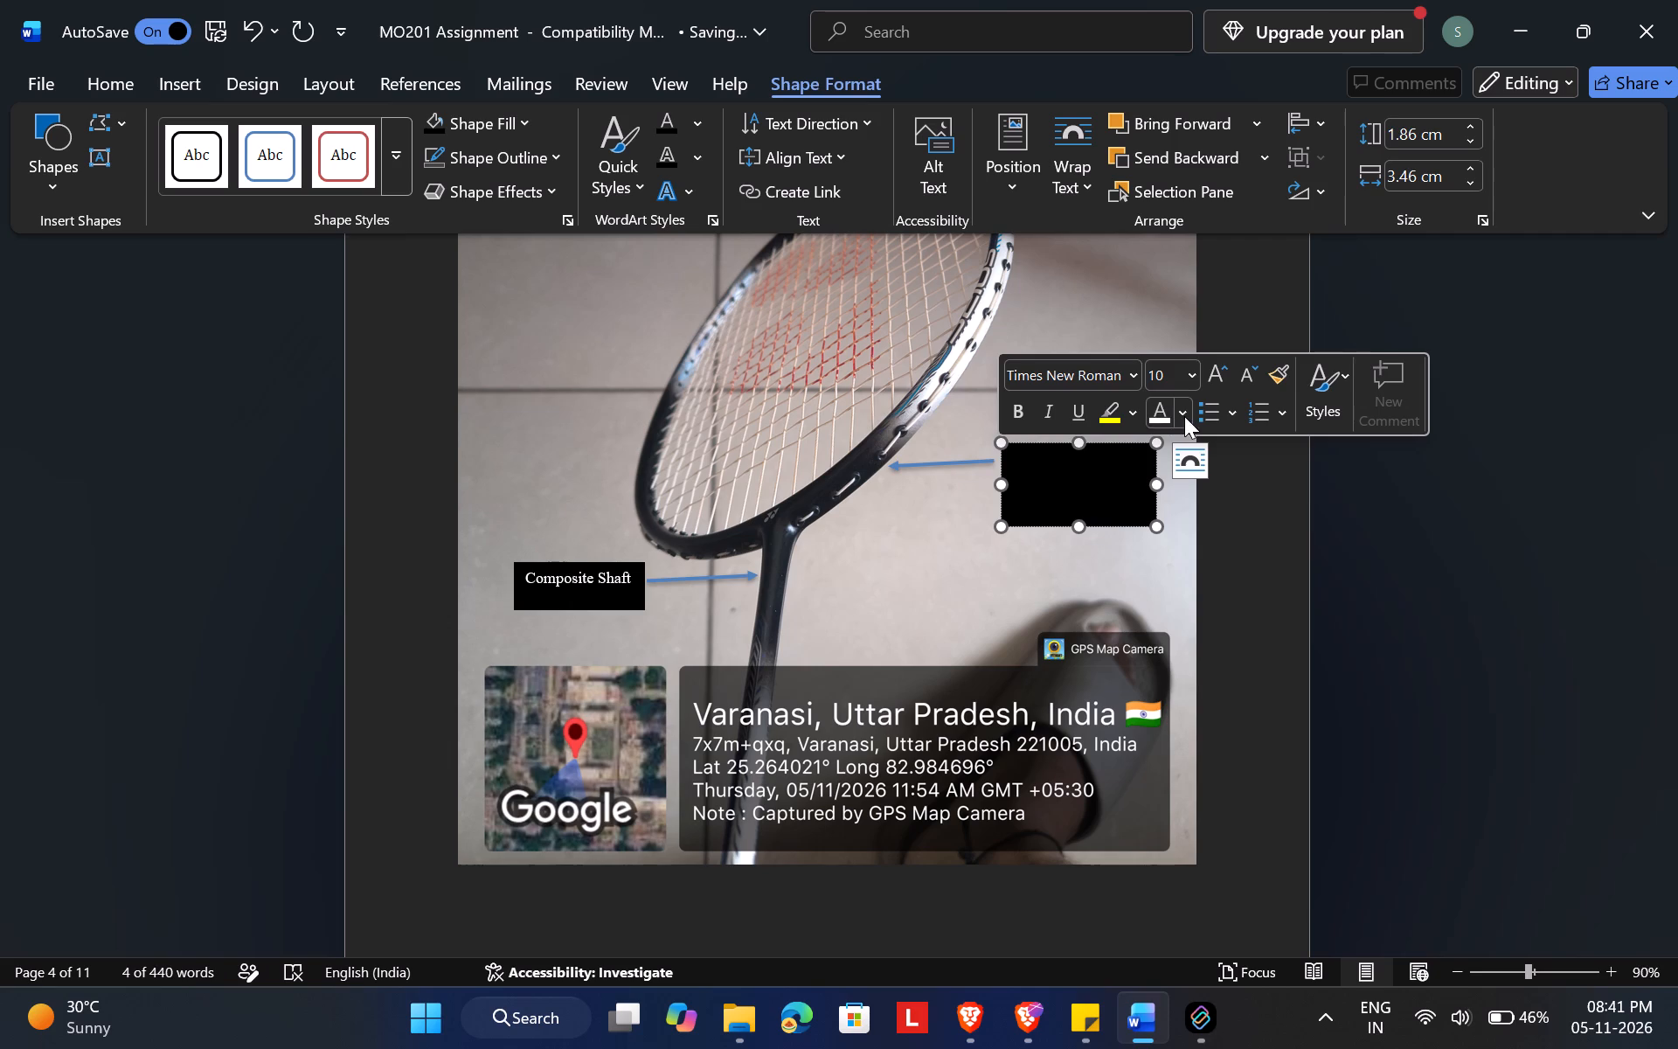
click(1149, 409)
click(1378, 579)
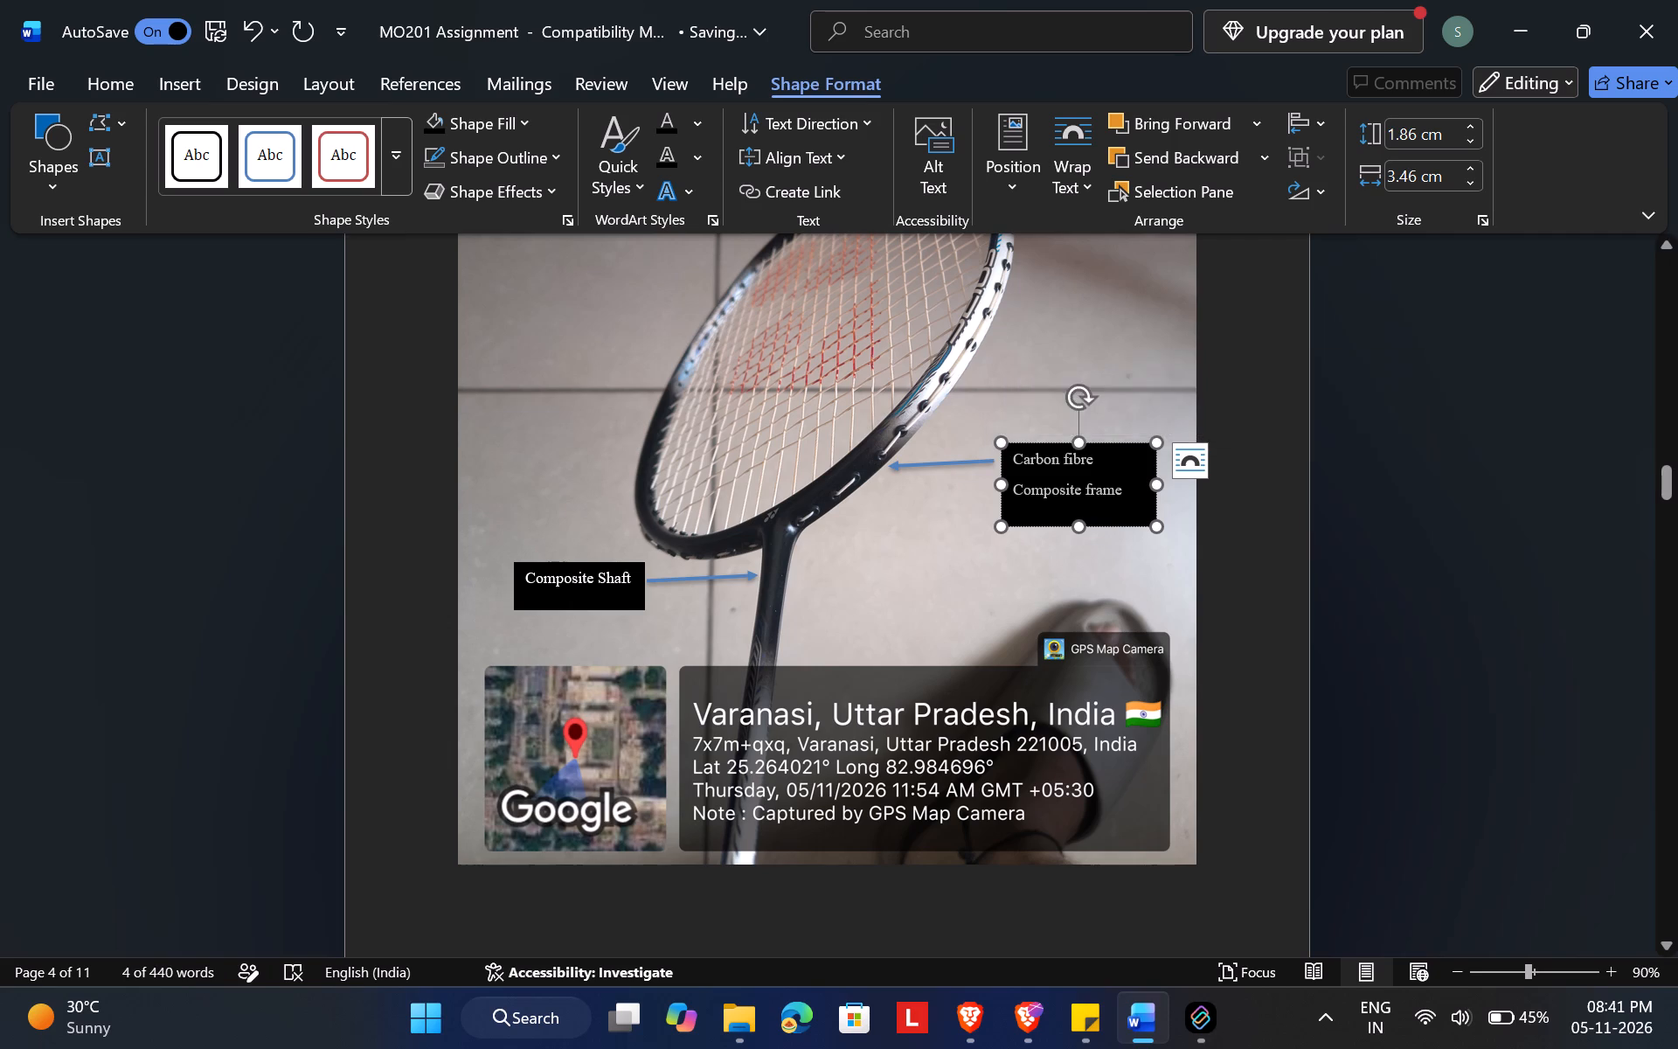
Review the top of the badminton racket photo and the Arduino Uno Development Board photo.
scroll(1378, 579, up, 4)
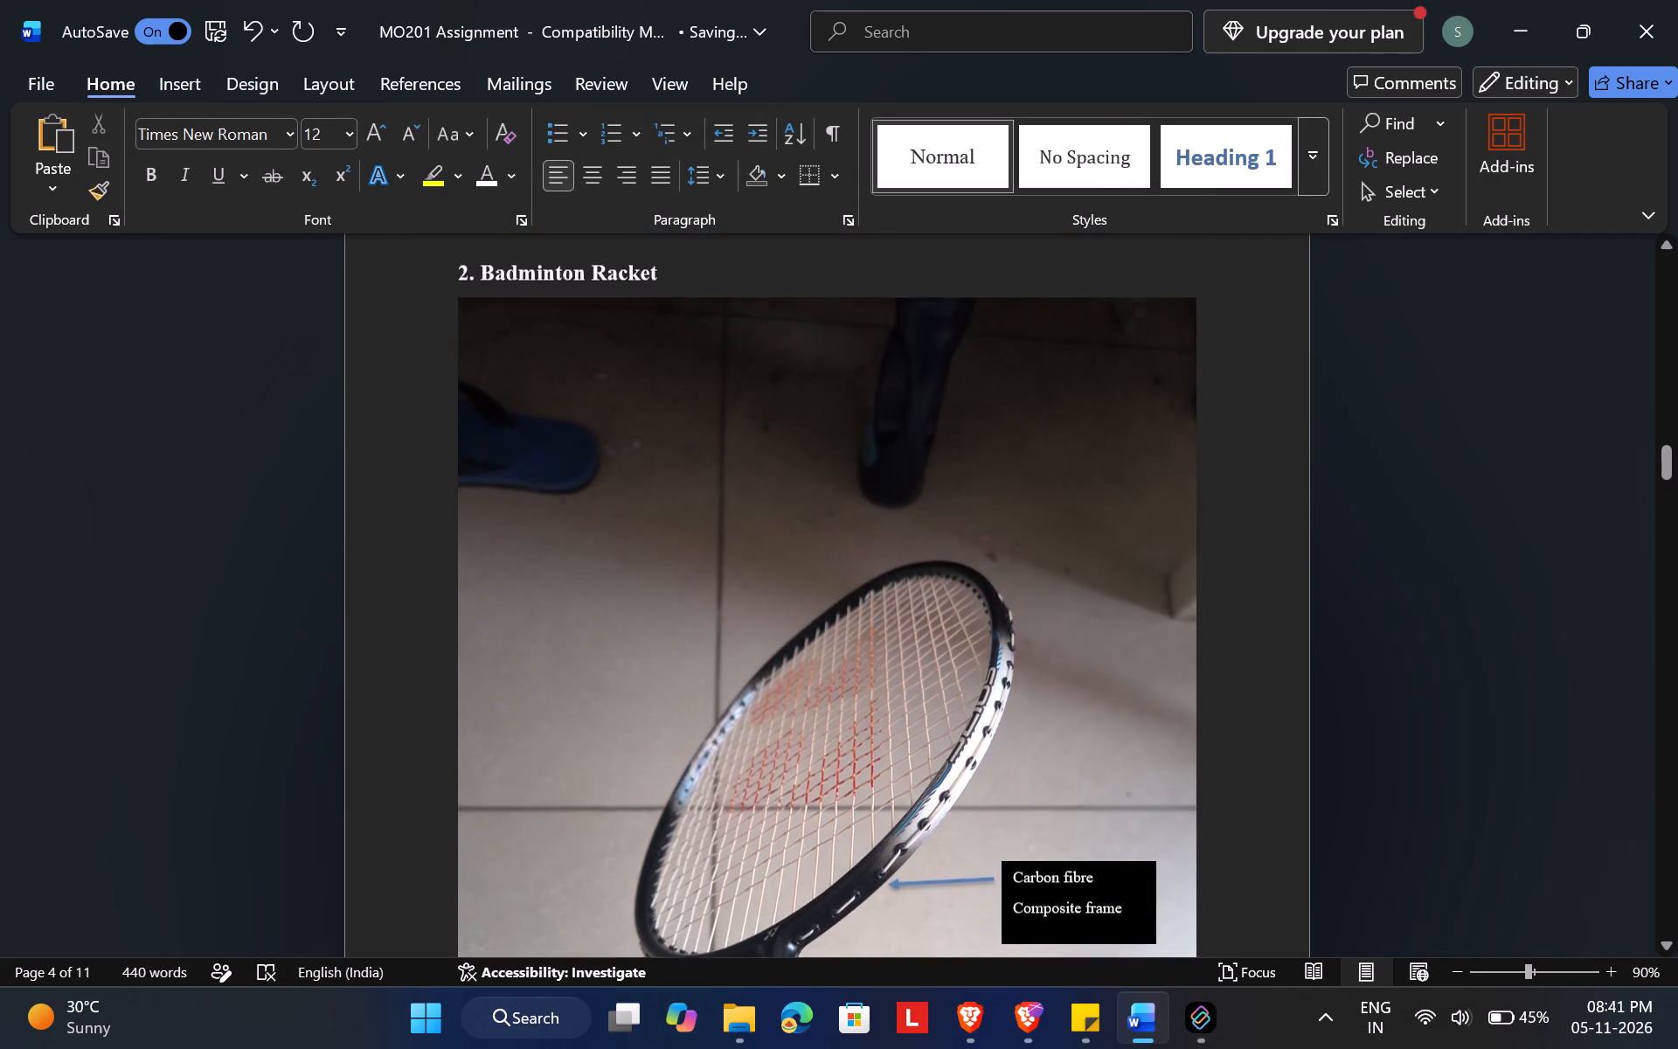
scroll(1378, 579, up, 3)
scroll(1378, 579, up, 18)
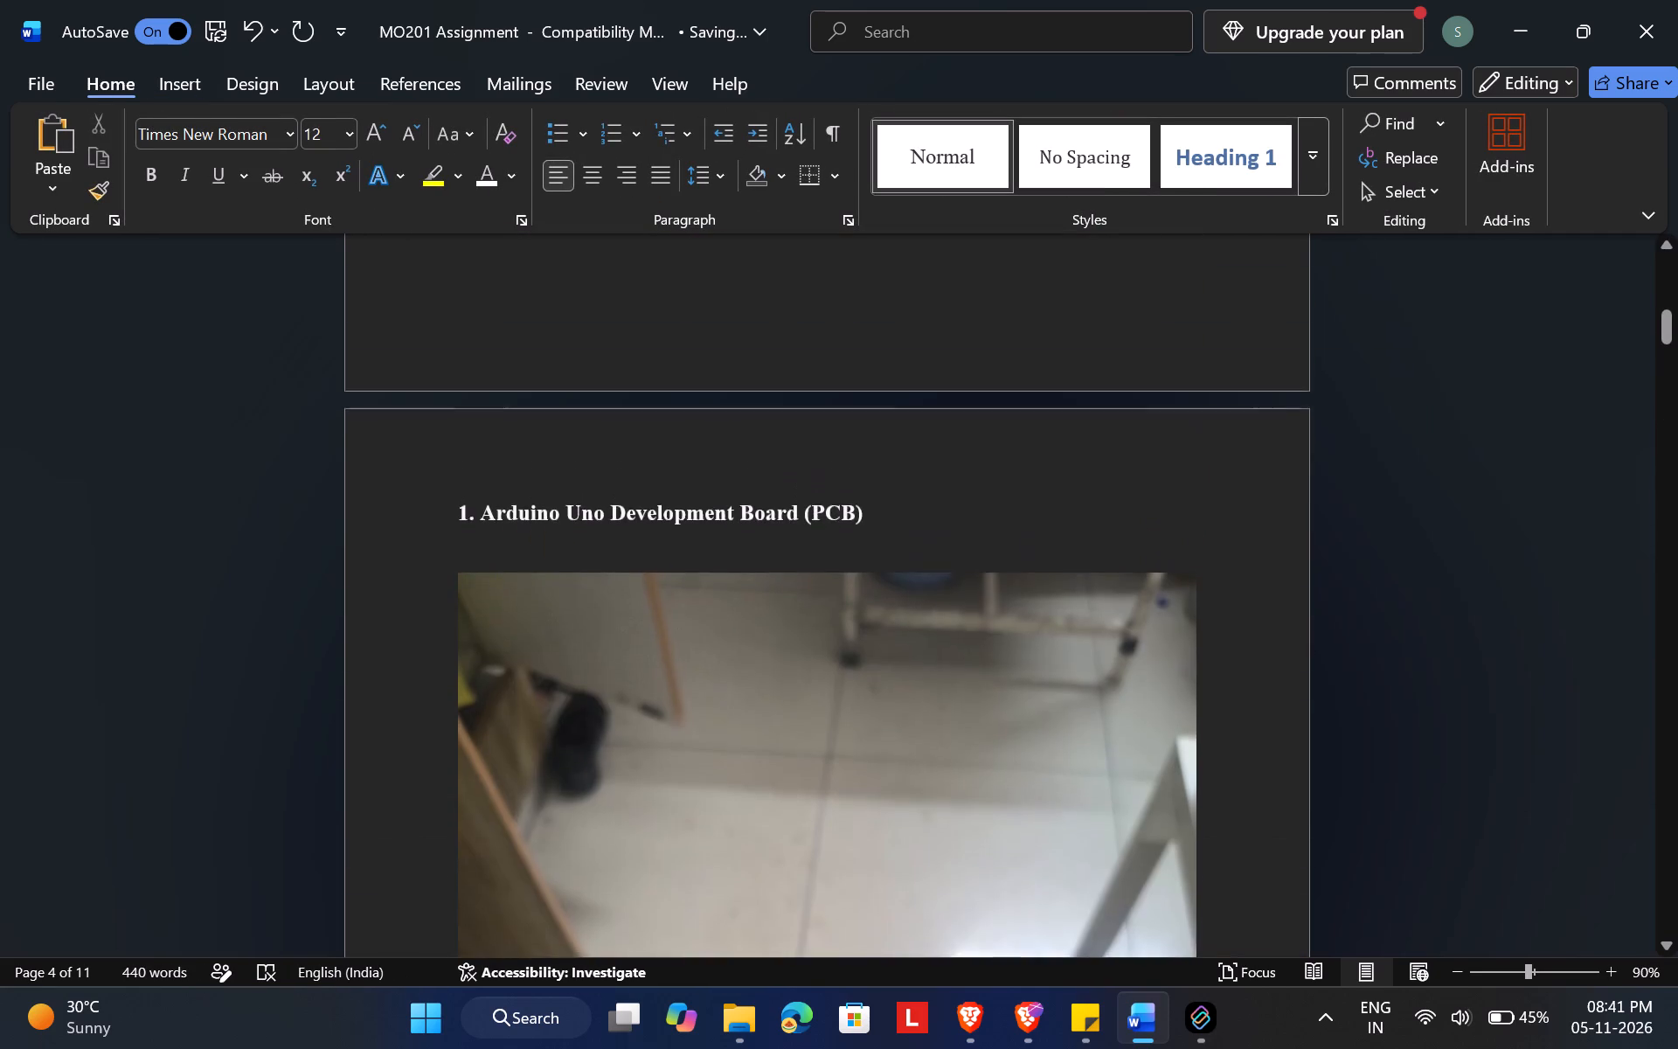
scroll(1378, 579, down, 3)
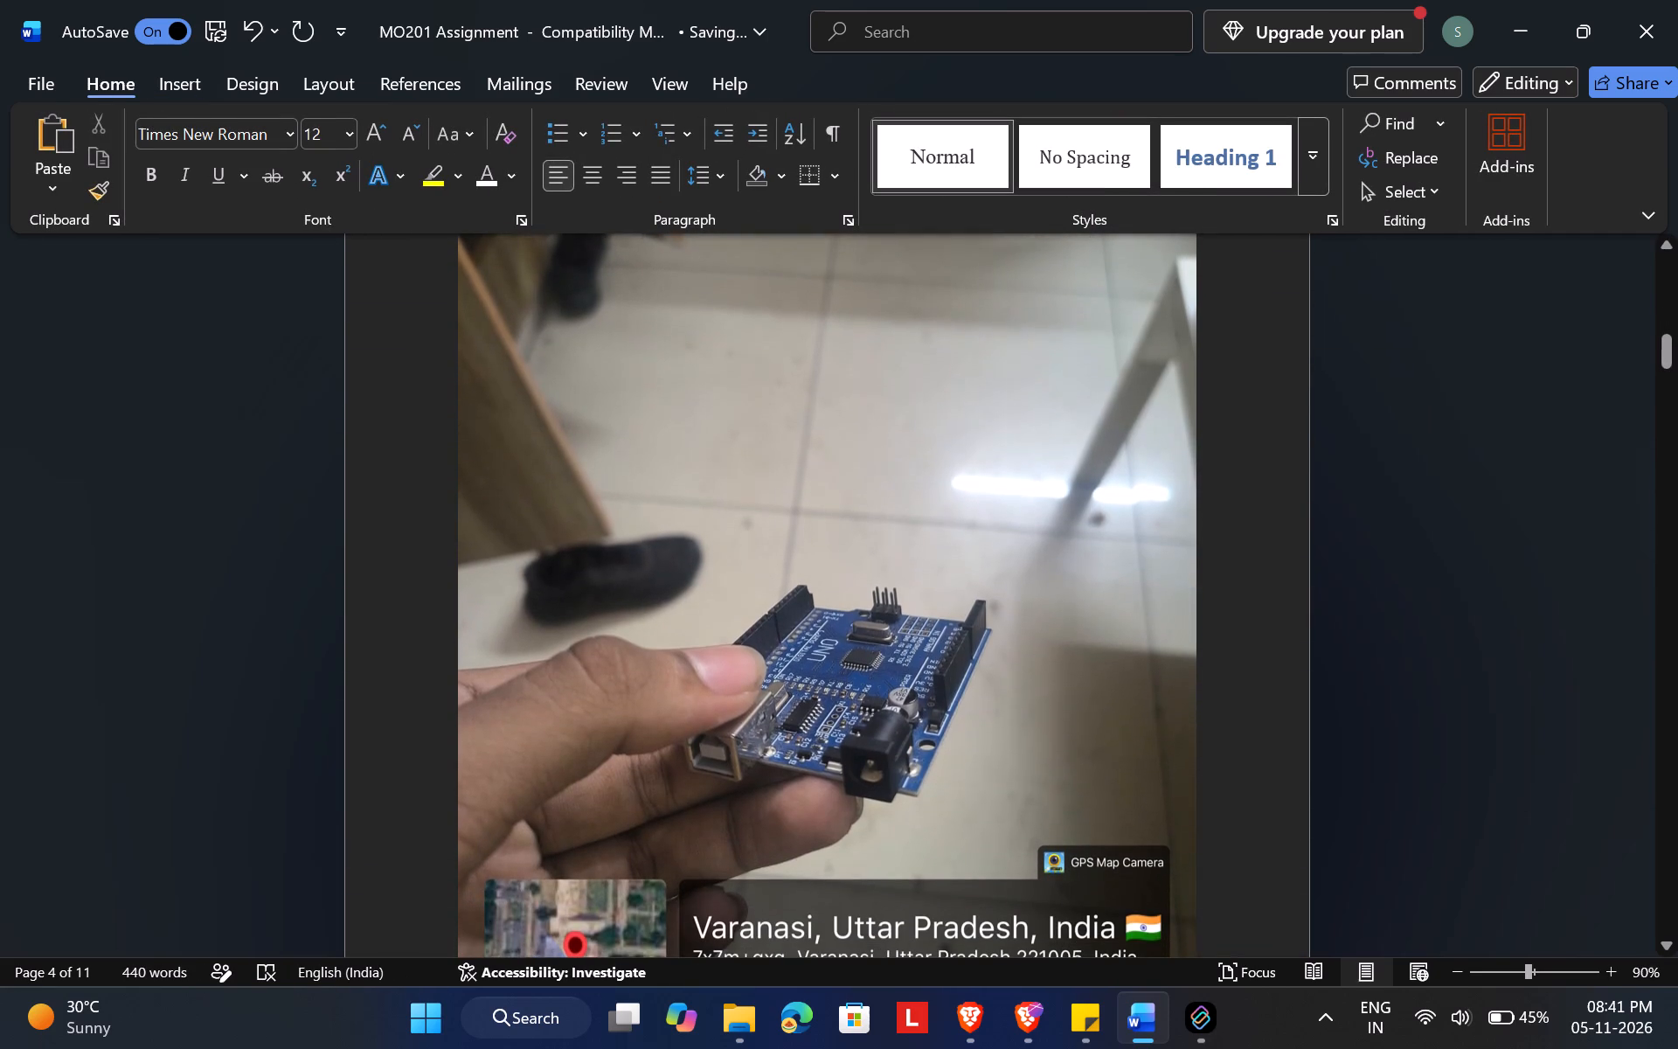
scroll(1378, 579, down, 1)
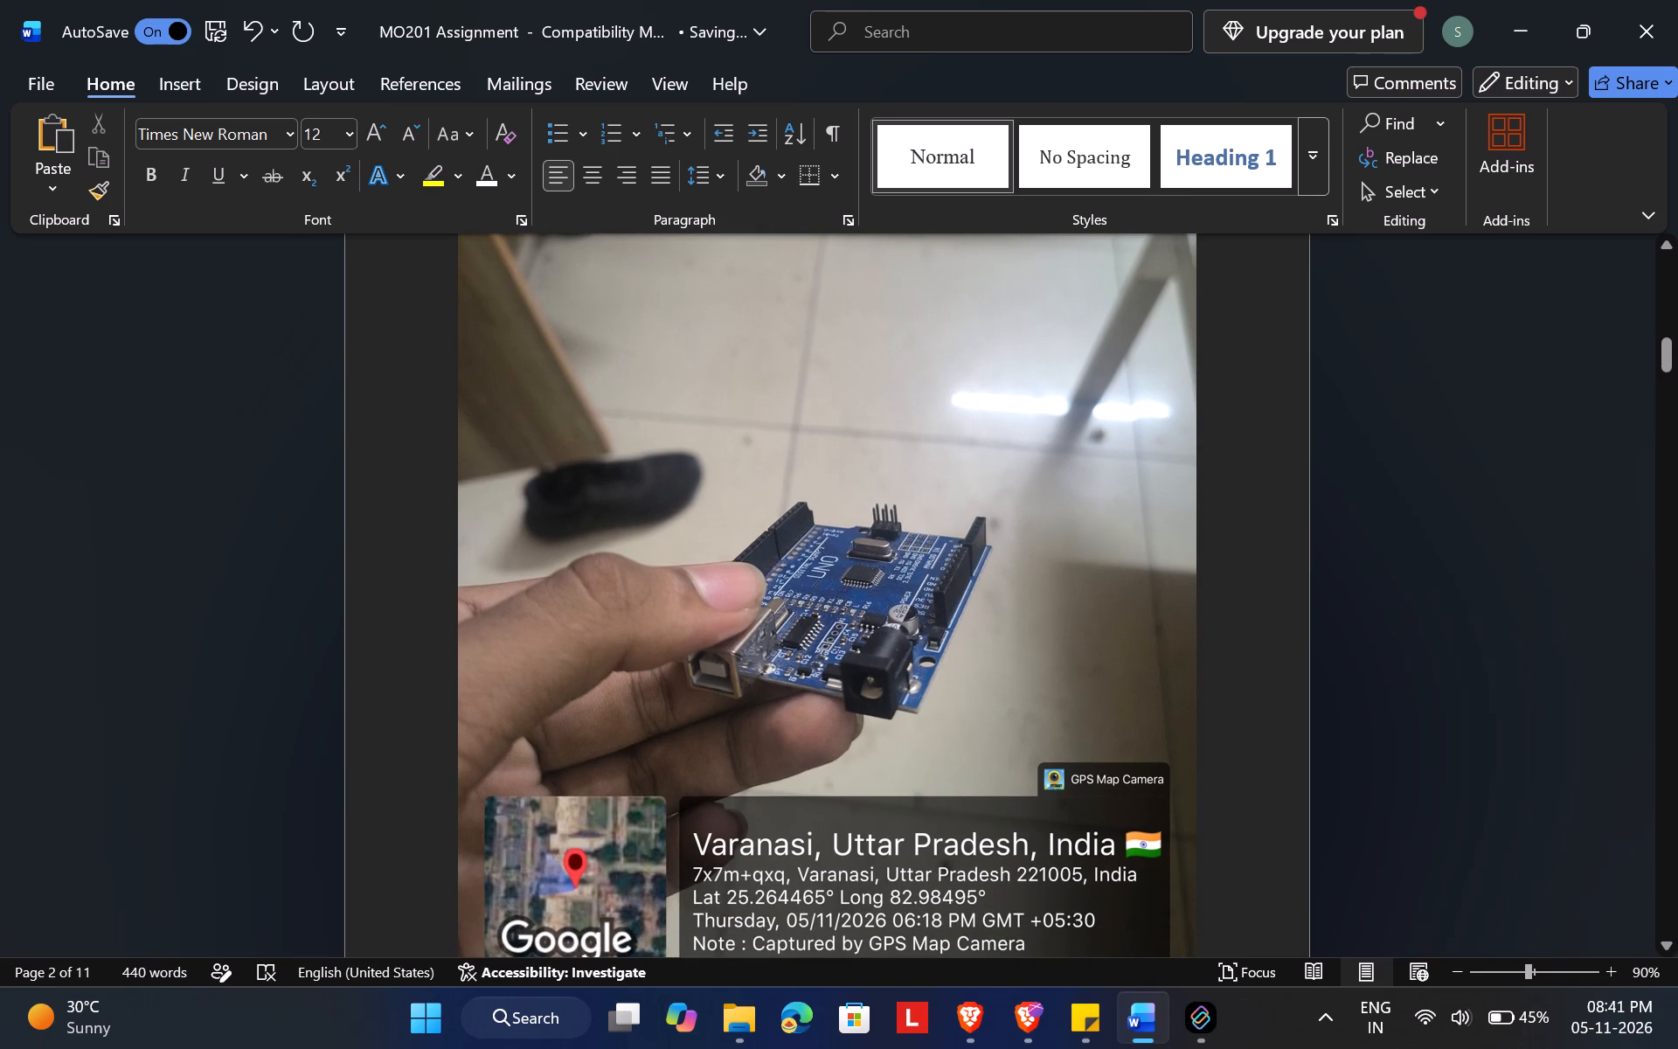
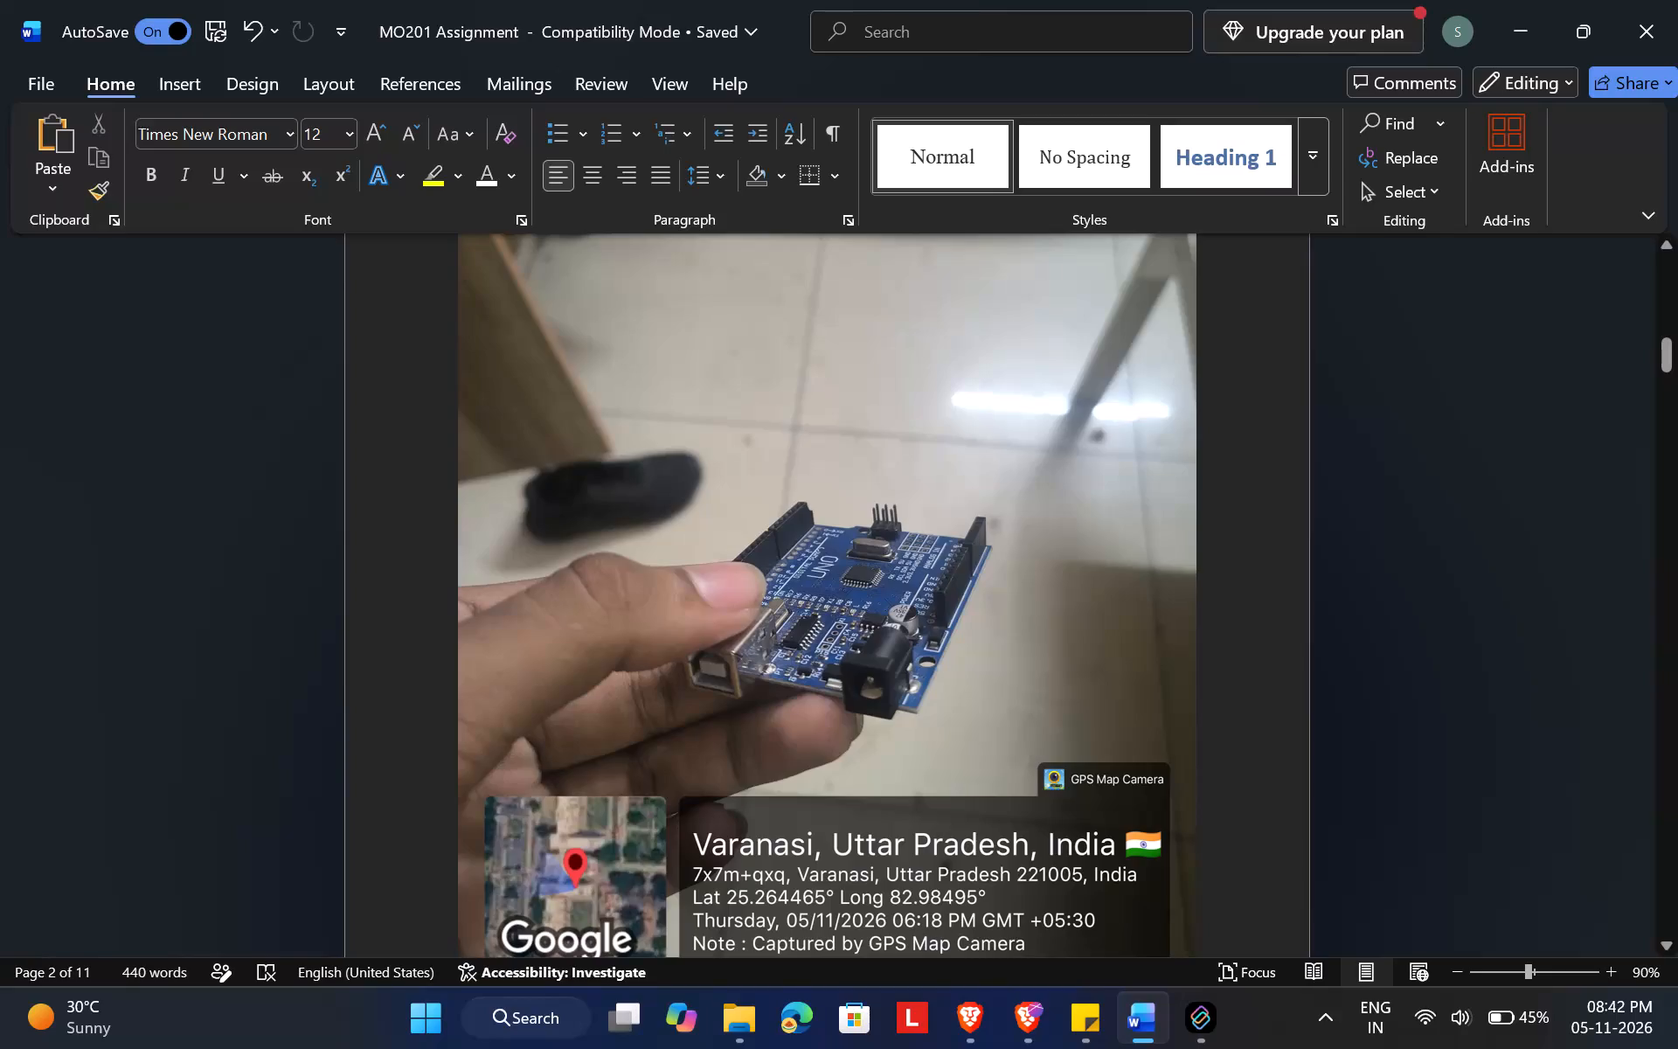
Draw an arrow about 2.31 cm high and 0.78 cm wide, pointing down onto the Arduino Uno board beside the UNO marking.
scroll(1368, 414, up, 6)
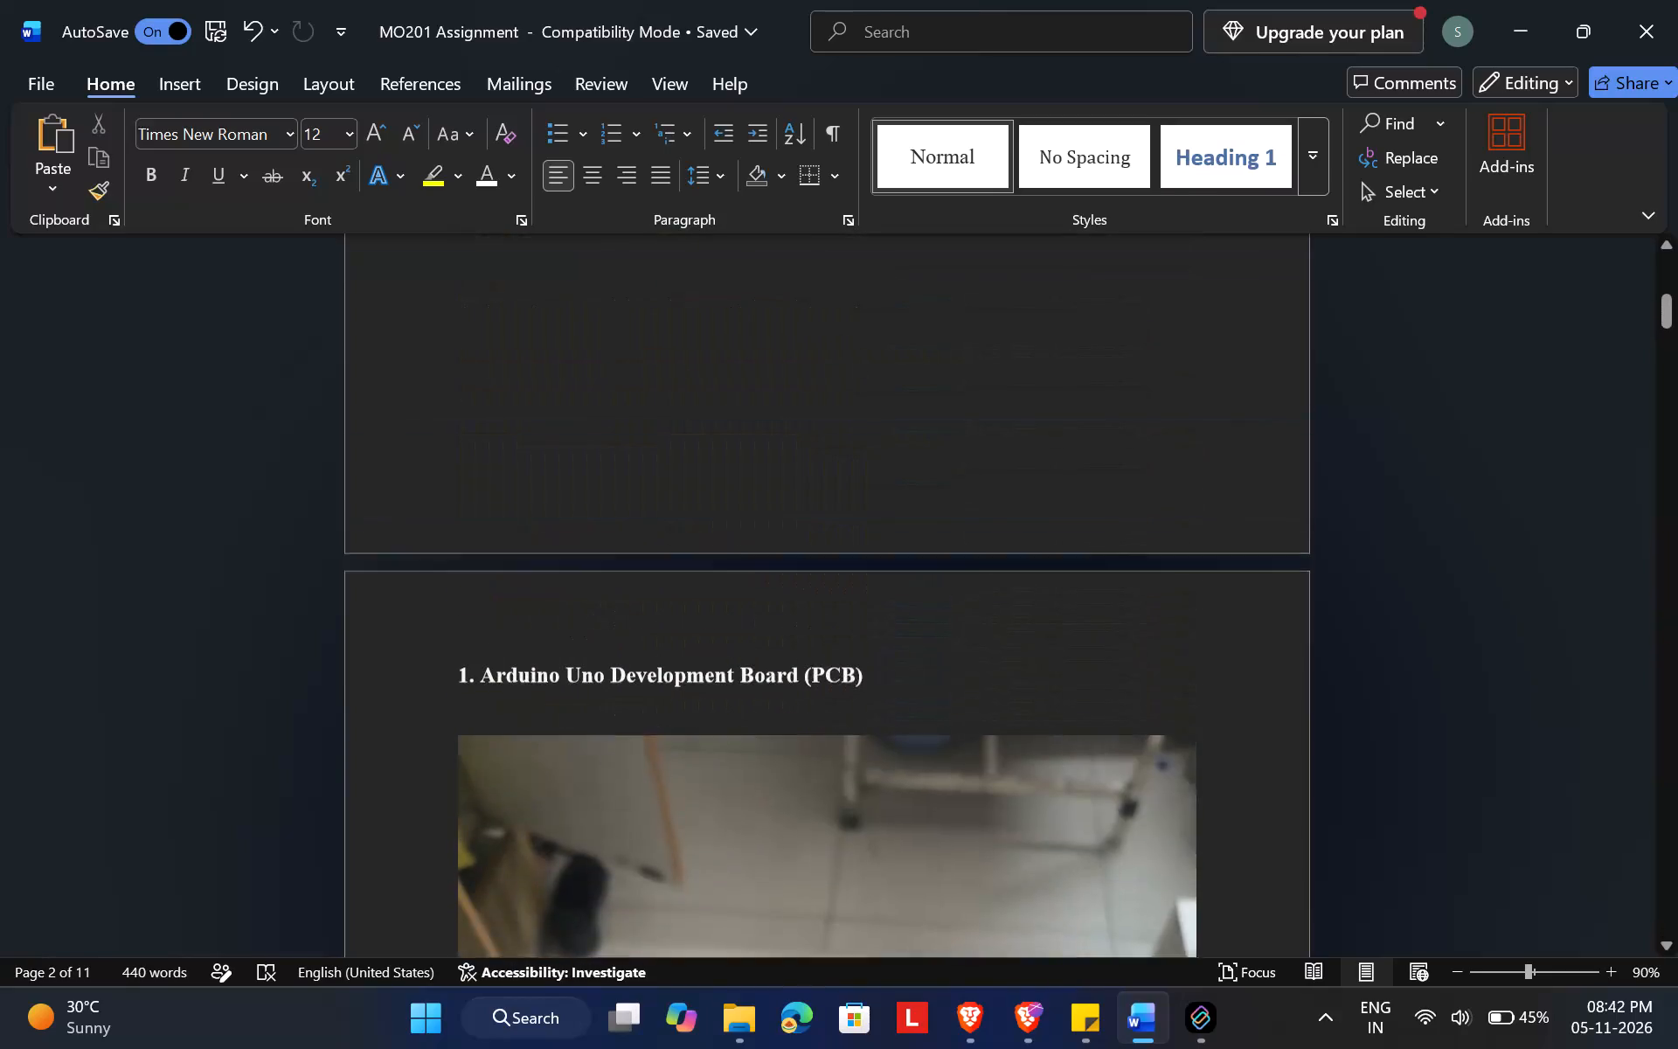
scroll(1368, 414, up, 5)
scroll(1368, 414, down, 6)
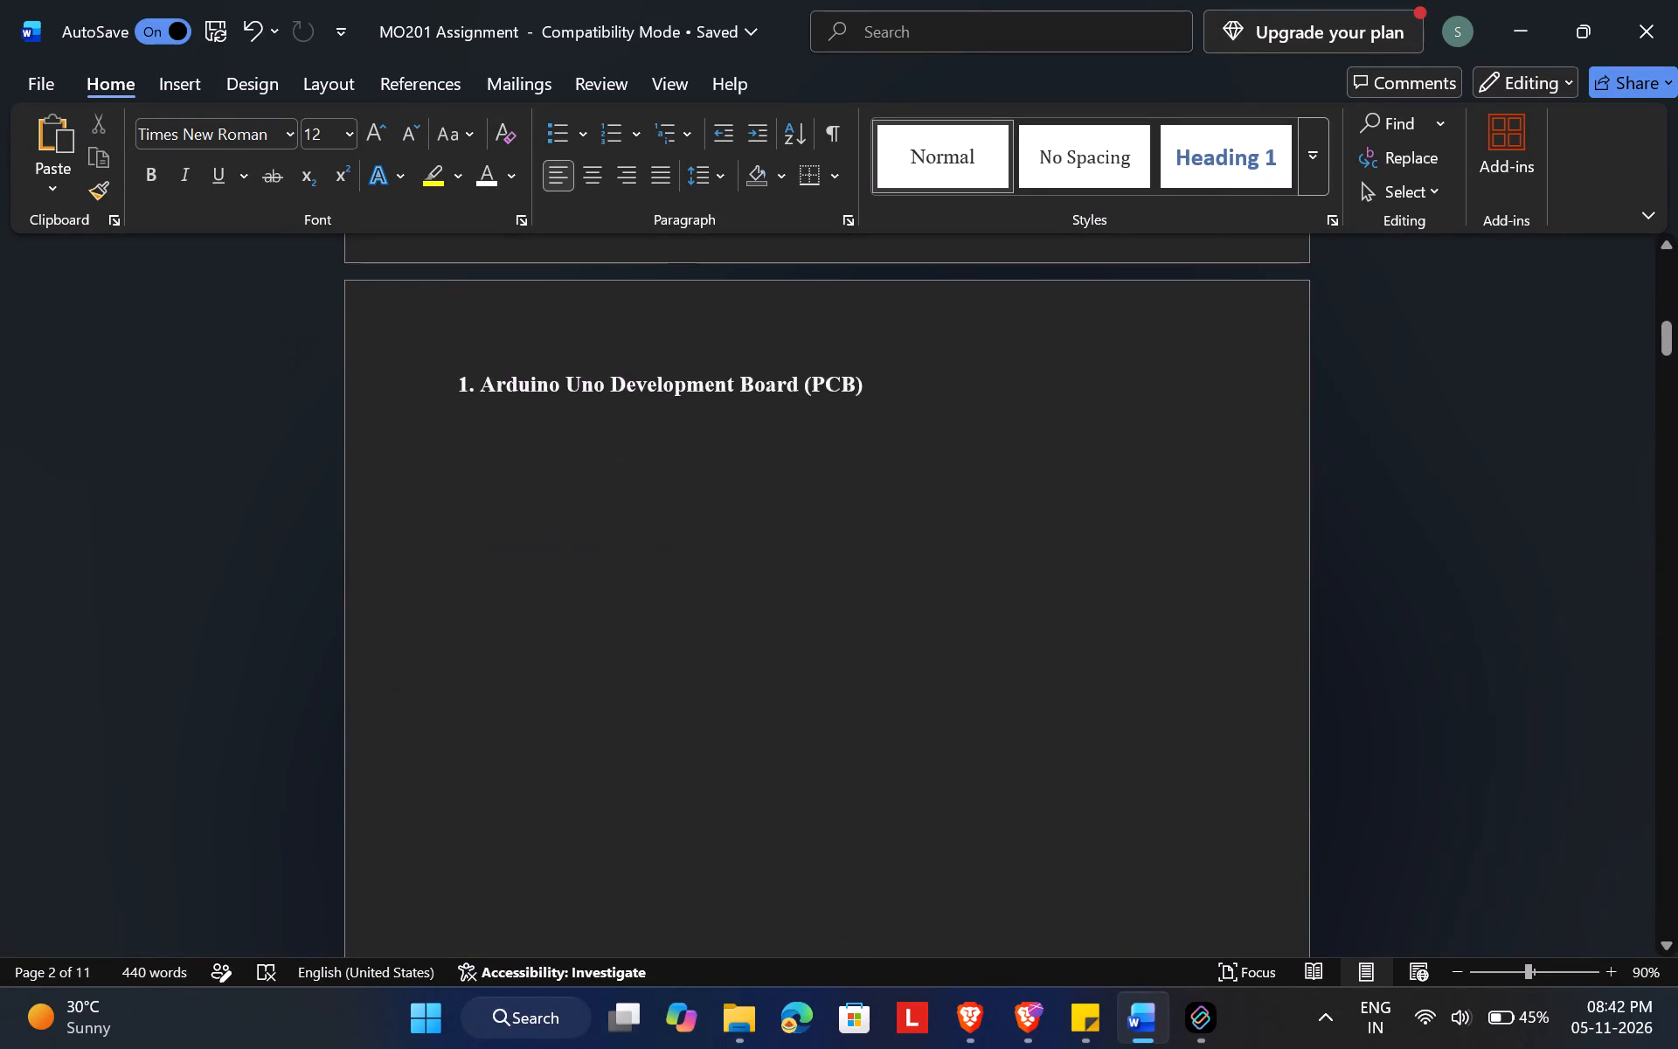
scroll(1368, 414, down, 5)
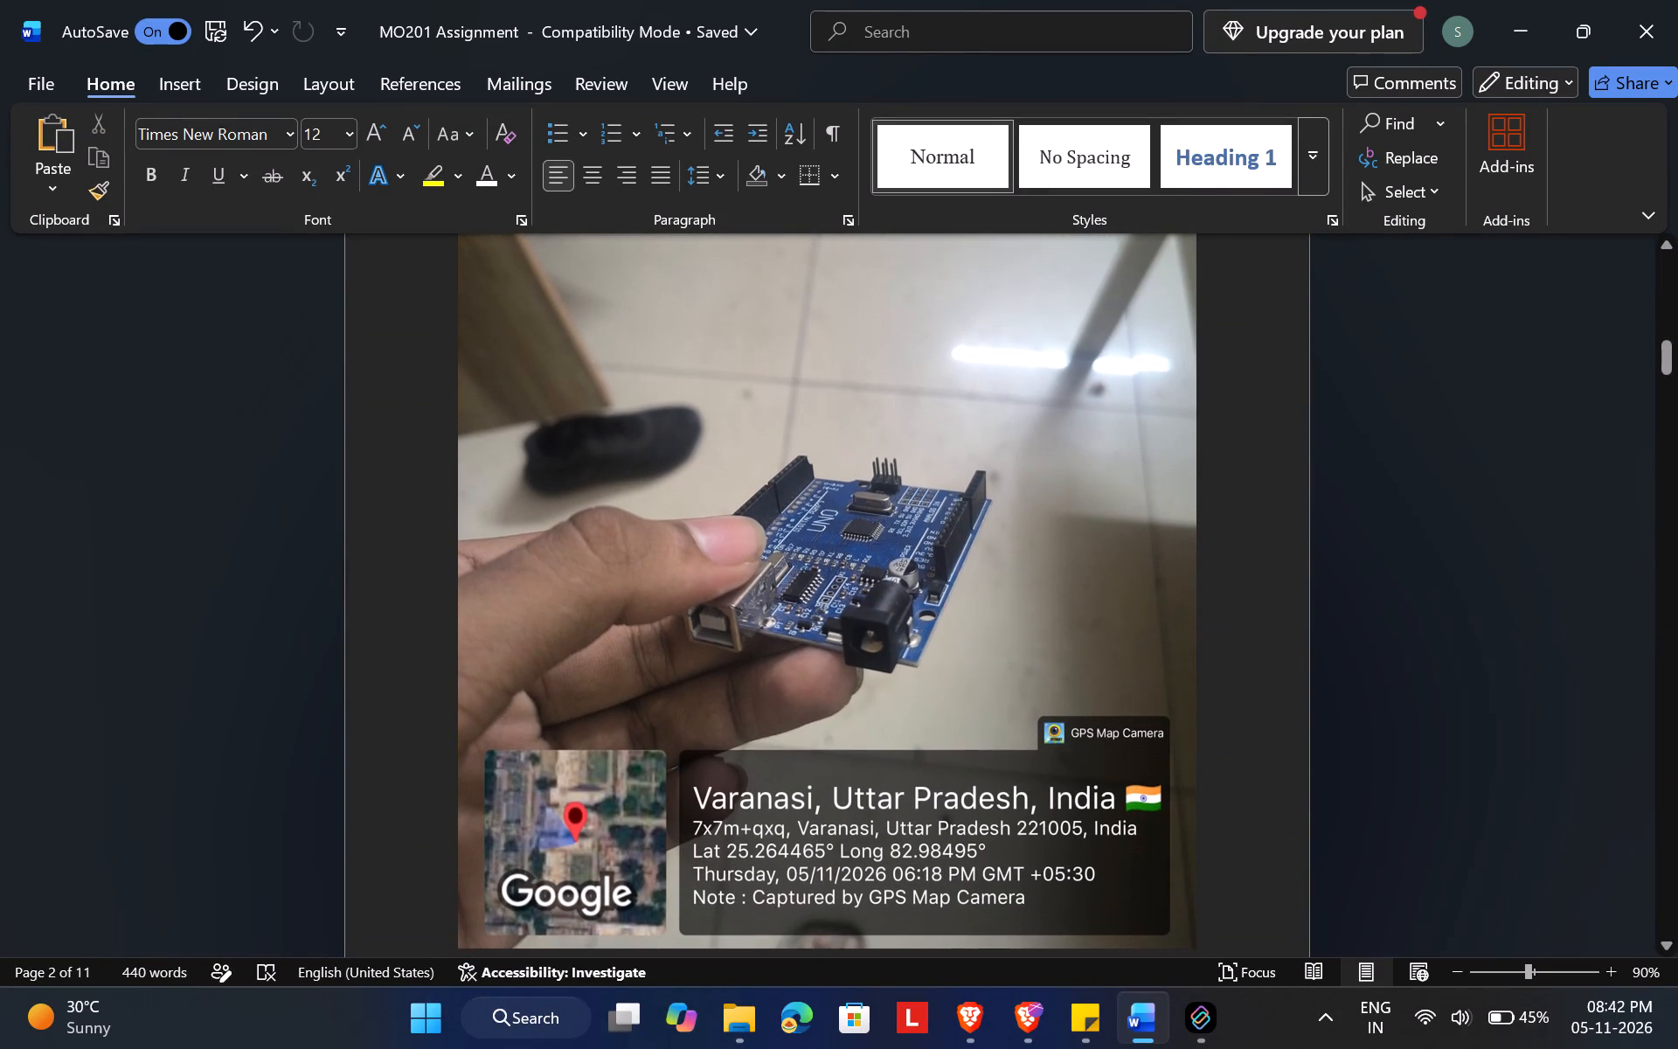
click(186, 91)
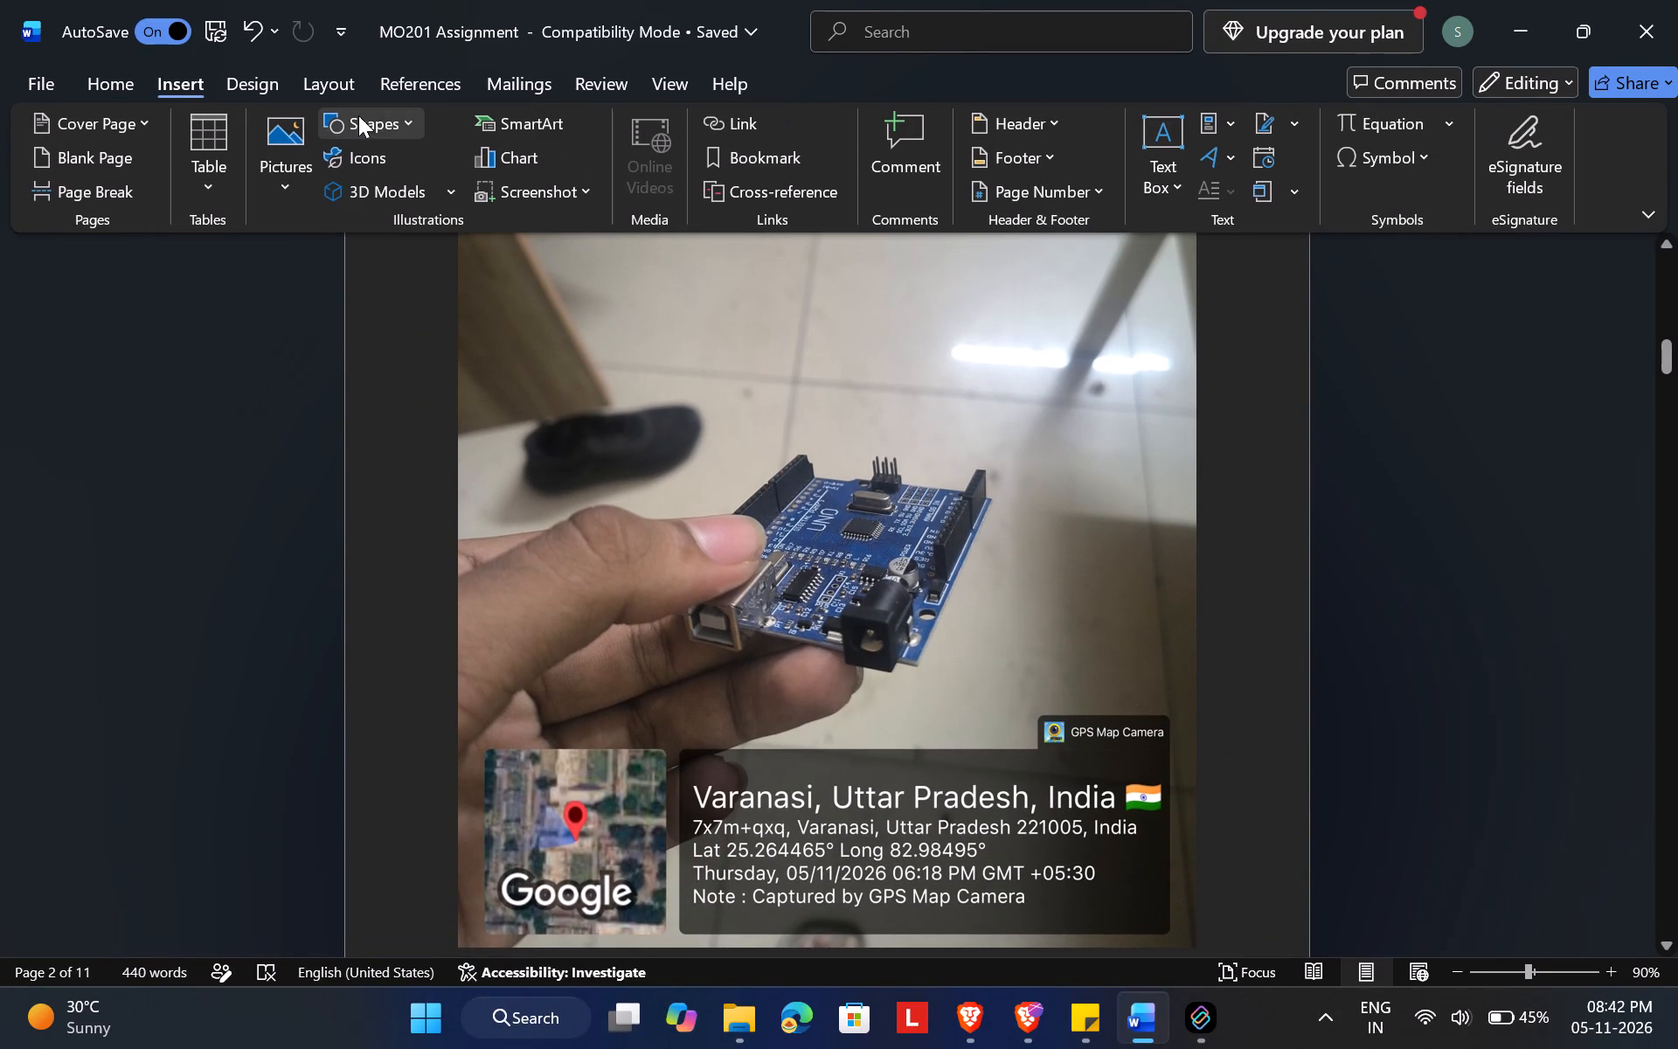
click(375, 114)
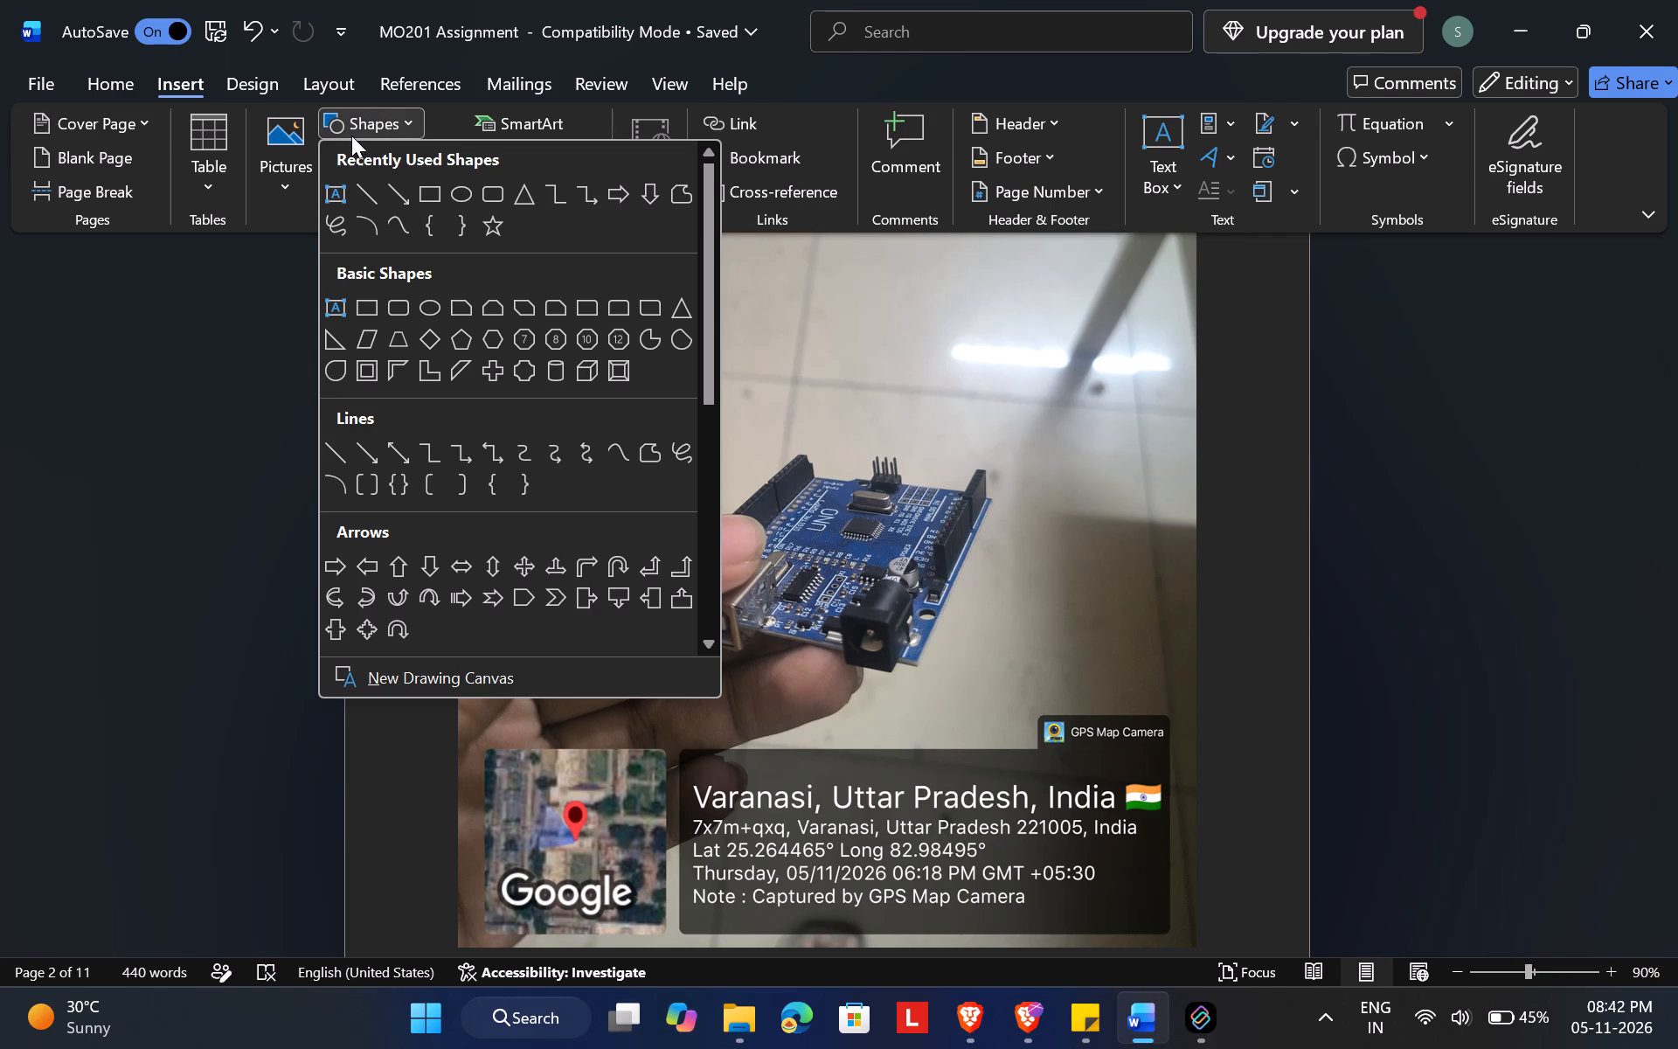
click(399, 187)
click(399, 187)
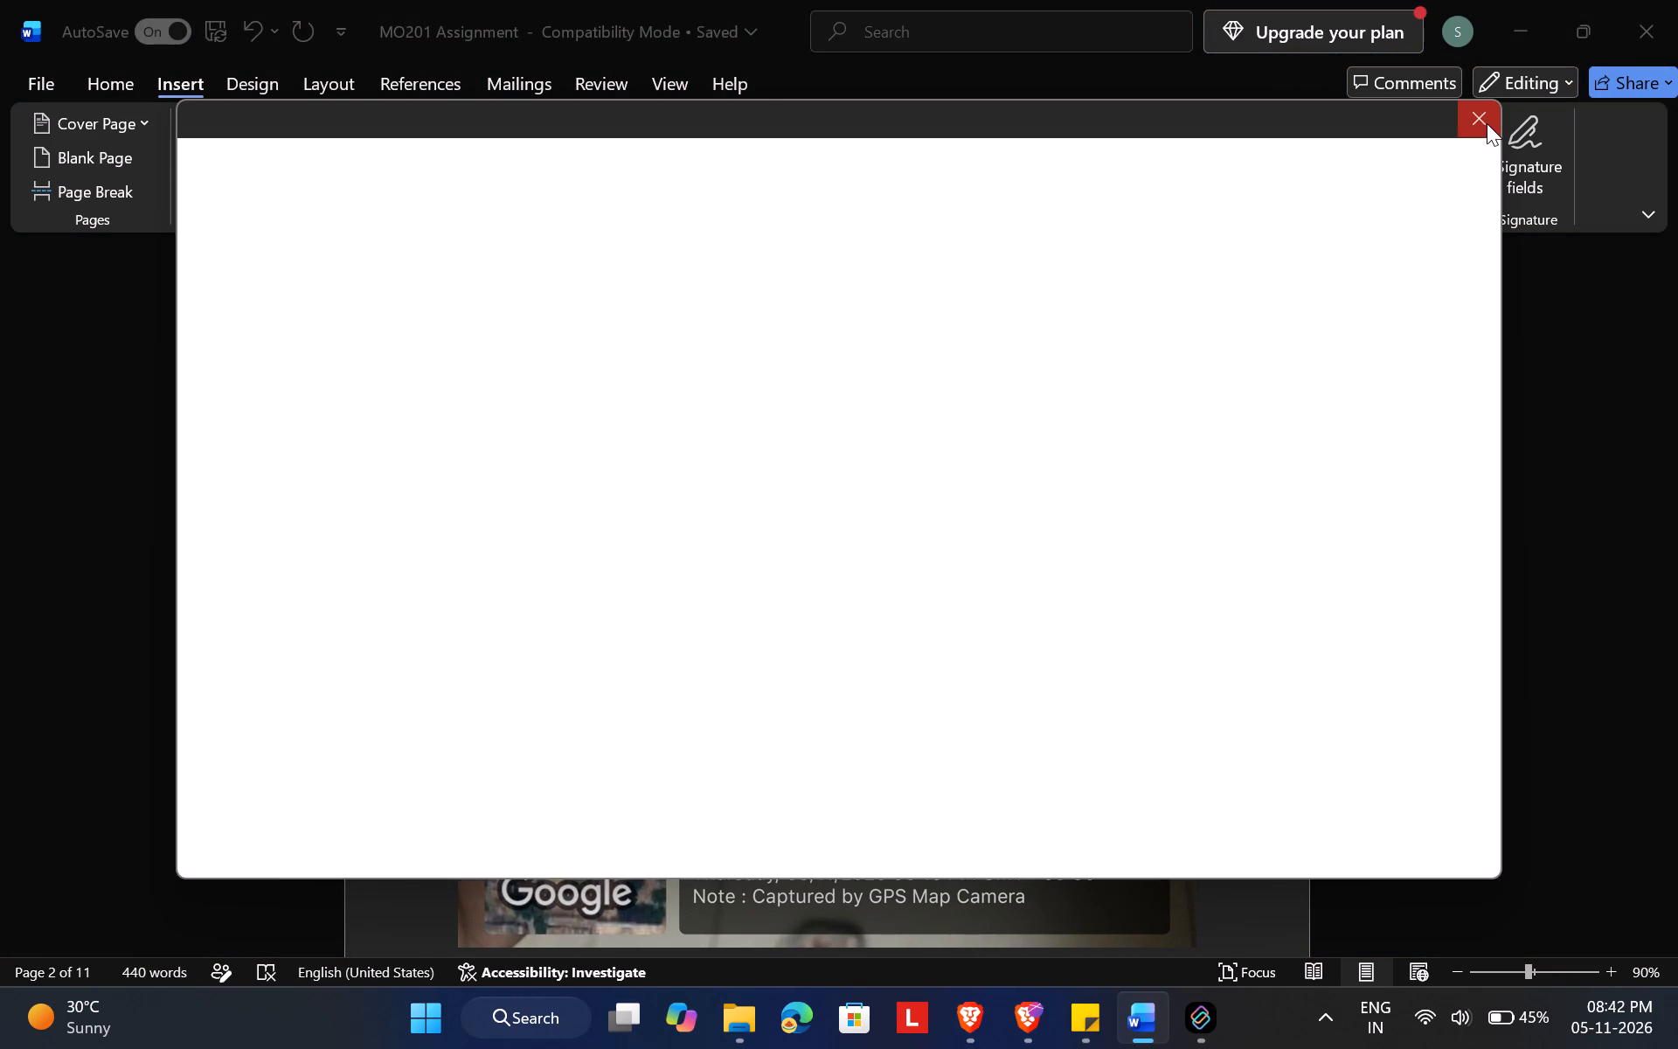
click(1487, 122)
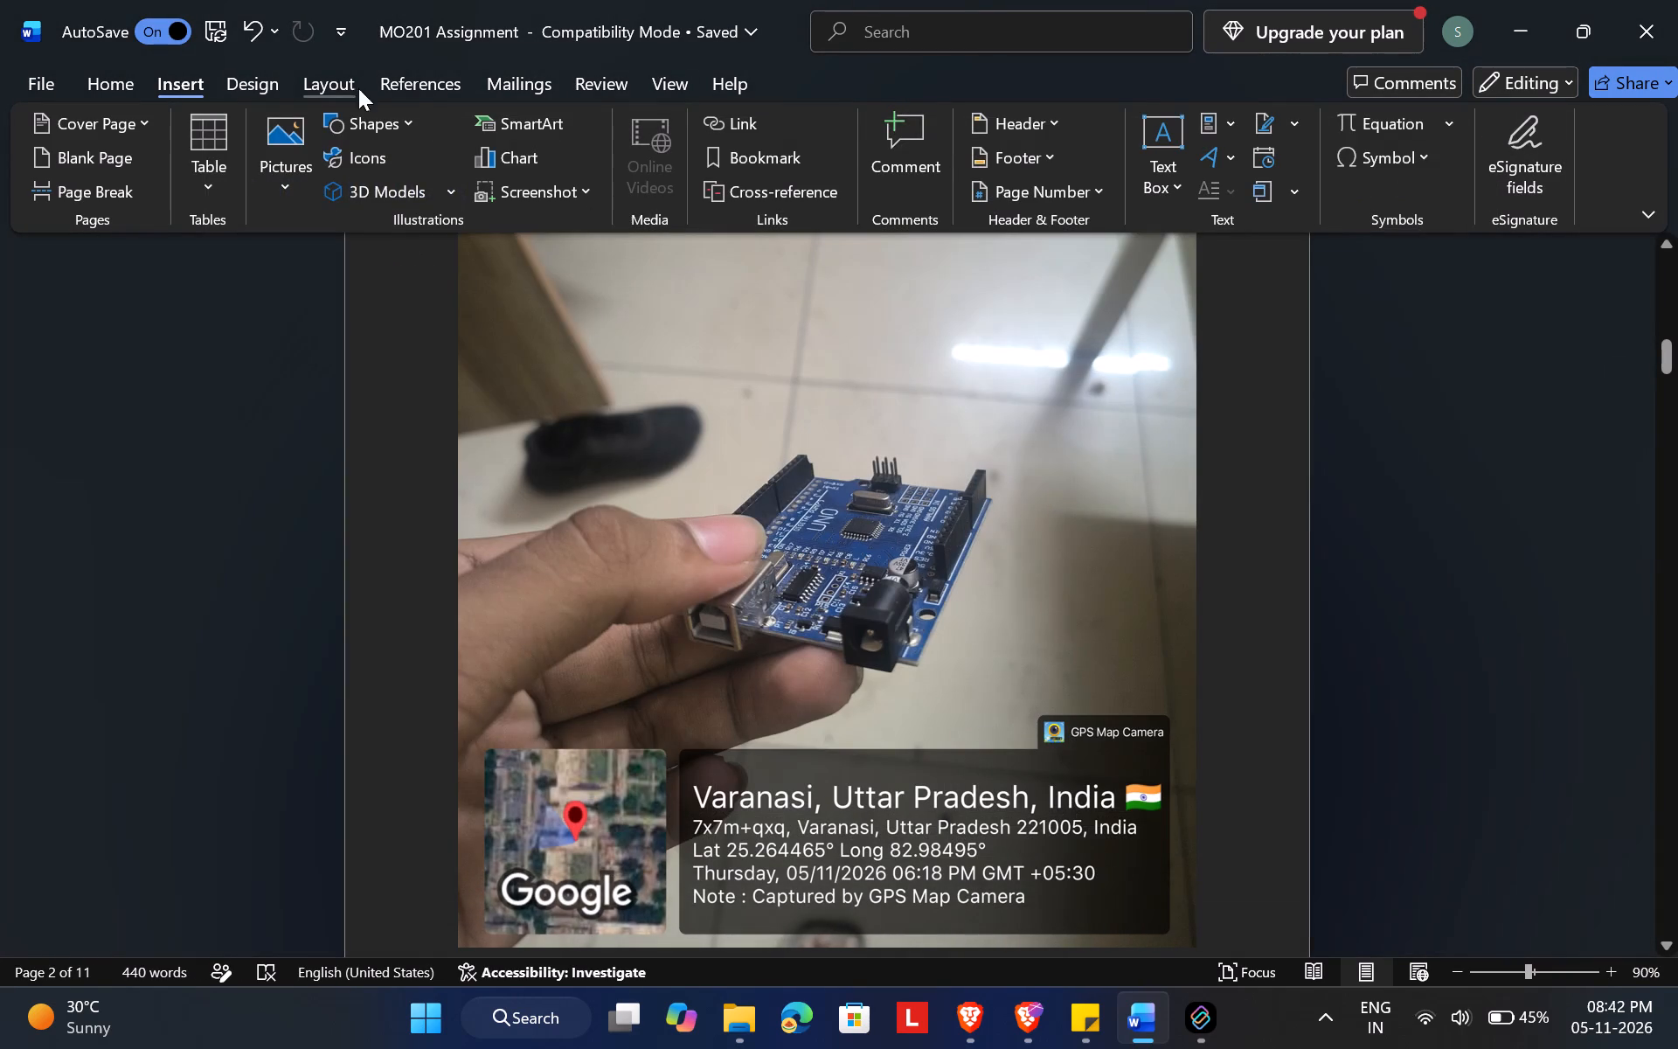
click(377, 123)
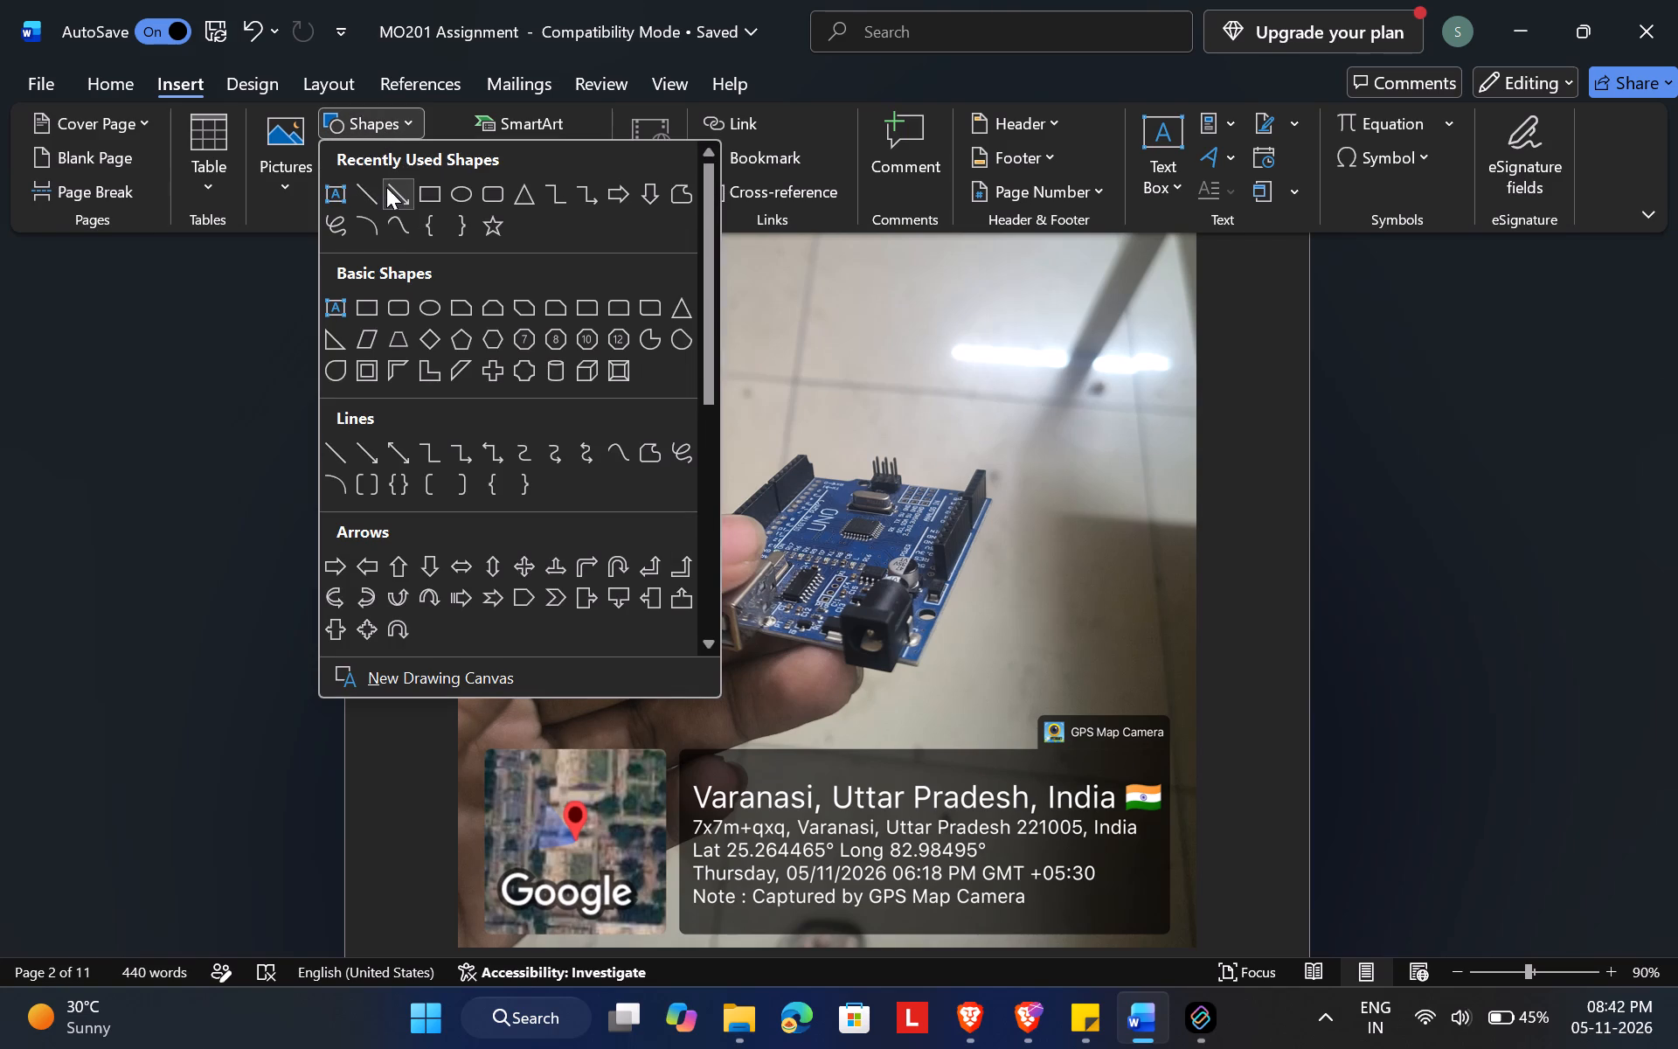
click(387, 187)
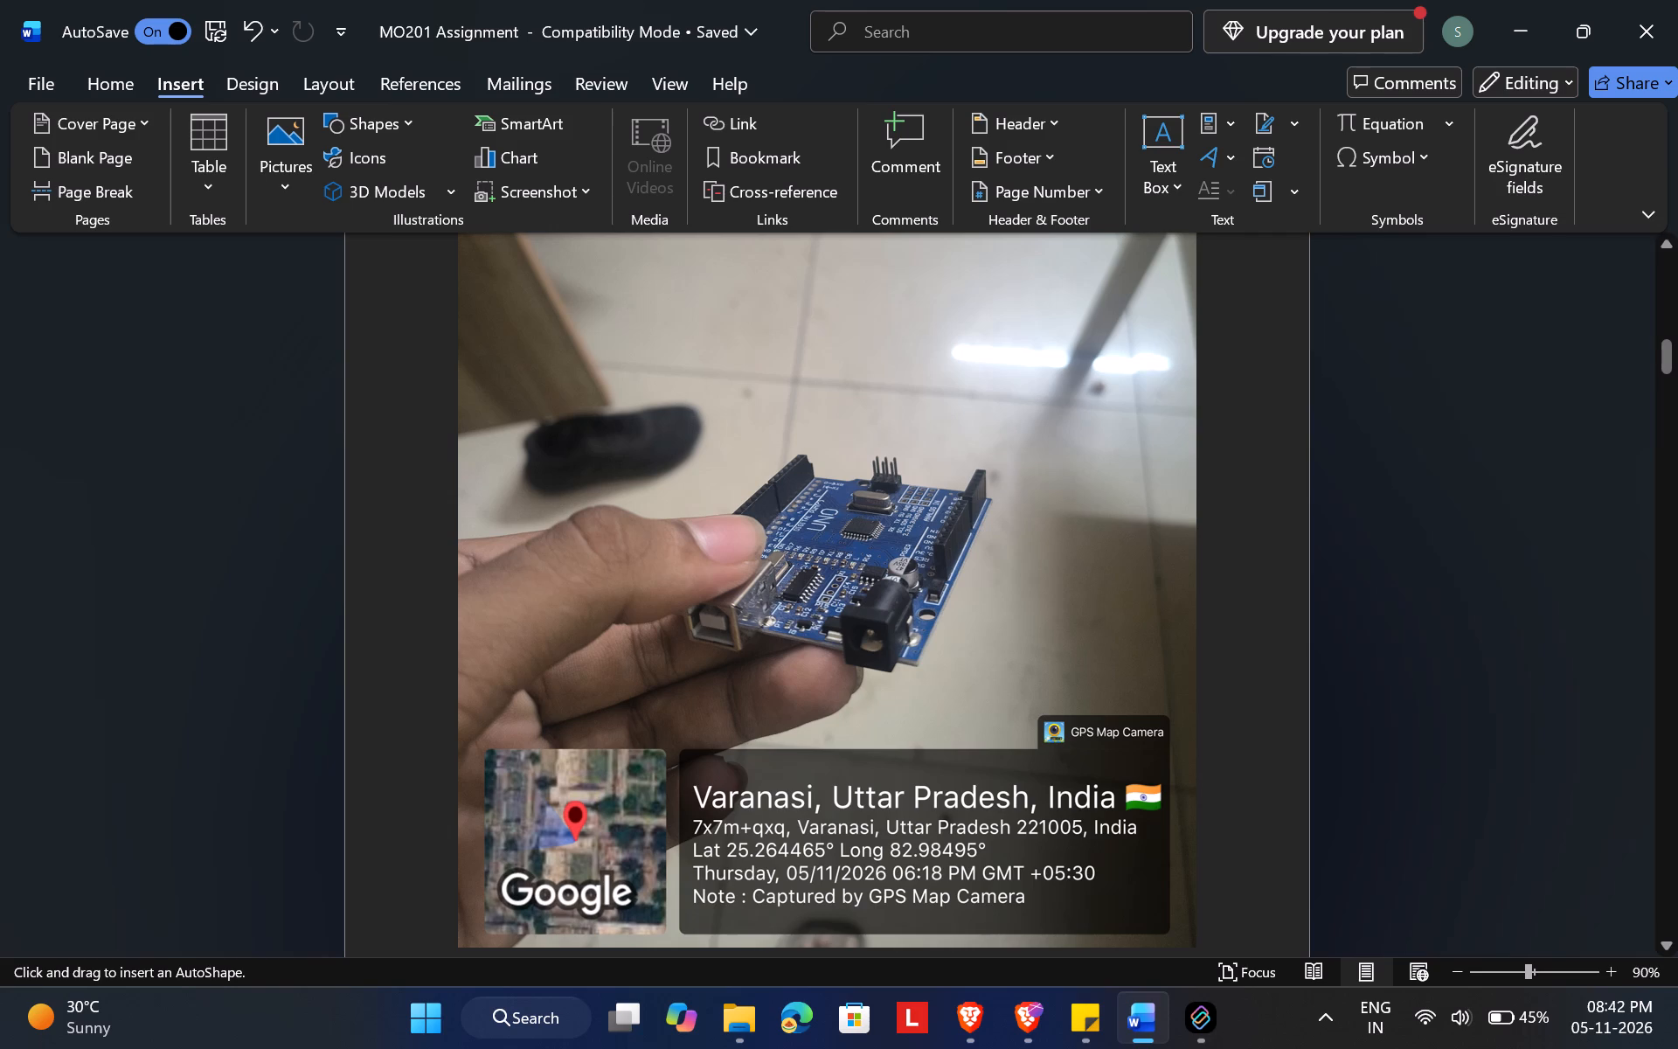
drag(808, 401, 844, 516)
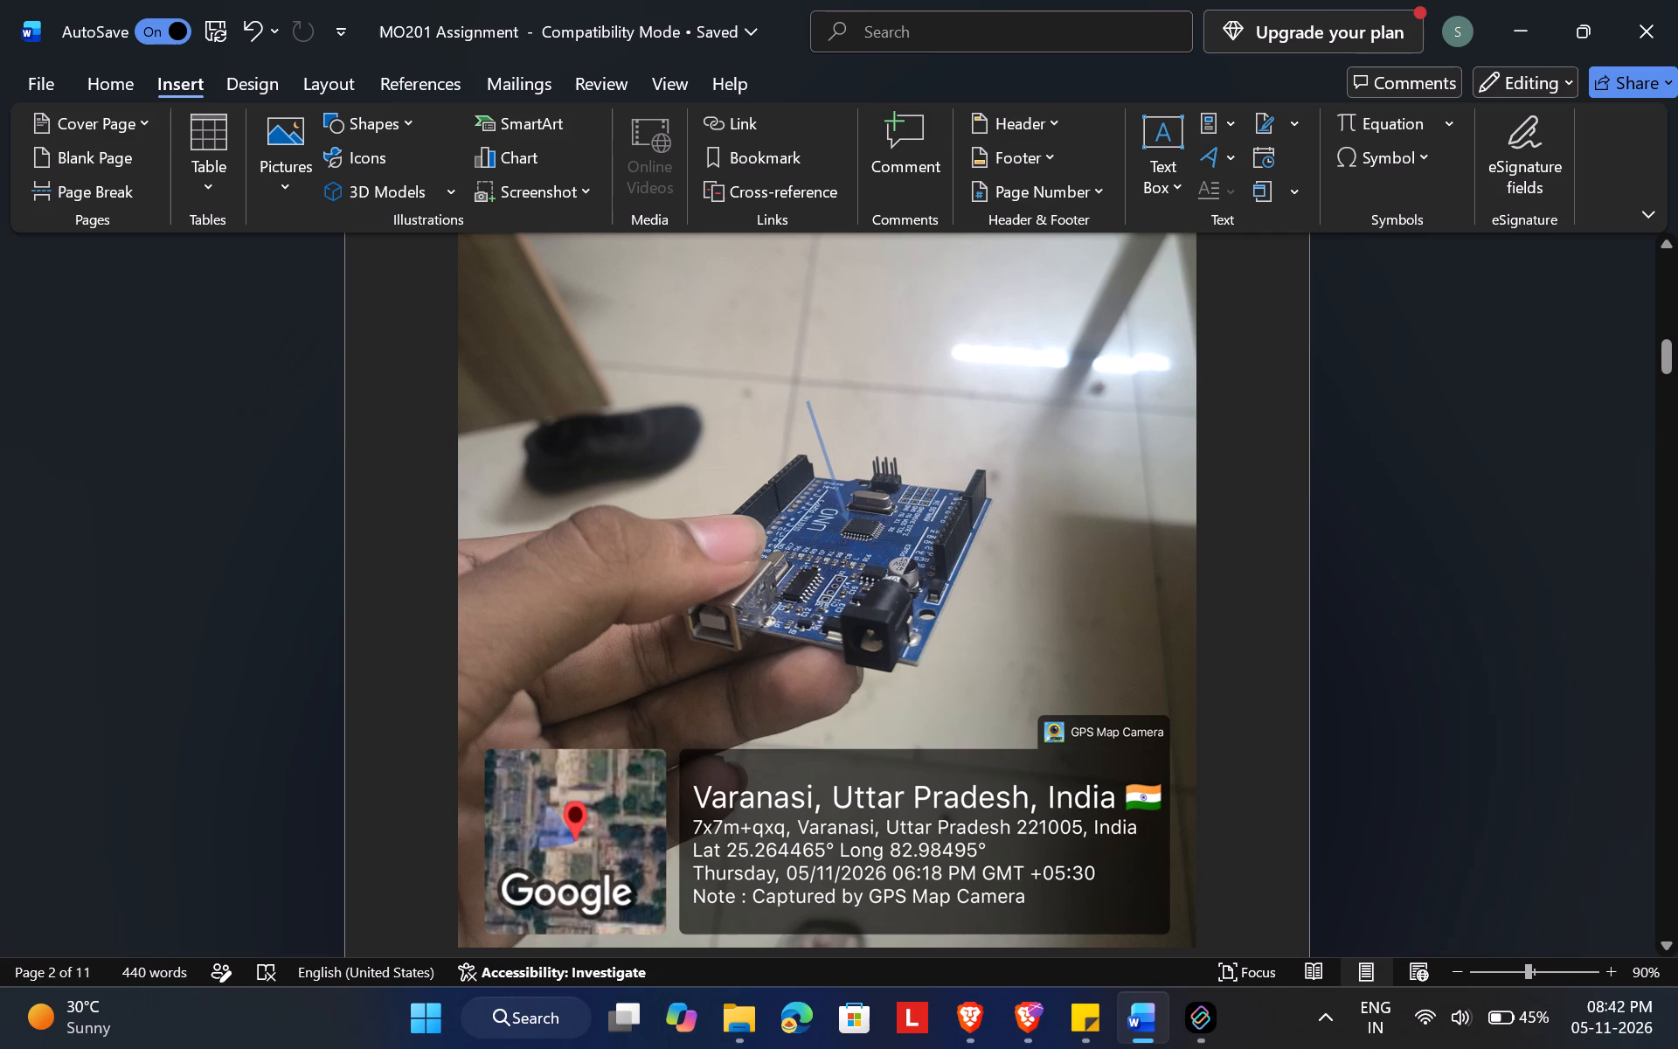
drag(844, 516, 842, 504)
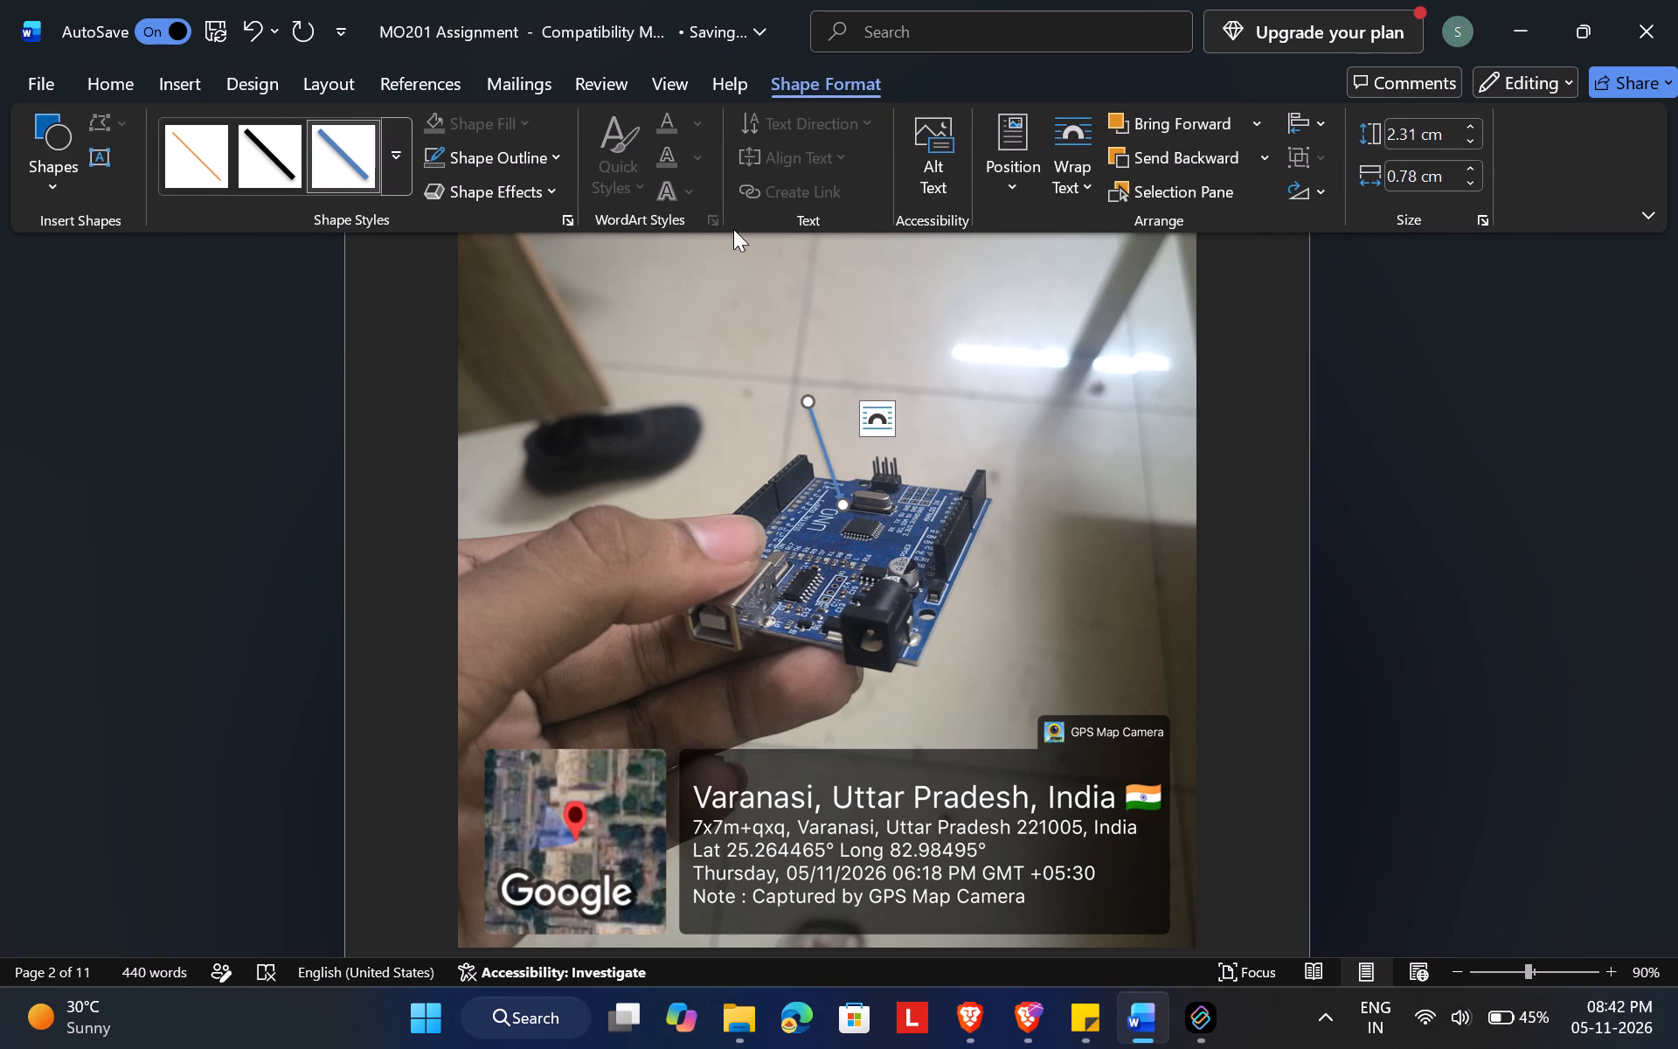
Try the thin orange line style on the new arrow and settle on the thick black style.
click(244, 144)
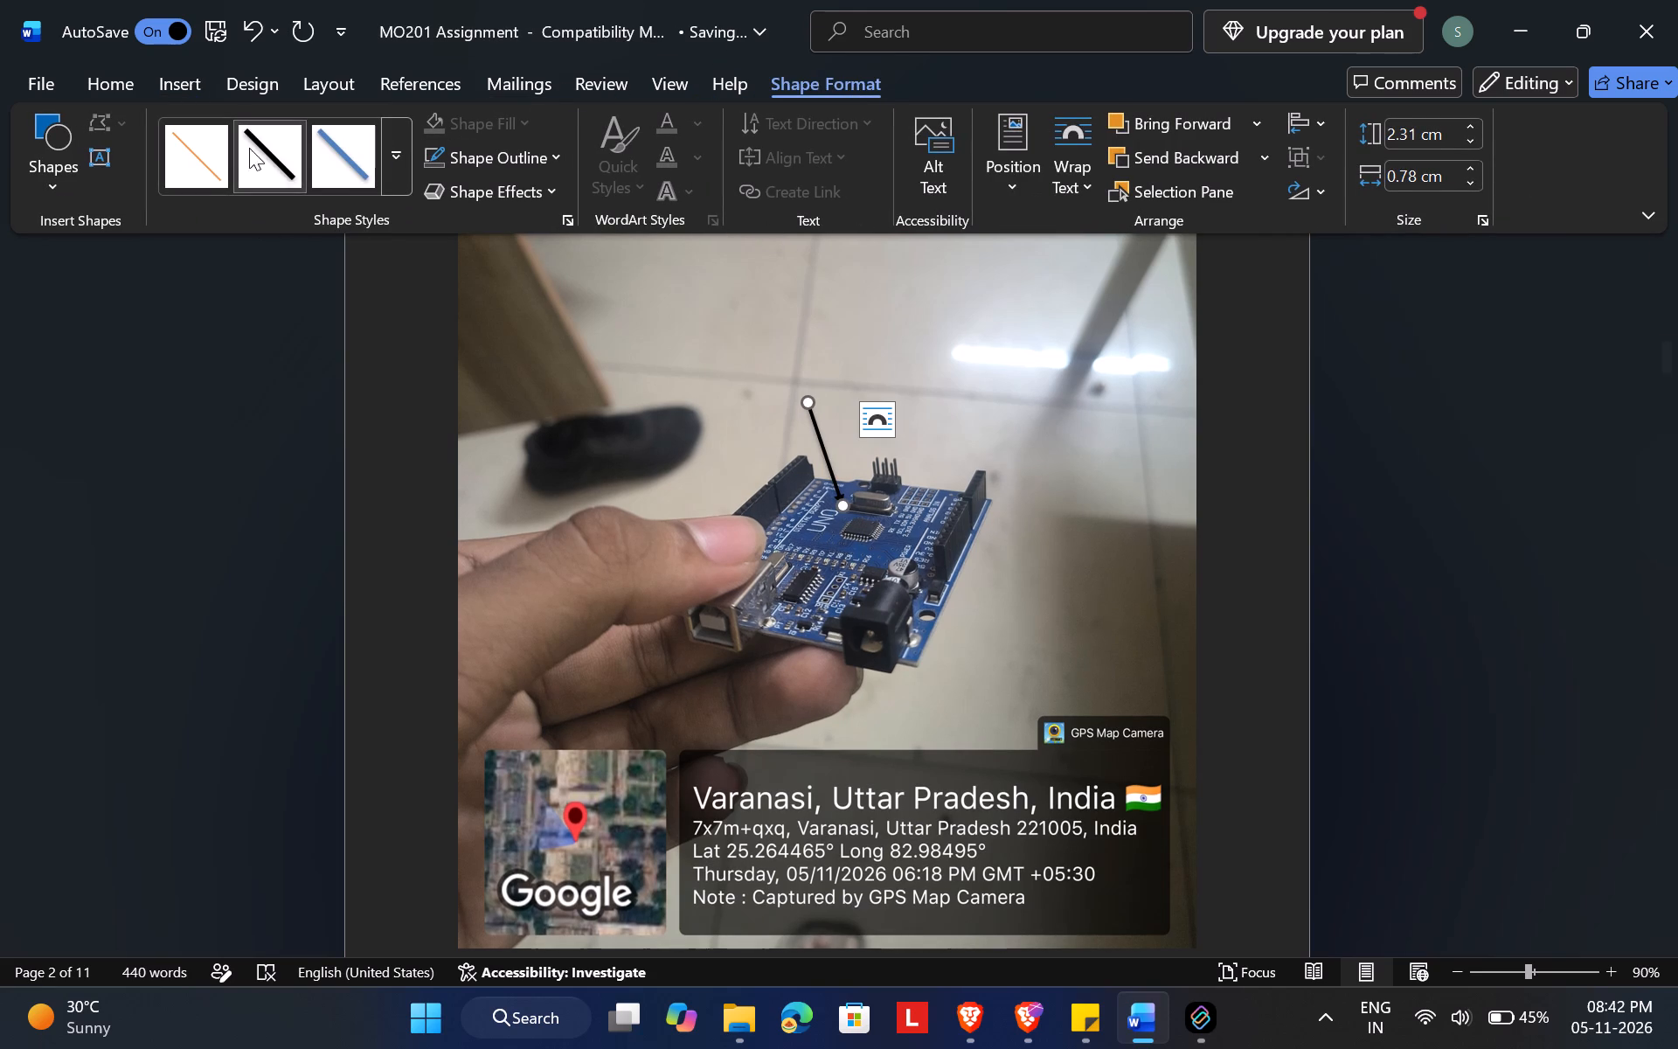
click(200, 164)
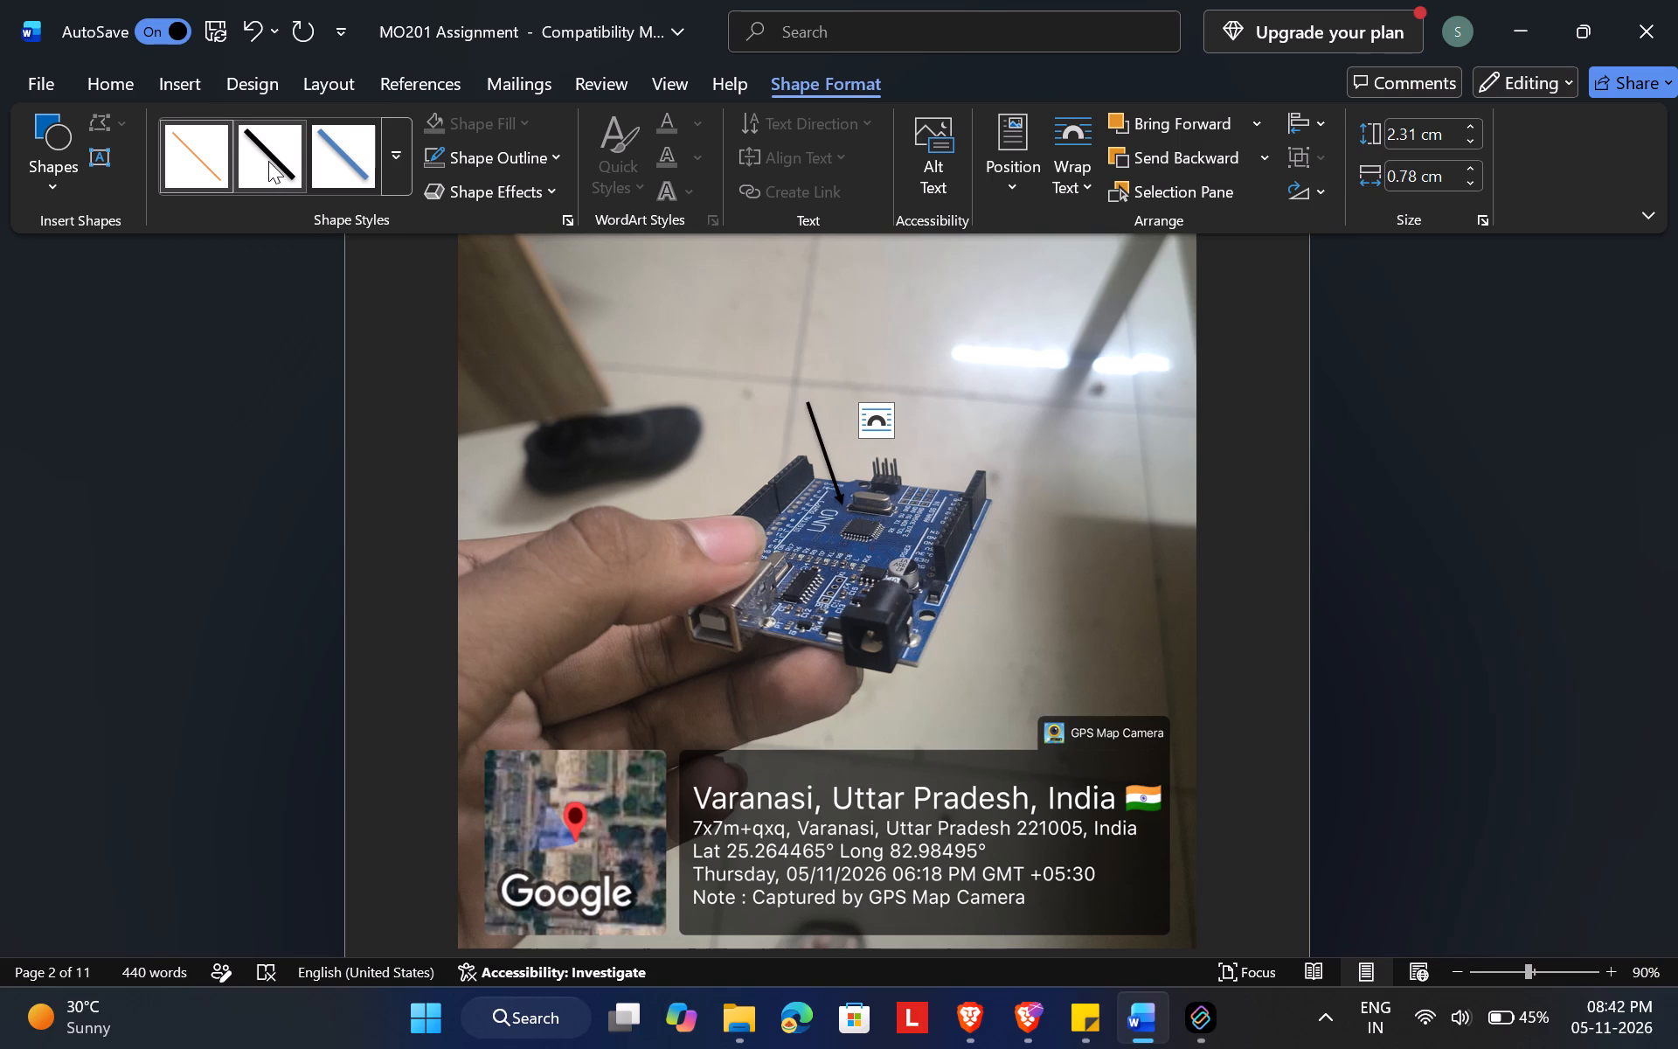
click(268, 158)
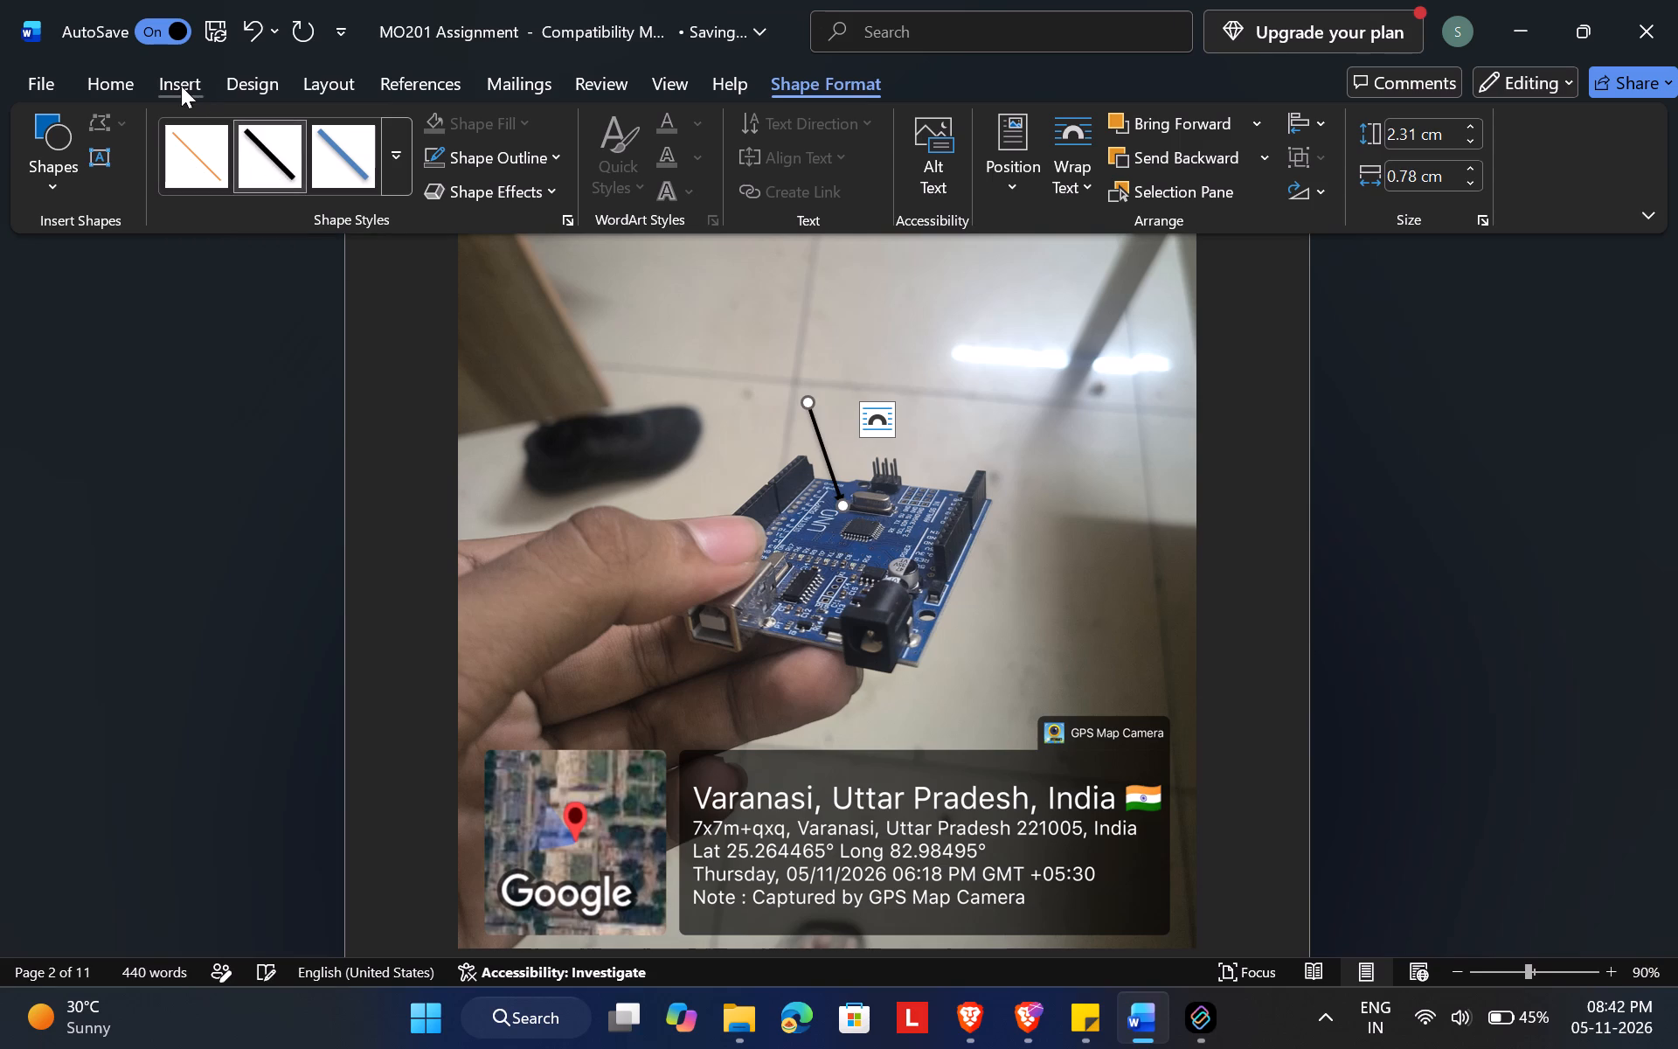
Add a thick black arrow about 2.07 cm wide and 0.19 cm high, pointing at the board's edge beside the power jack.
click(177, 83)
click(378, 125)
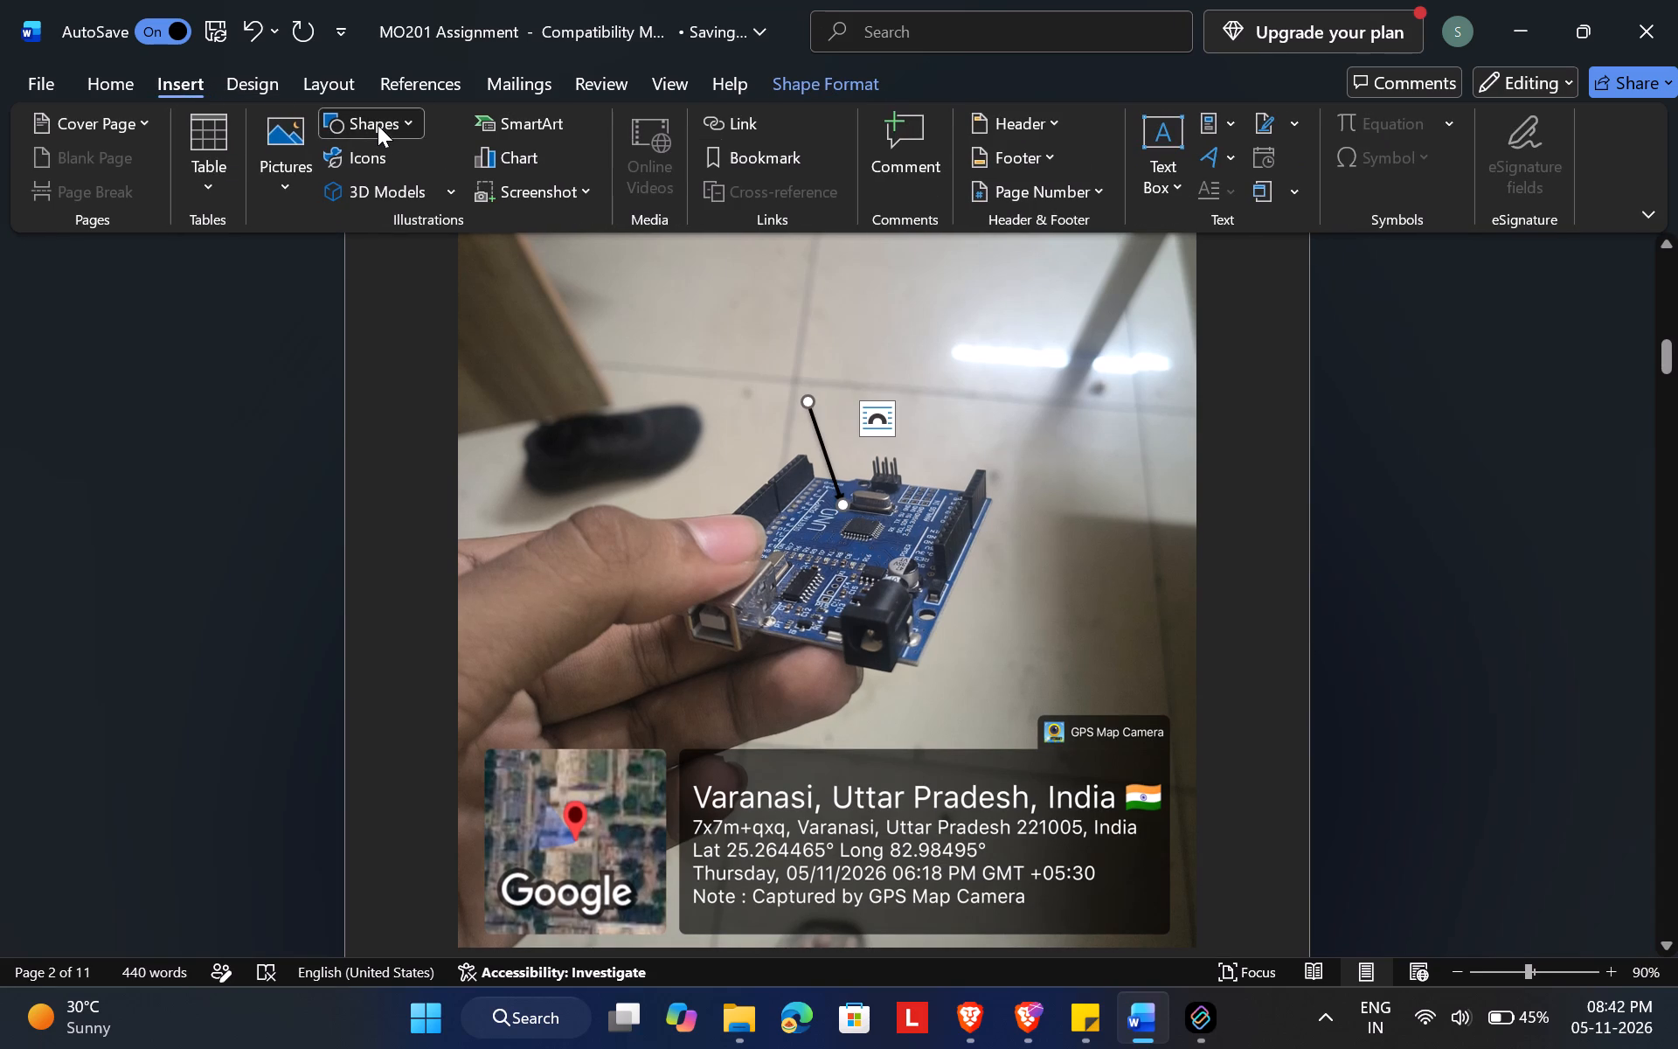
click(404, 197)
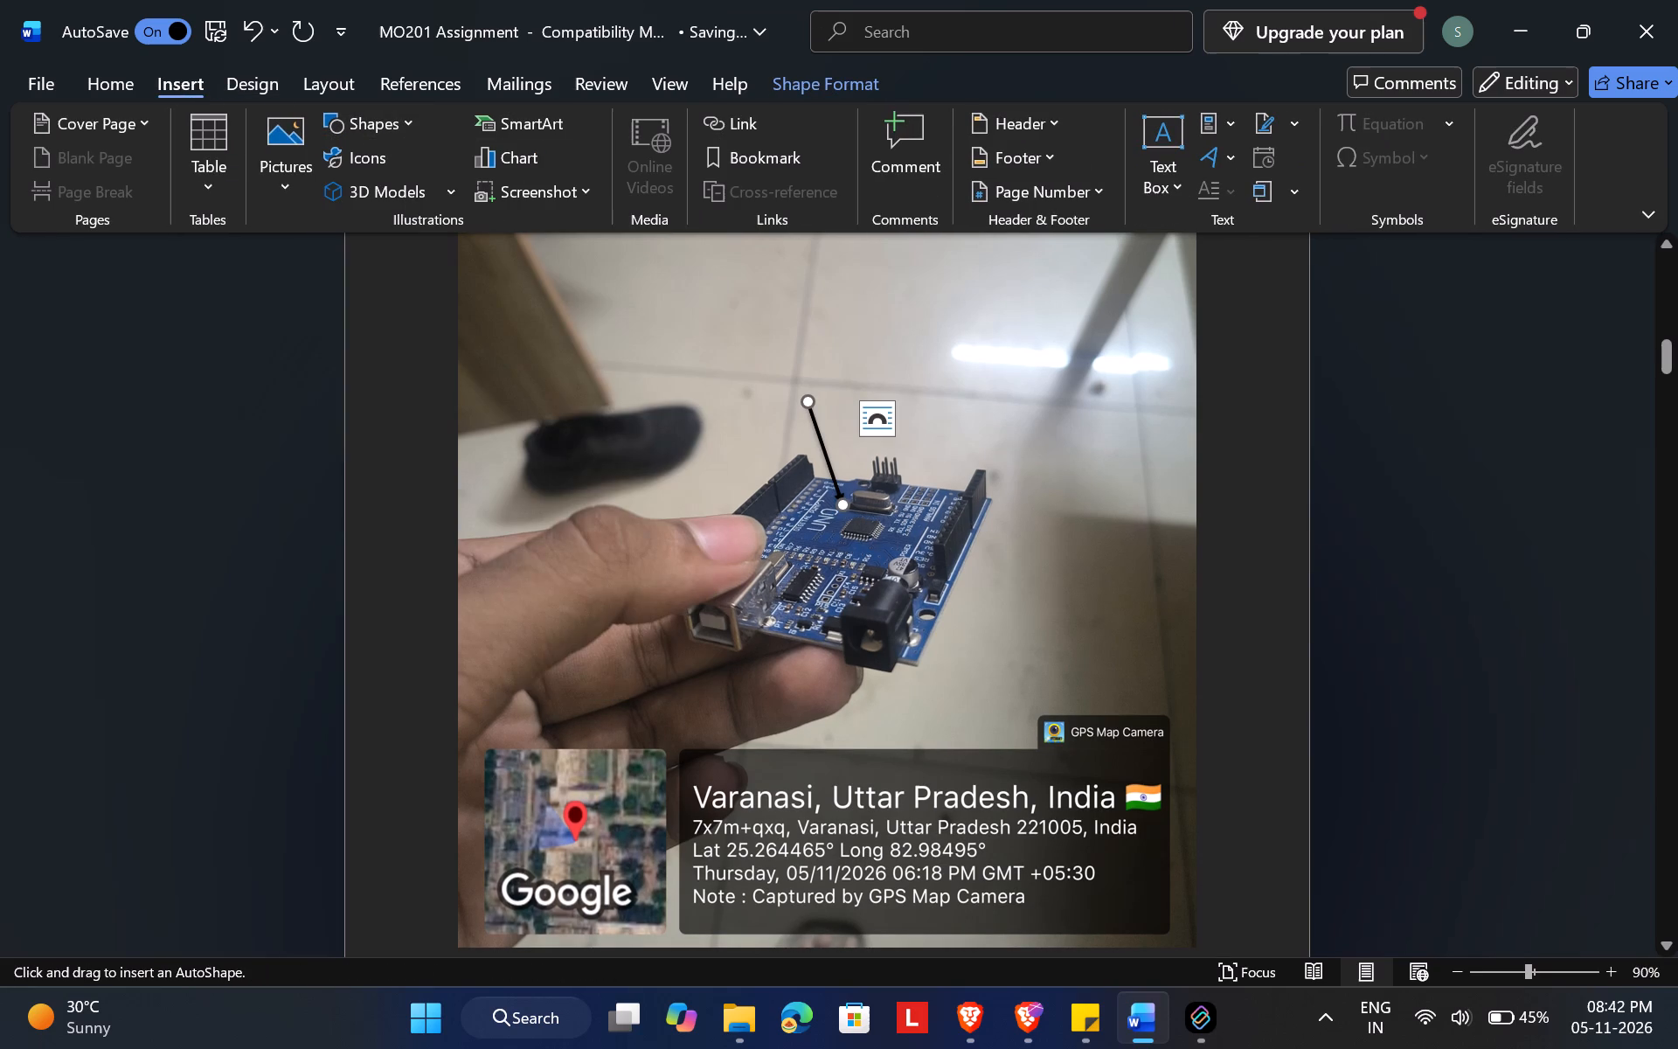
drag(1030, 636, 954, 632)
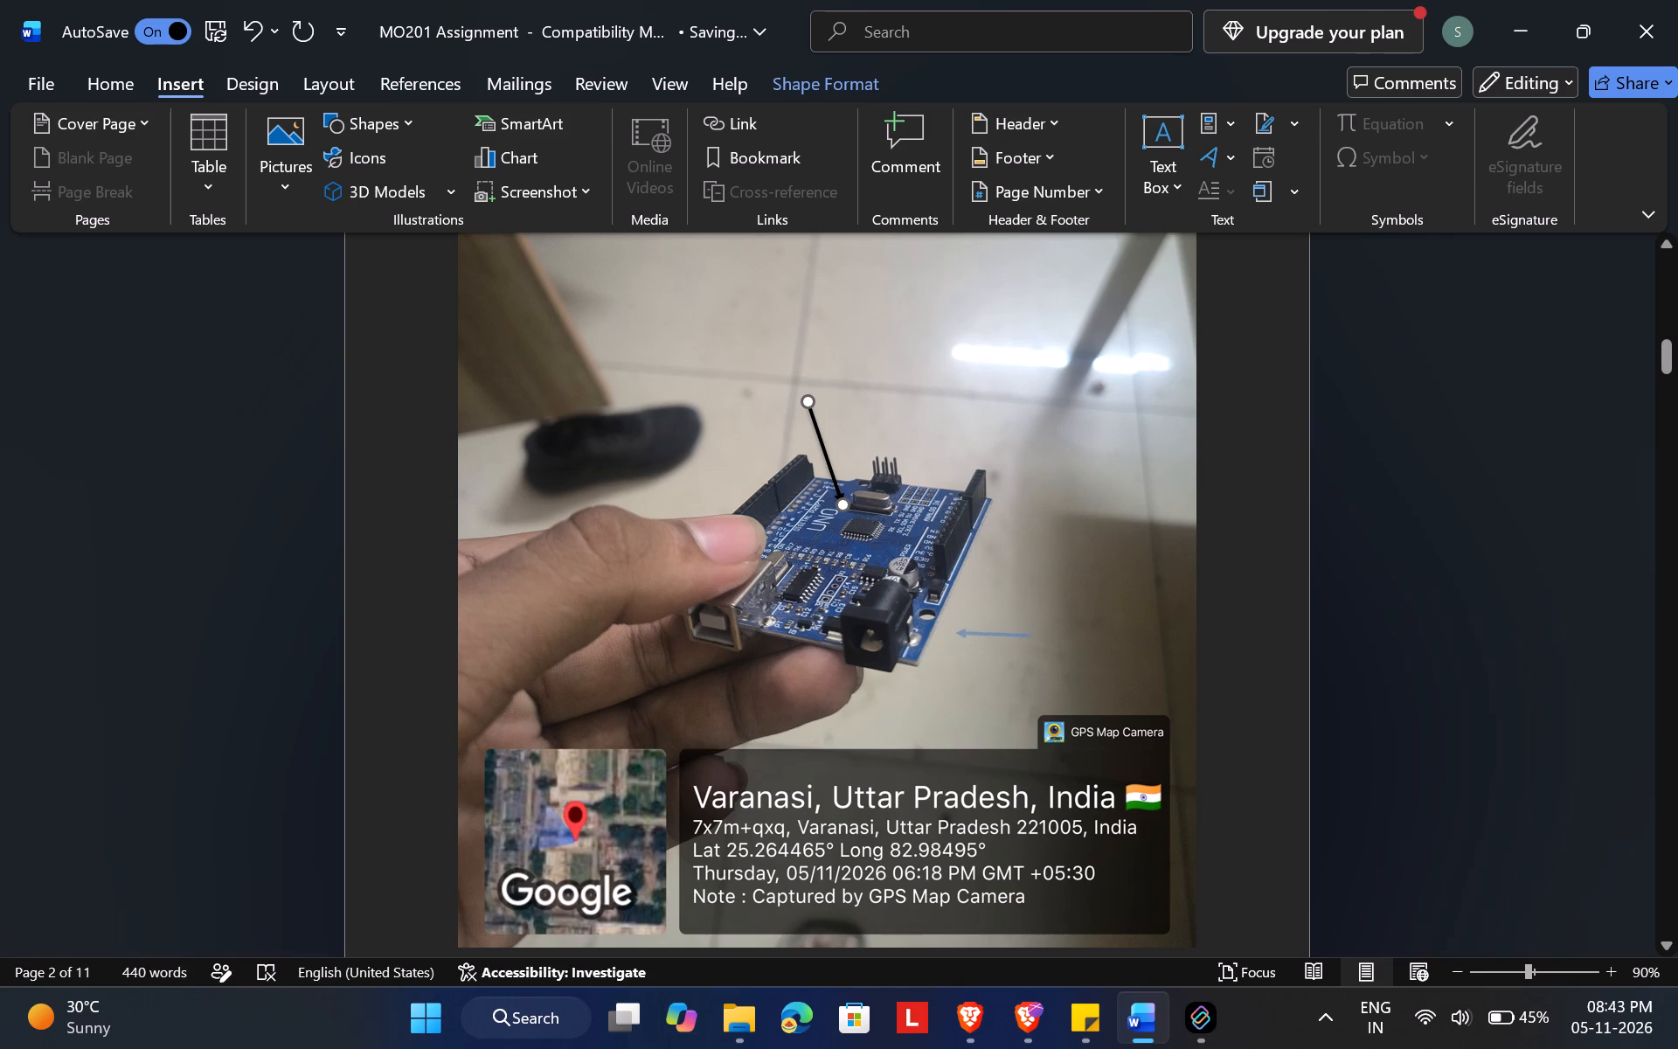
drag(954, 632, 938, 627)
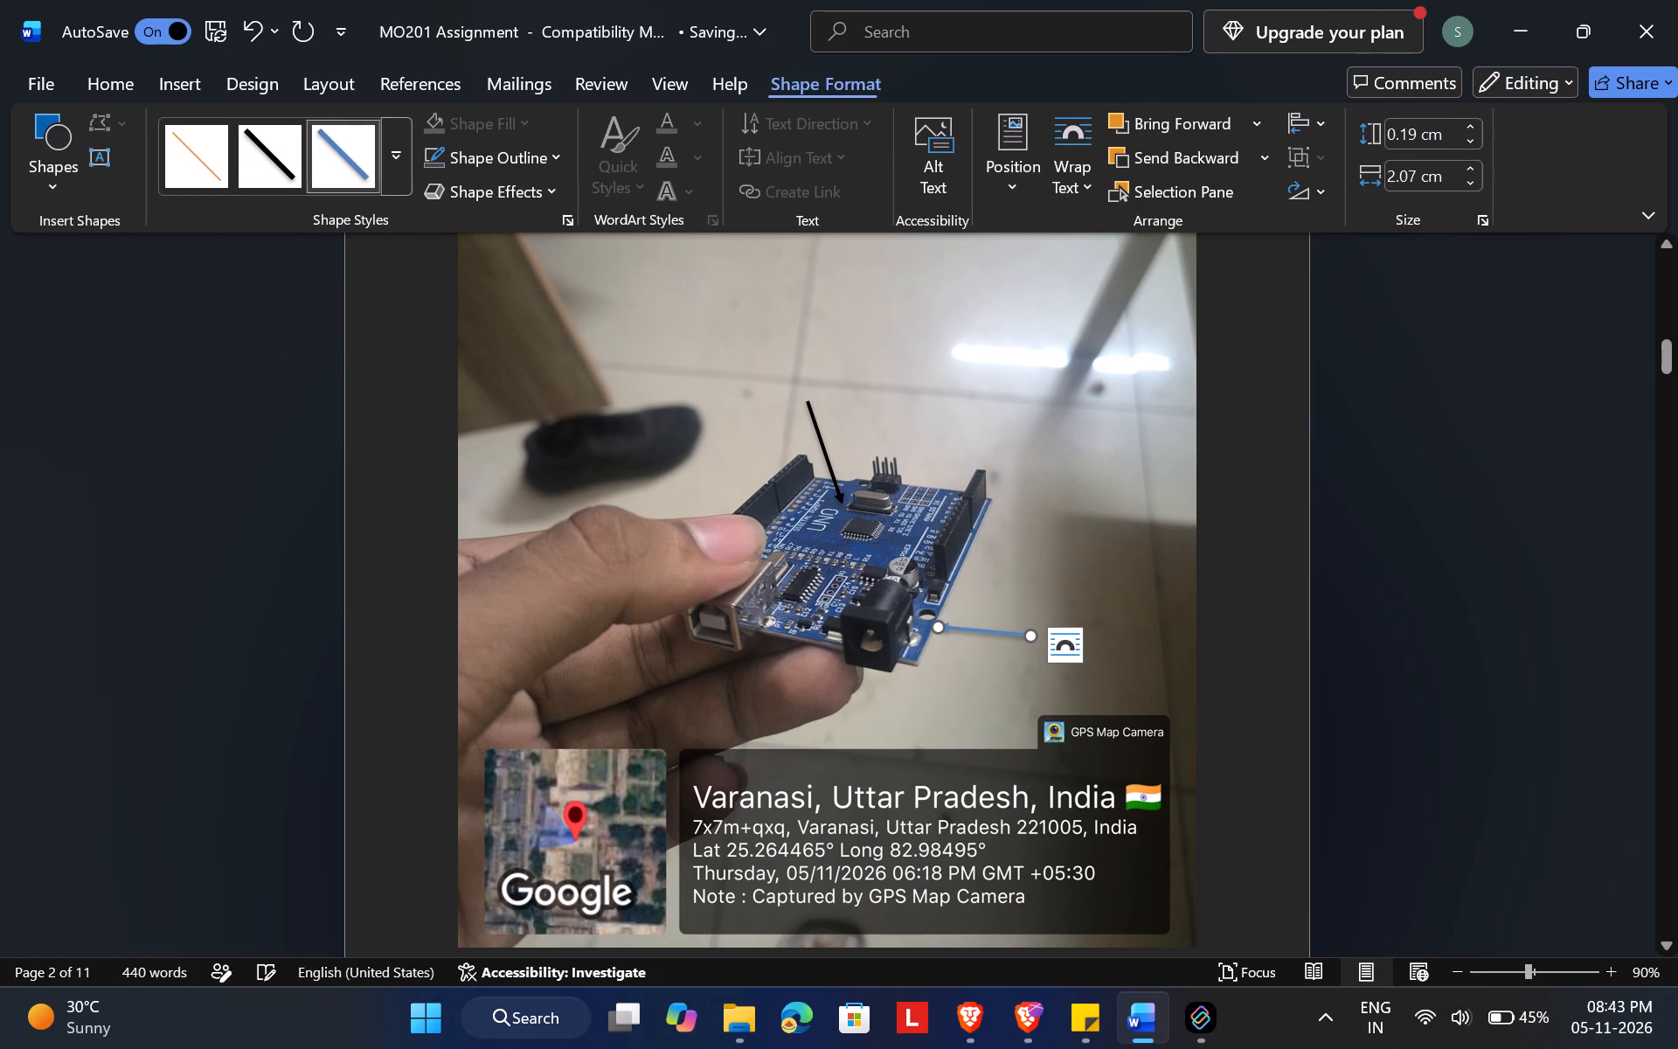
click(270, 135)
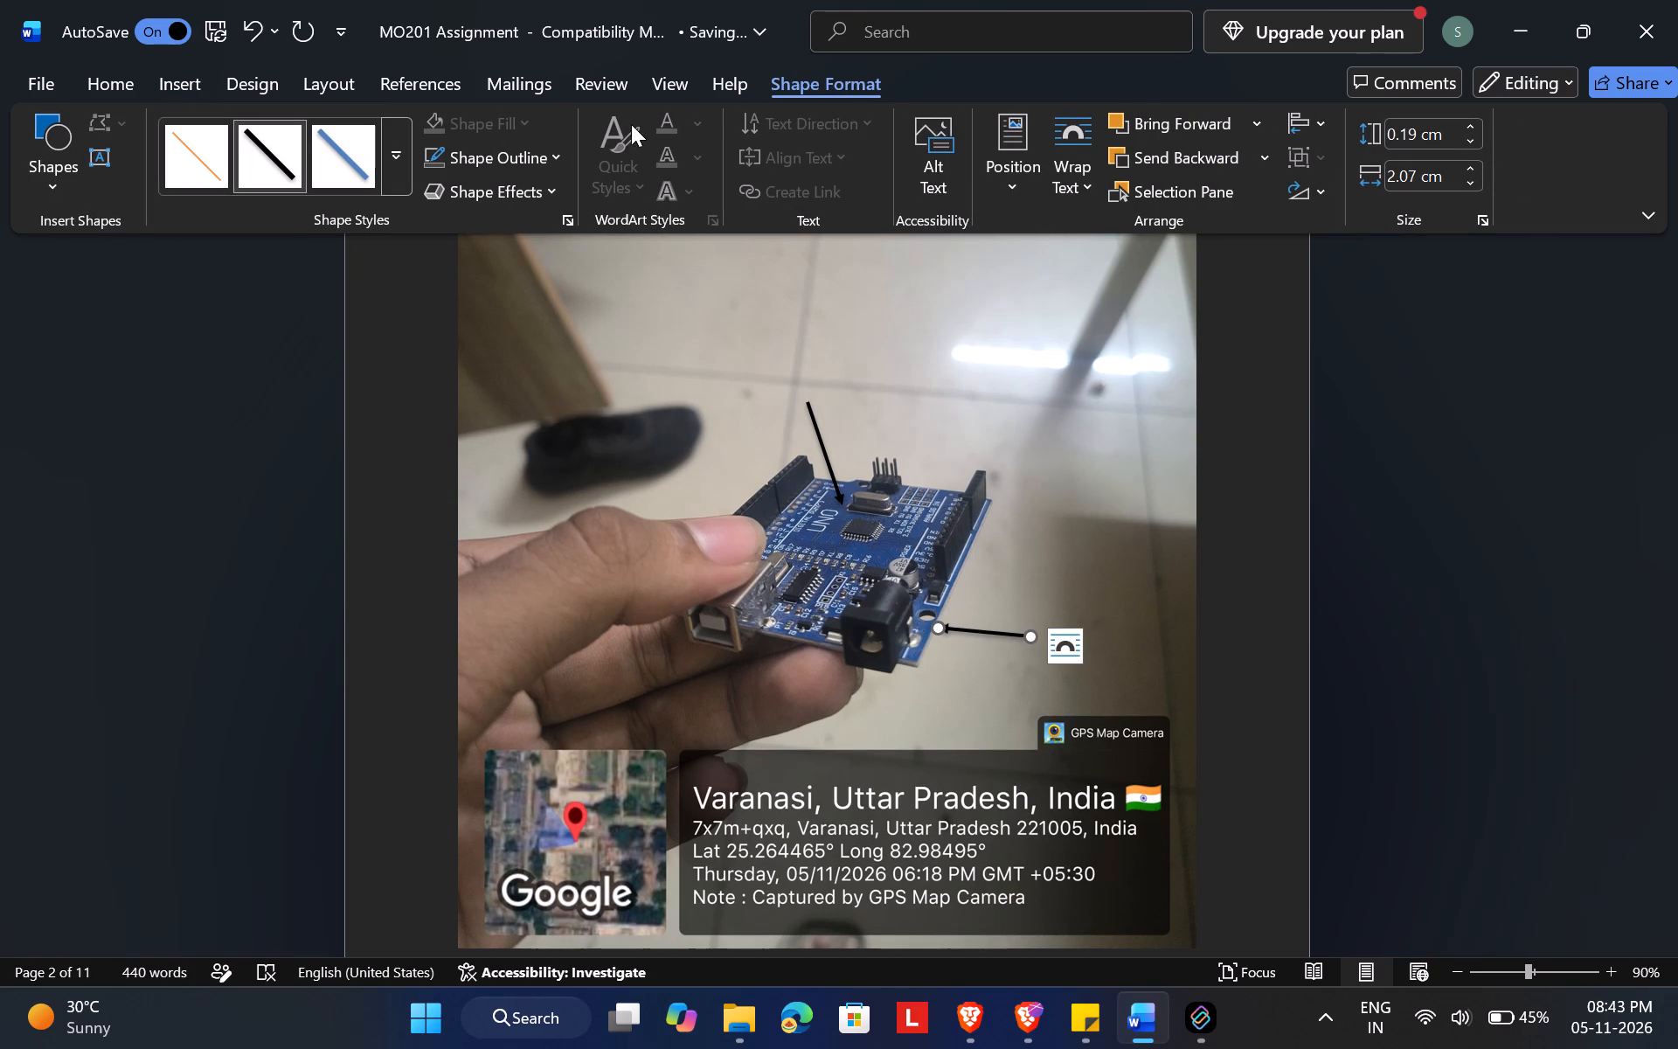
Place a black-filled text box about 3.4 by 1.35 cm above the arrow that points at the UNO marking.
drag(173, 67, 394, 128)
click(394, 128)
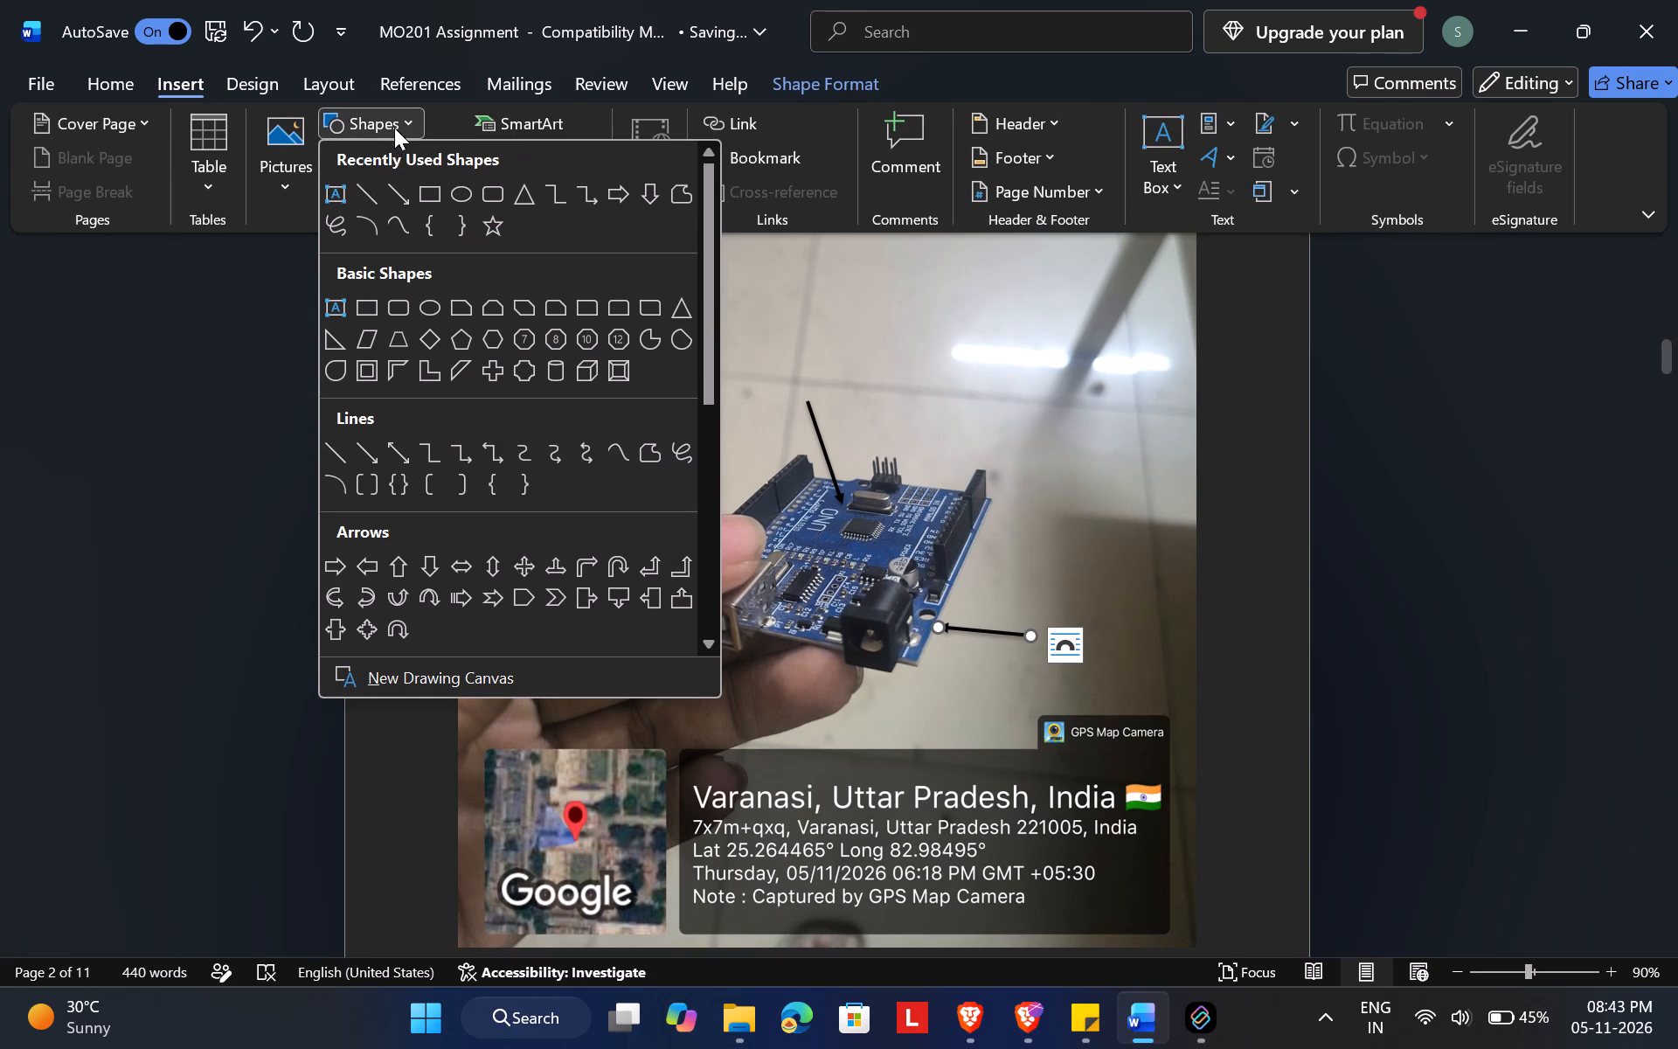
click(347, 198)
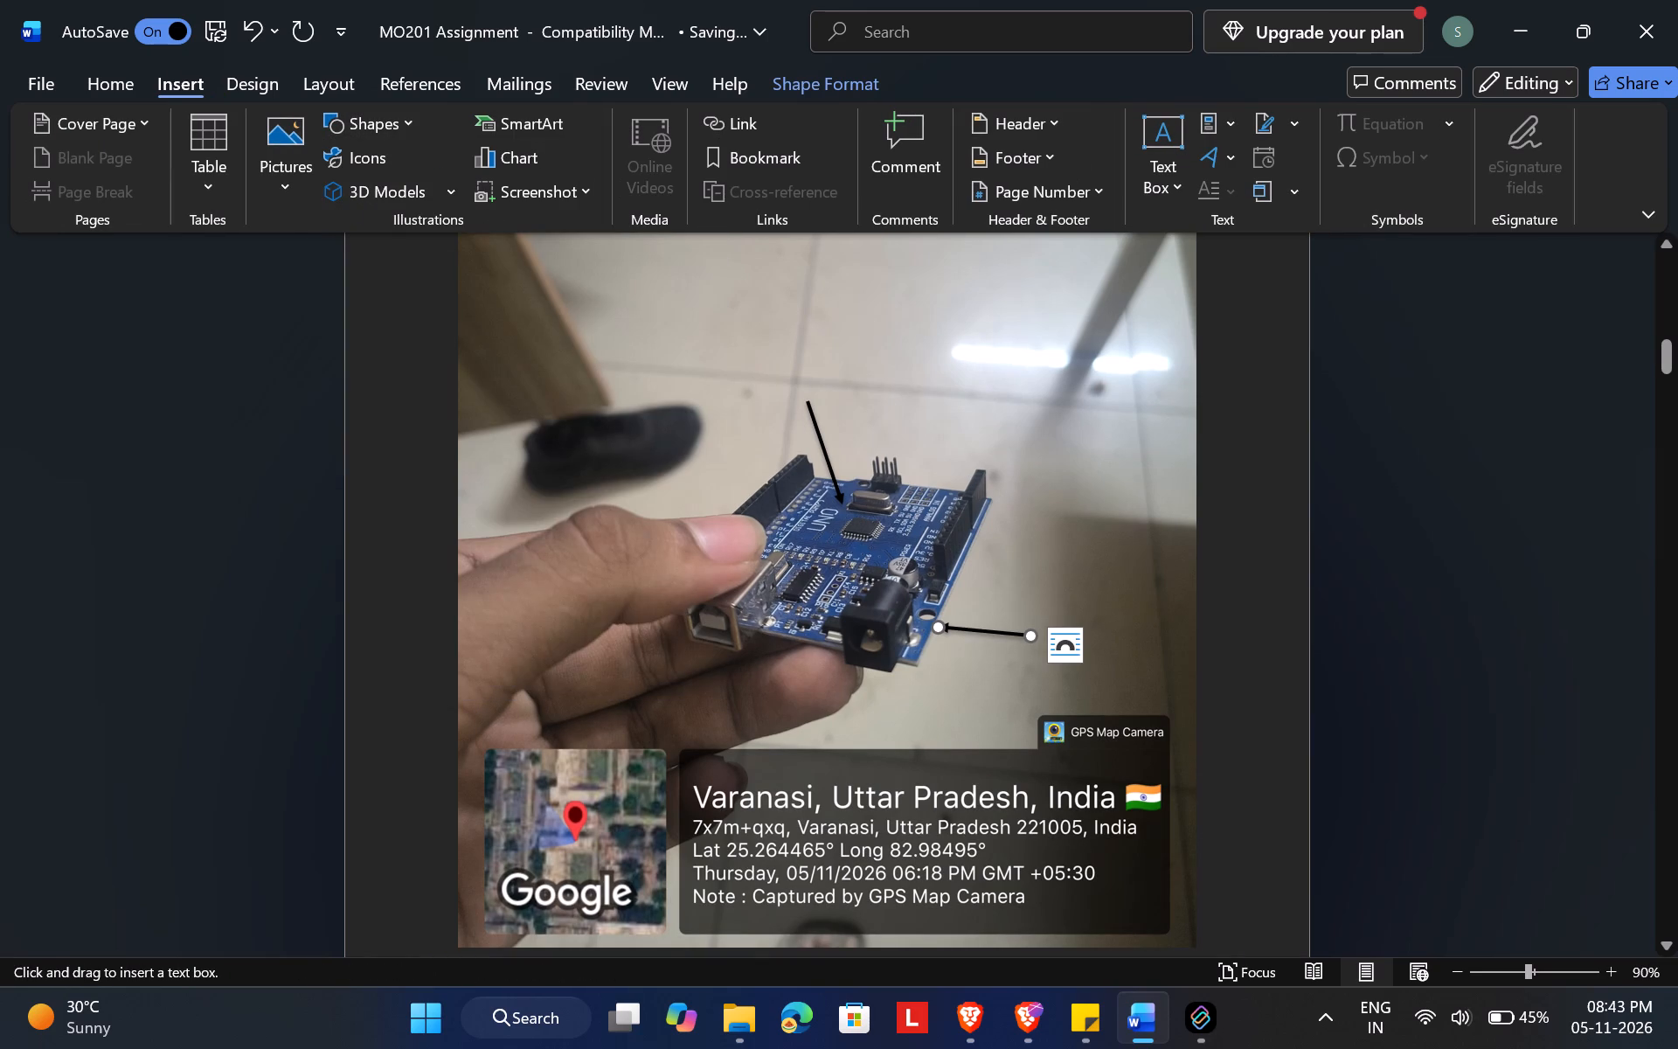
drag(742, 332, 895, 393)
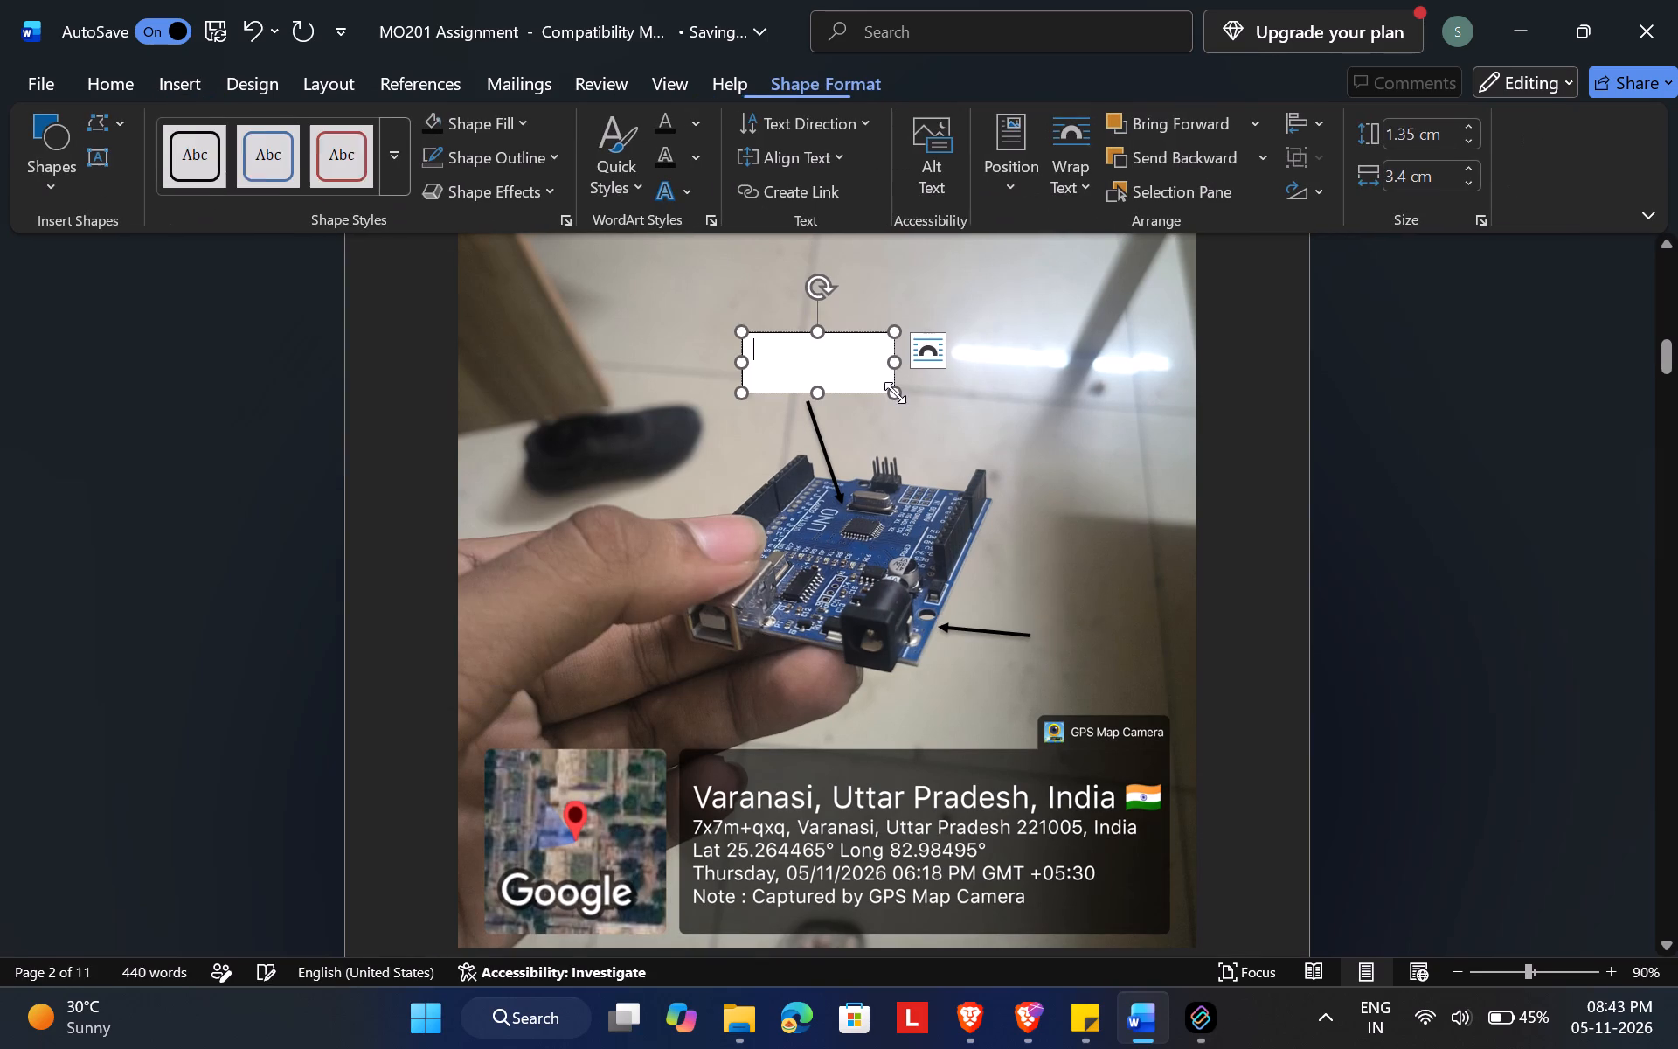
click(492, 131)
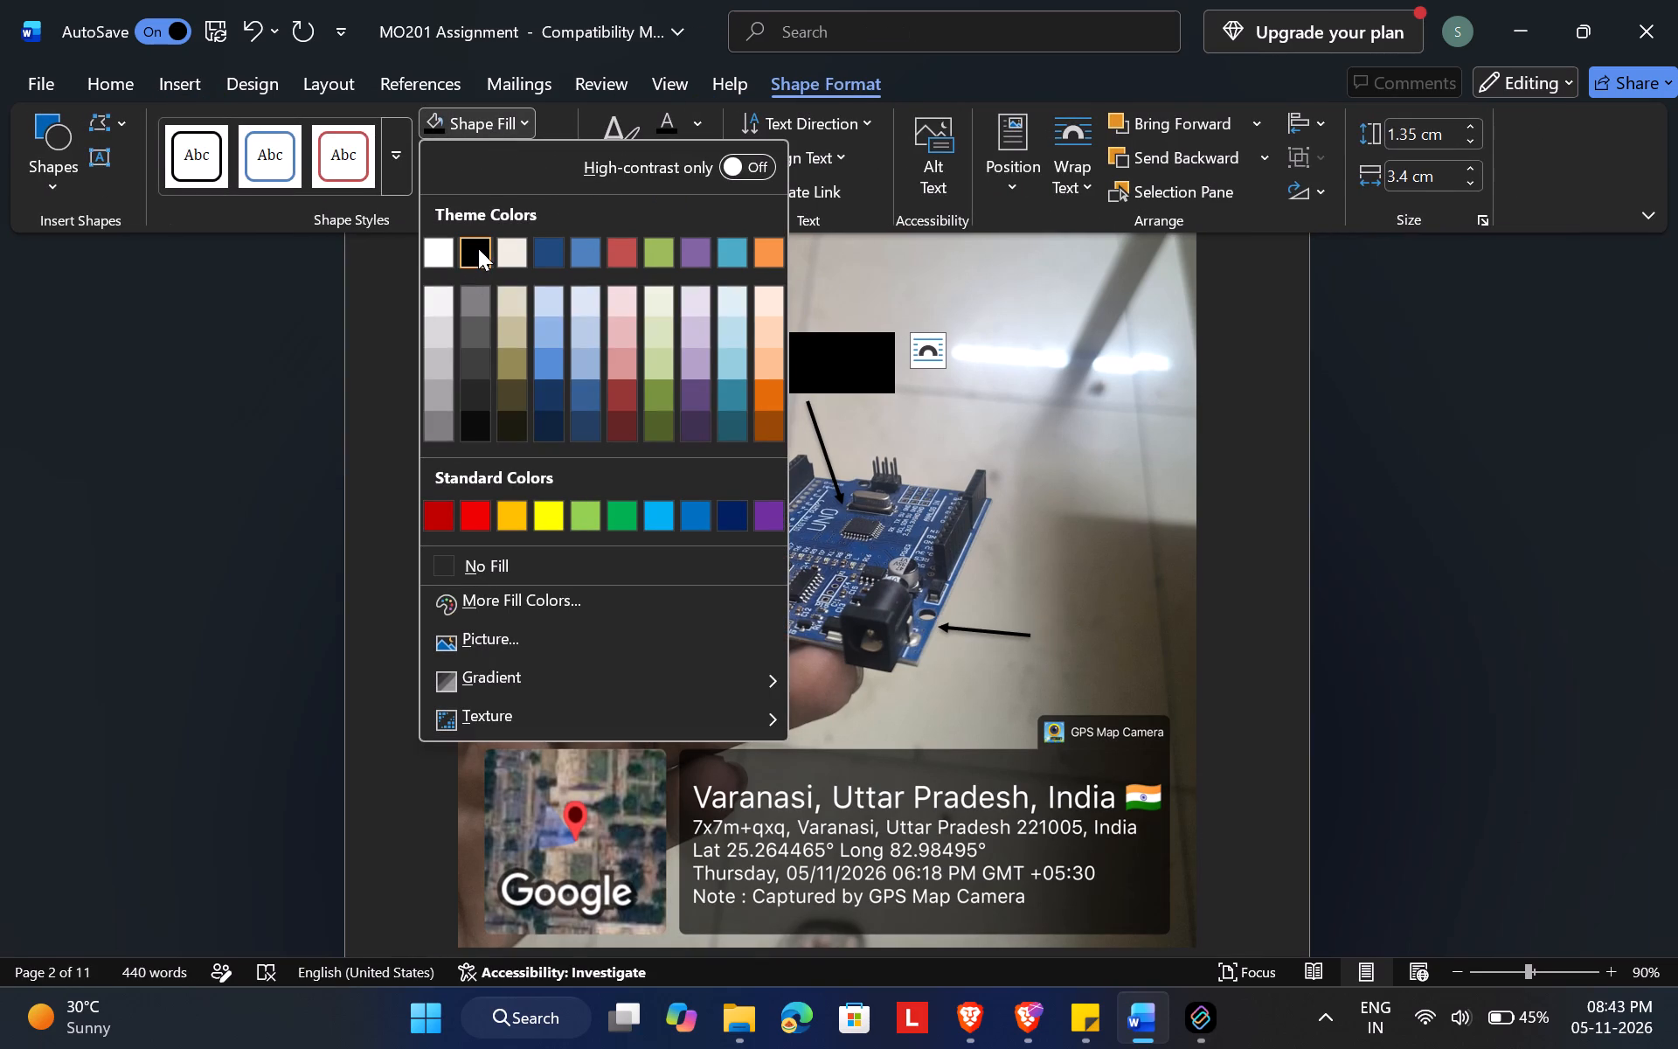
click(478, 248)
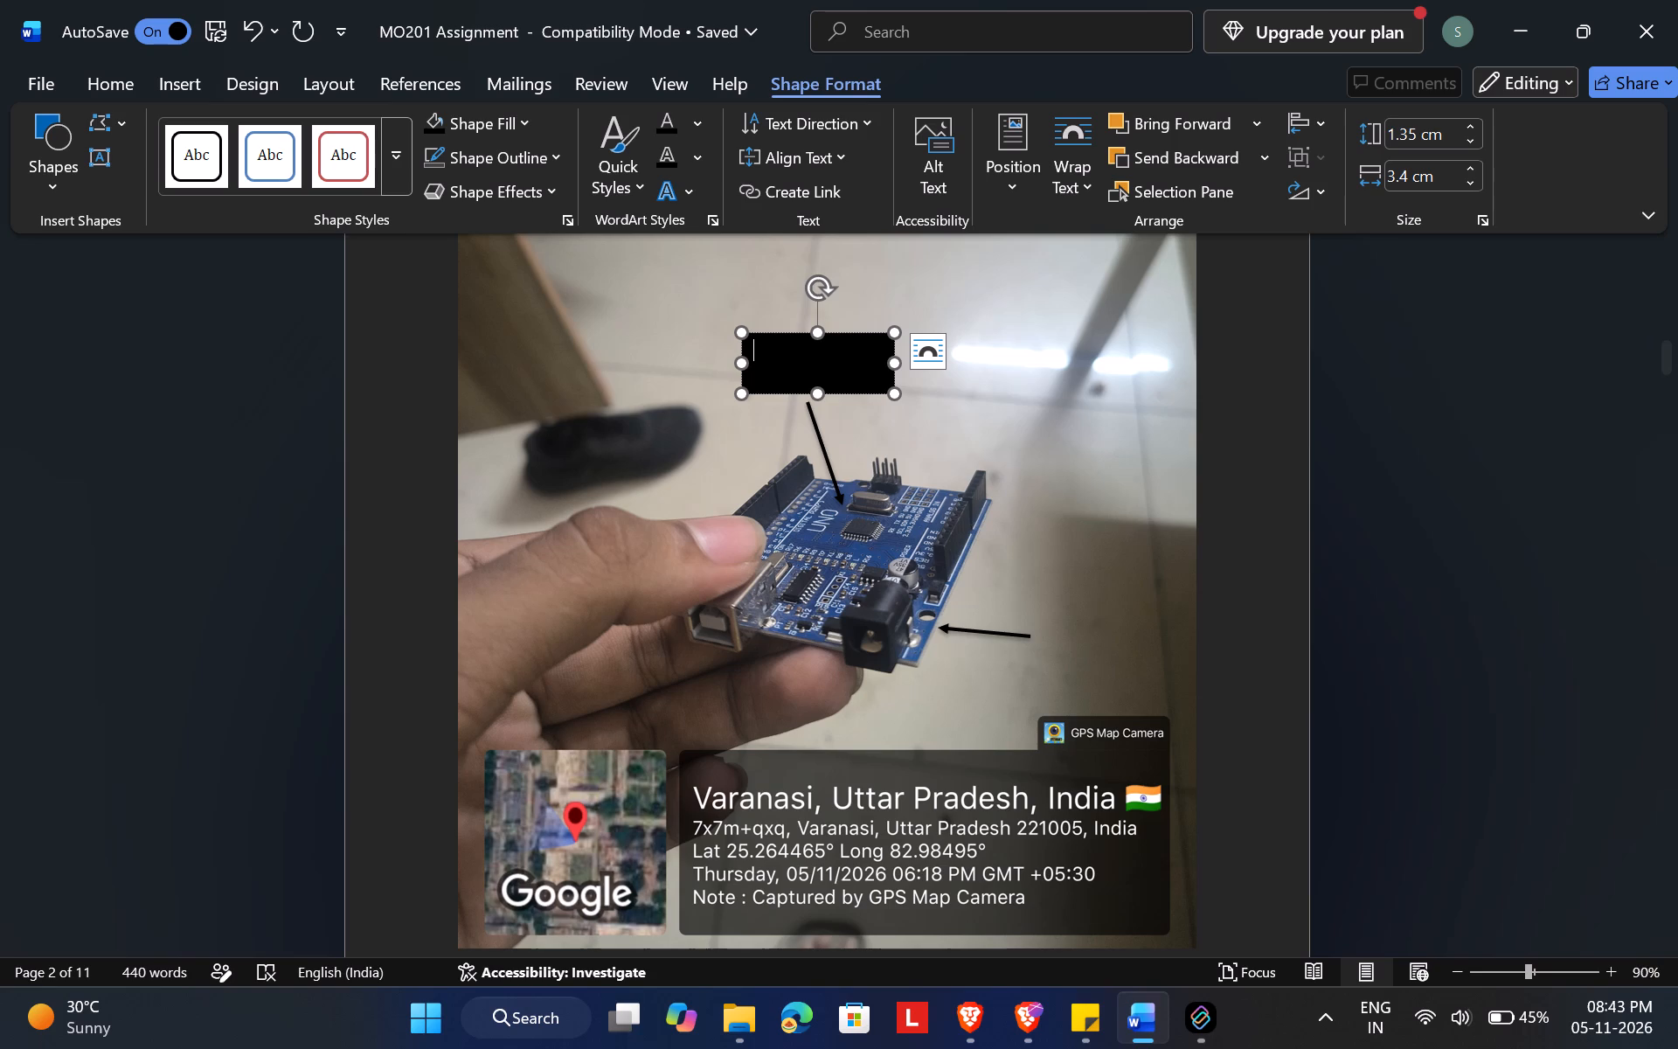
Enter "FR4 Glass epoxy laminate" in the black text box, consulting the composite's name in the board's description.
text(Fr)
key(BackSpace)
key(shift+r)
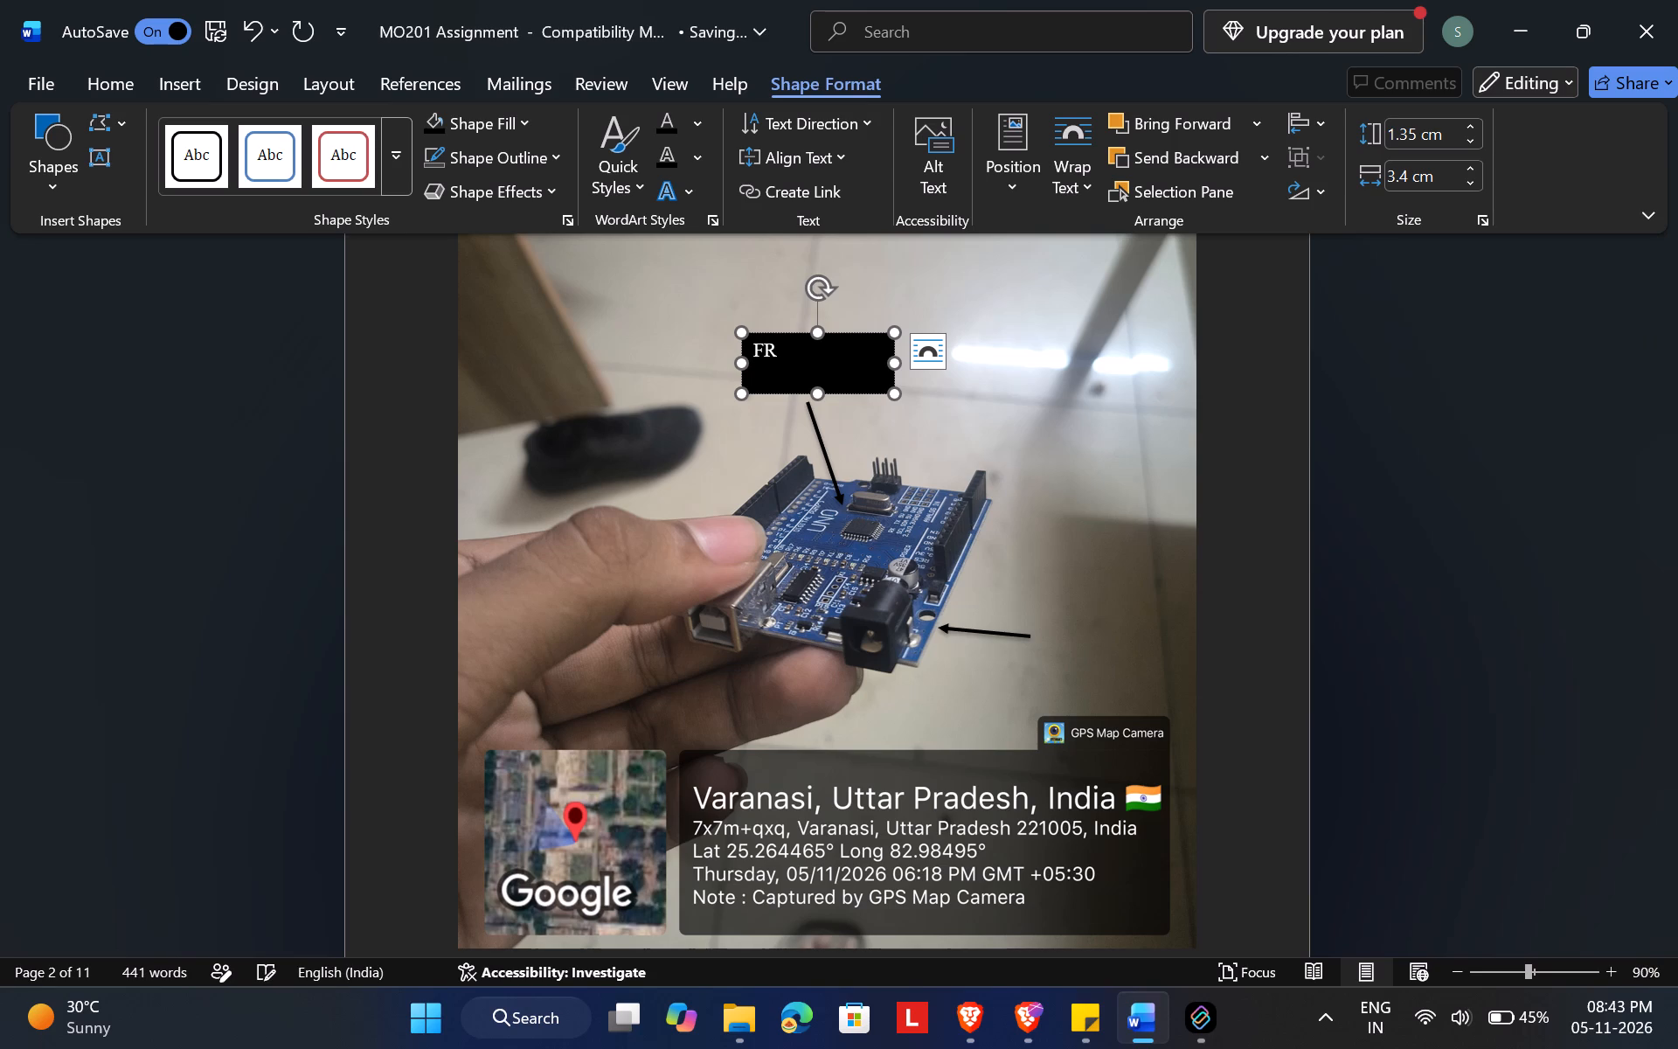
key(space)
key(BackSpace)
text(4)
key(space)
text(Glass)
scroll(809, 364, down, 4)
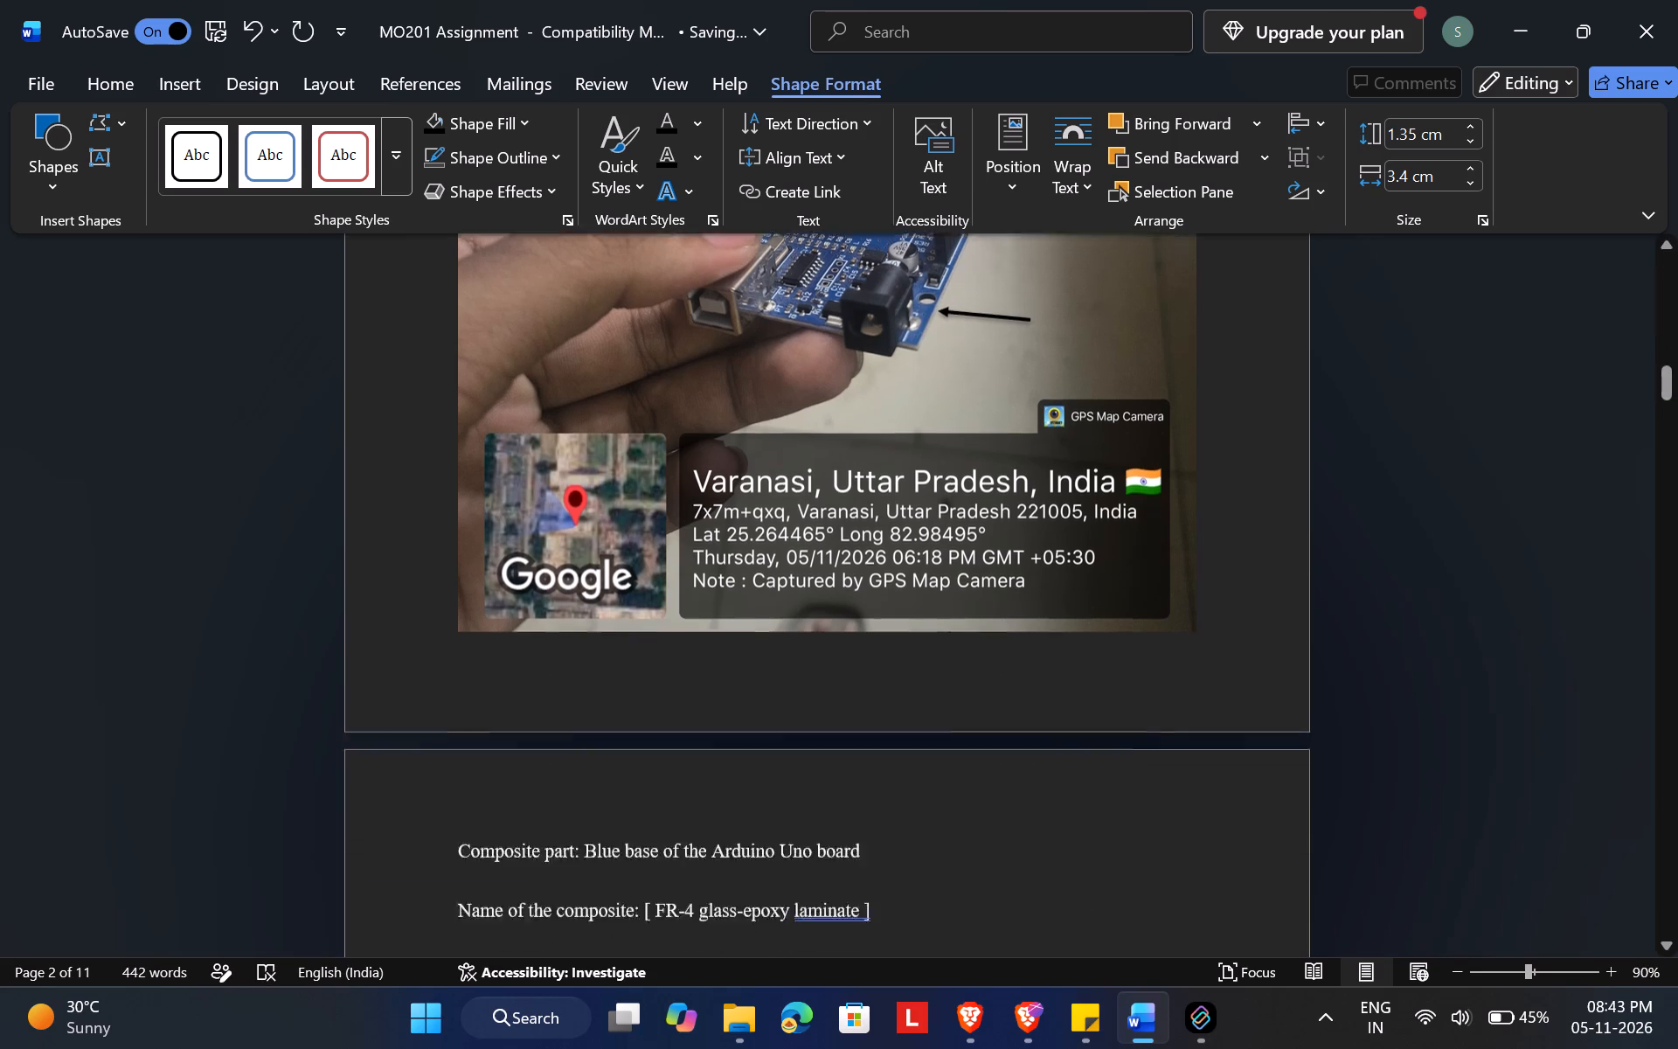
scroll(809, 364, down, 1)
scroll(809, 364, up, 6)
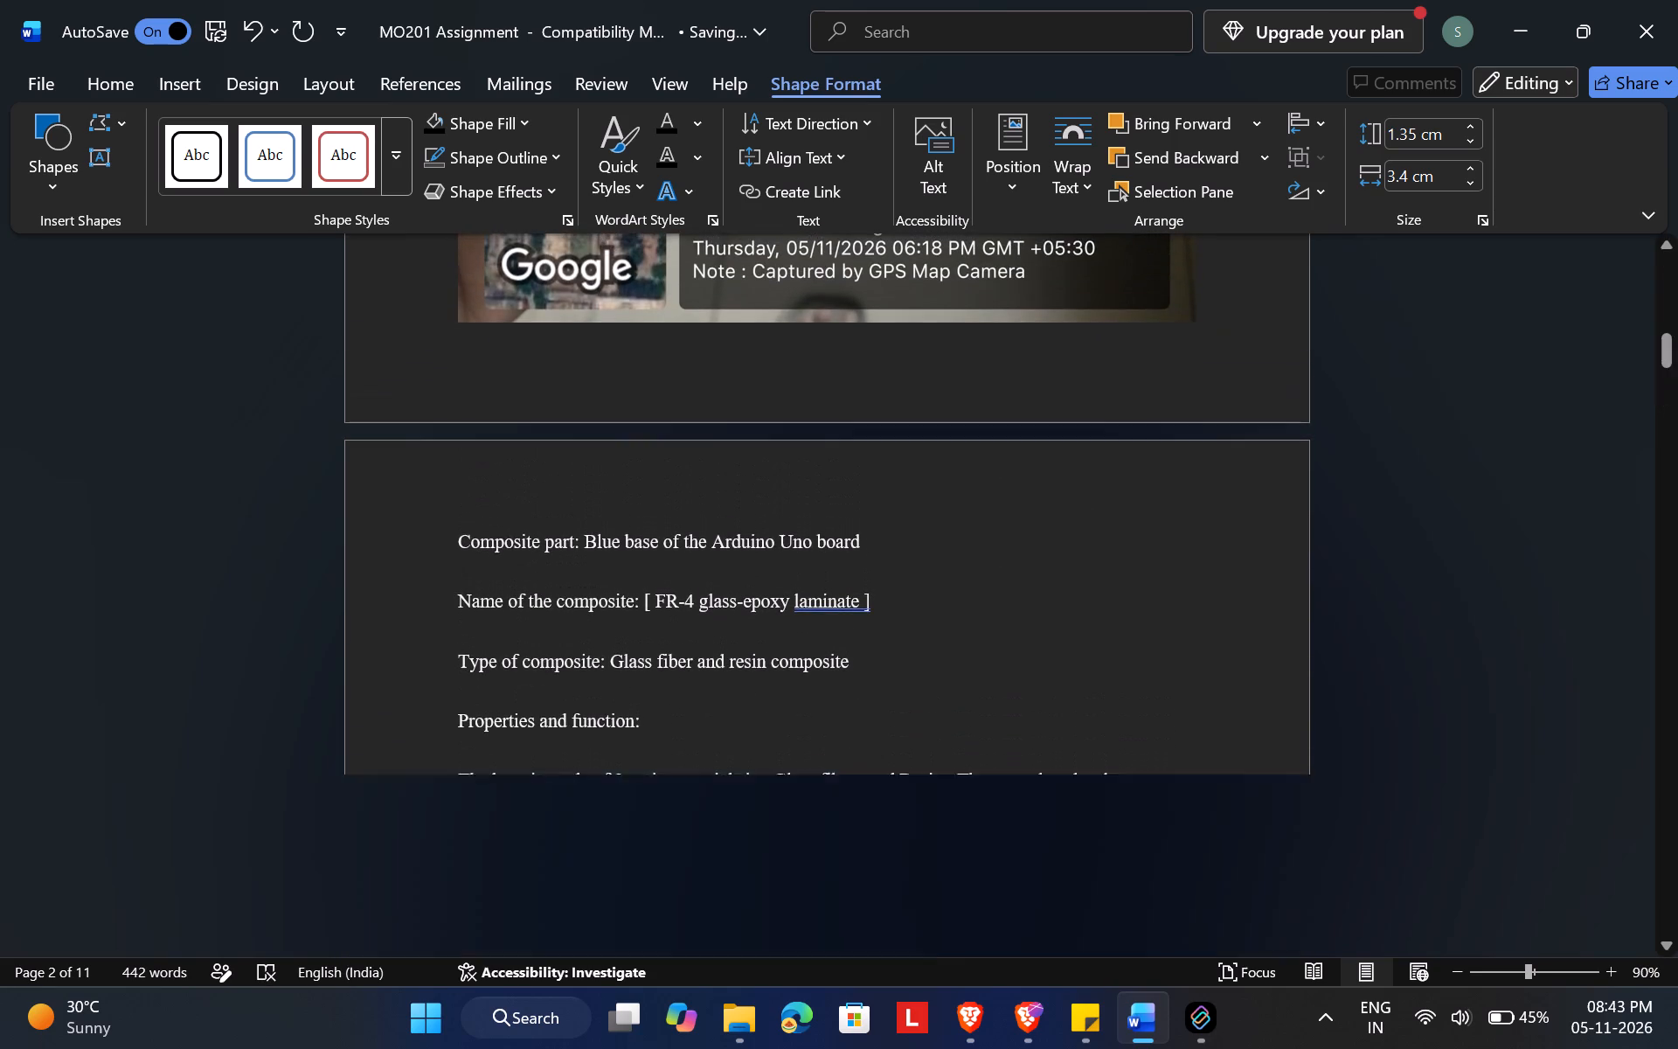
scroll(809, 364, up, 1)
scroll(809, 364, down, 4)
key(space)
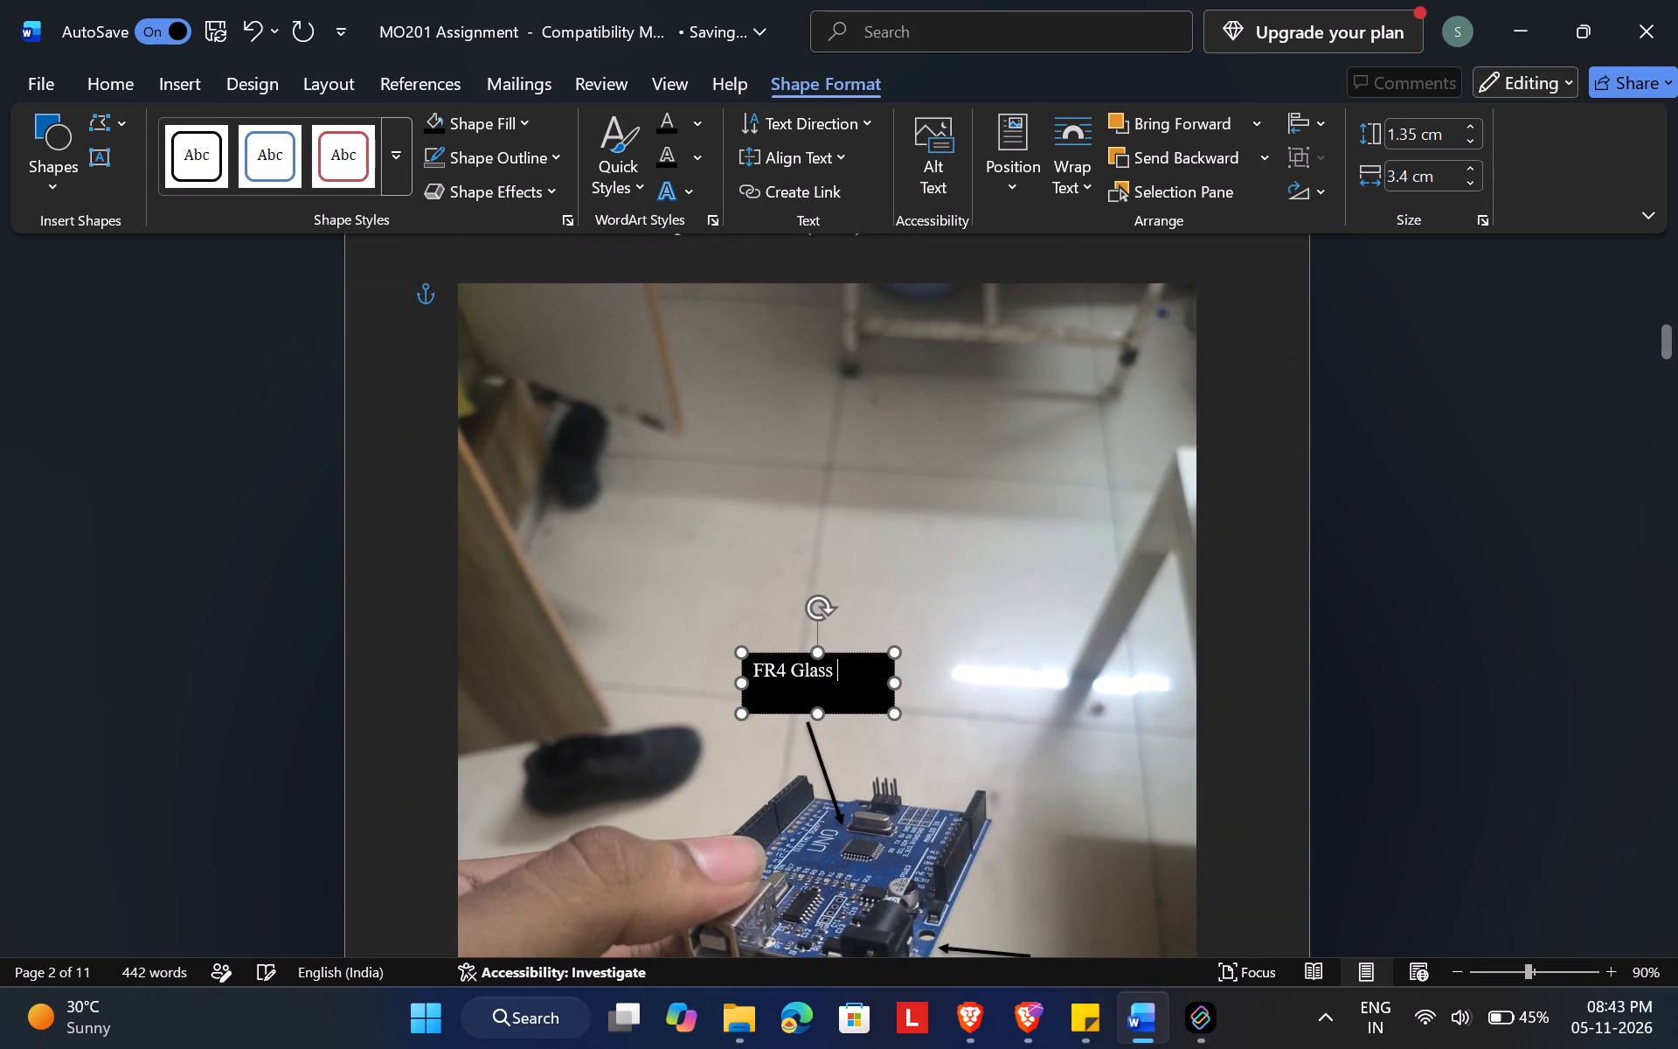
text(epoxy)
key(space)
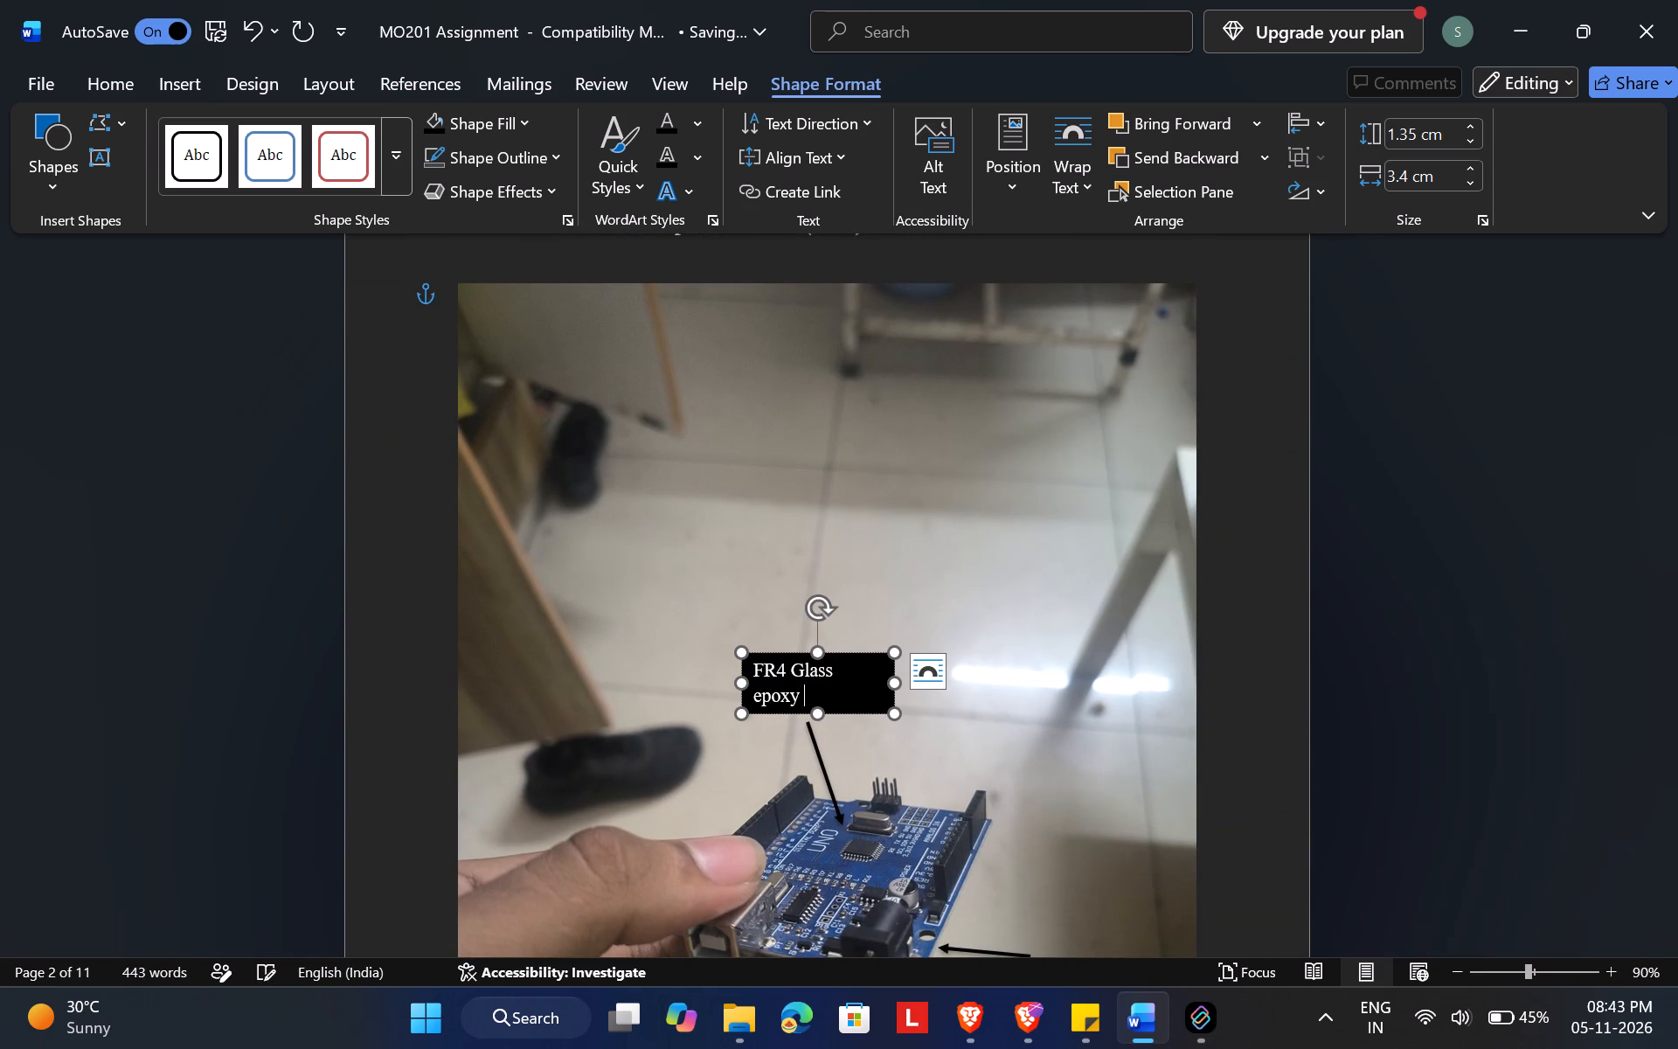
scroll(809, 364, down, 6)
scroll(809, 364, up, 2)
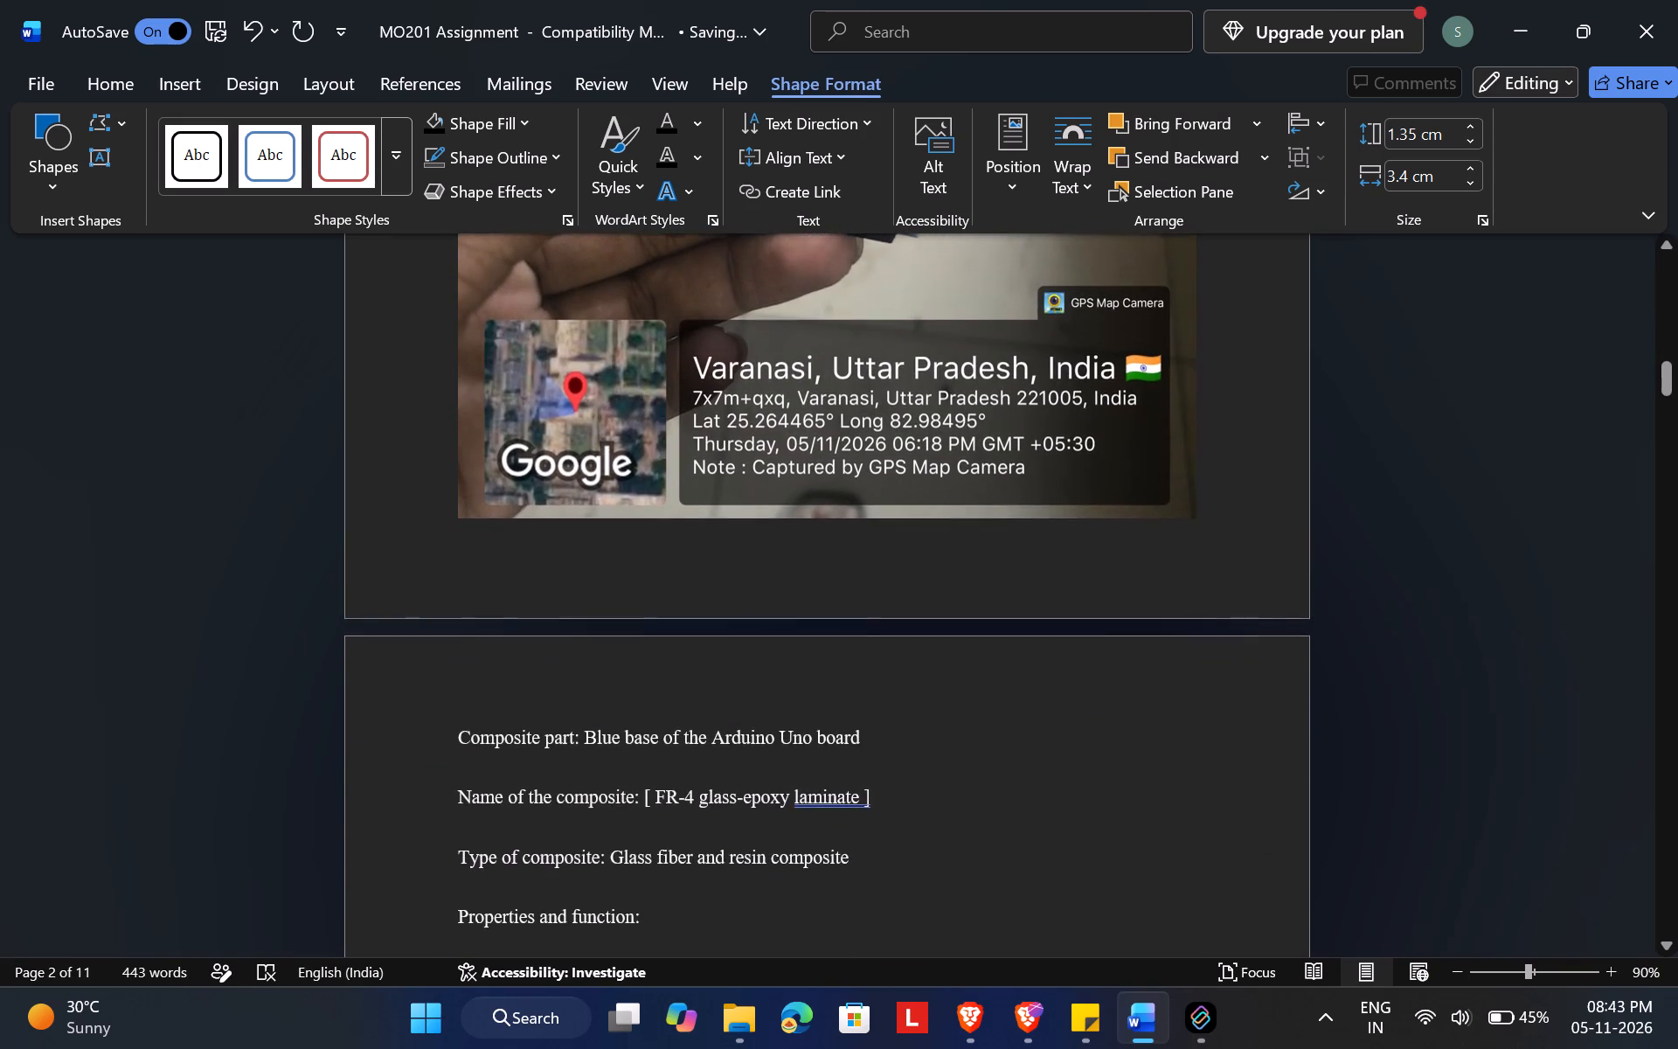
scroll(809, 364, up, 2)
text(laminate)
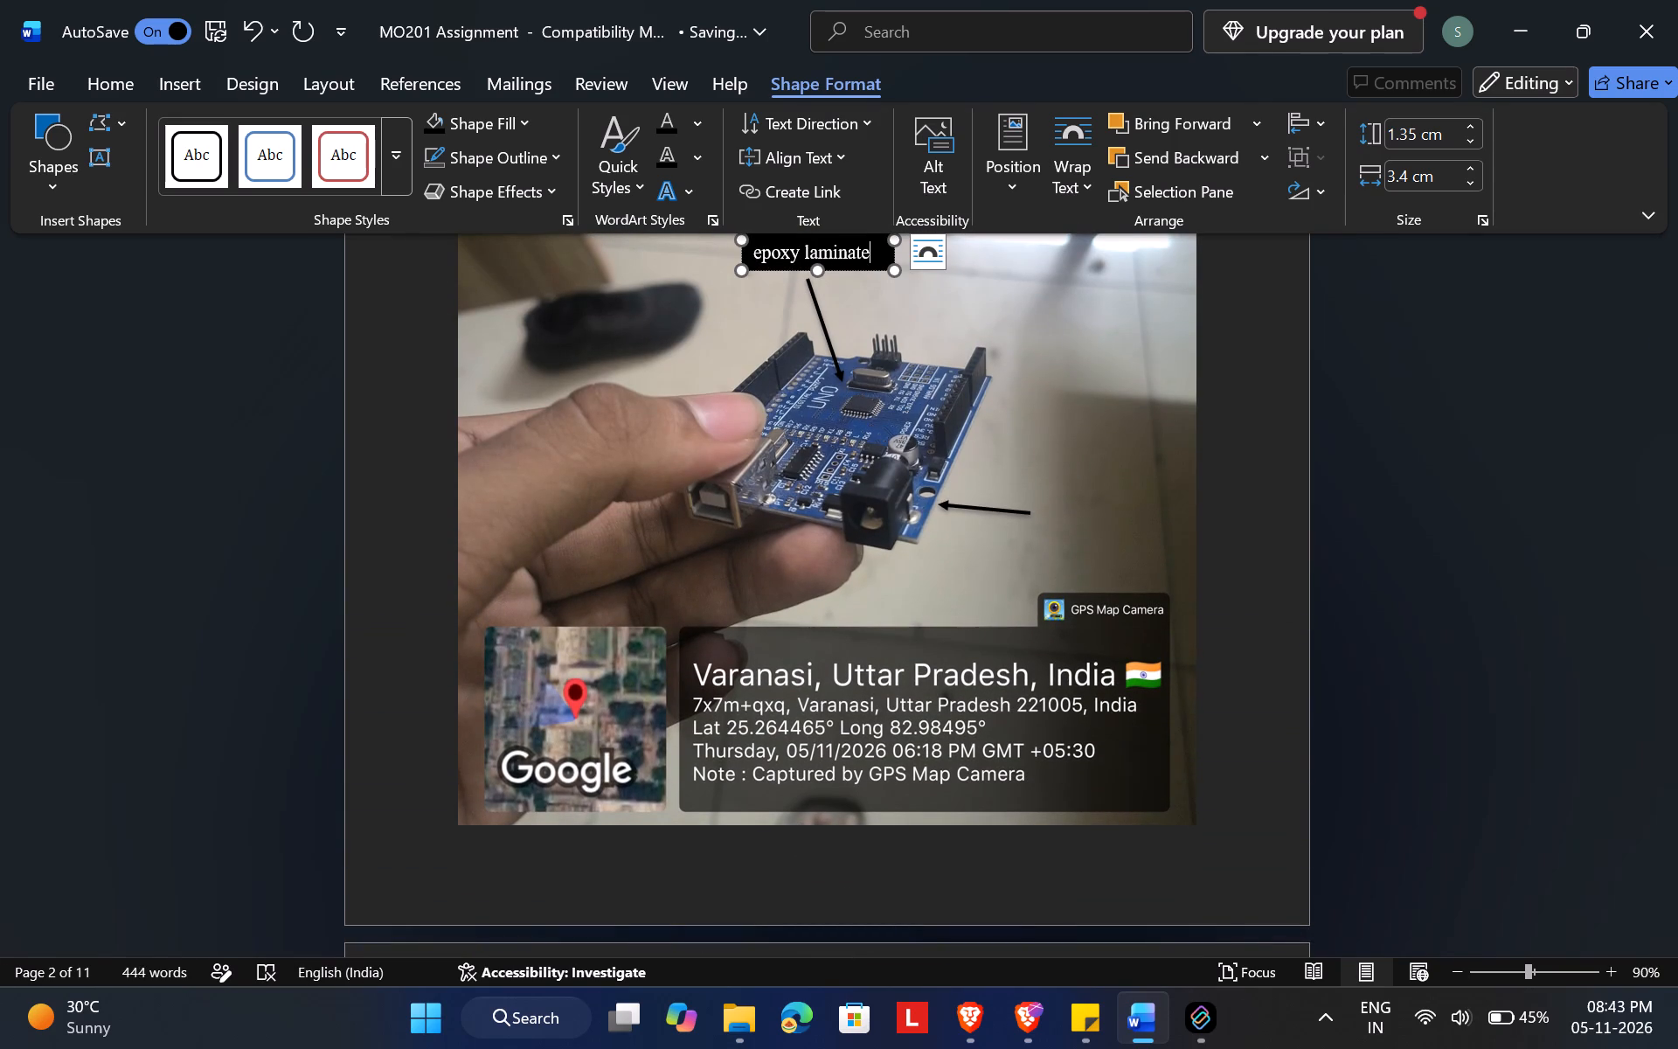
key(BackSpace)
key(BackSpace)
key(BackSpace)
text(ate)
scroll(809, 364, up, 1)
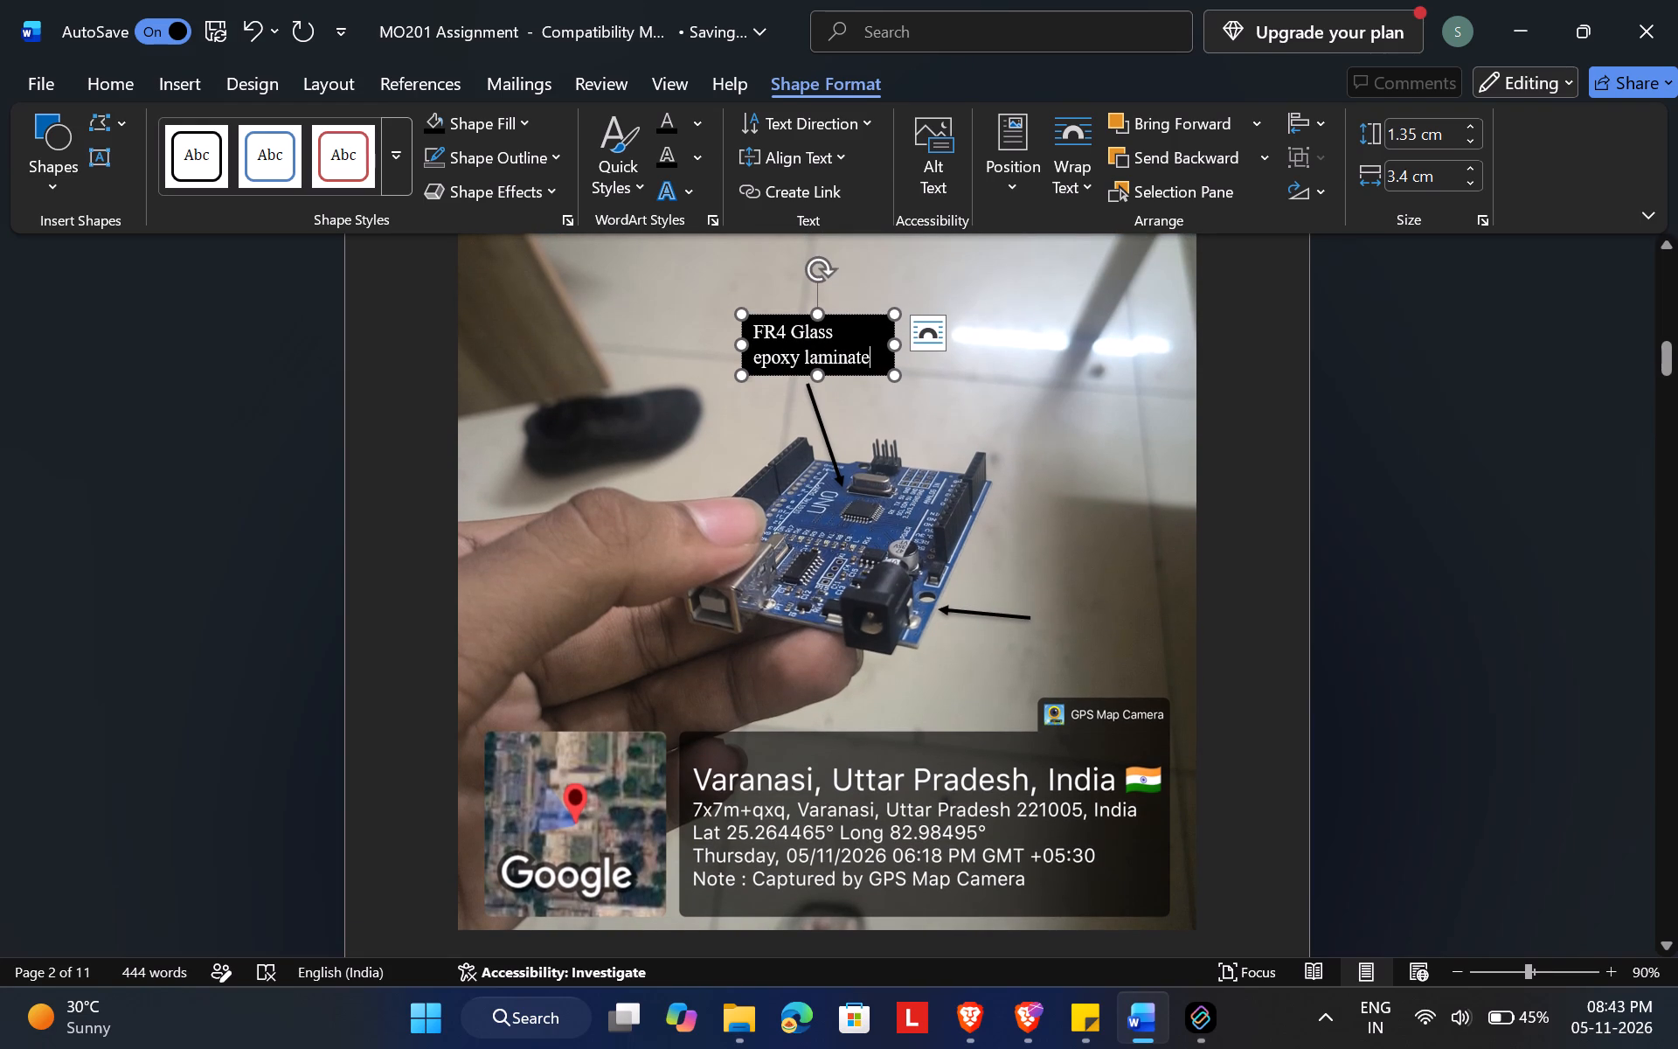
Set the "FR4 Glass epoxy laminate" label's text to font size 10.
drag(877, 354, 754, 337)
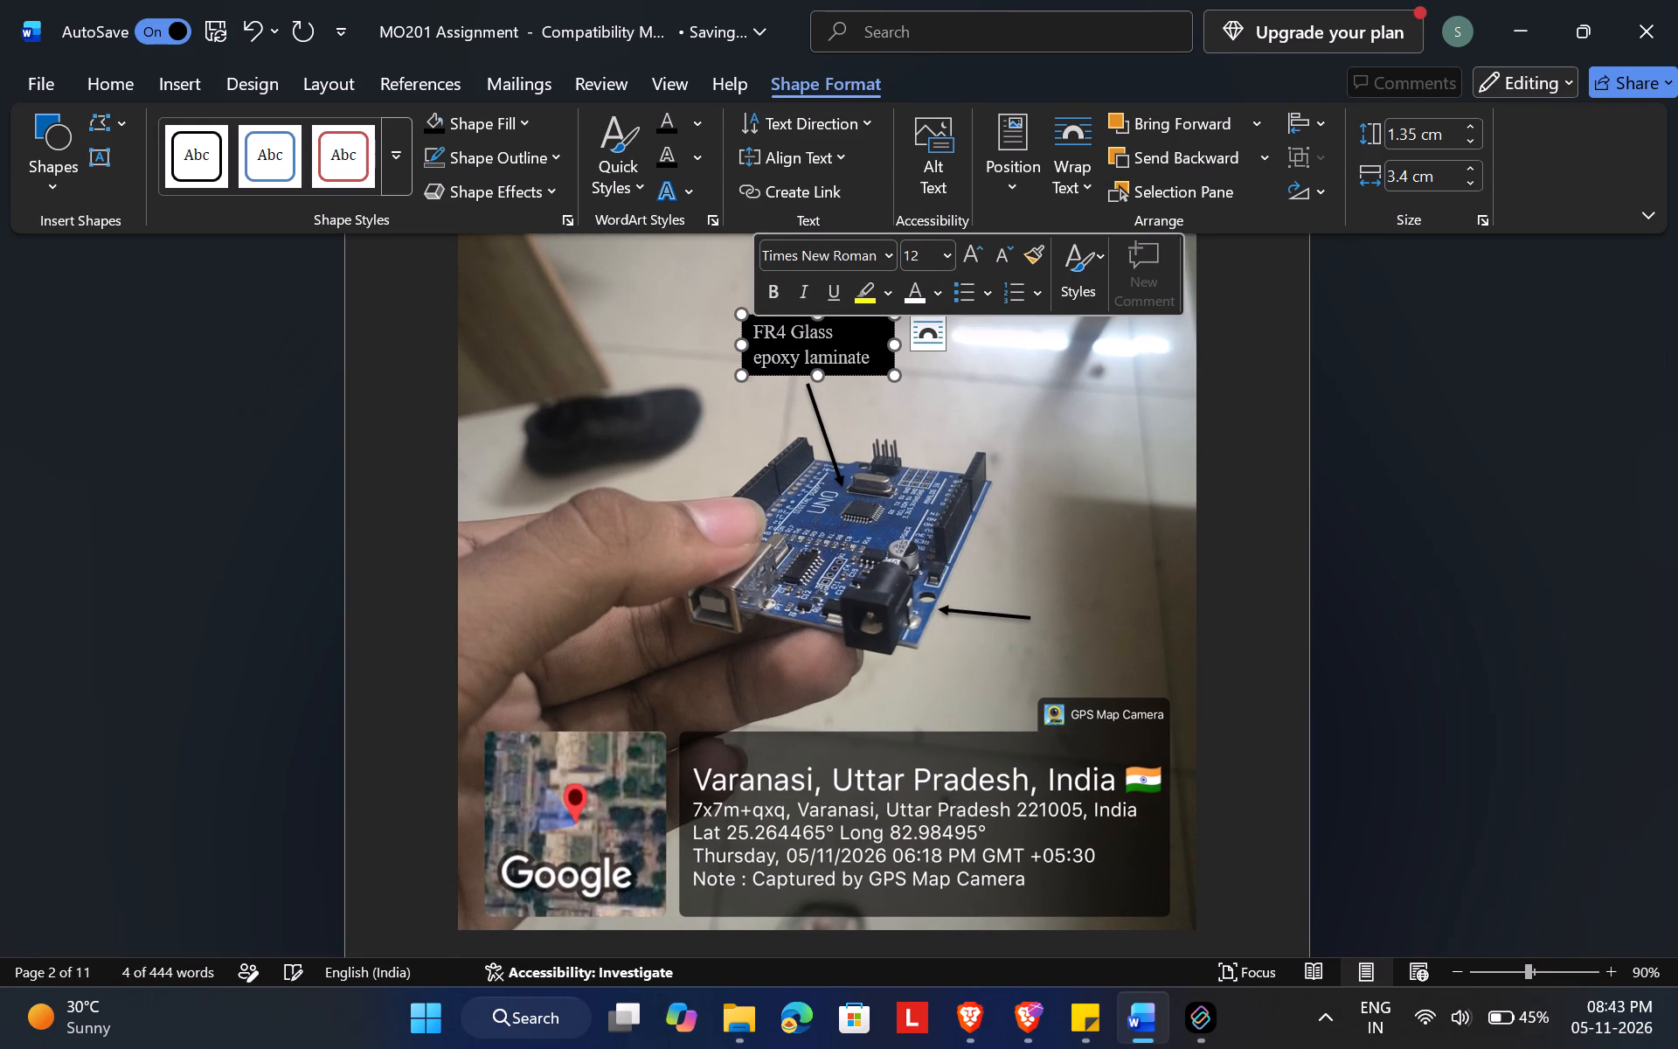
click(927, 253)
click(927, 253)
key(BackSpace)
key(0)
key(Return)
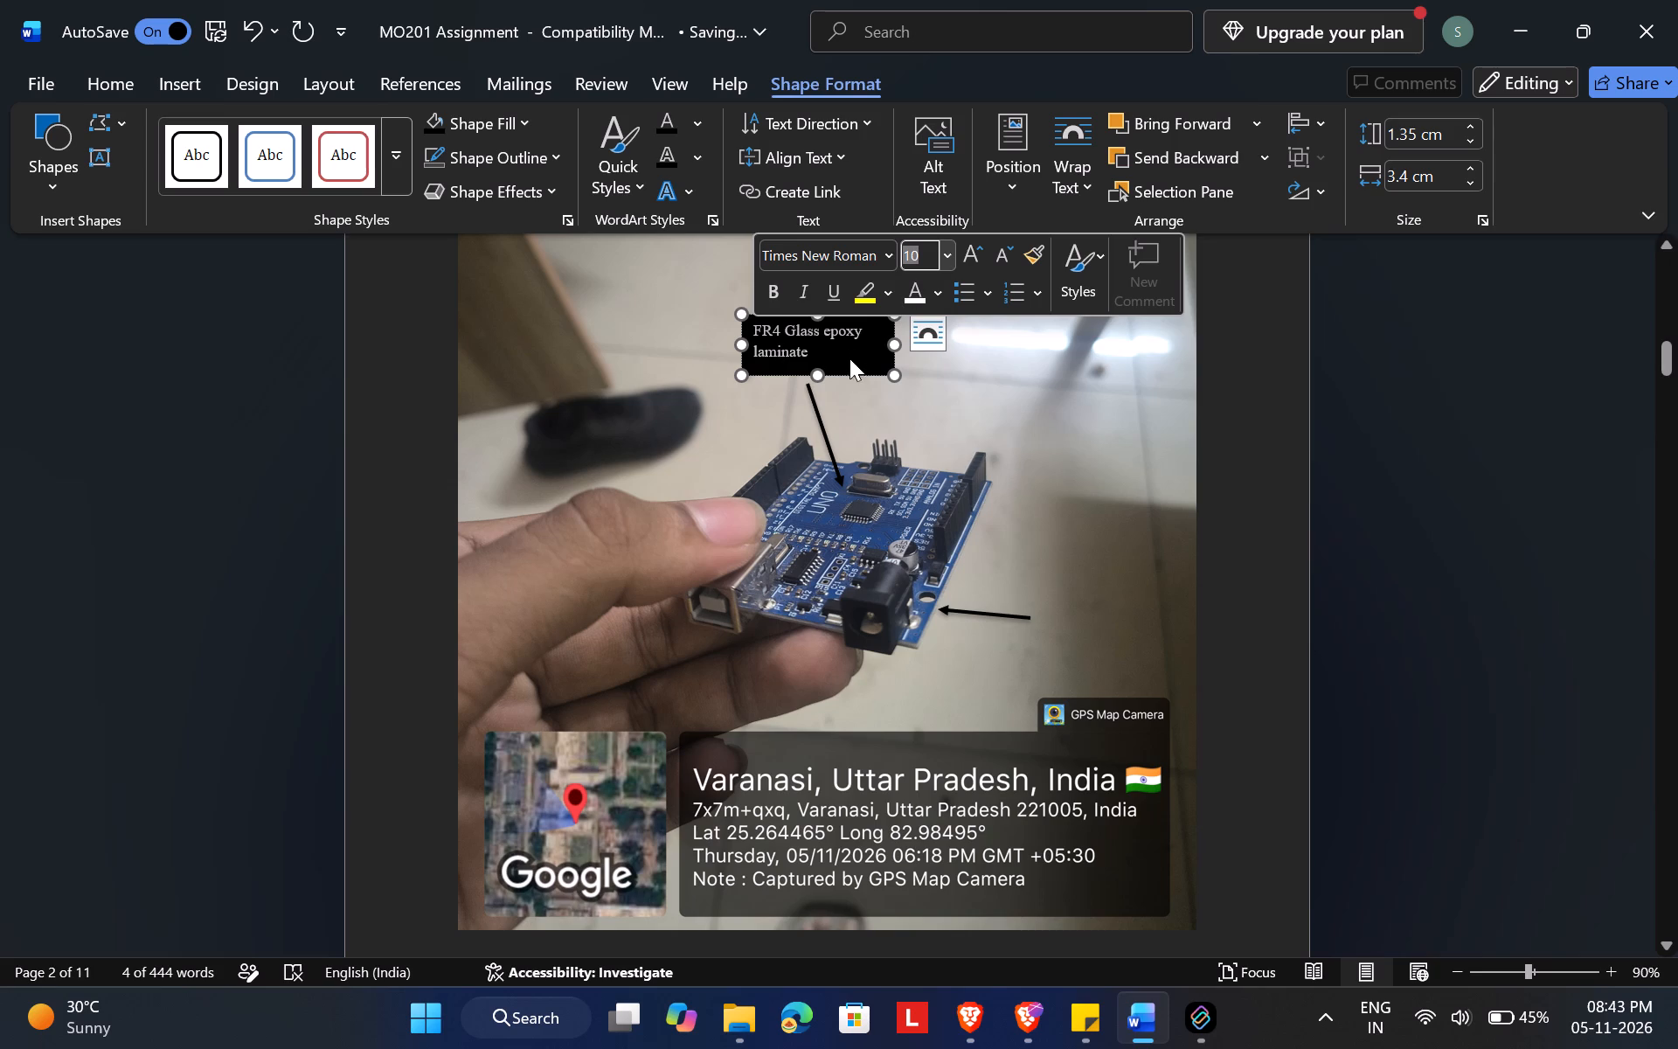
Move the "FR4 Glass epoxy laminate" label down slightly so it meets the tail of its arrow.
drag(849, 370, 853, 390)
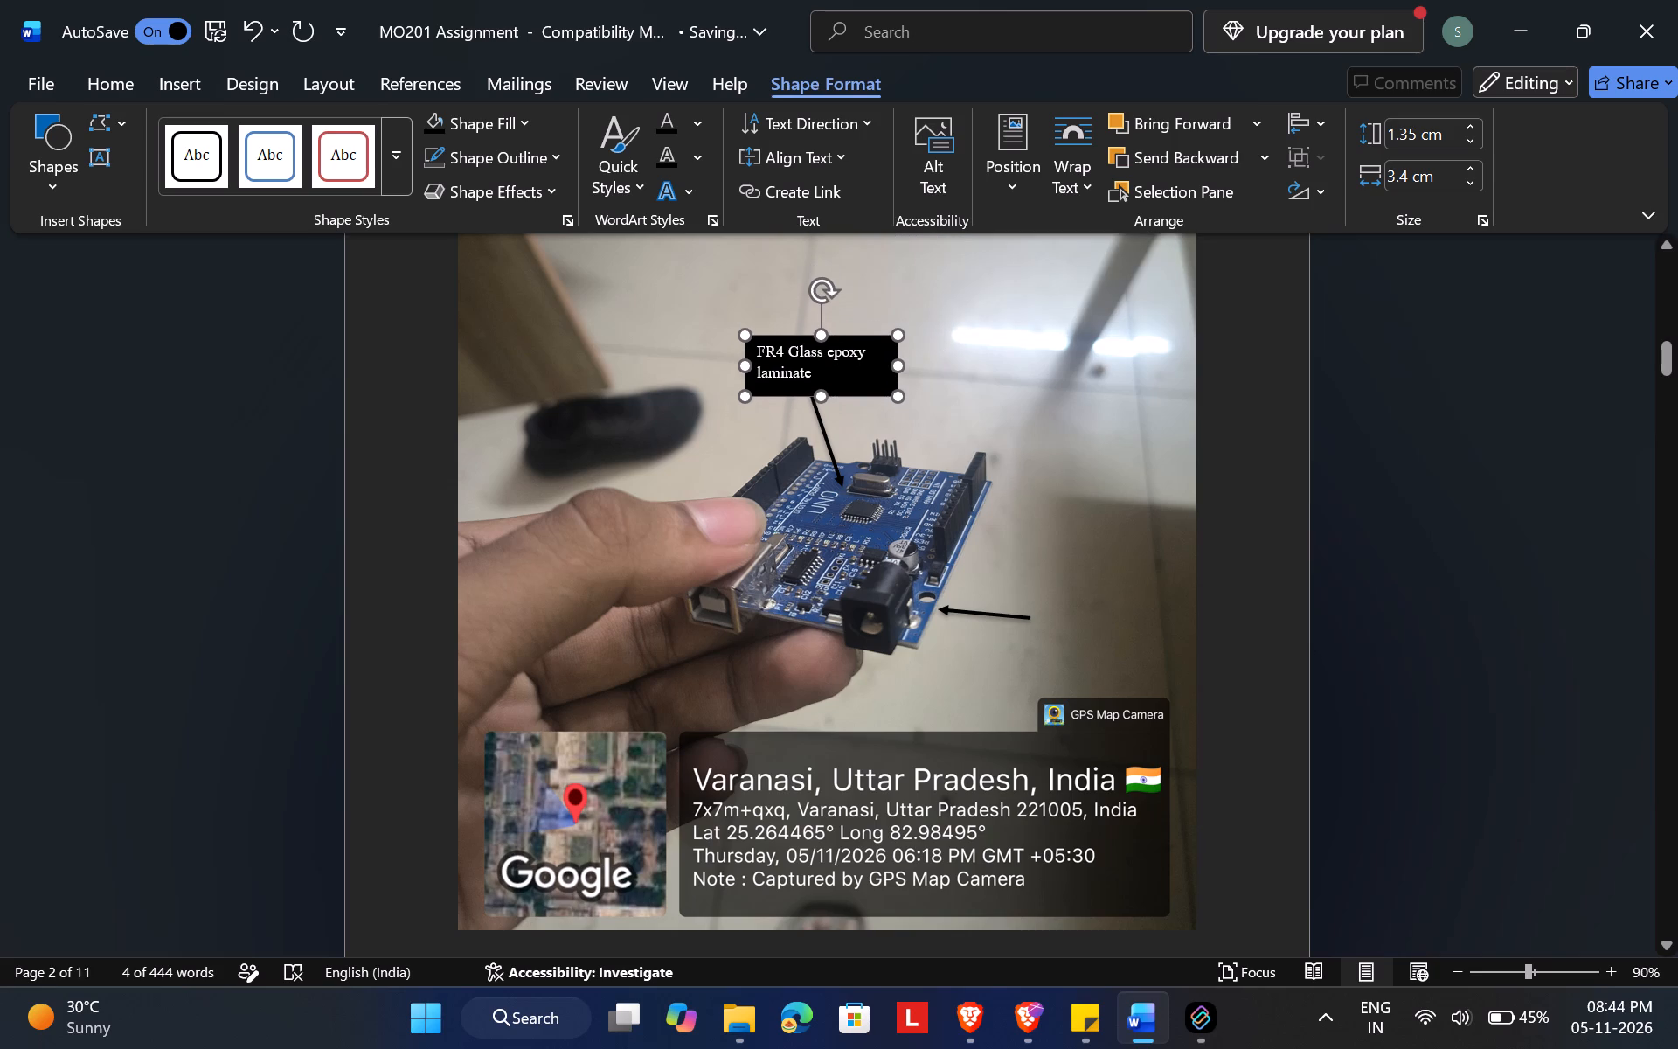
drag(853, 390, 854, 384)
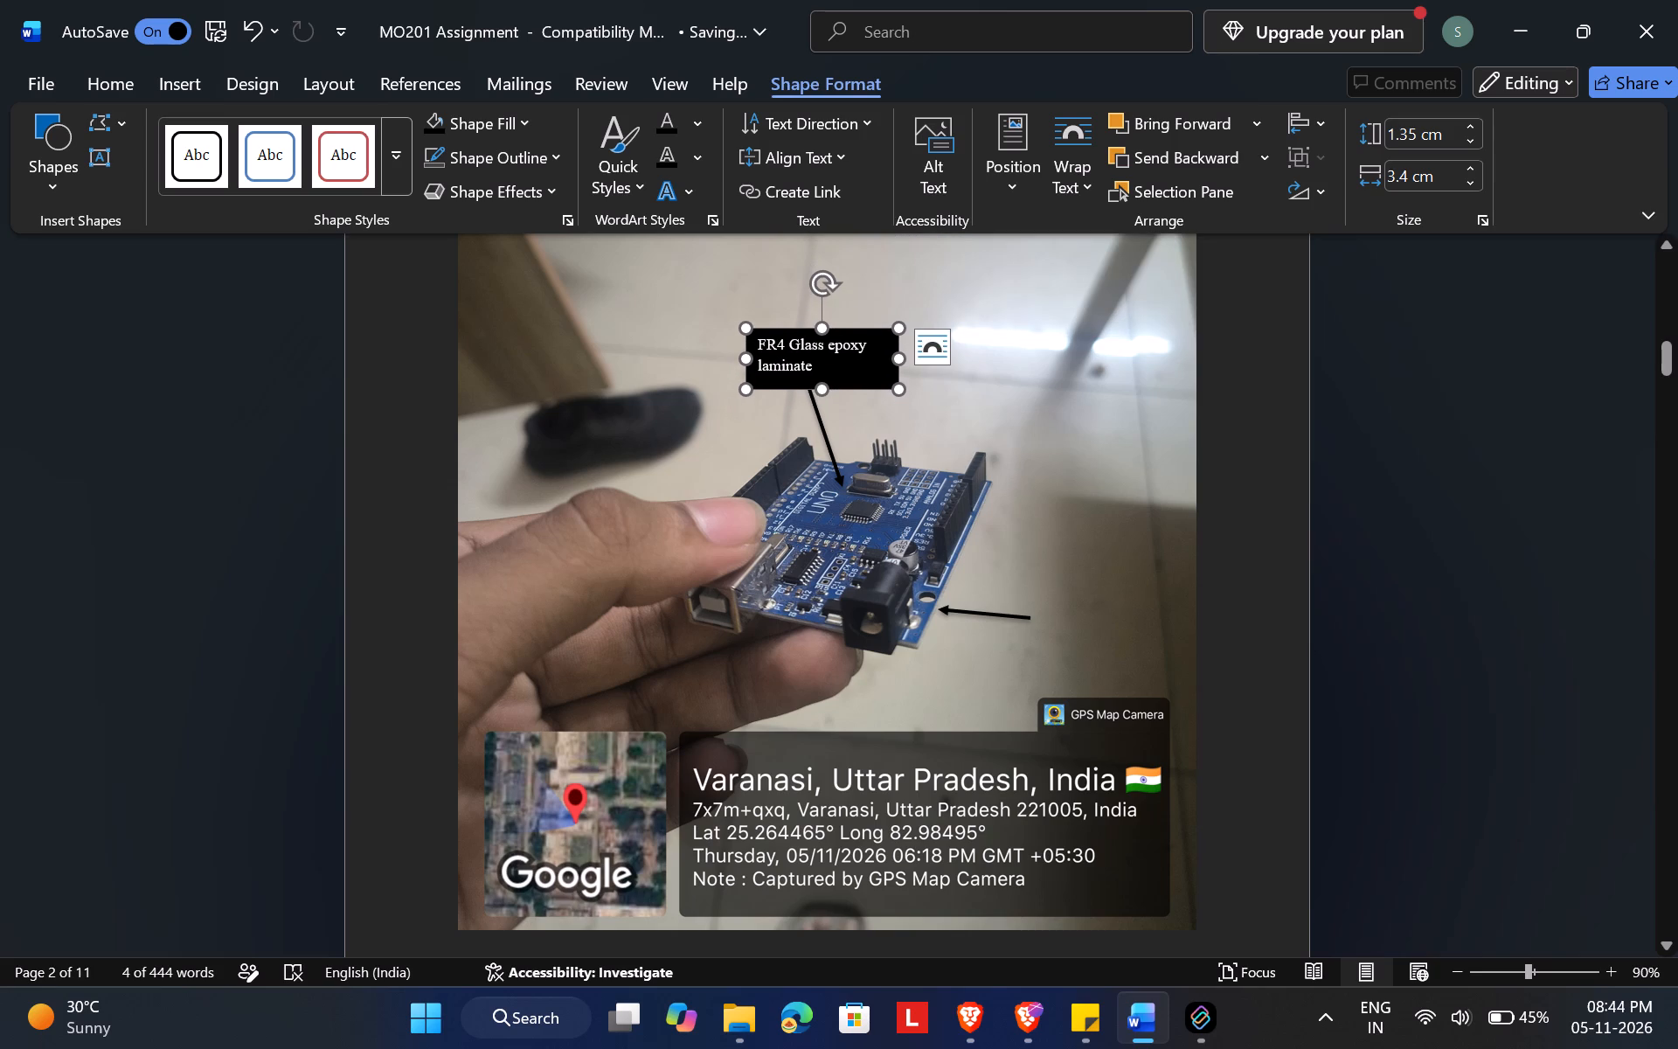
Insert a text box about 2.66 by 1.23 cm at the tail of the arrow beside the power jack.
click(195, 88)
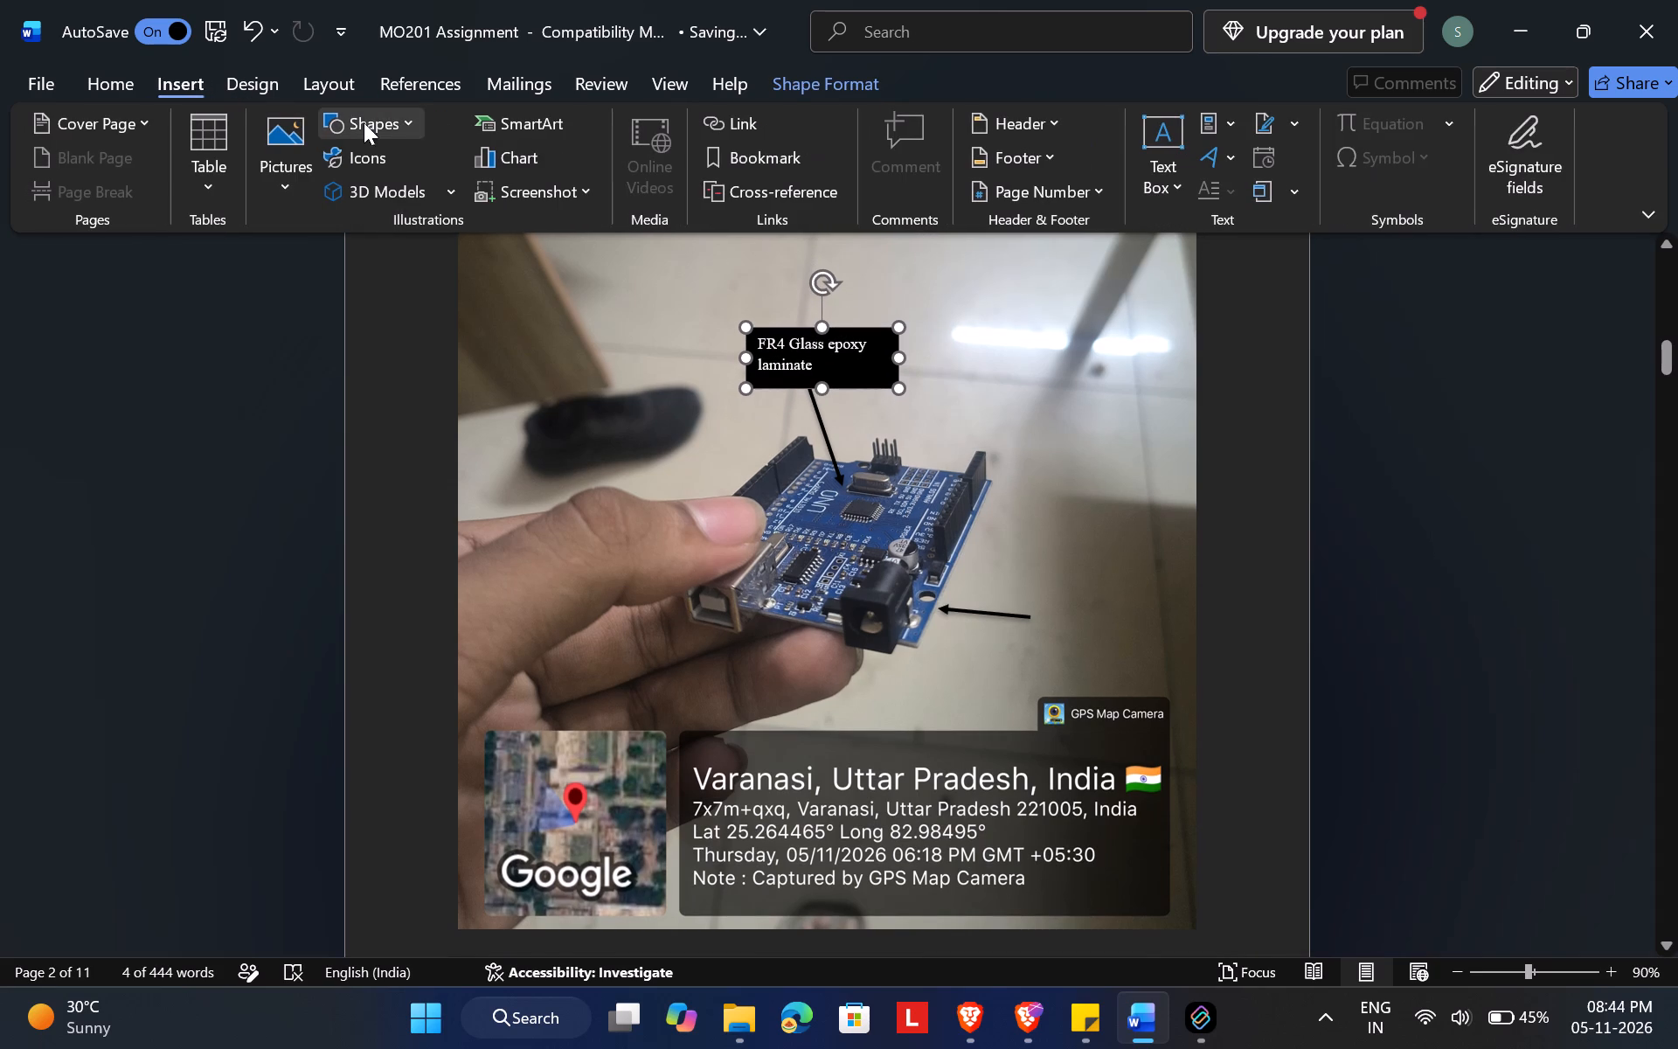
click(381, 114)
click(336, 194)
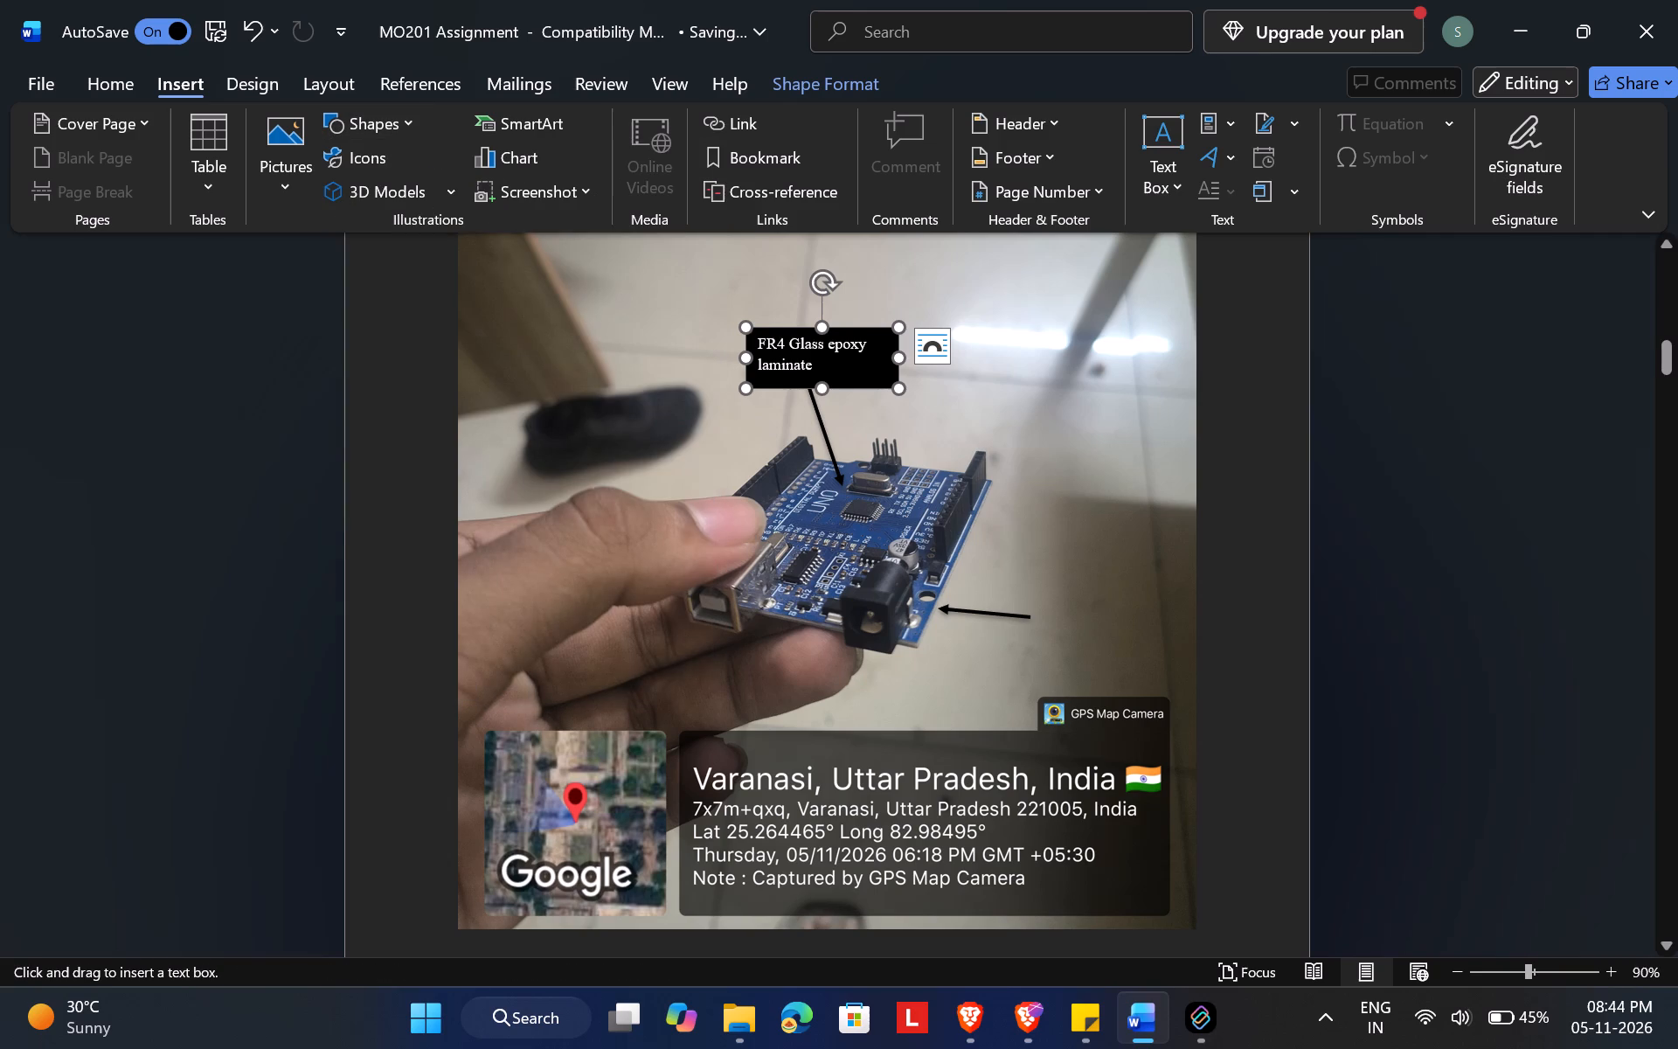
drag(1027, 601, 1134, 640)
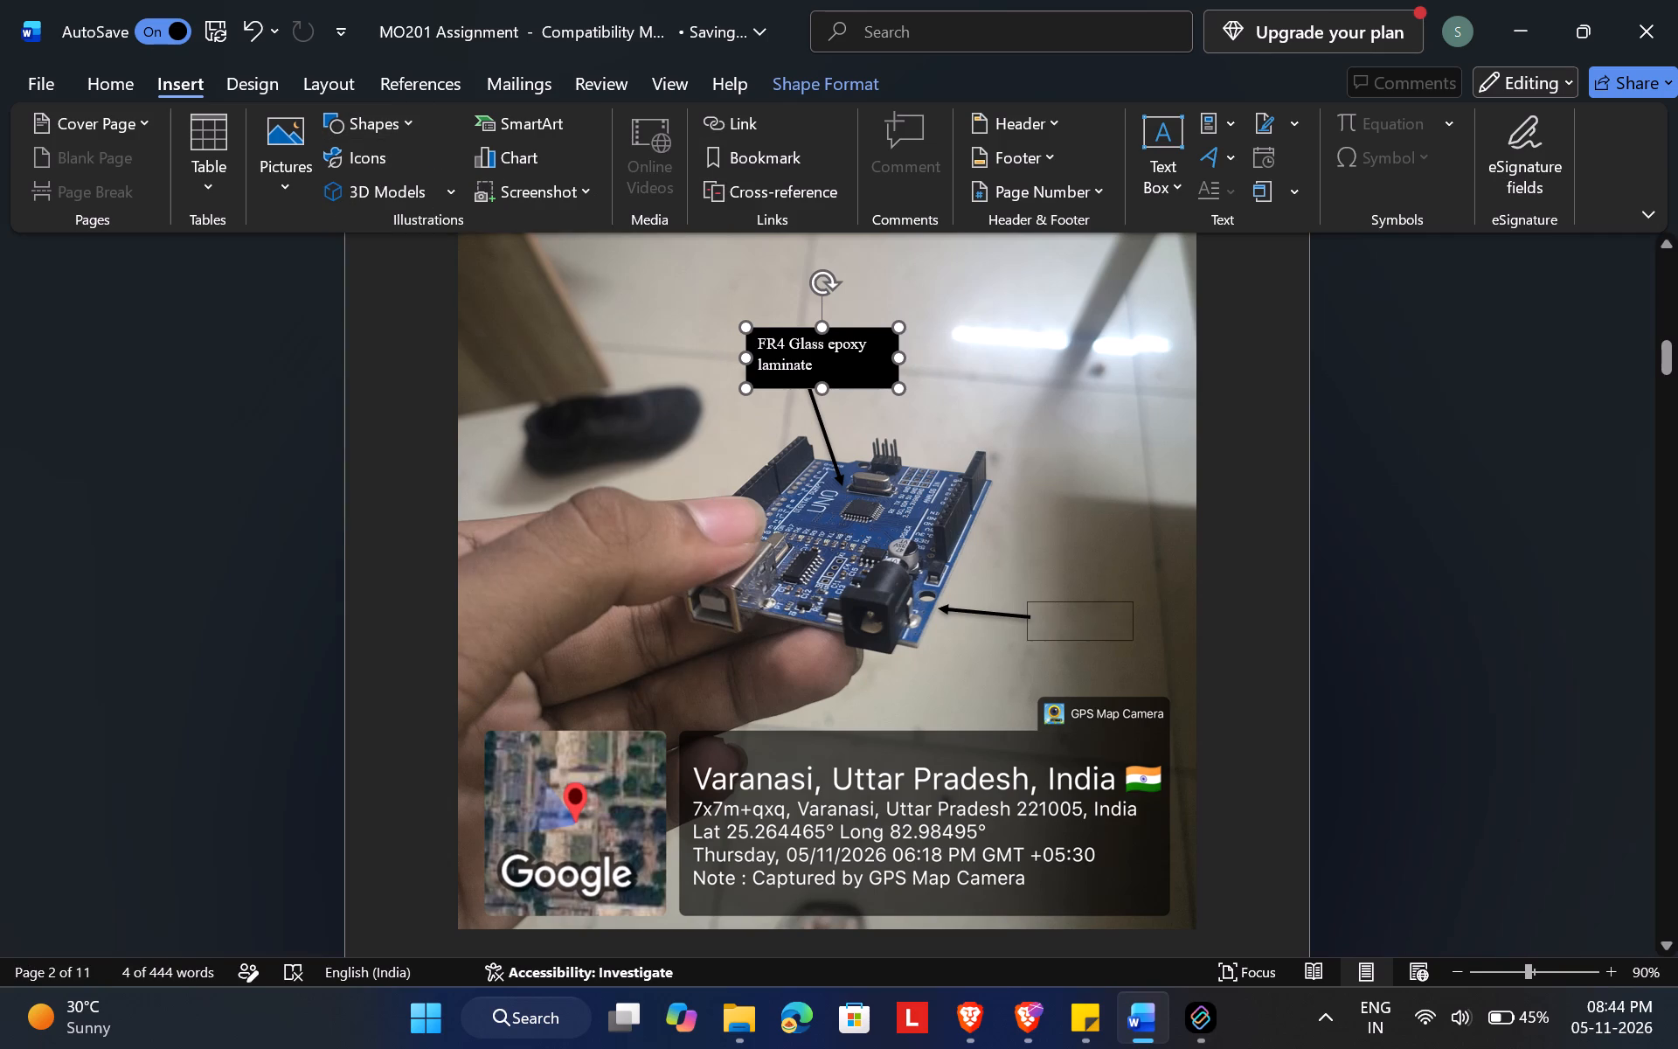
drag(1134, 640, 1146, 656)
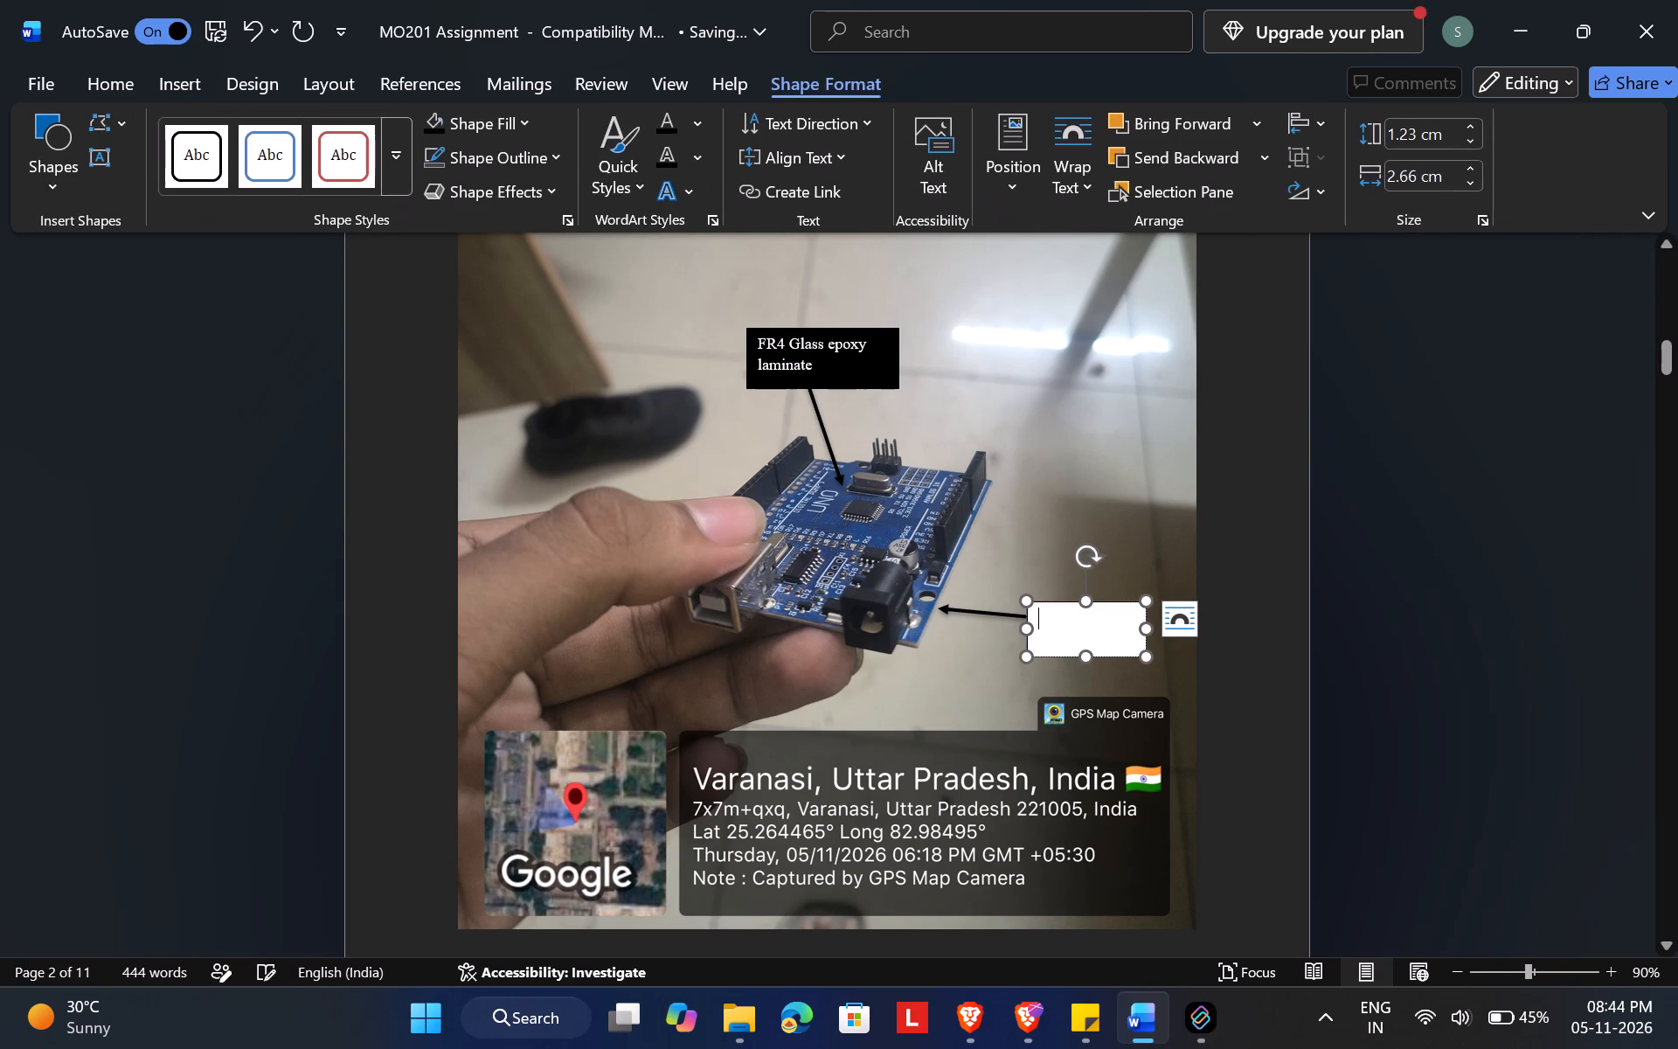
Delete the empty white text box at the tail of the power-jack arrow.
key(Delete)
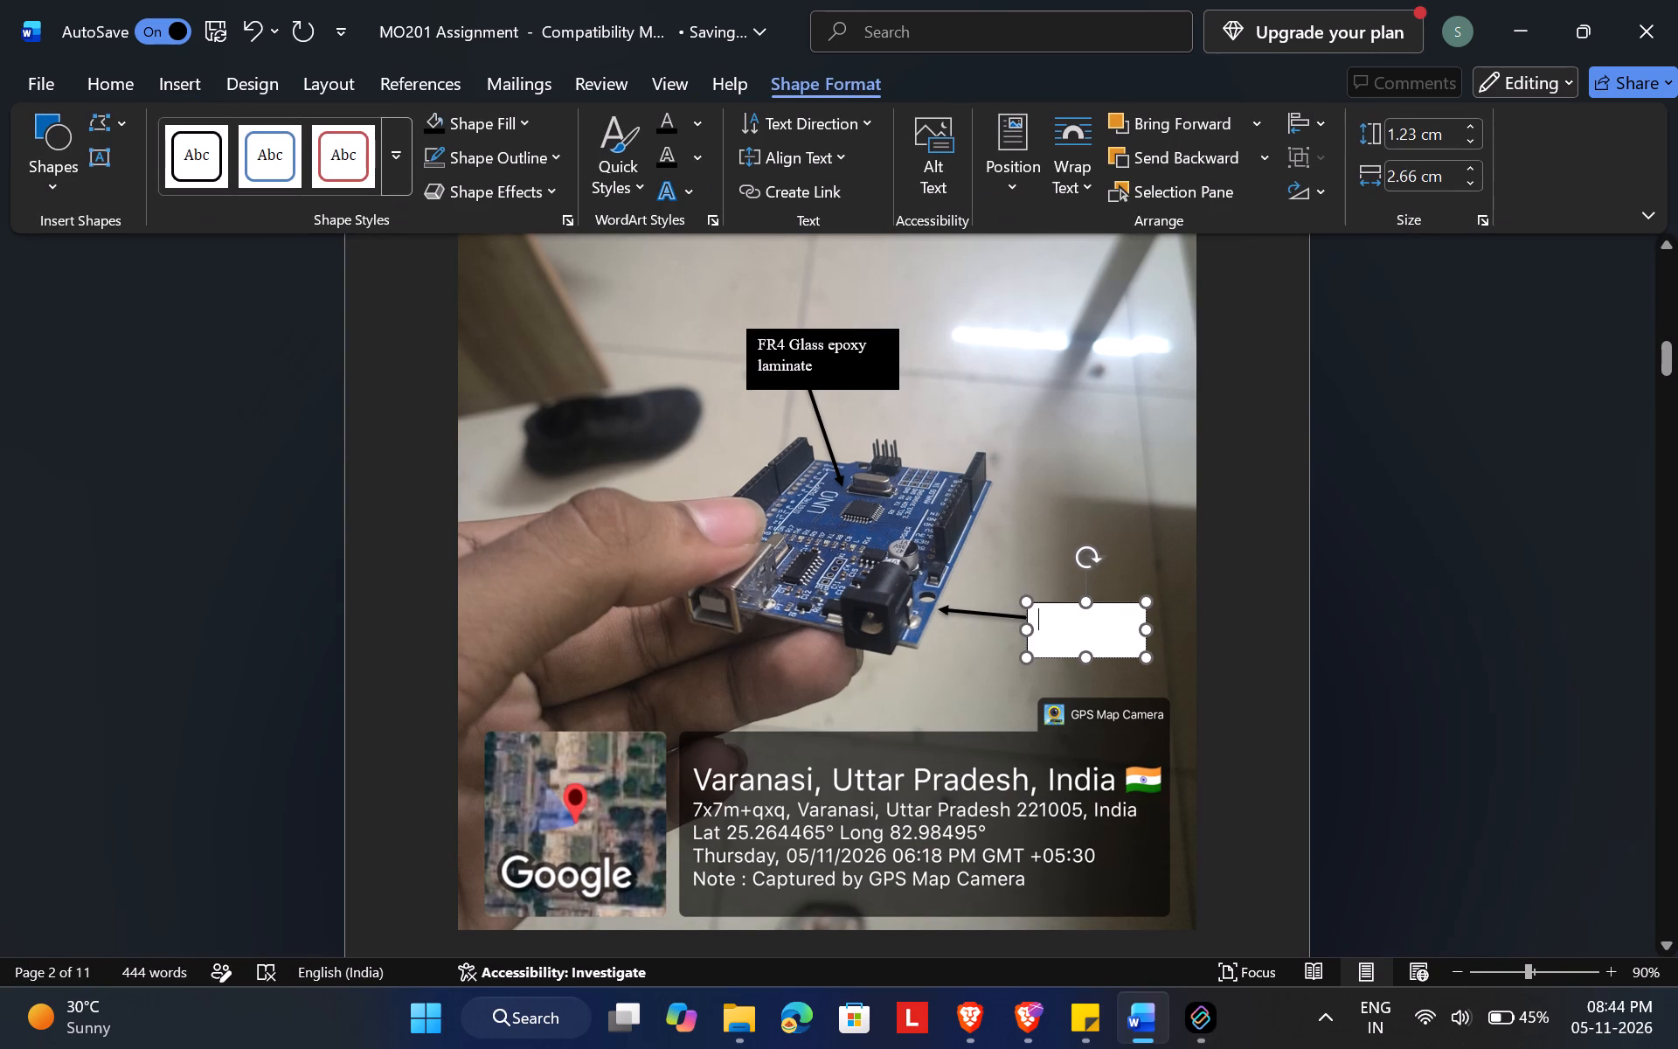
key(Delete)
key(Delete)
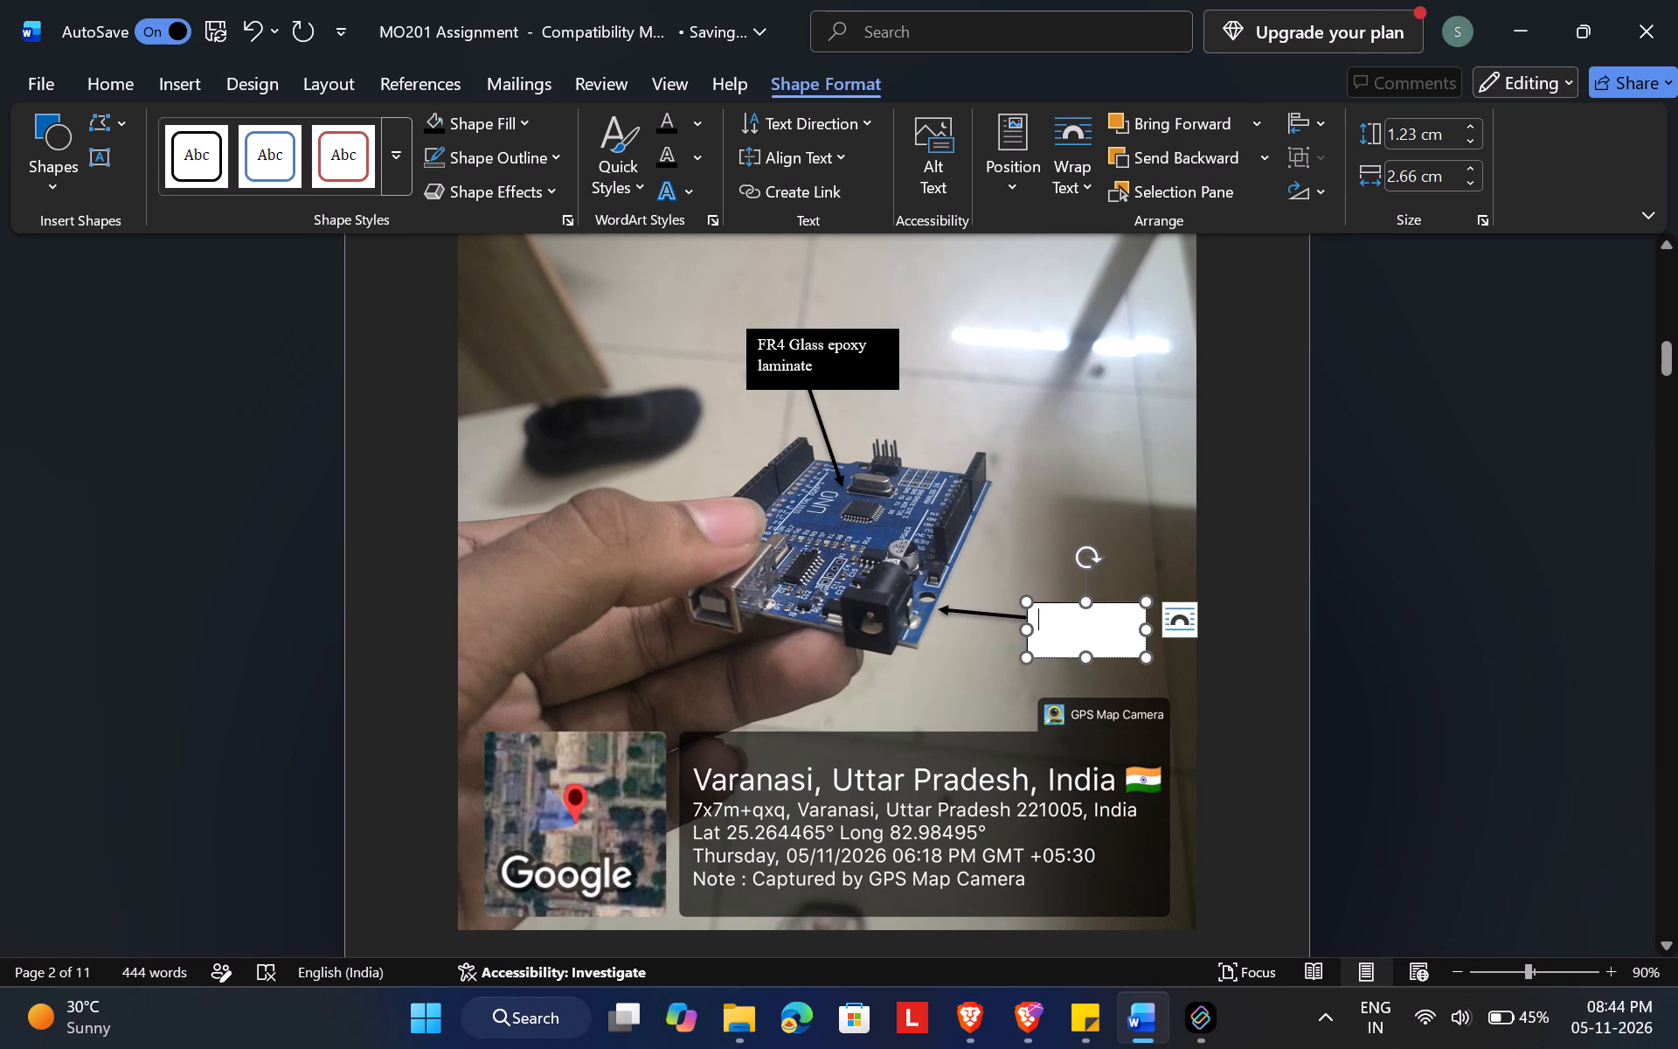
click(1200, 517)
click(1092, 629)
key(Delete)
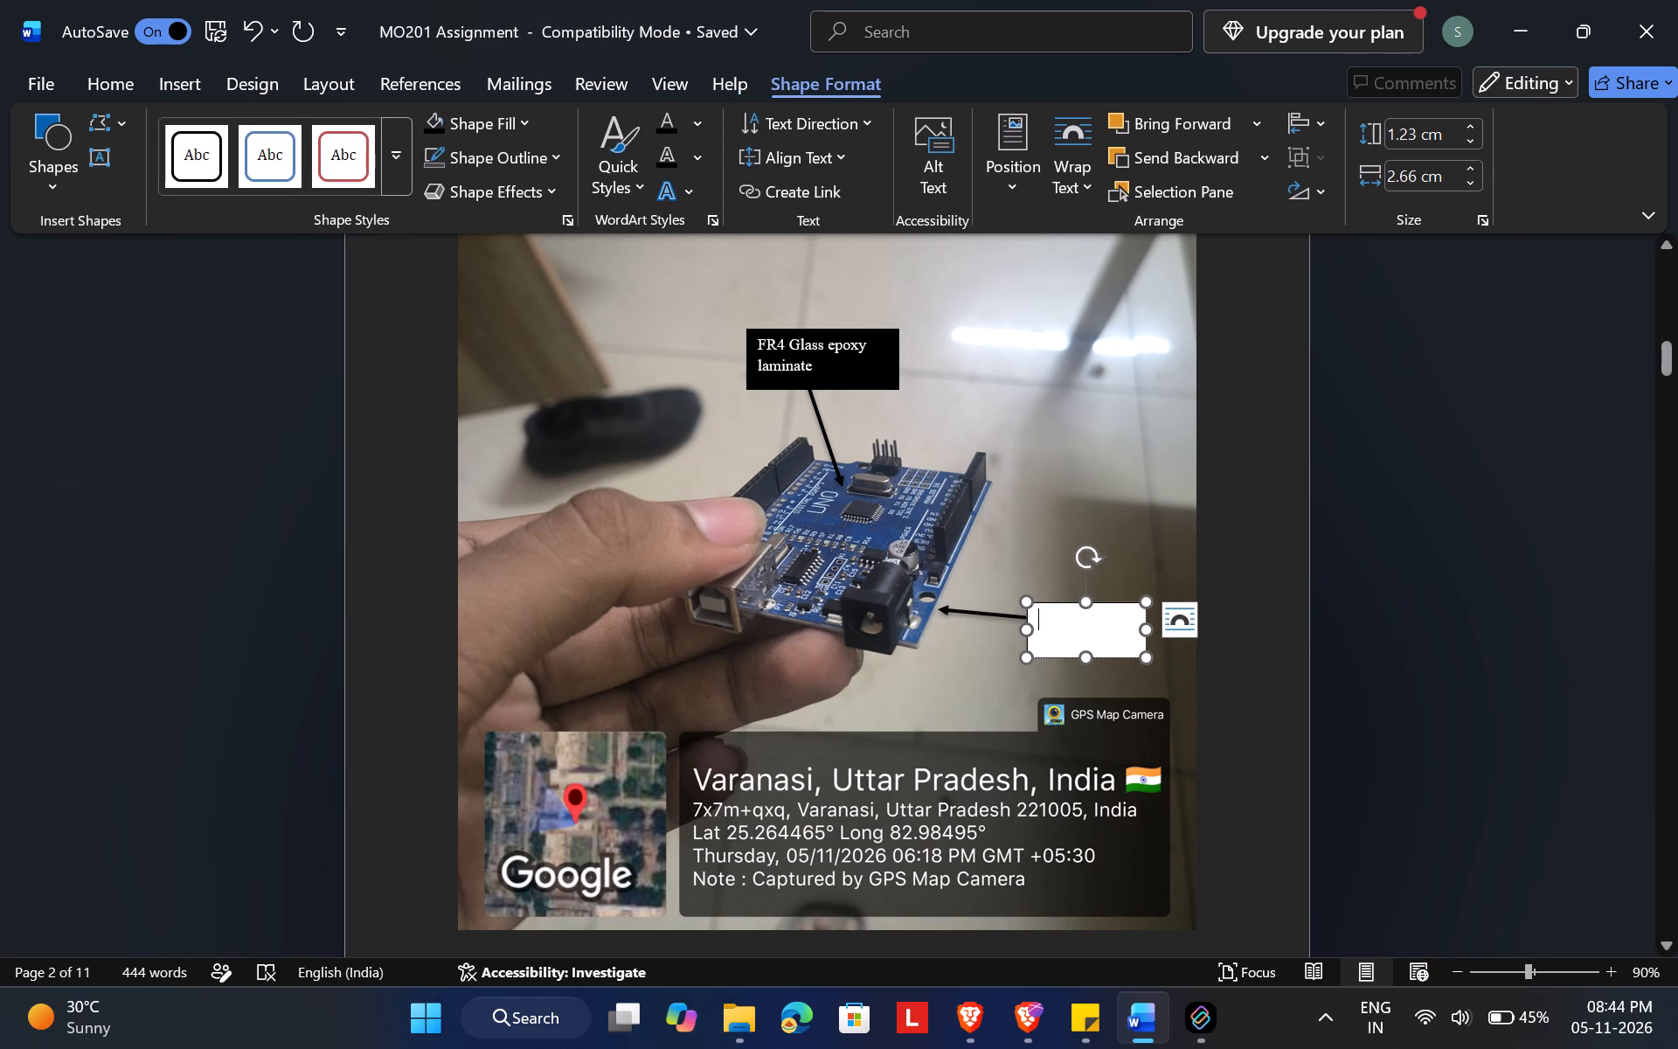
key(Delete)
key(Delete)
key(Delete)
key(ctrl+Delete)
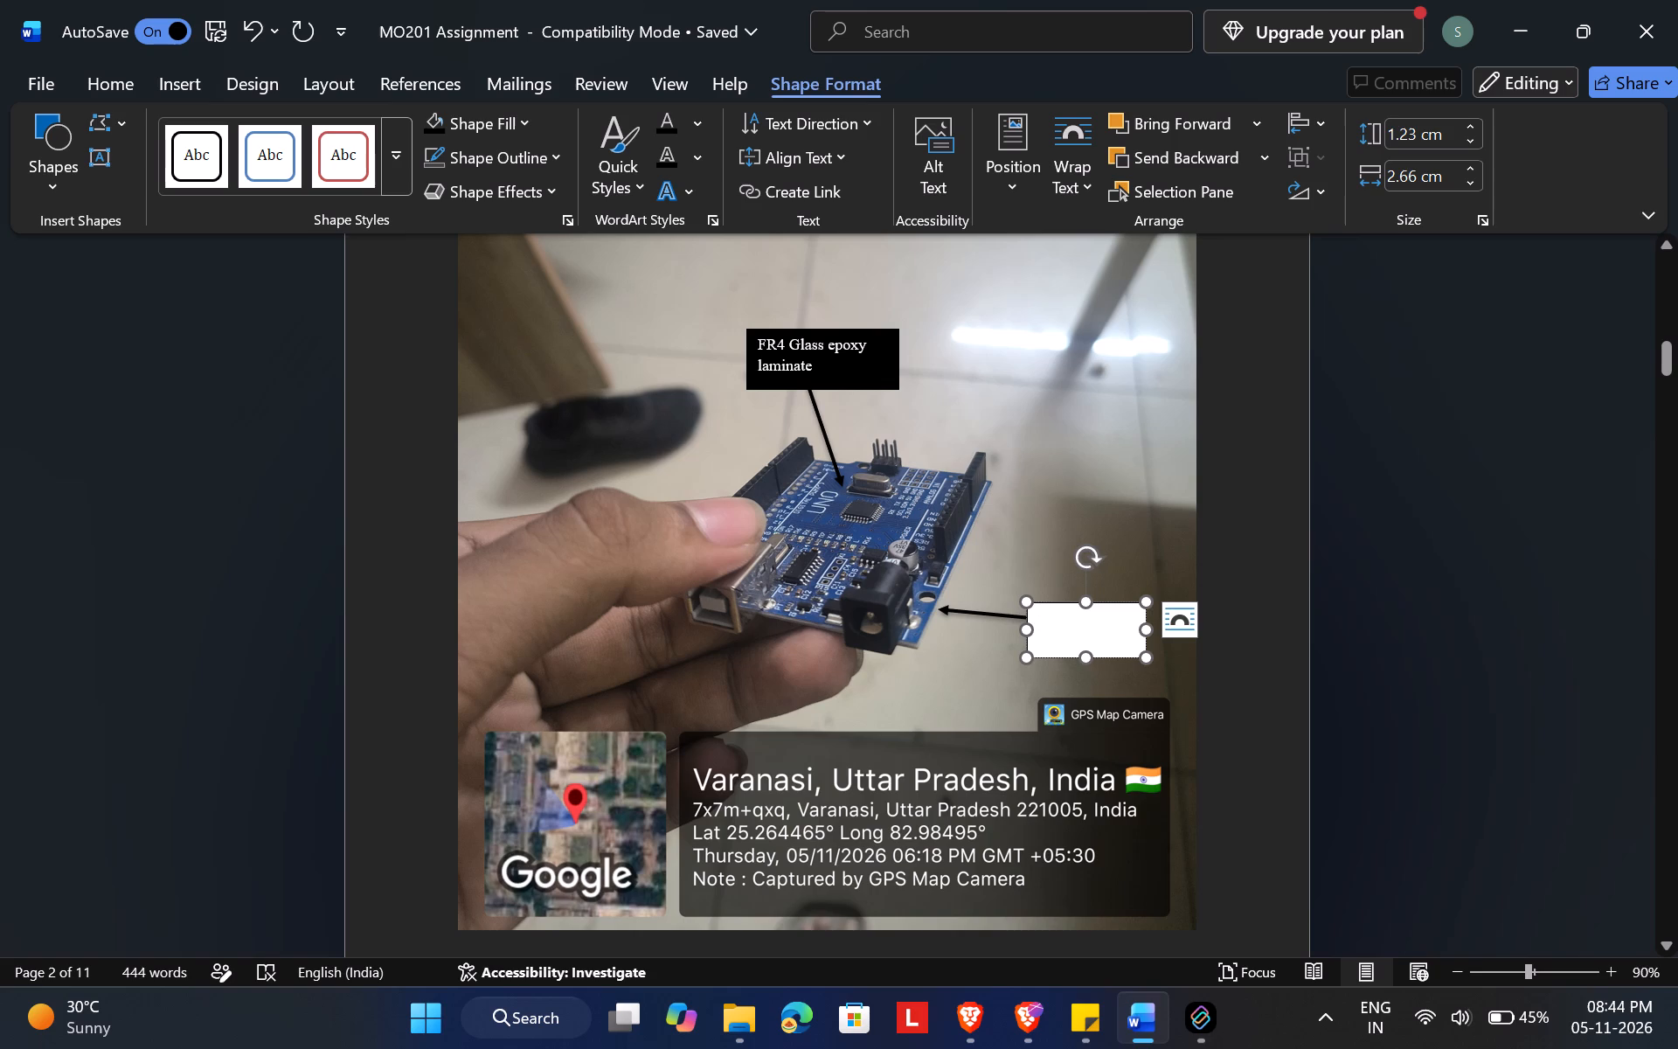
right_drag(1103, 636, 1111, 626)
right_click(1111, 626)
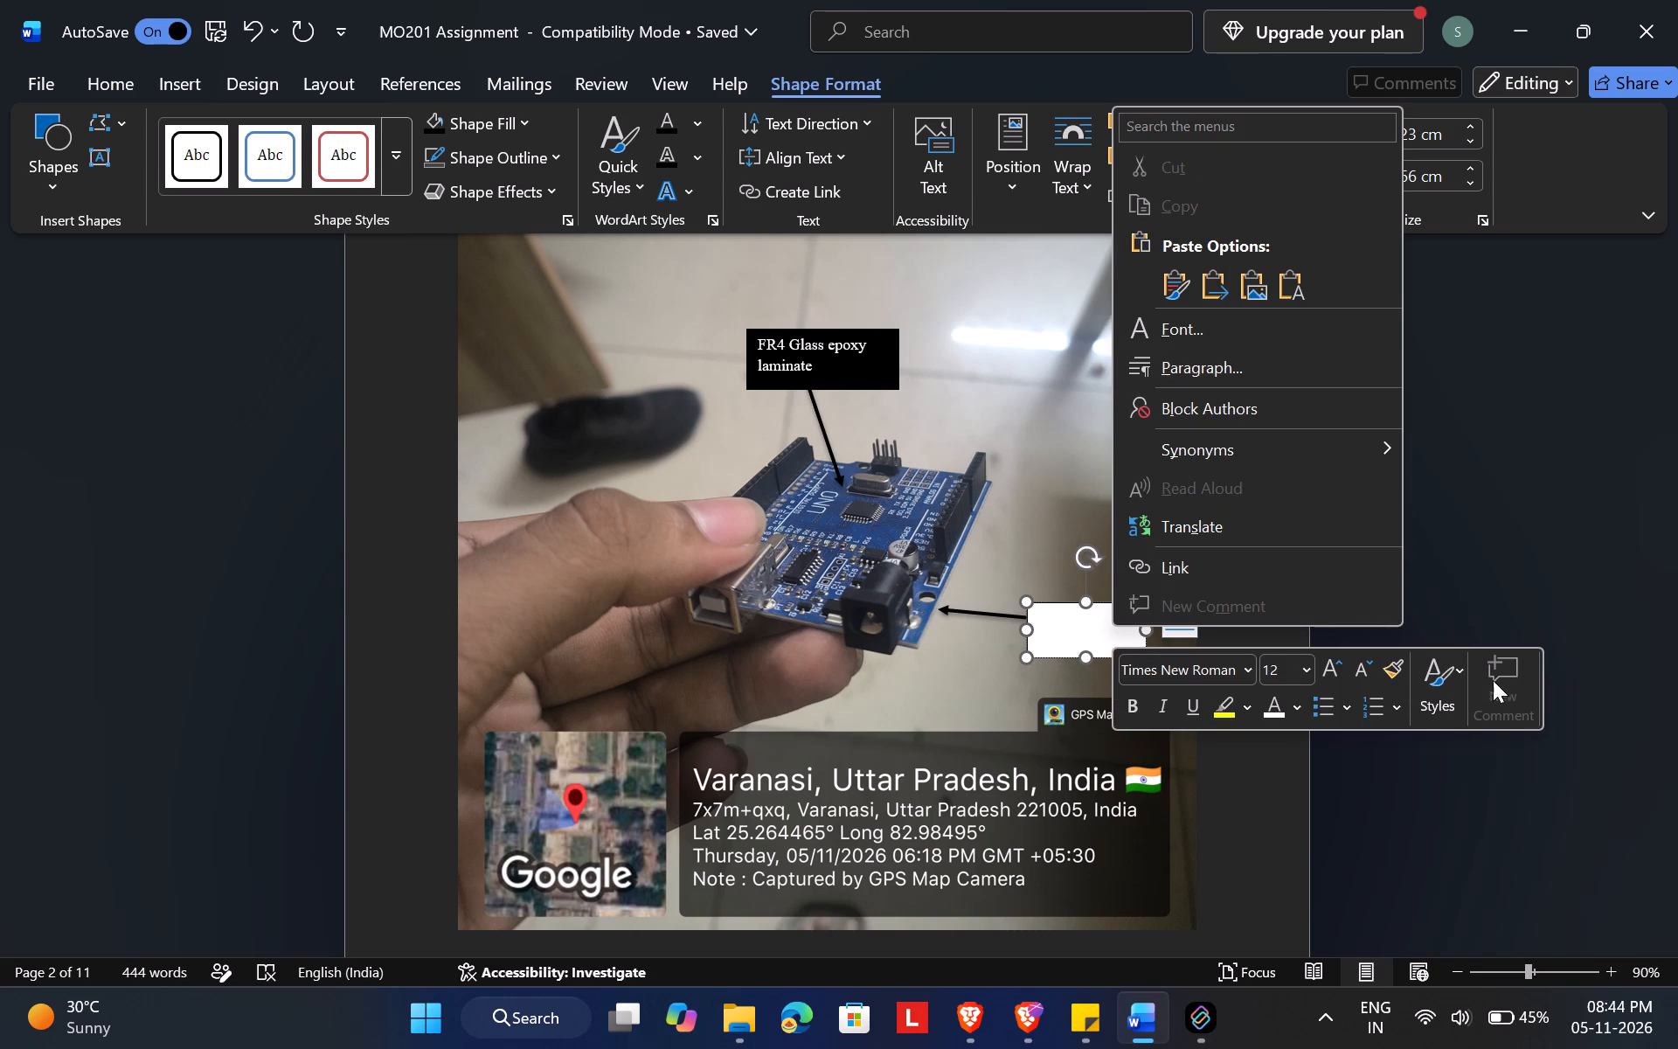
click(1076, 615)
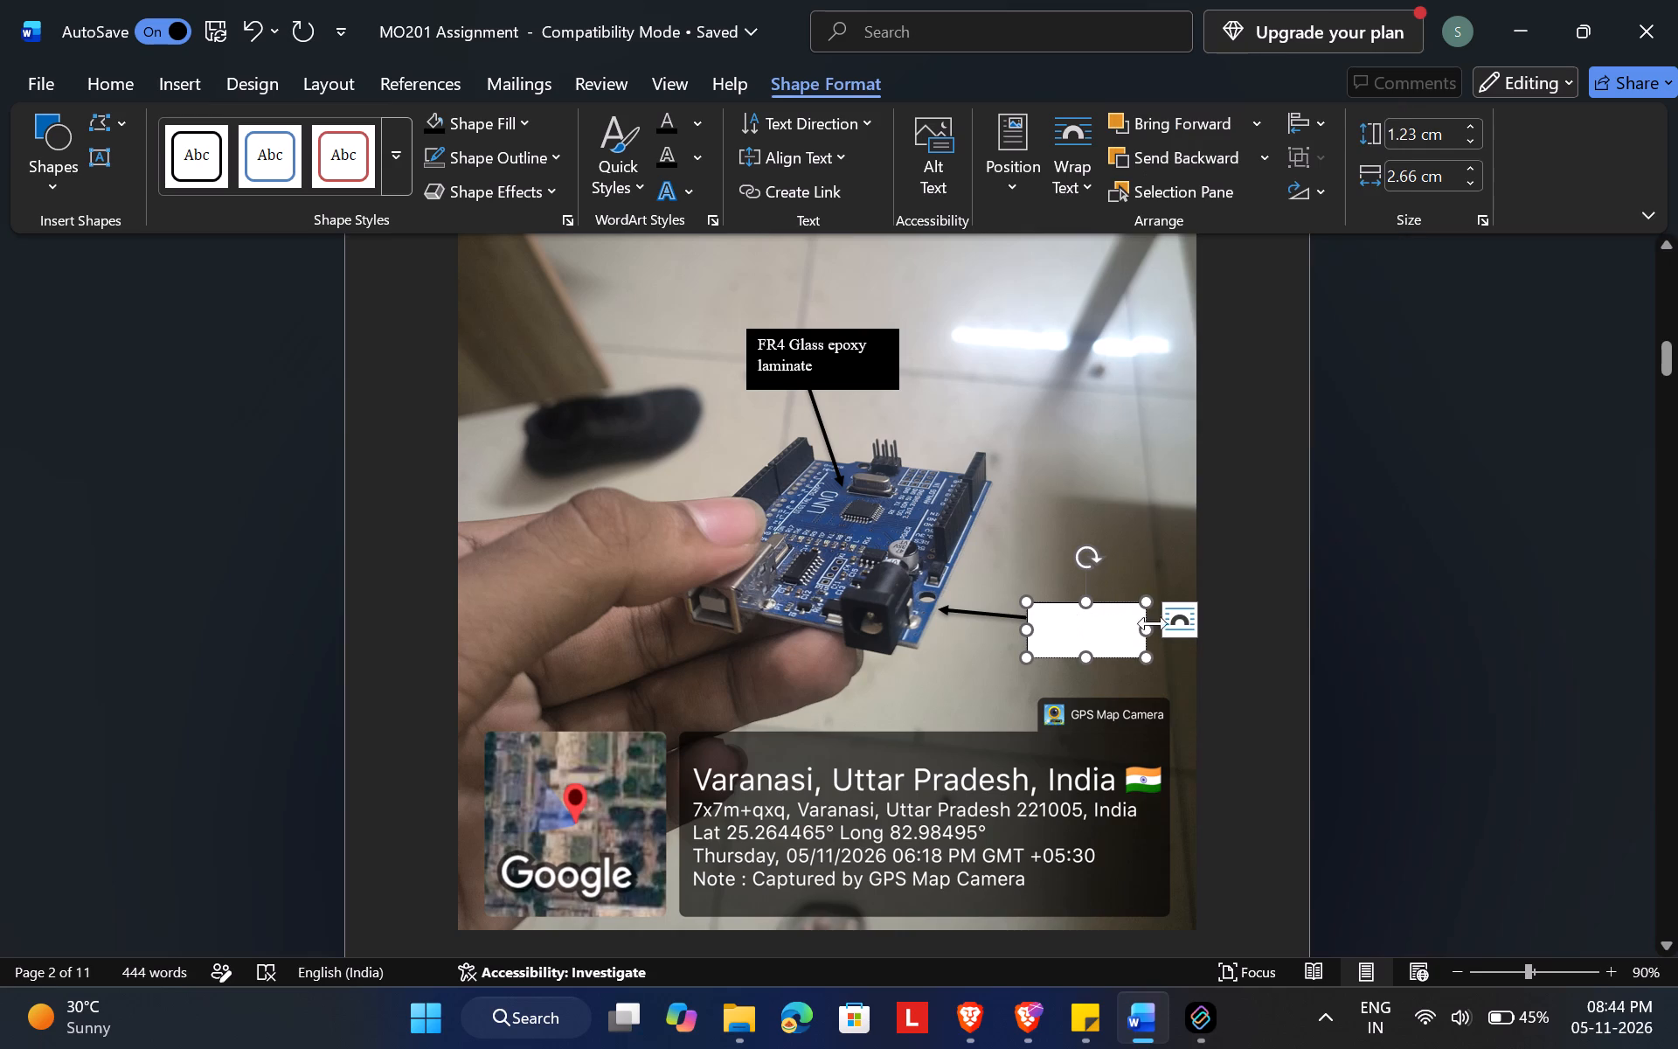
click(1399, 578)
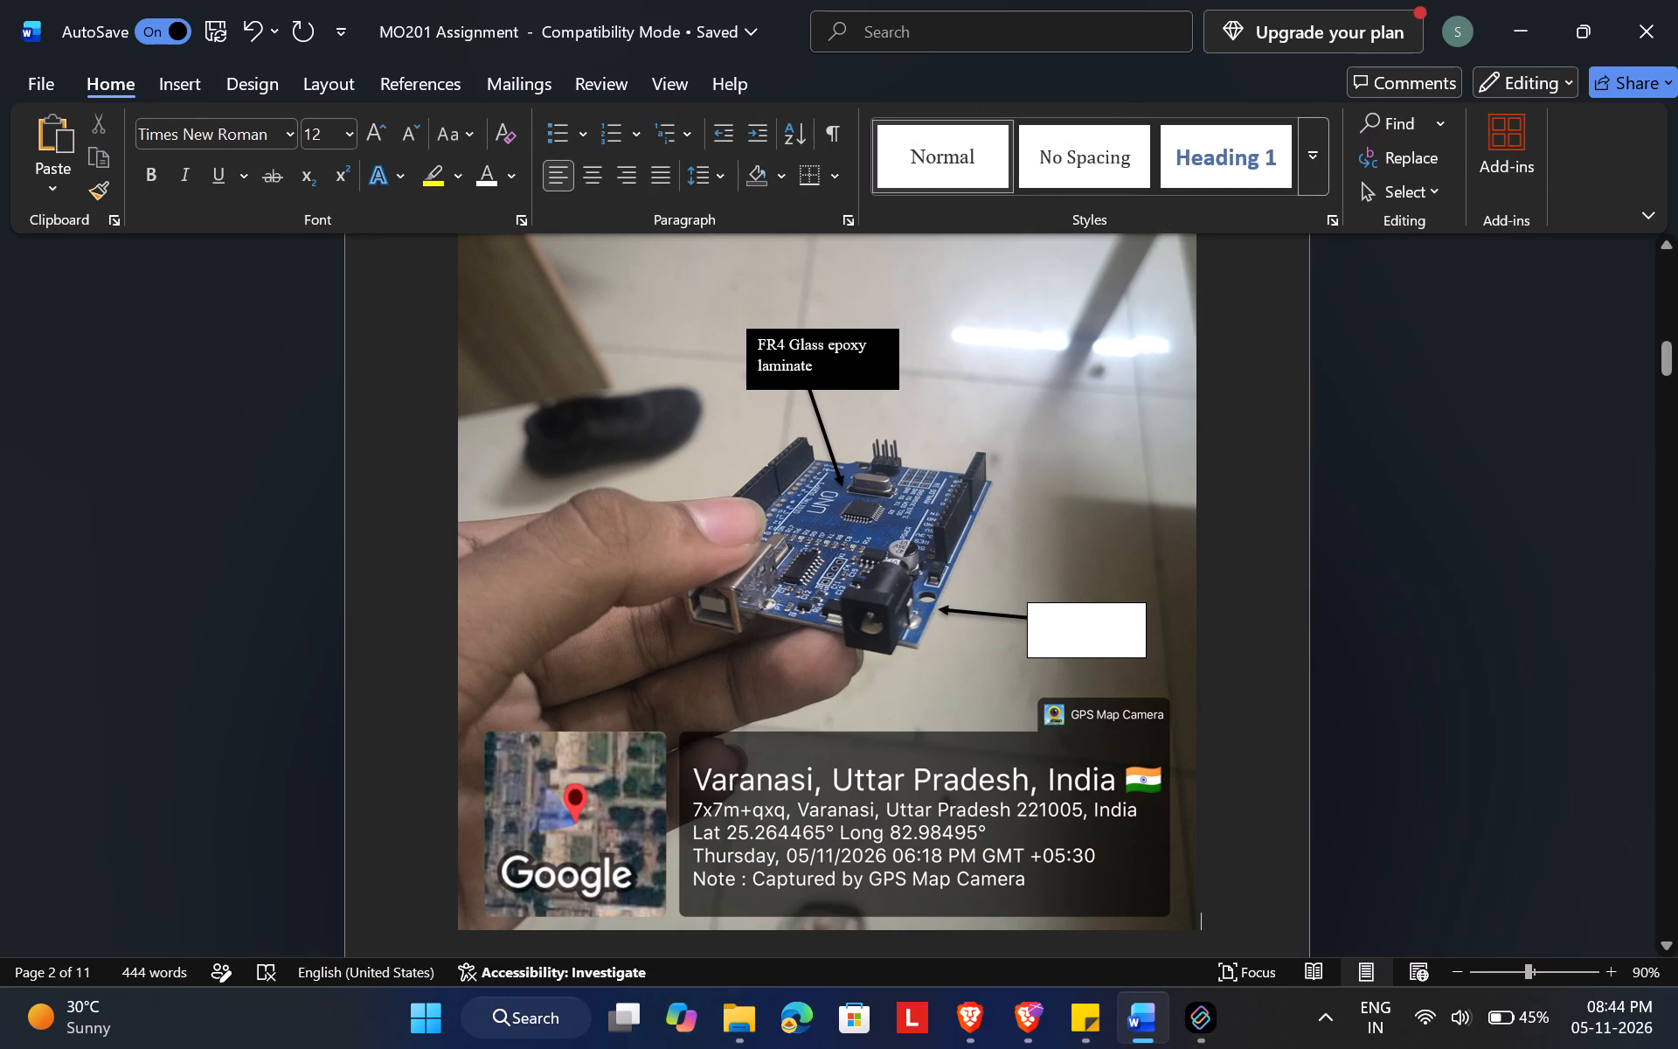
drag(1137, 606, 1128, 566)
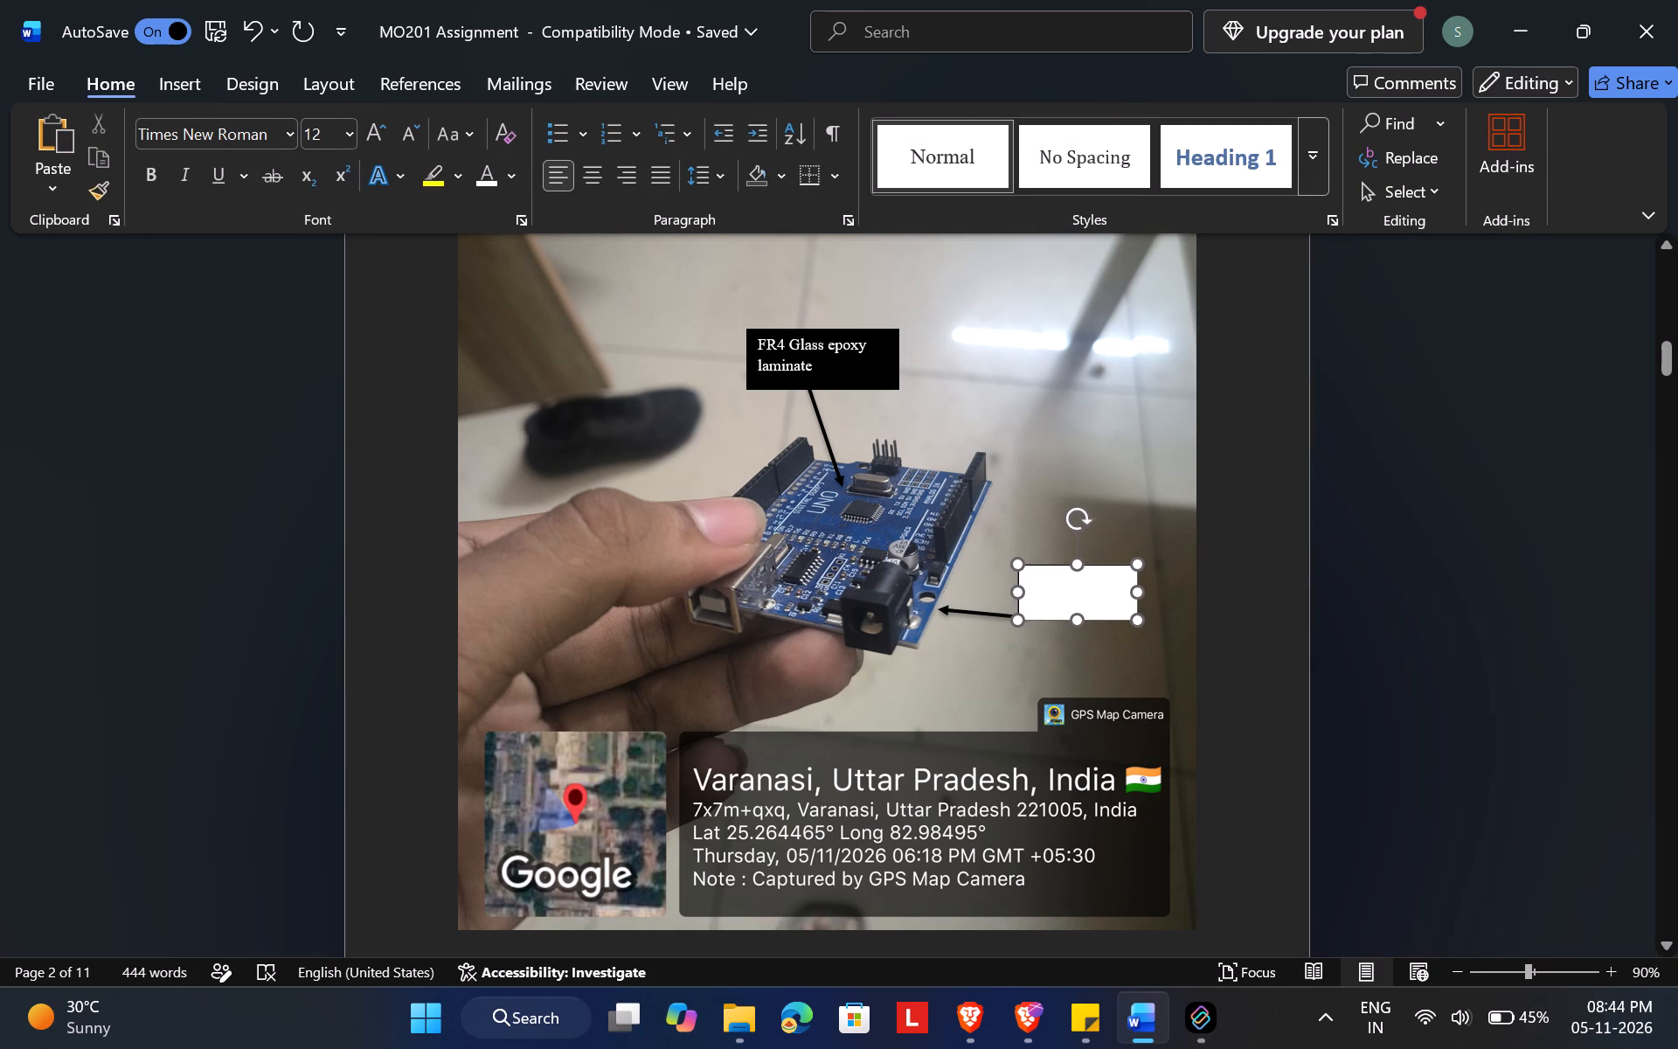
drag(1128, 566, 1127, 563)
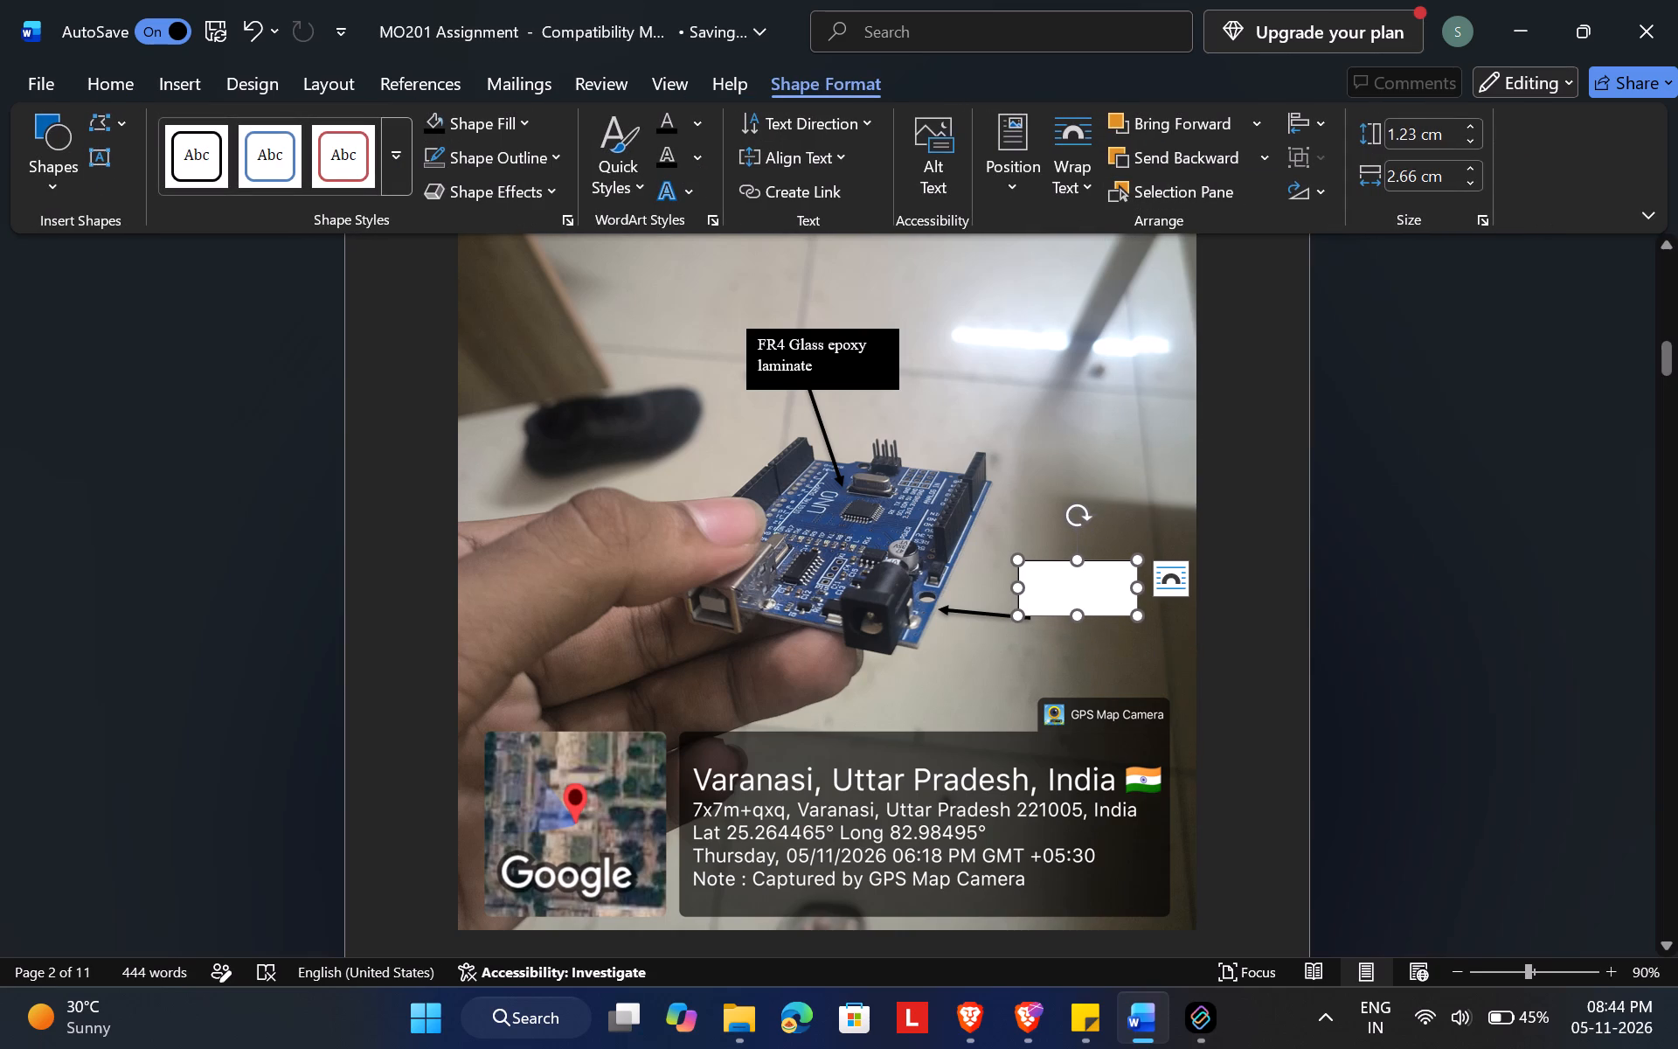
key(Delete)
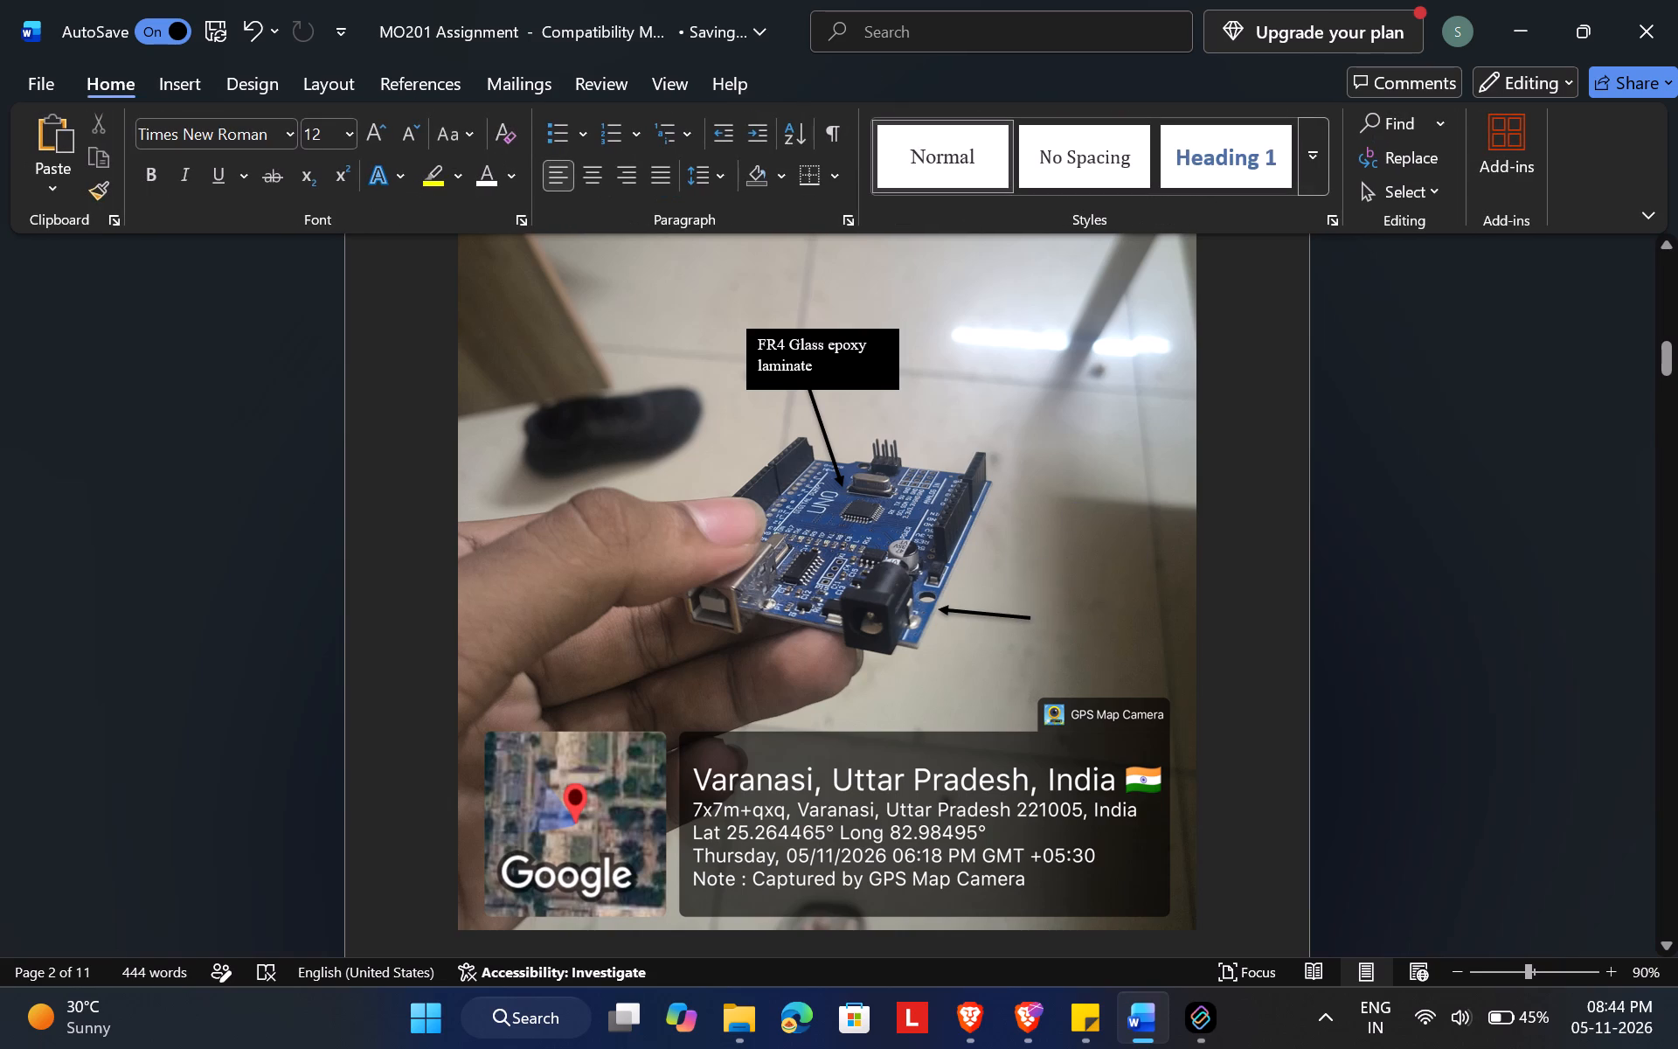
Delete the arrow pointing at the board's edge beside the power jack.
click(984, 611)
key(Delete)
Shorten the first page's title to "MO-201 Assignment" by removing the semester and year wording.
scroll(1419, 403, up, 4)
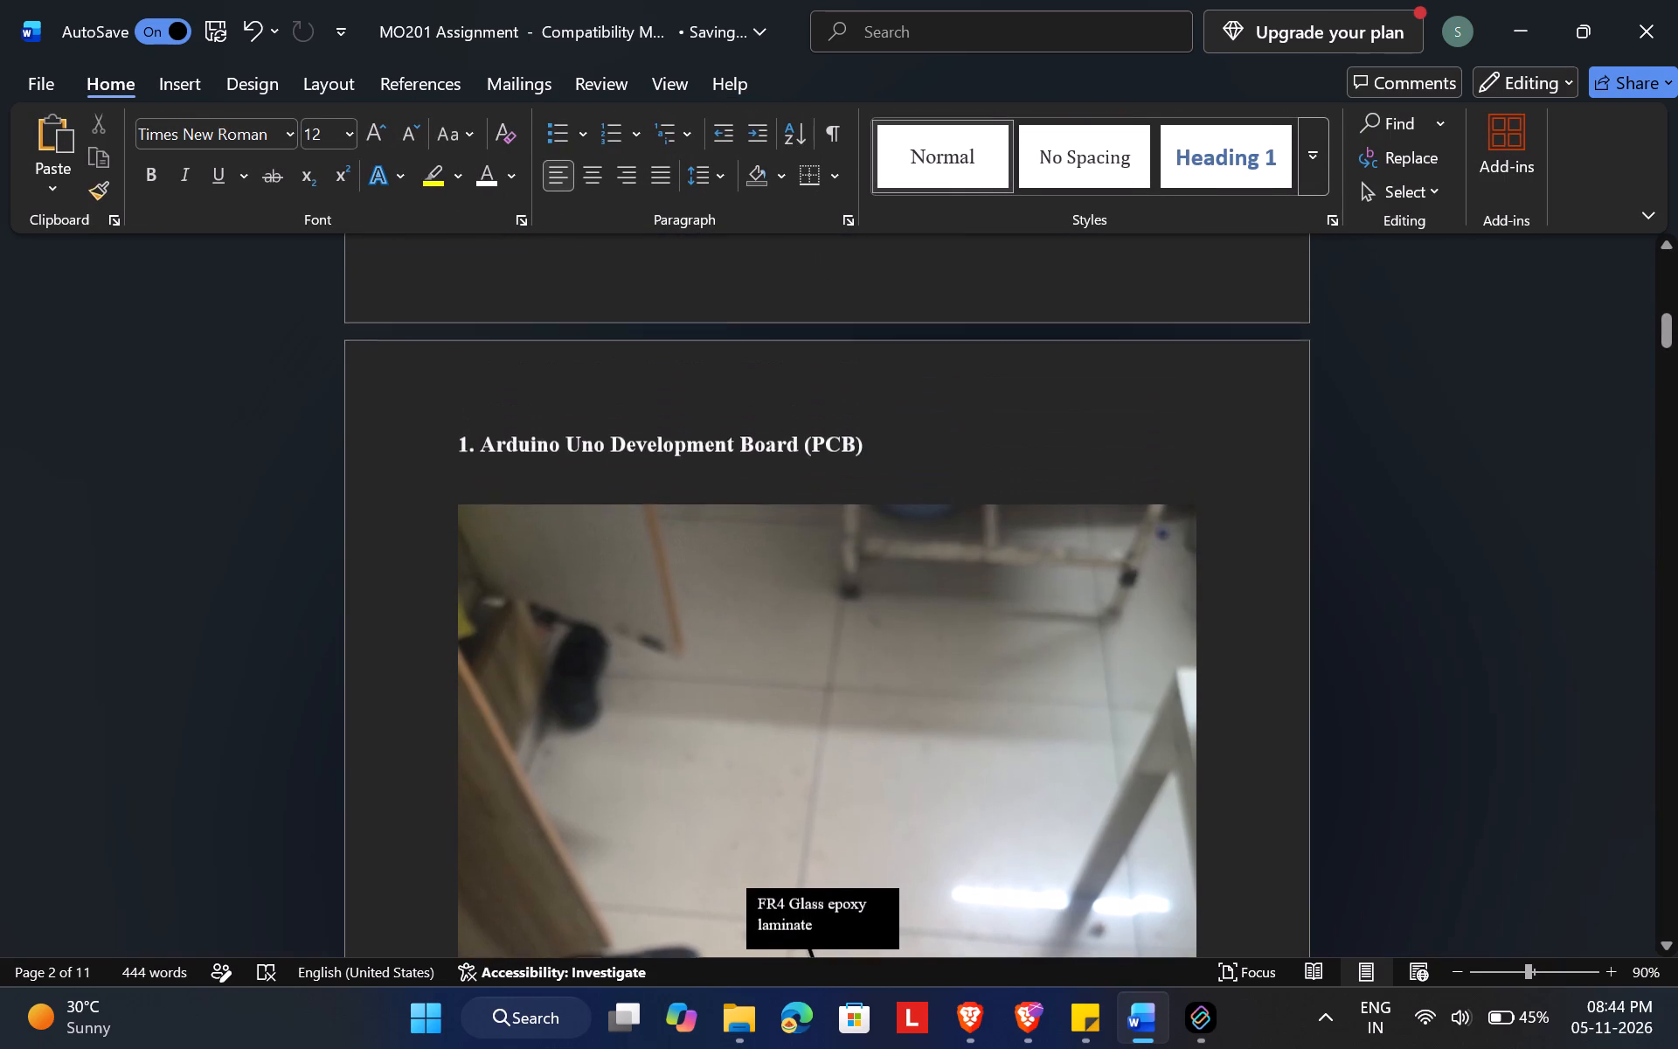
scroll(1419, 403, up, 4)
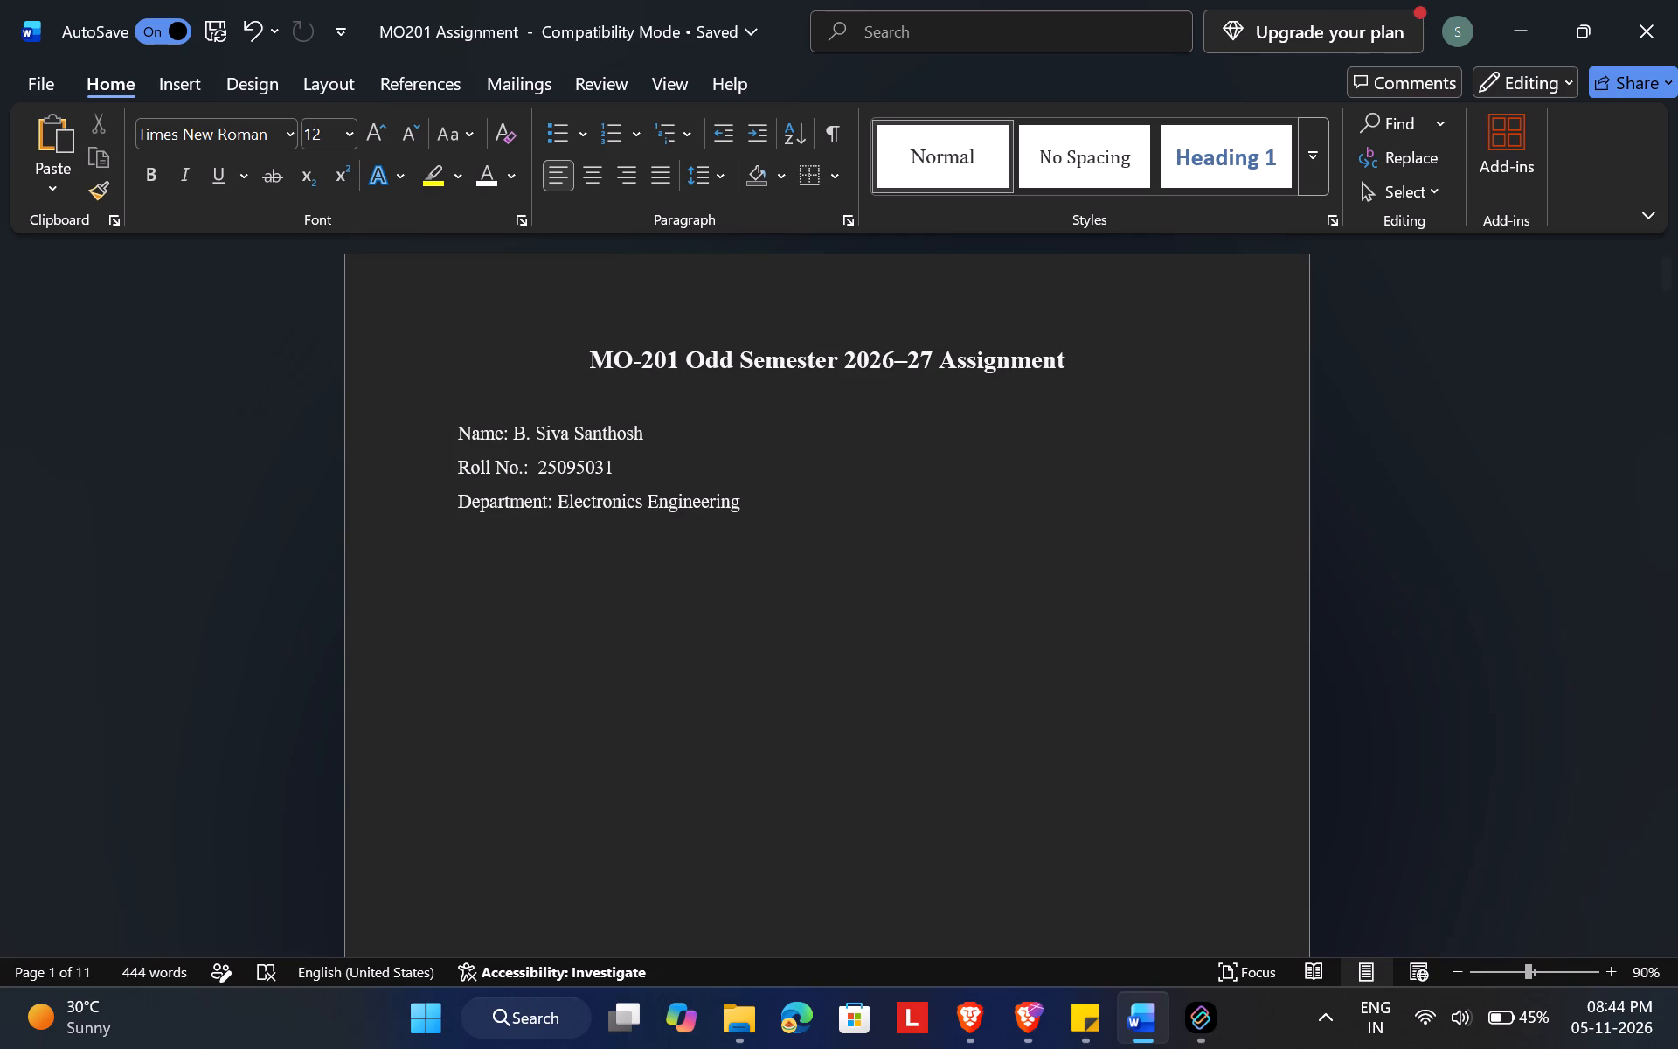
click(841, 371)
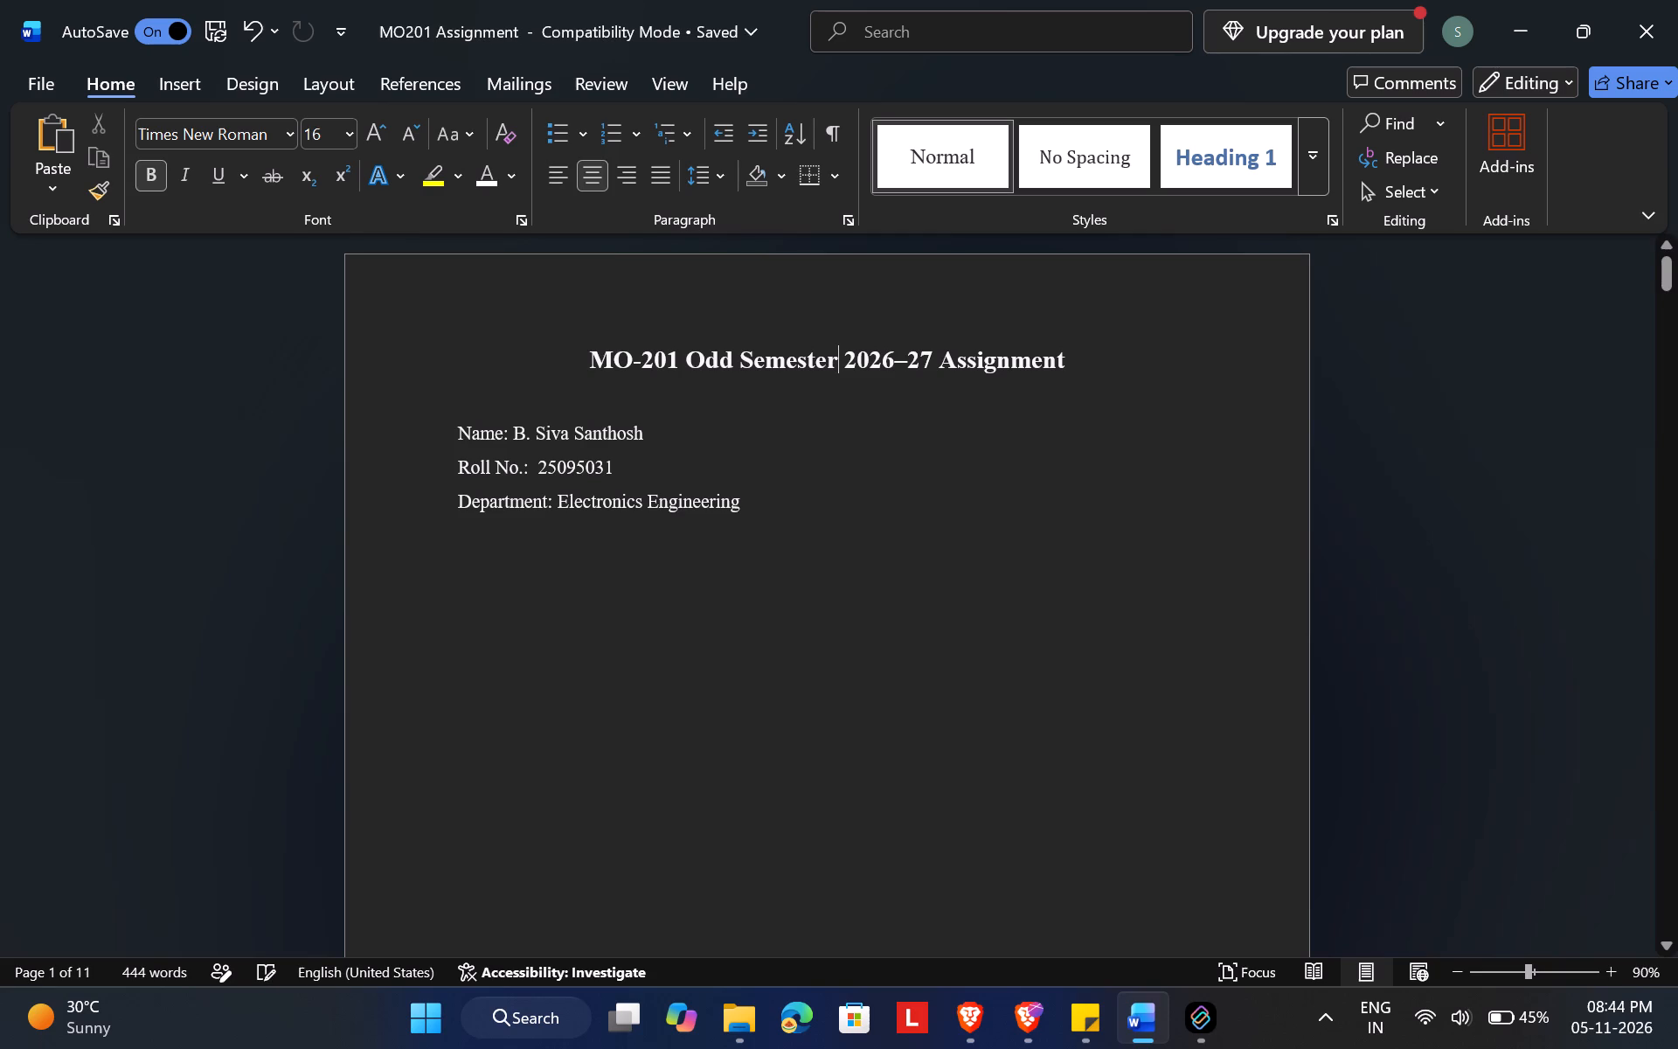
key(ctrl+BackSpace)
key(ctrl+BackSpace)
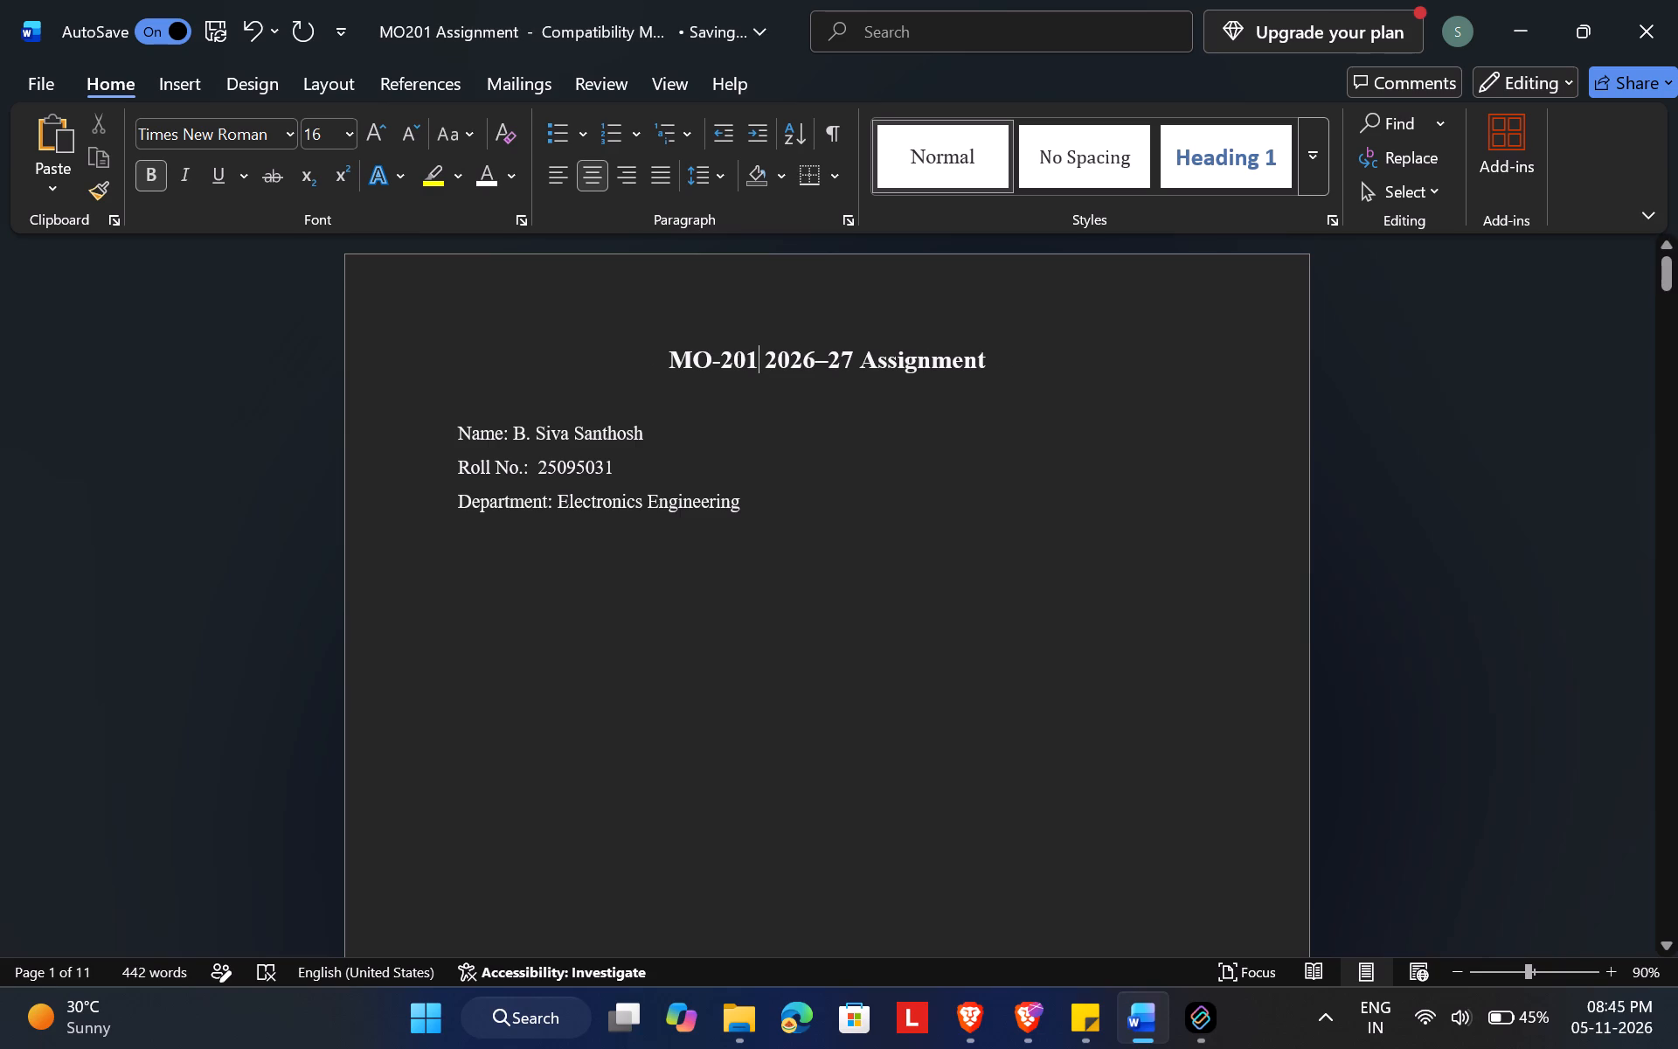
click(862, 359)
key(ctrl+BackSpace)
key(ctrl+BackSpace)
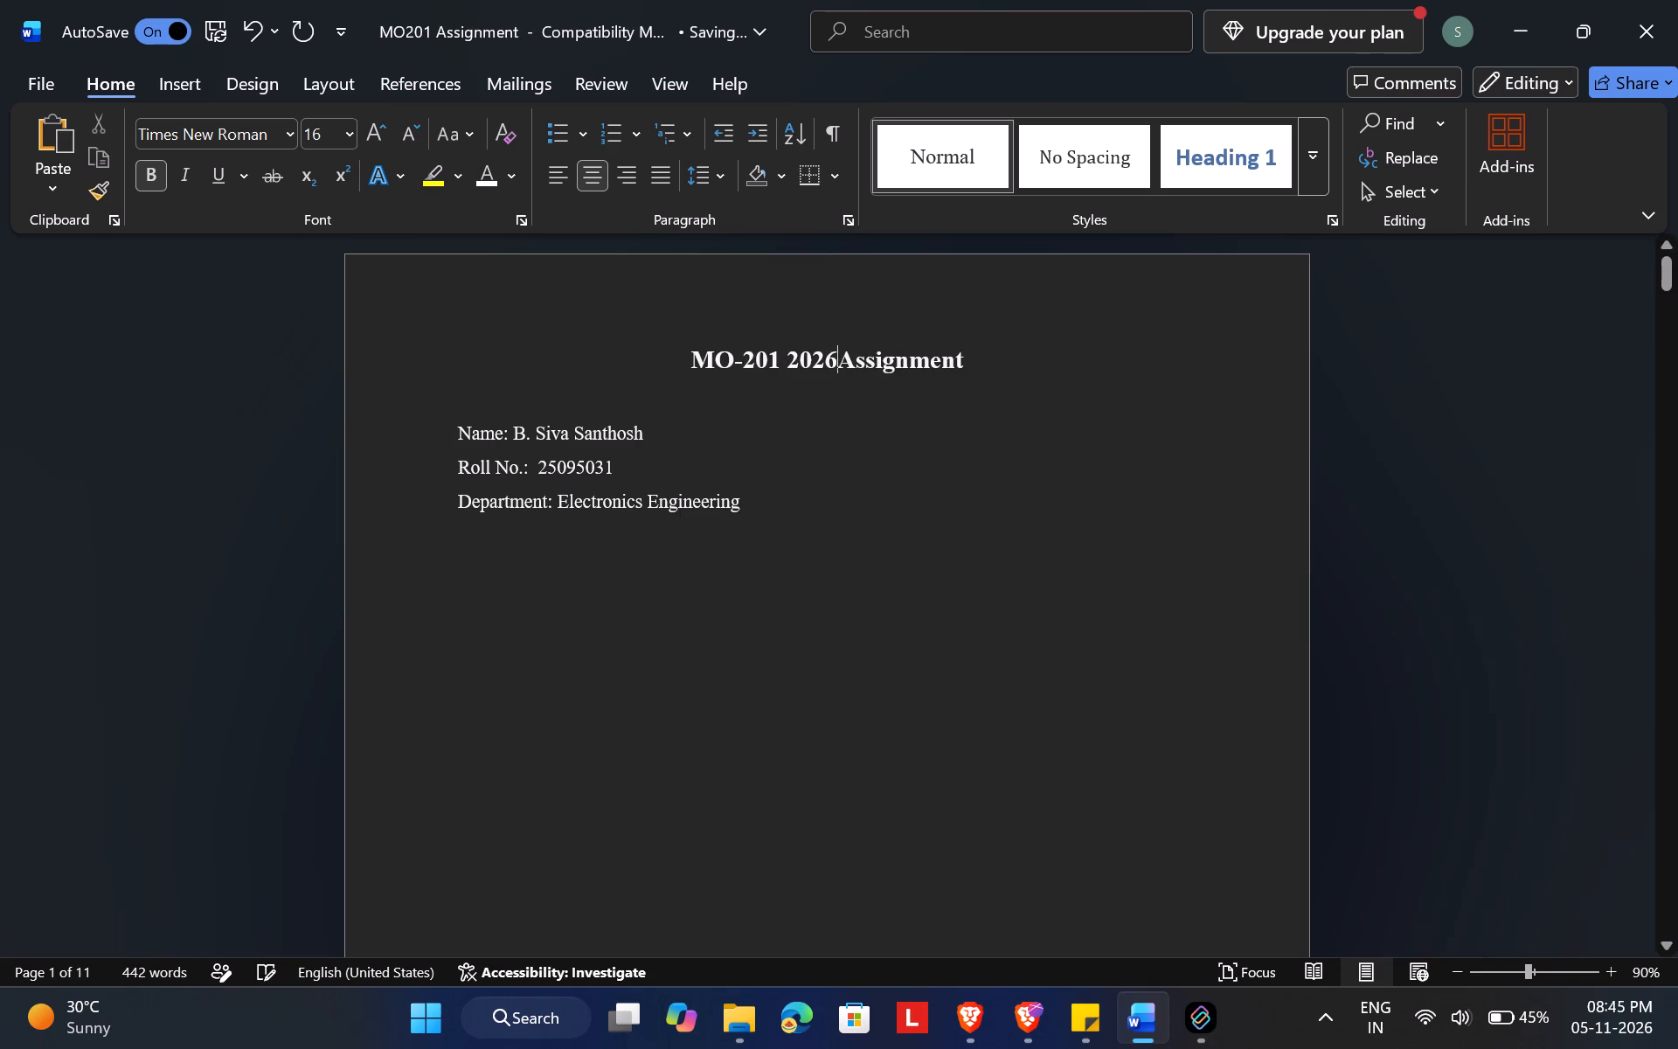
key(ctrl+BackSpace)
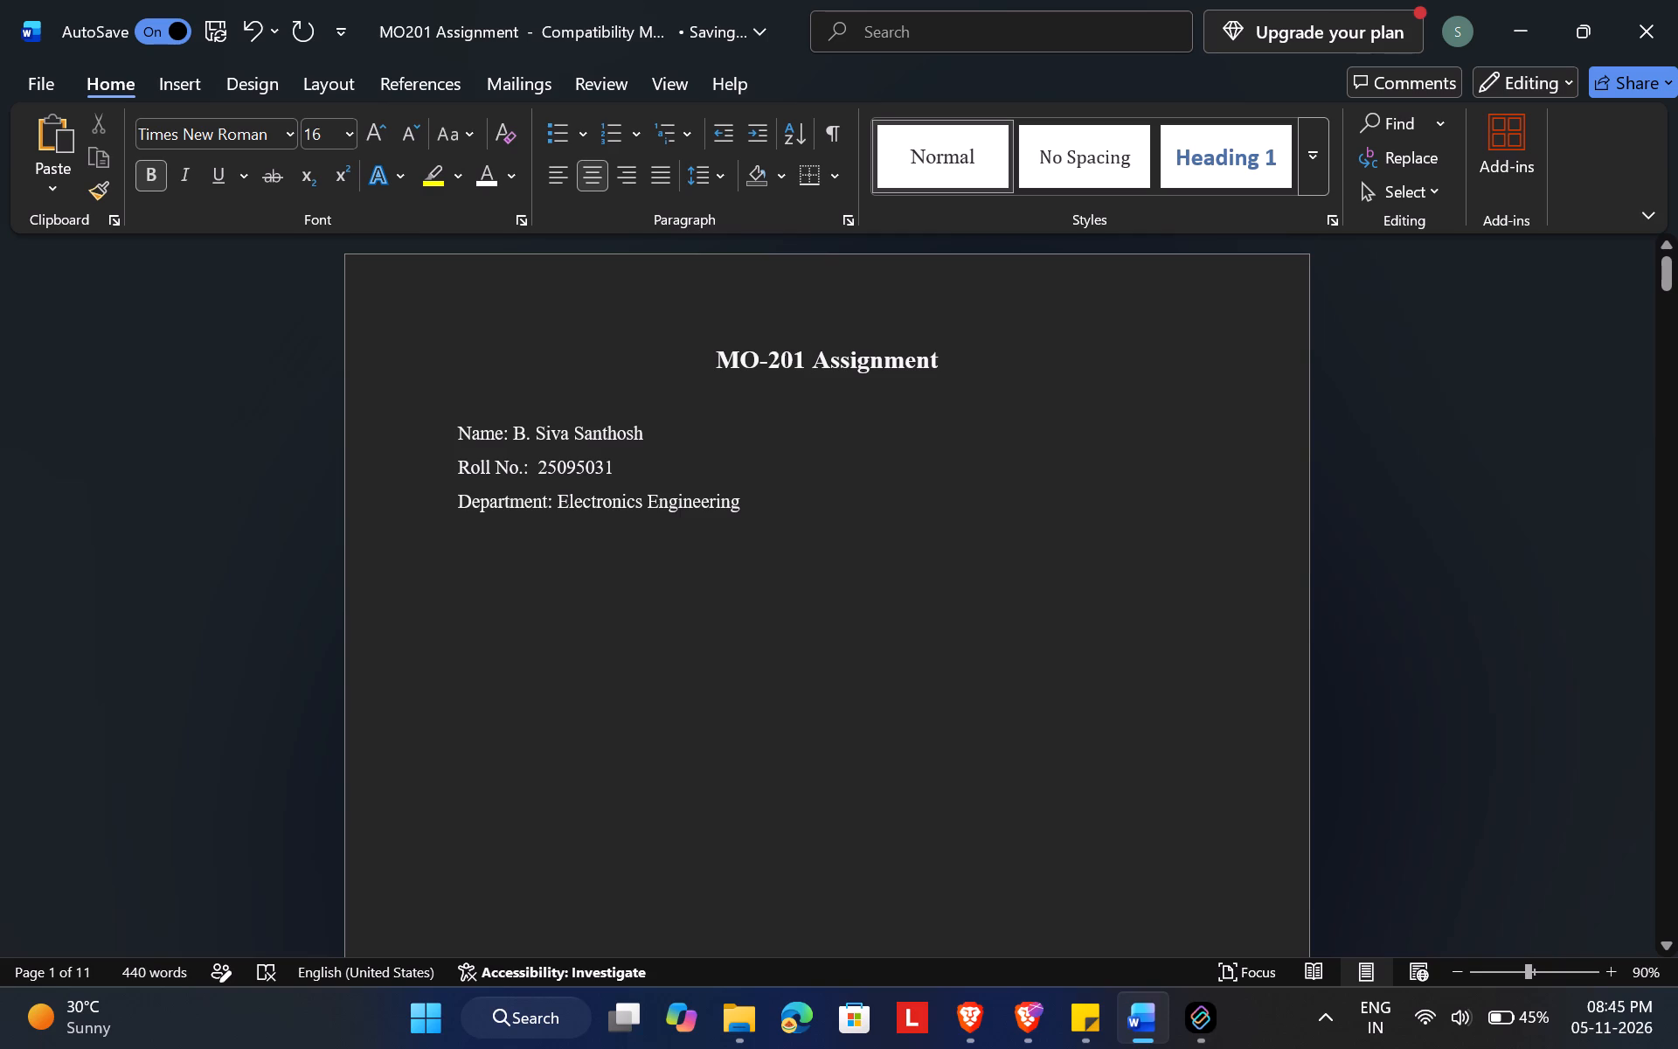
click(669, 434)
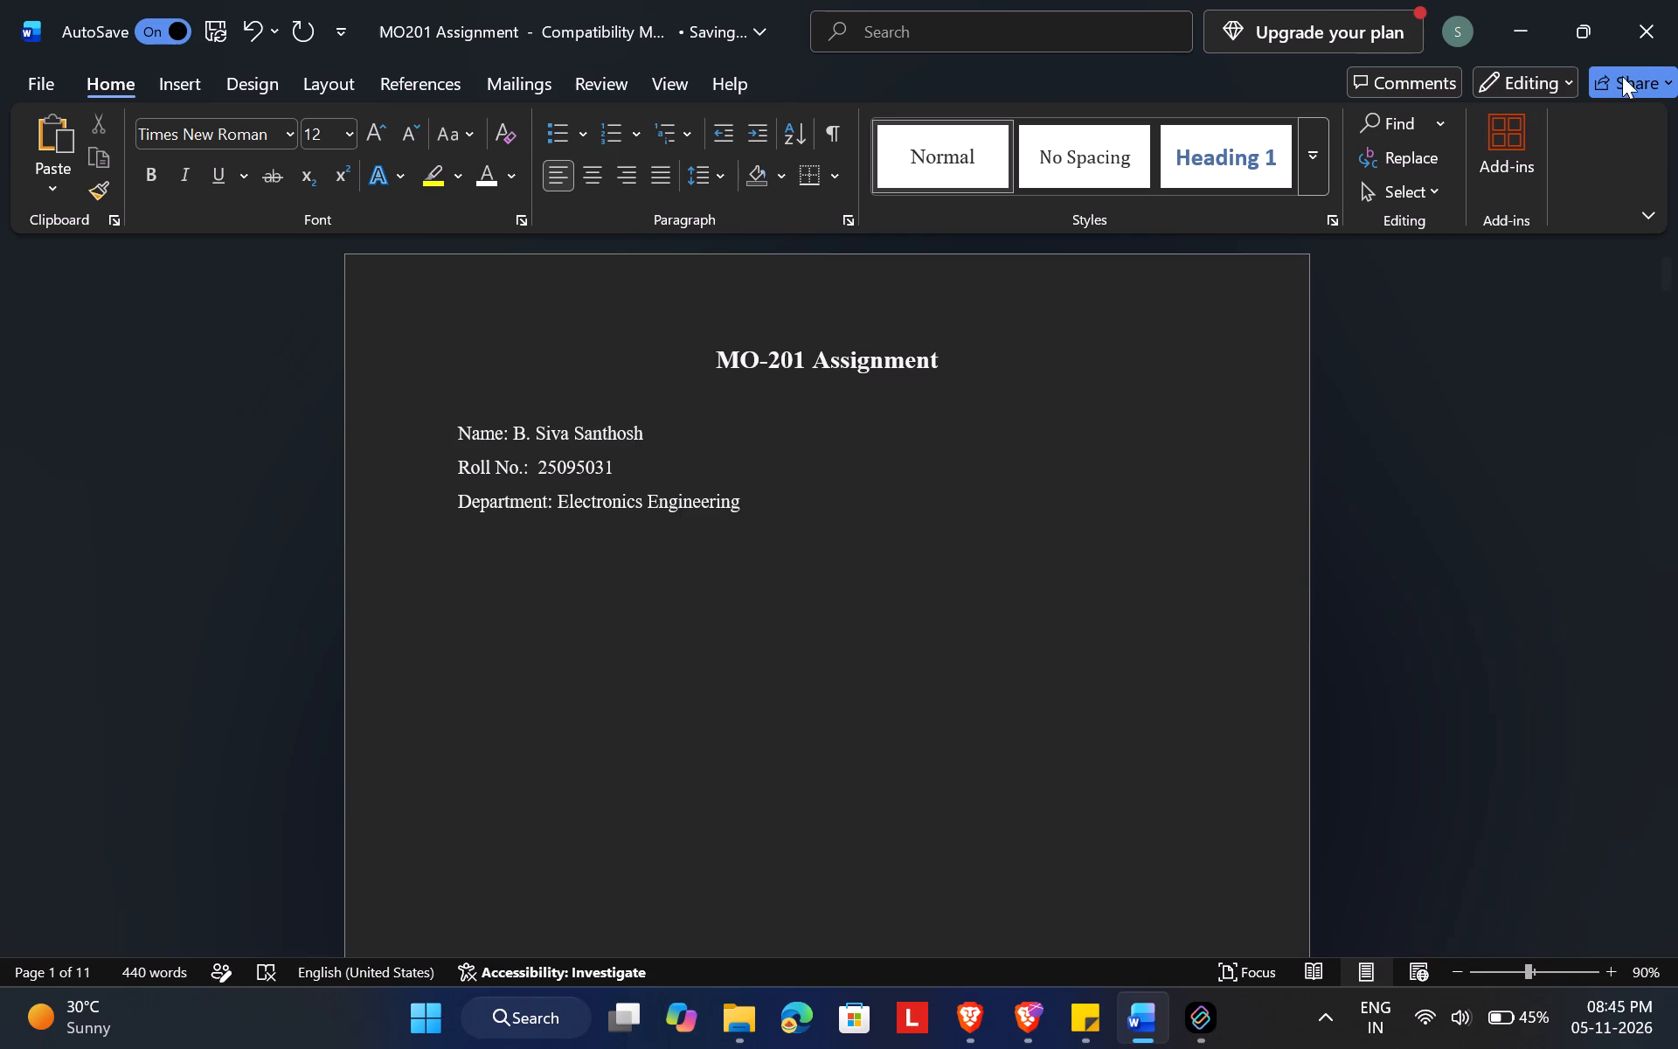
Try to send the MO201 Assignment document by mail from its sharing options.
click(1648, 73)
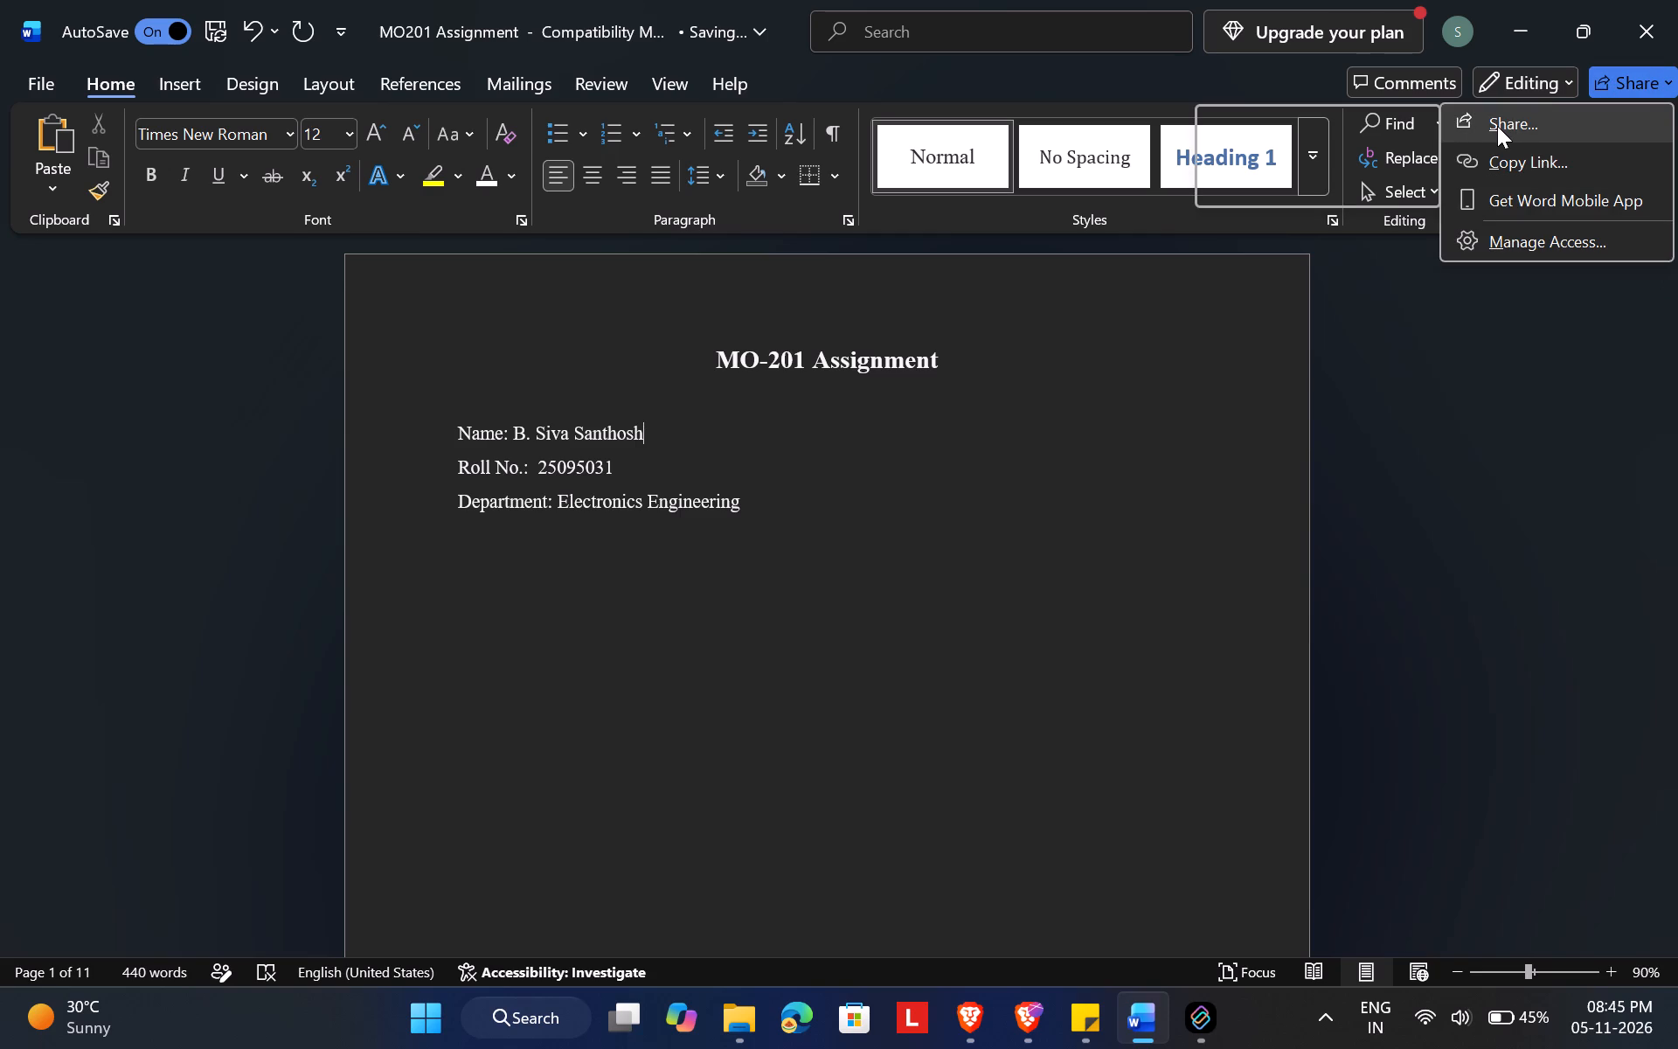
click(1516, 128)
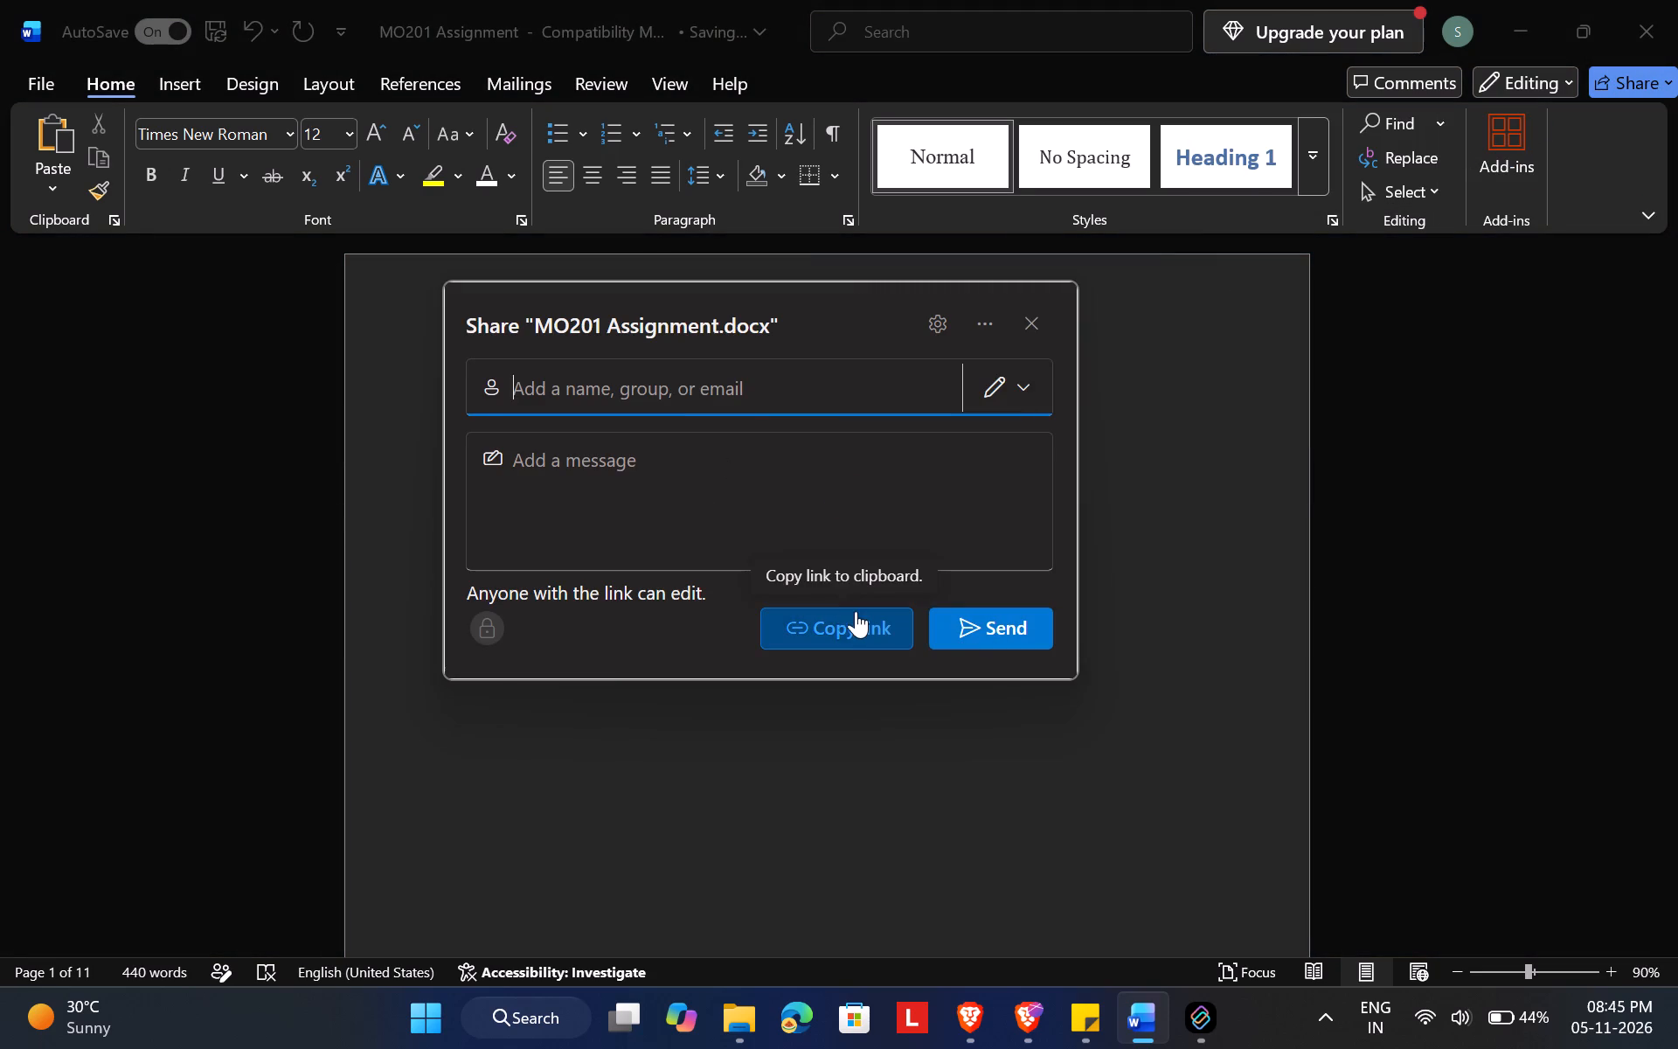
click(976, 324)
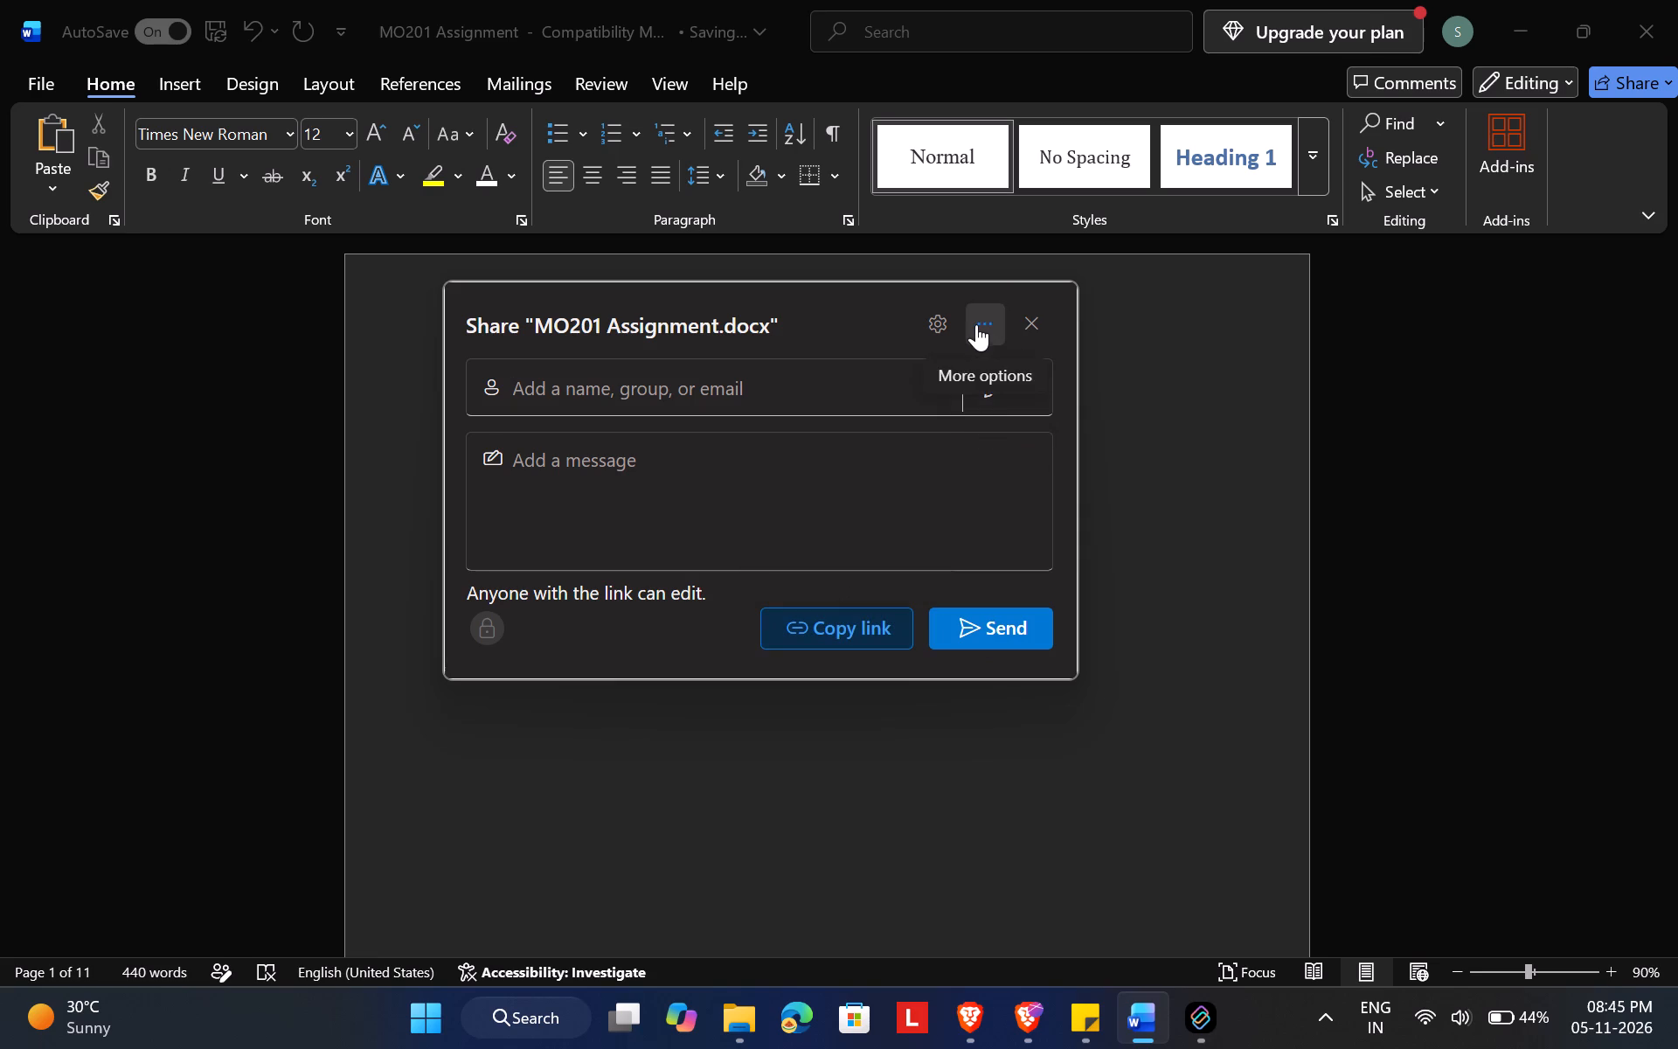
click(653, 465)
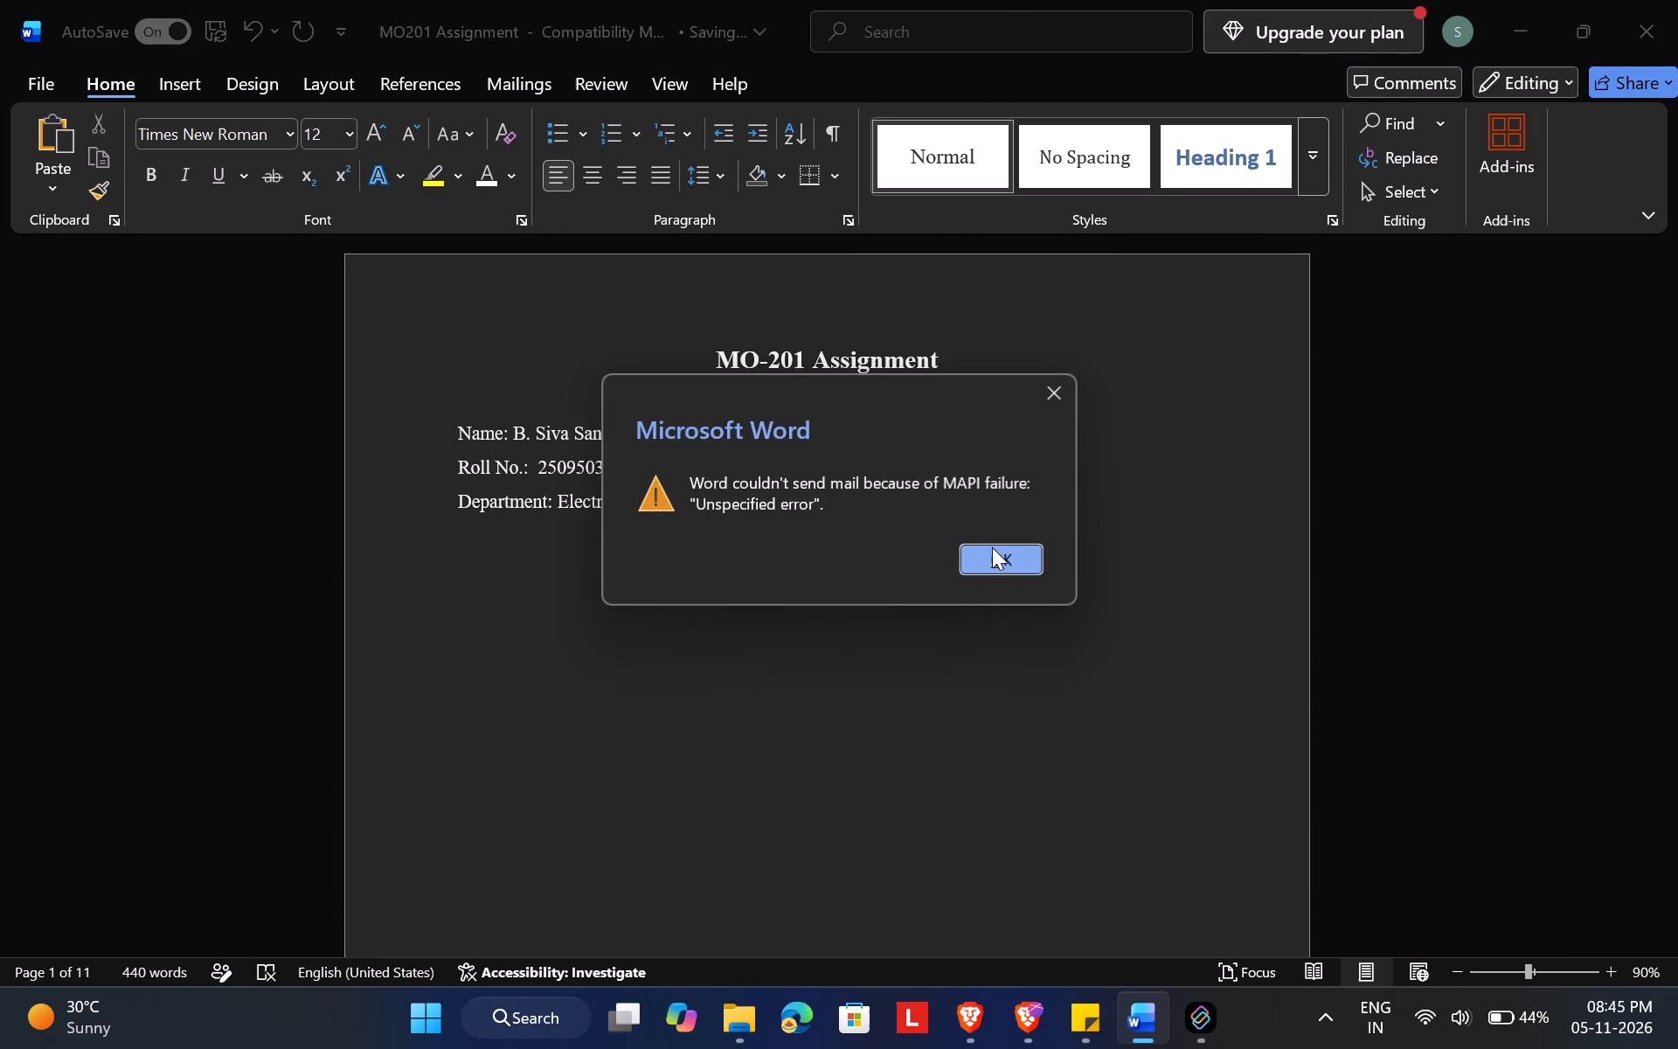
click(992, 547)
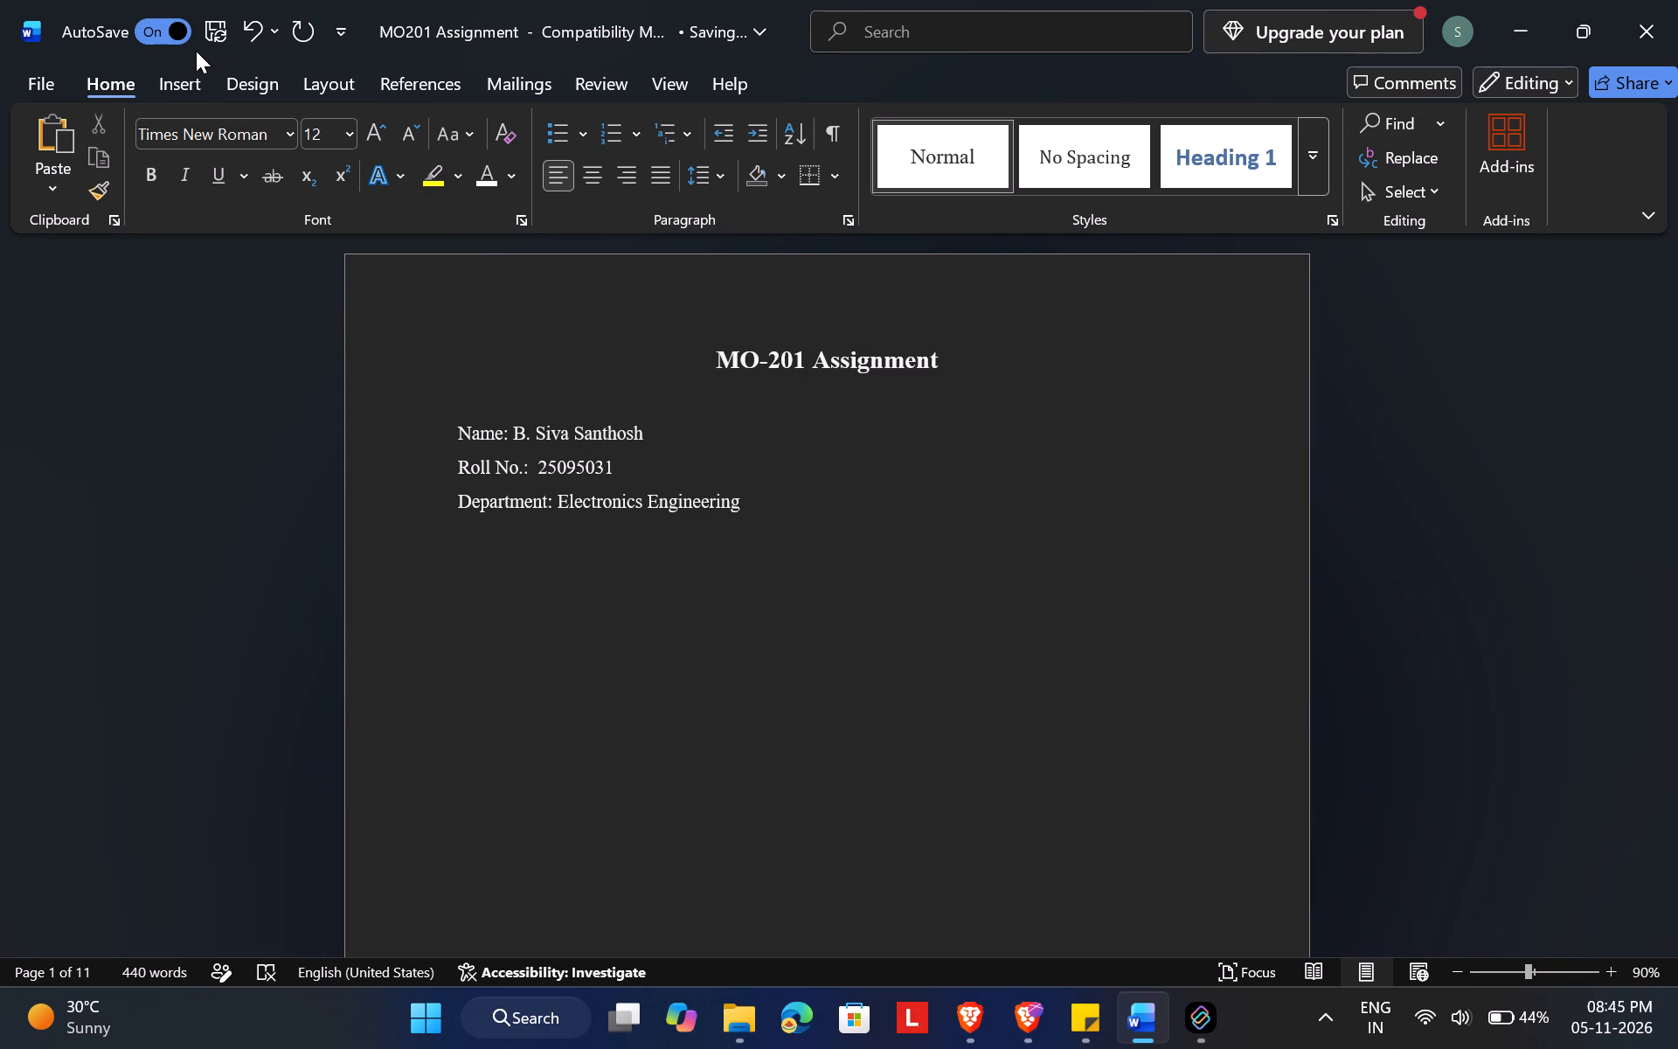
Save the MO201 Assignment document.
click(219, 36)
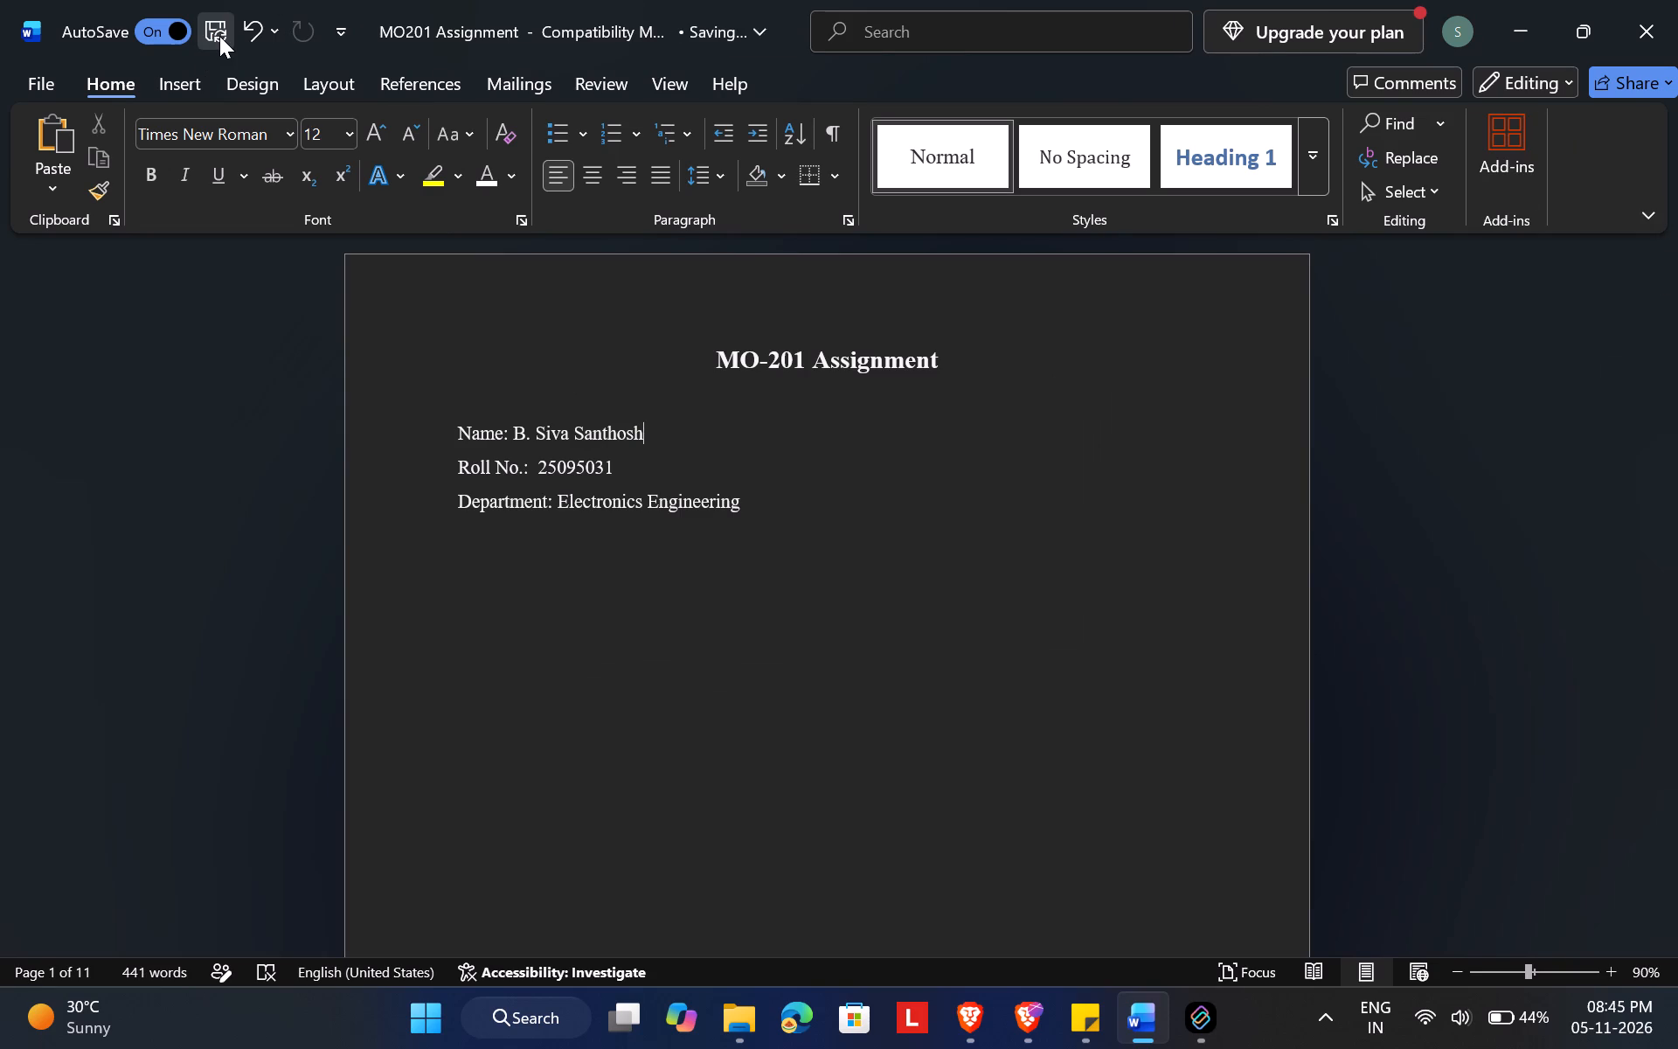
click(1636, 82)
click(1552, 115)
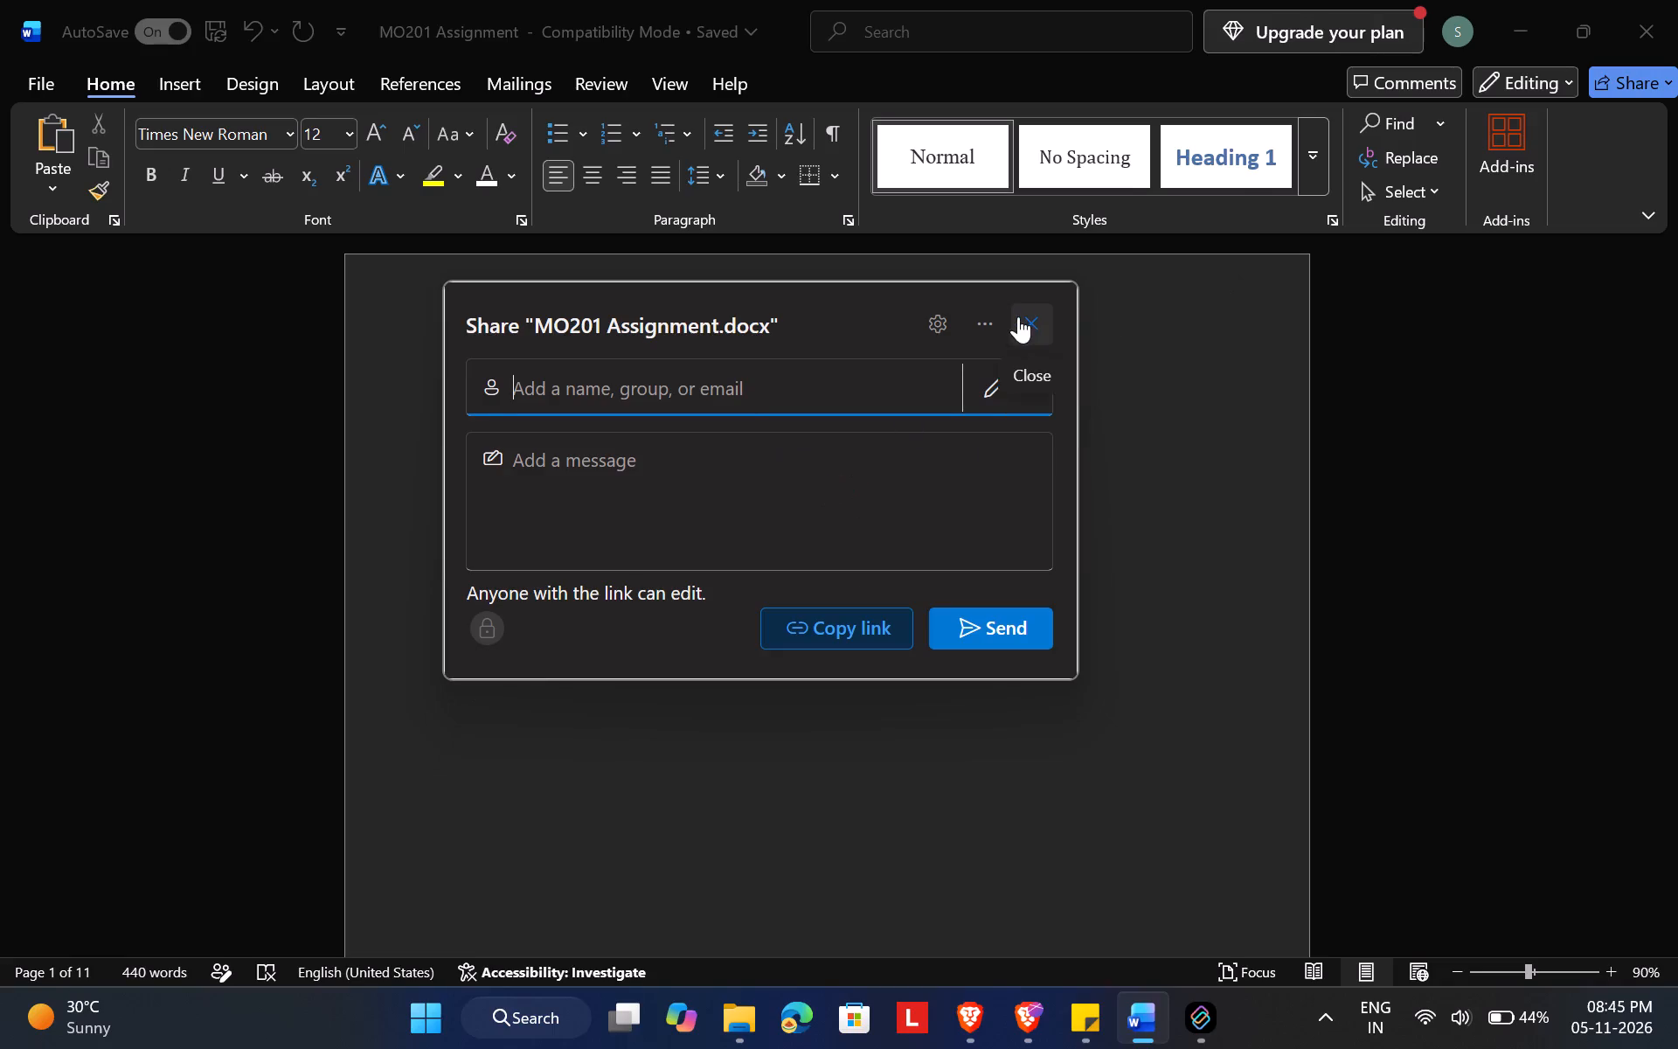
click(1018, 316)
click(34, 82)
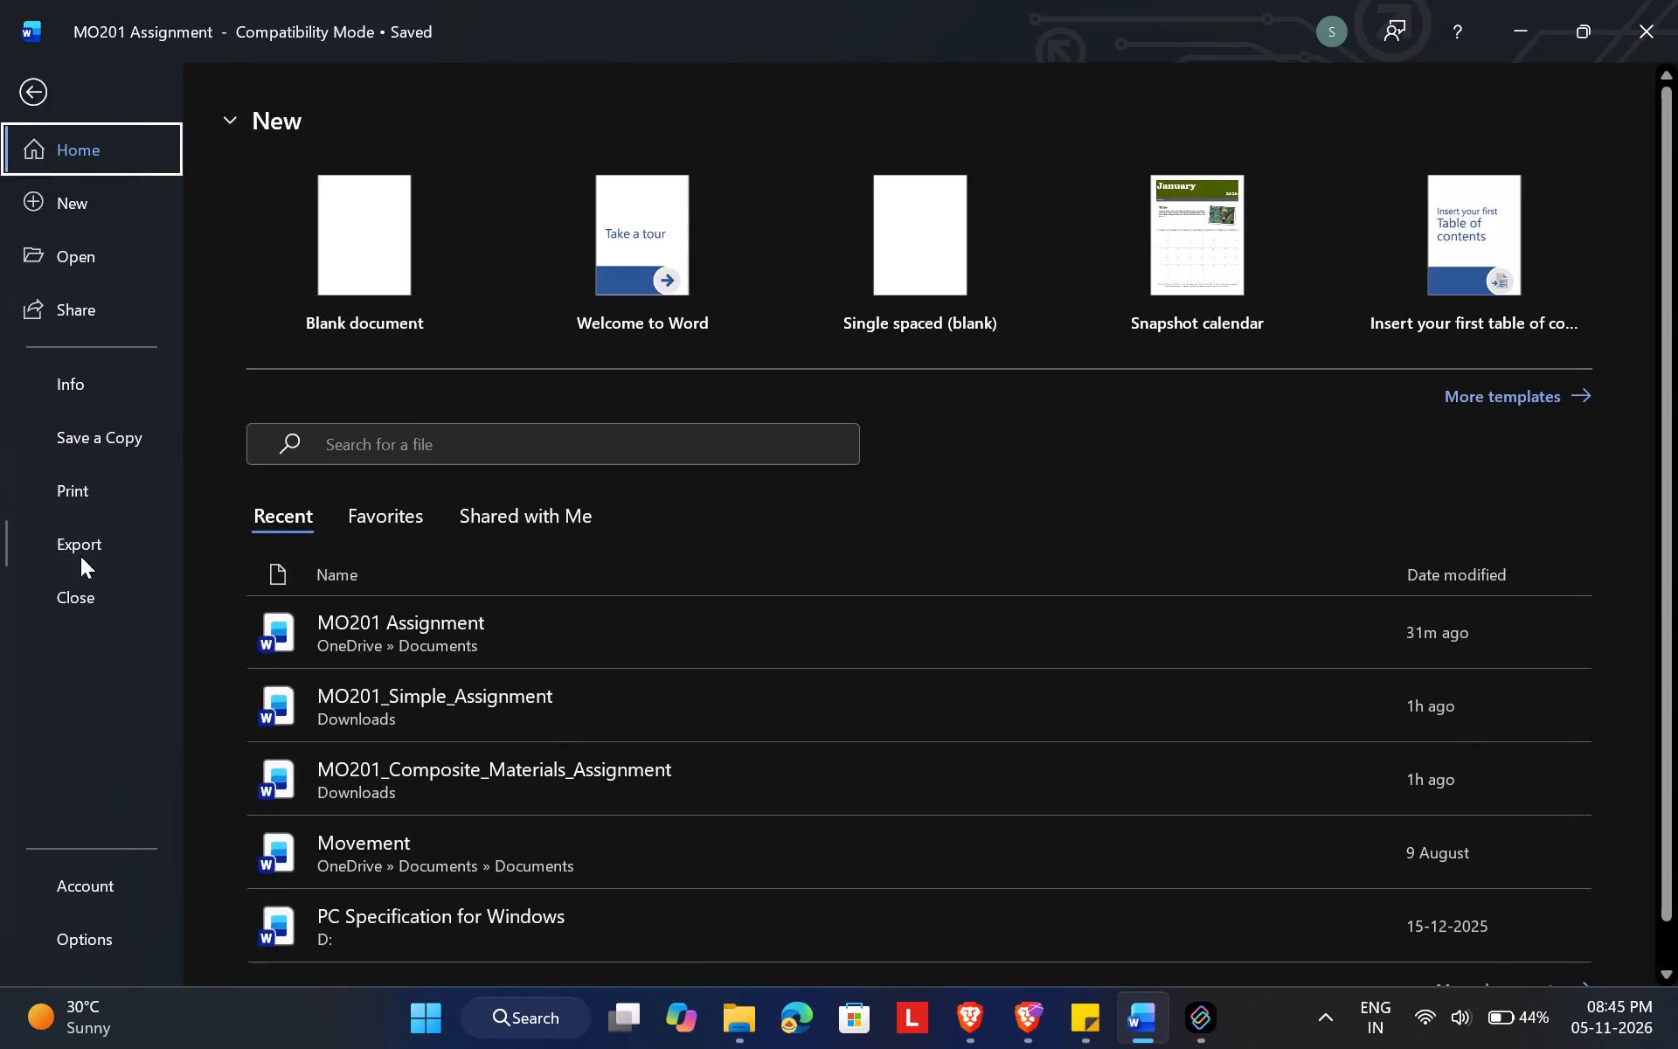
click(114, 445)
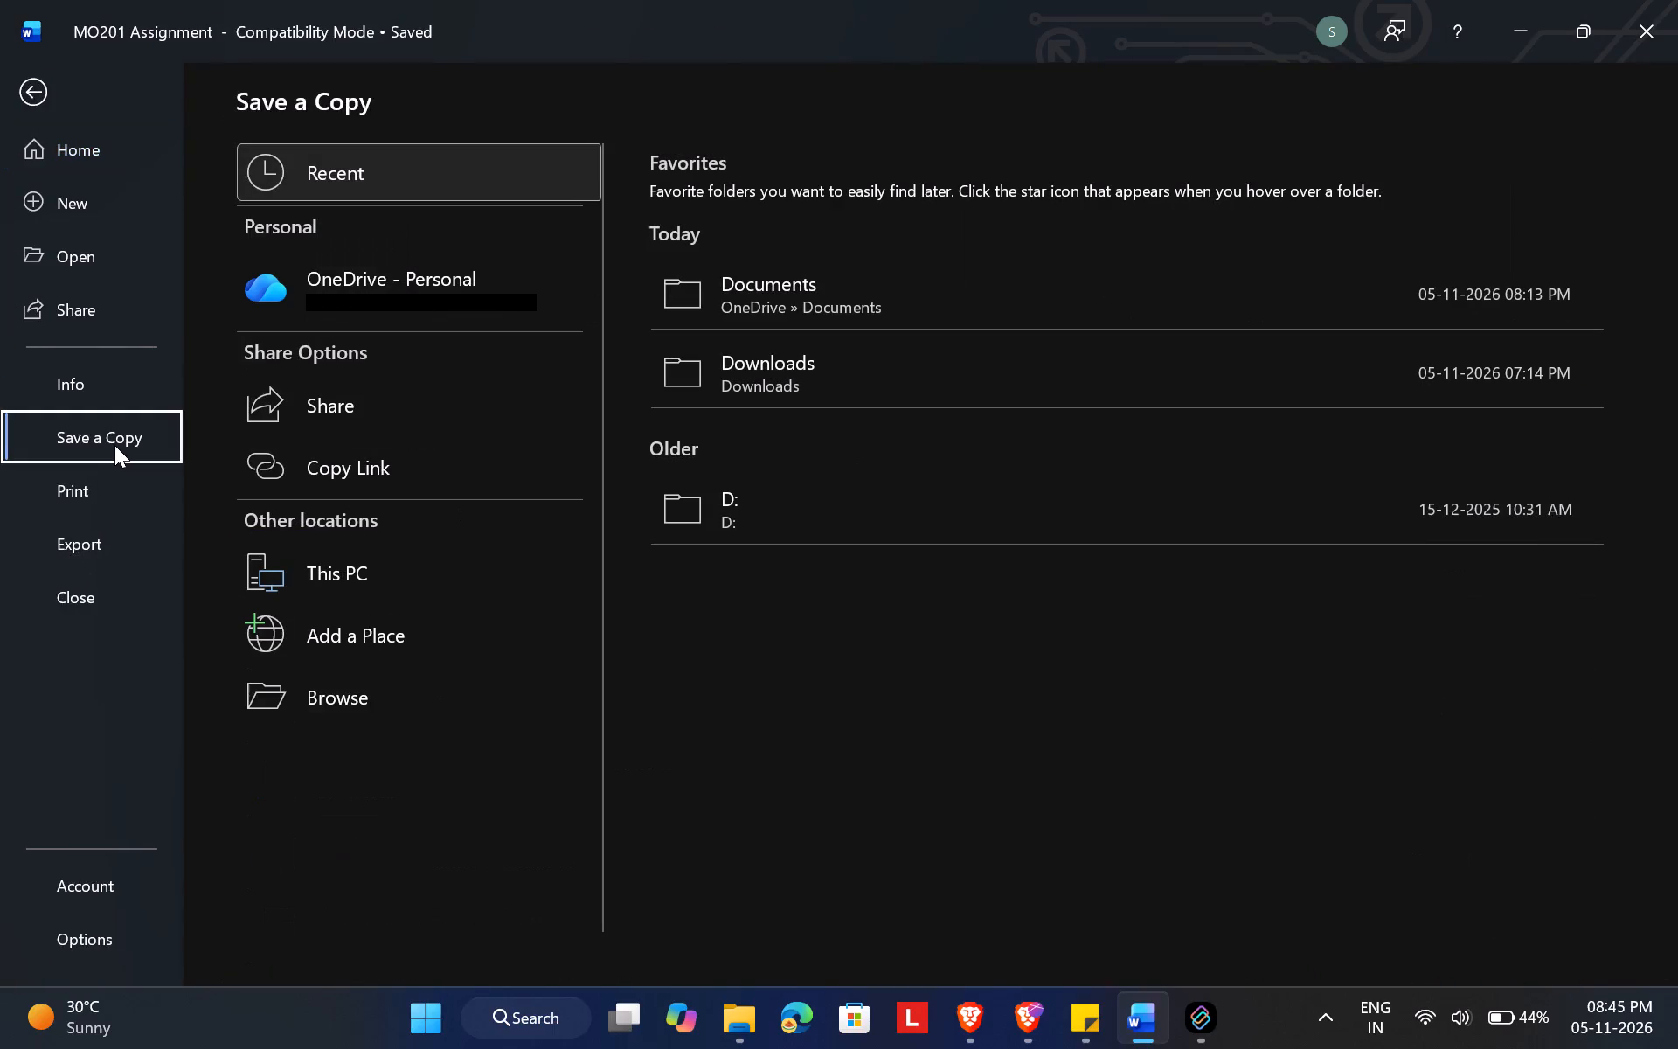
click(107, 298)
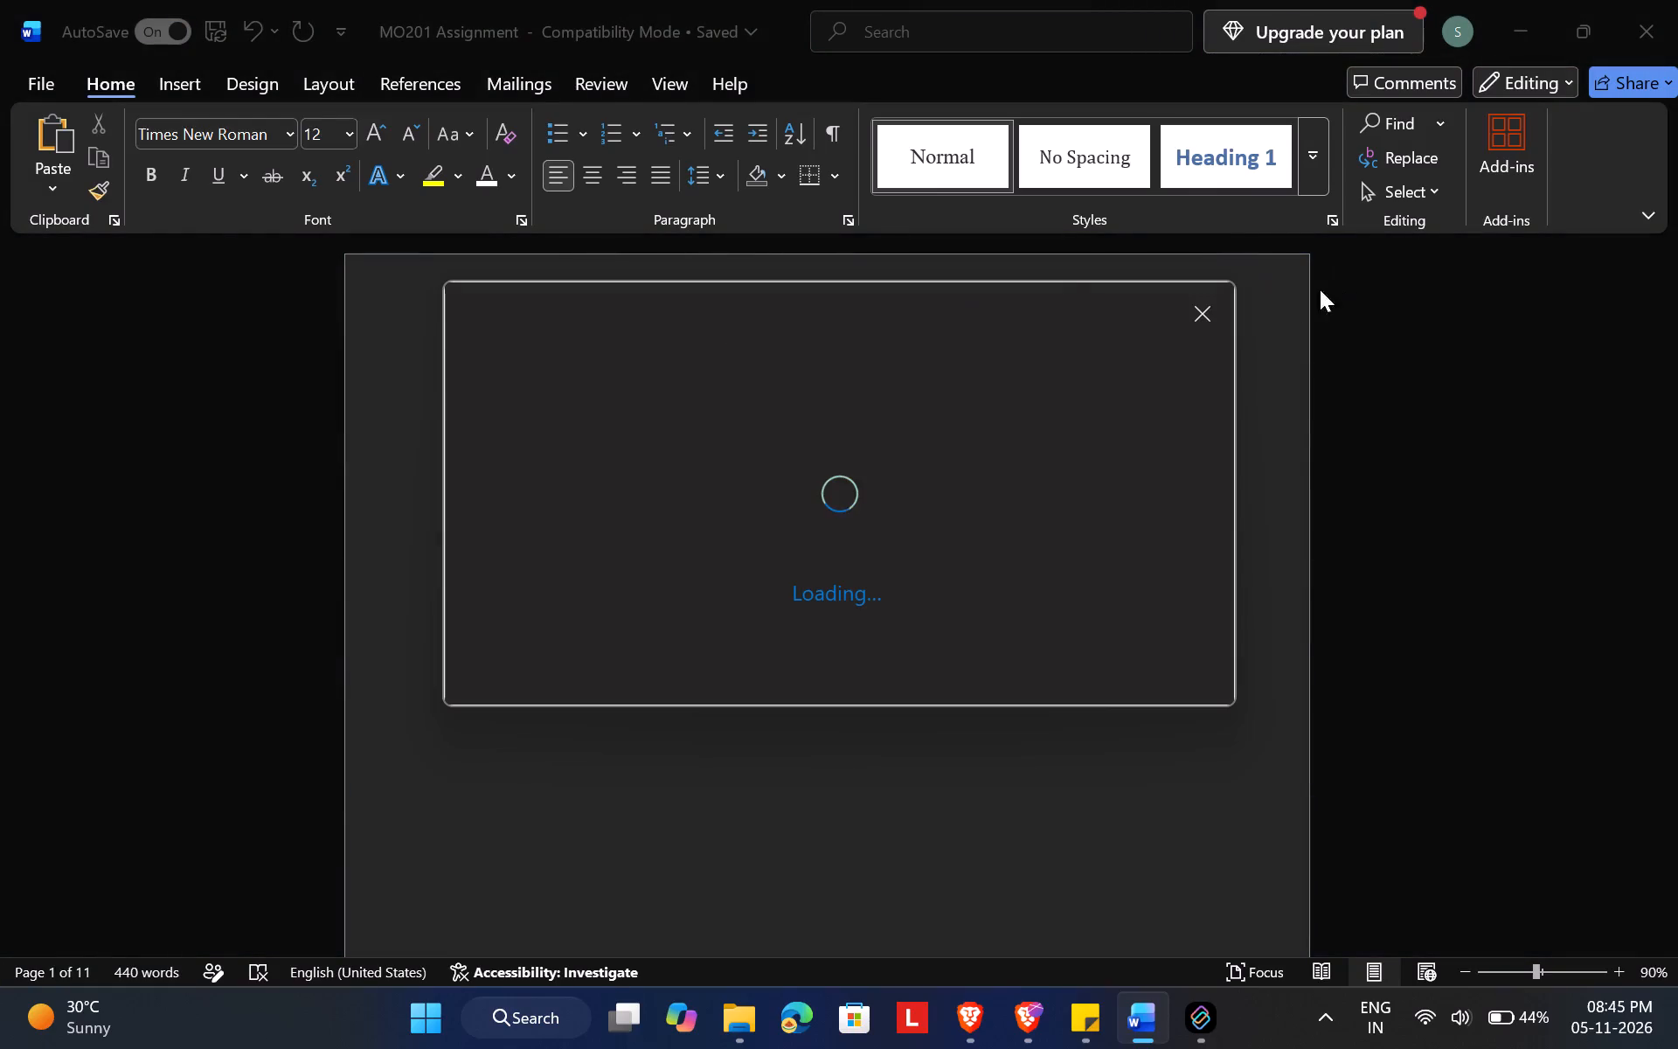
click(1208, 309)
Preview the MO201 Assignment pages for printing and set the output to Microsoft Print to PDF with all pages.
click(16, 73)
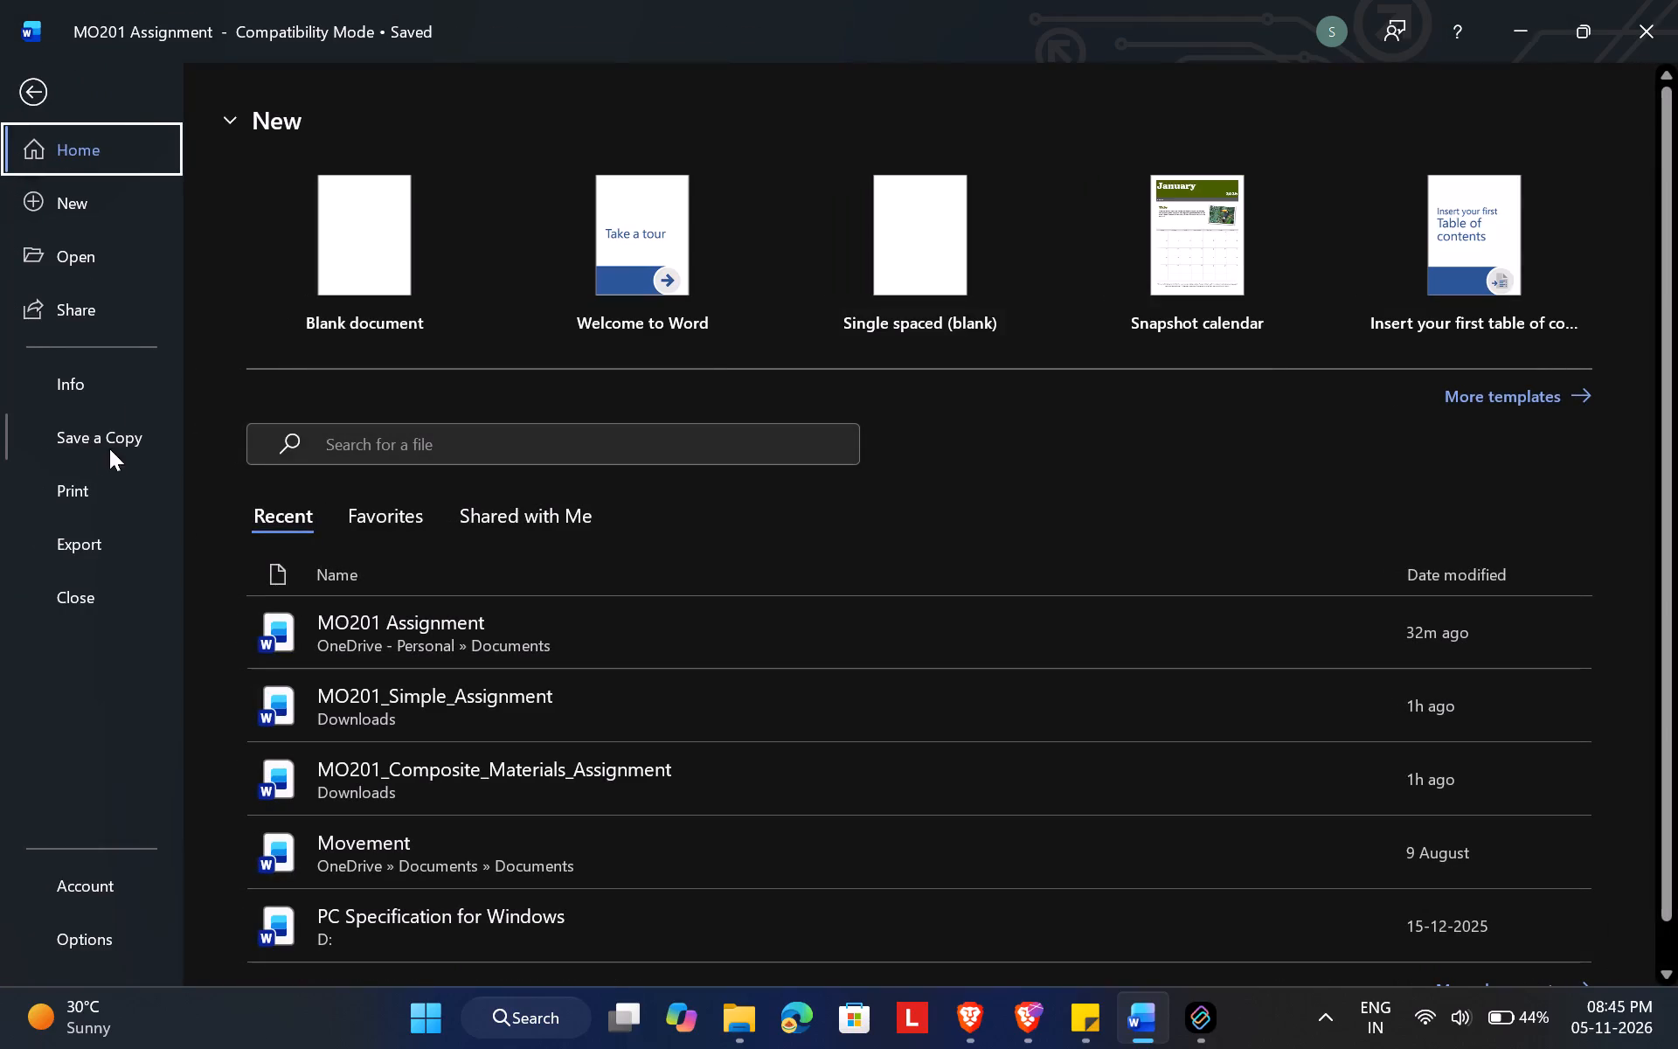
click(63, 510)
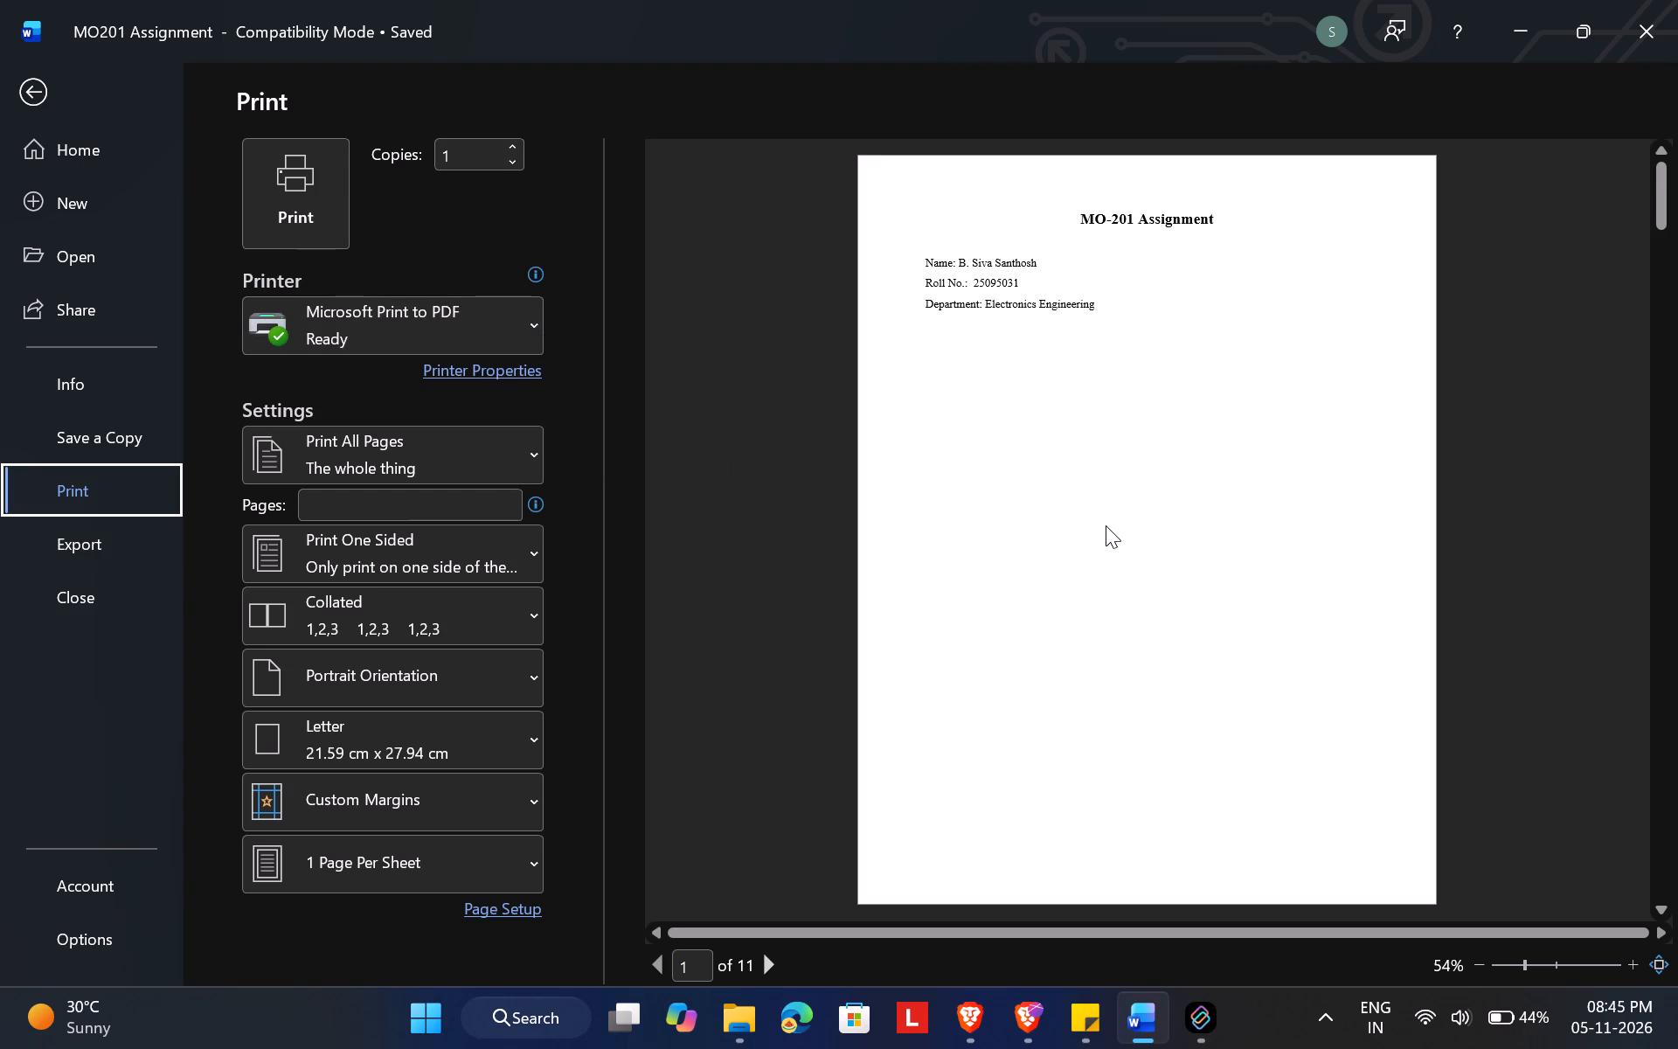
scroll(1106, 525, down, 20)
scroll(1106, 525, down, 8)
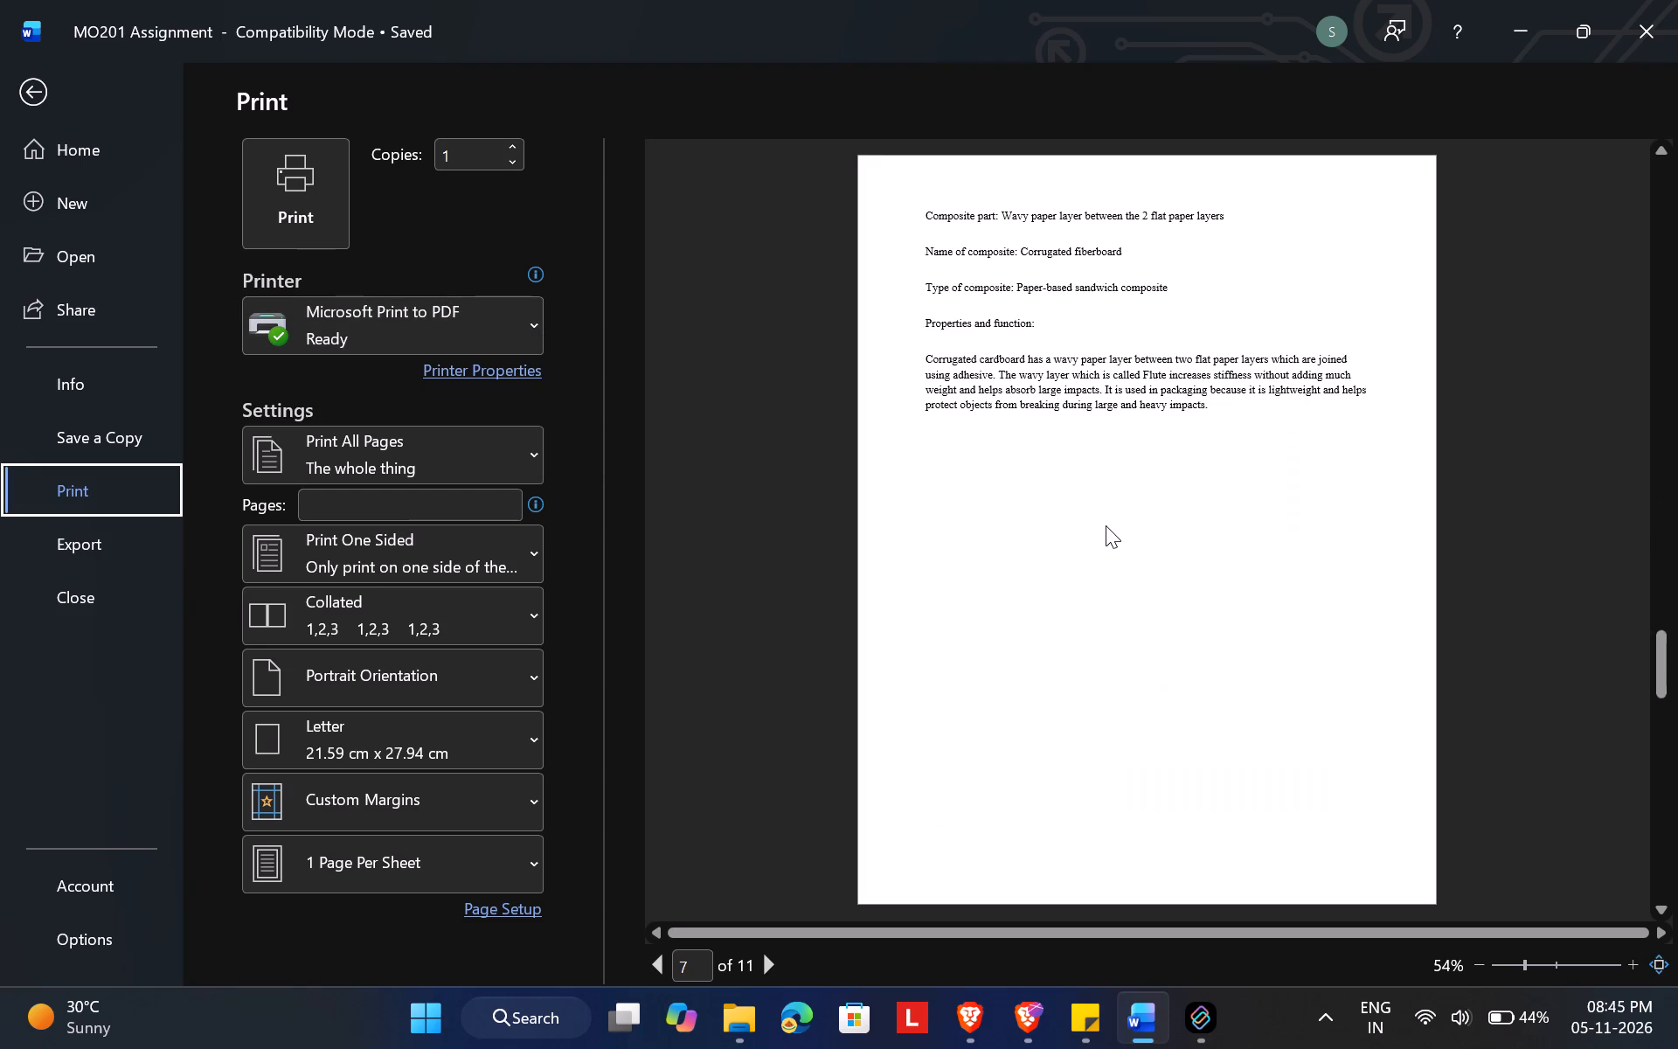
scroll(1106, 525, down, 6)
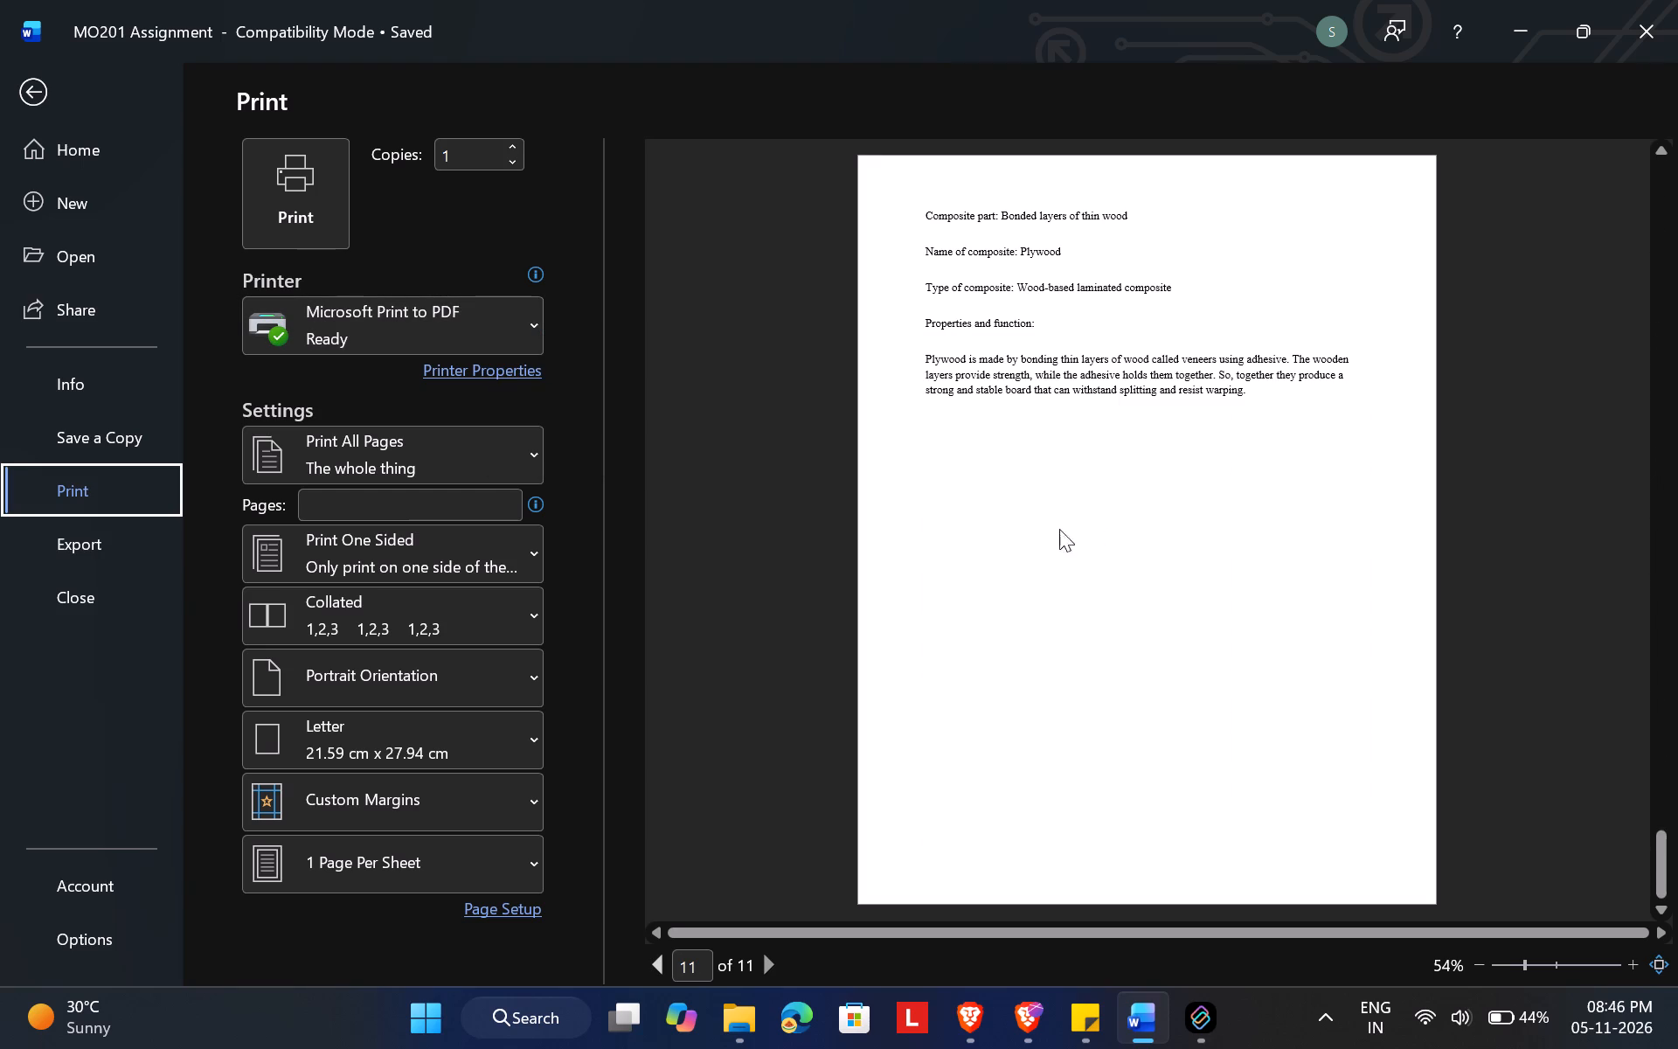
click(474, 327)
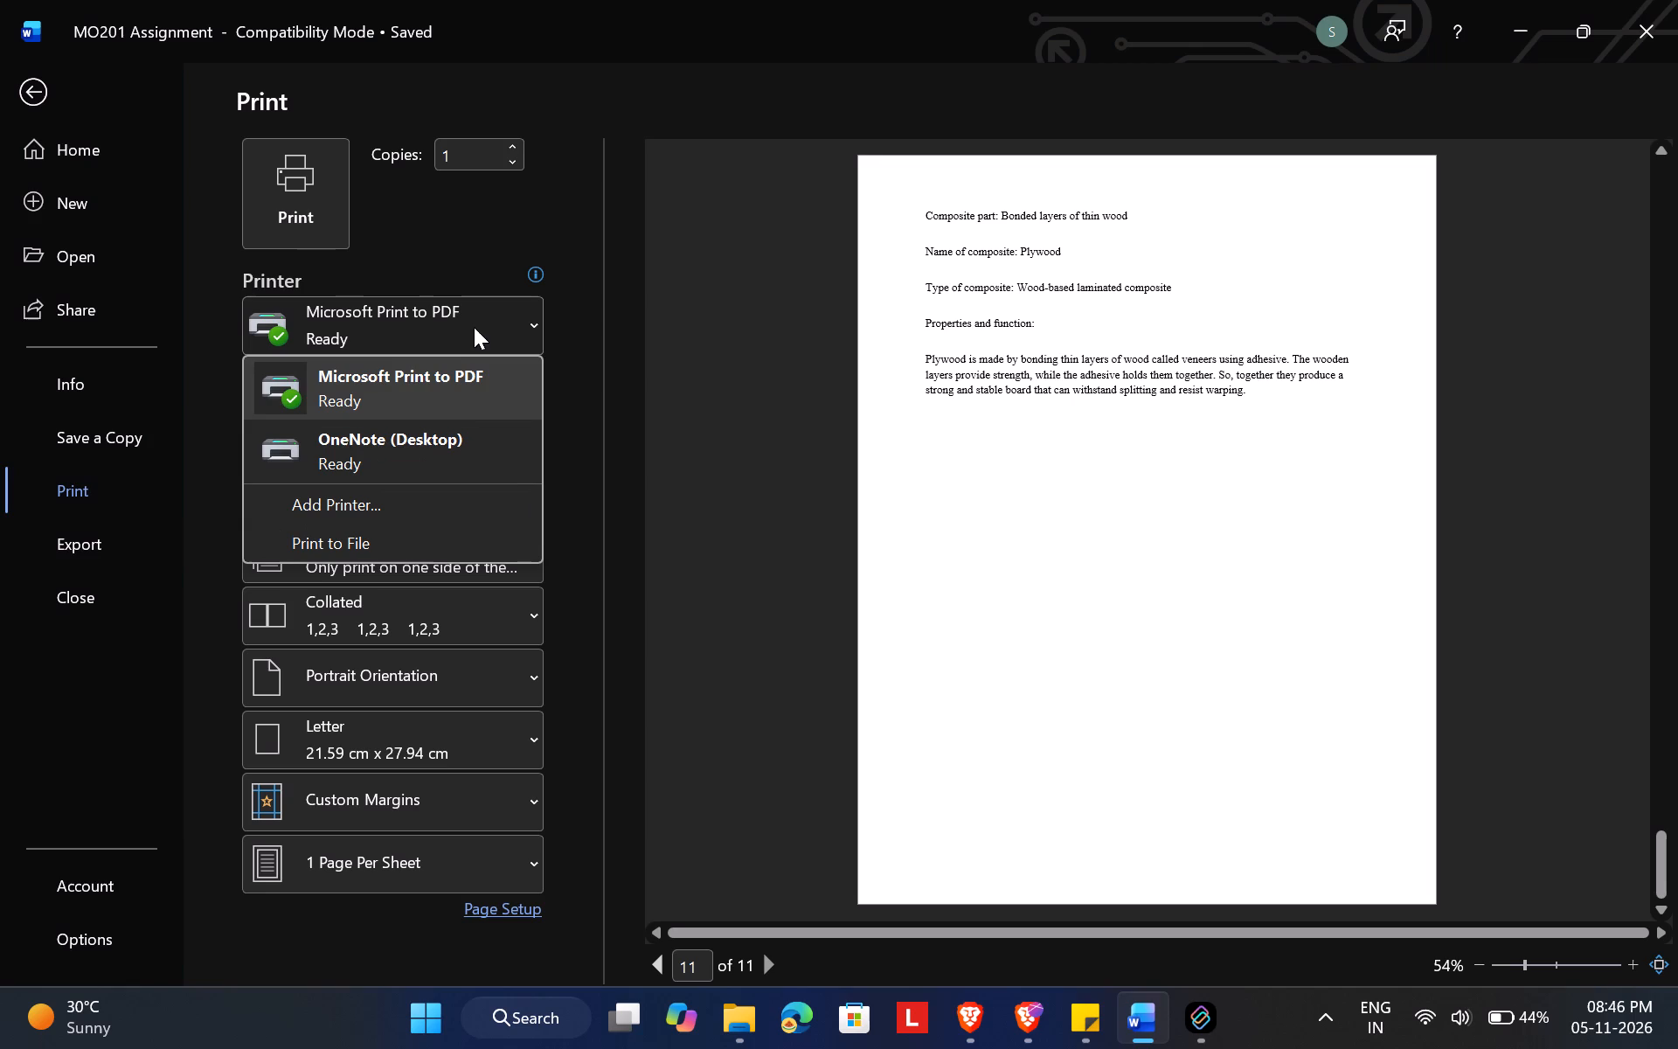
click(389, 390)
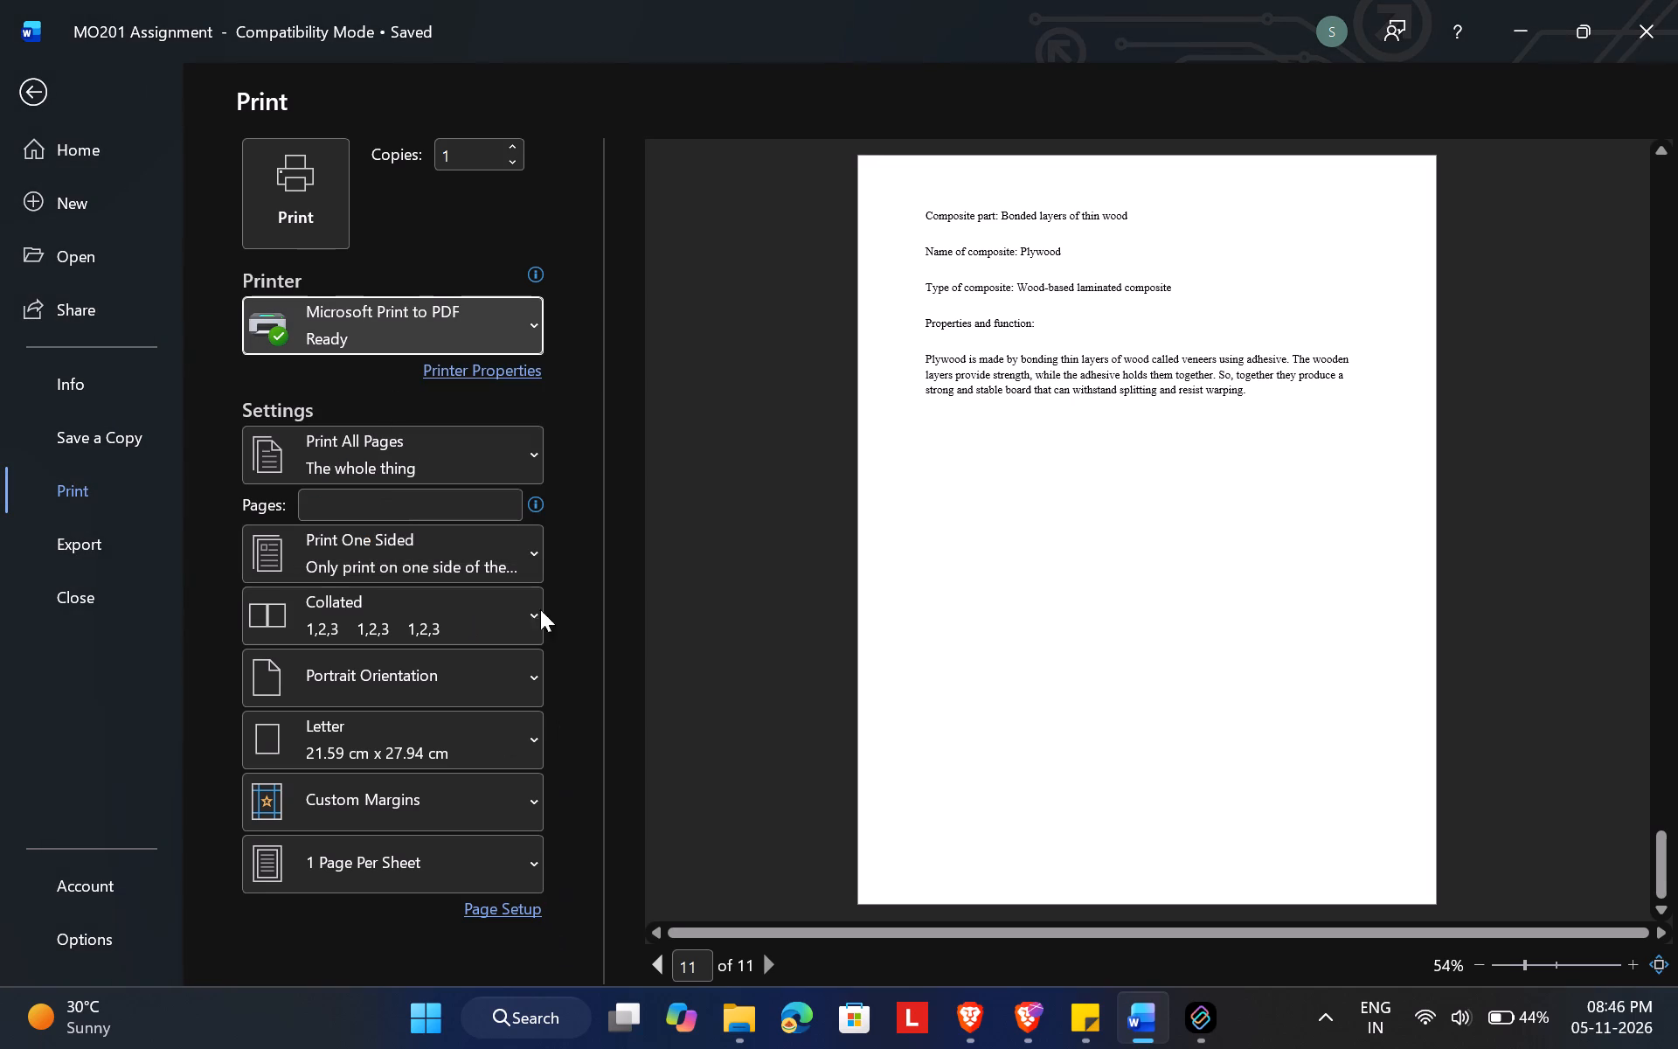
click(419, 445)
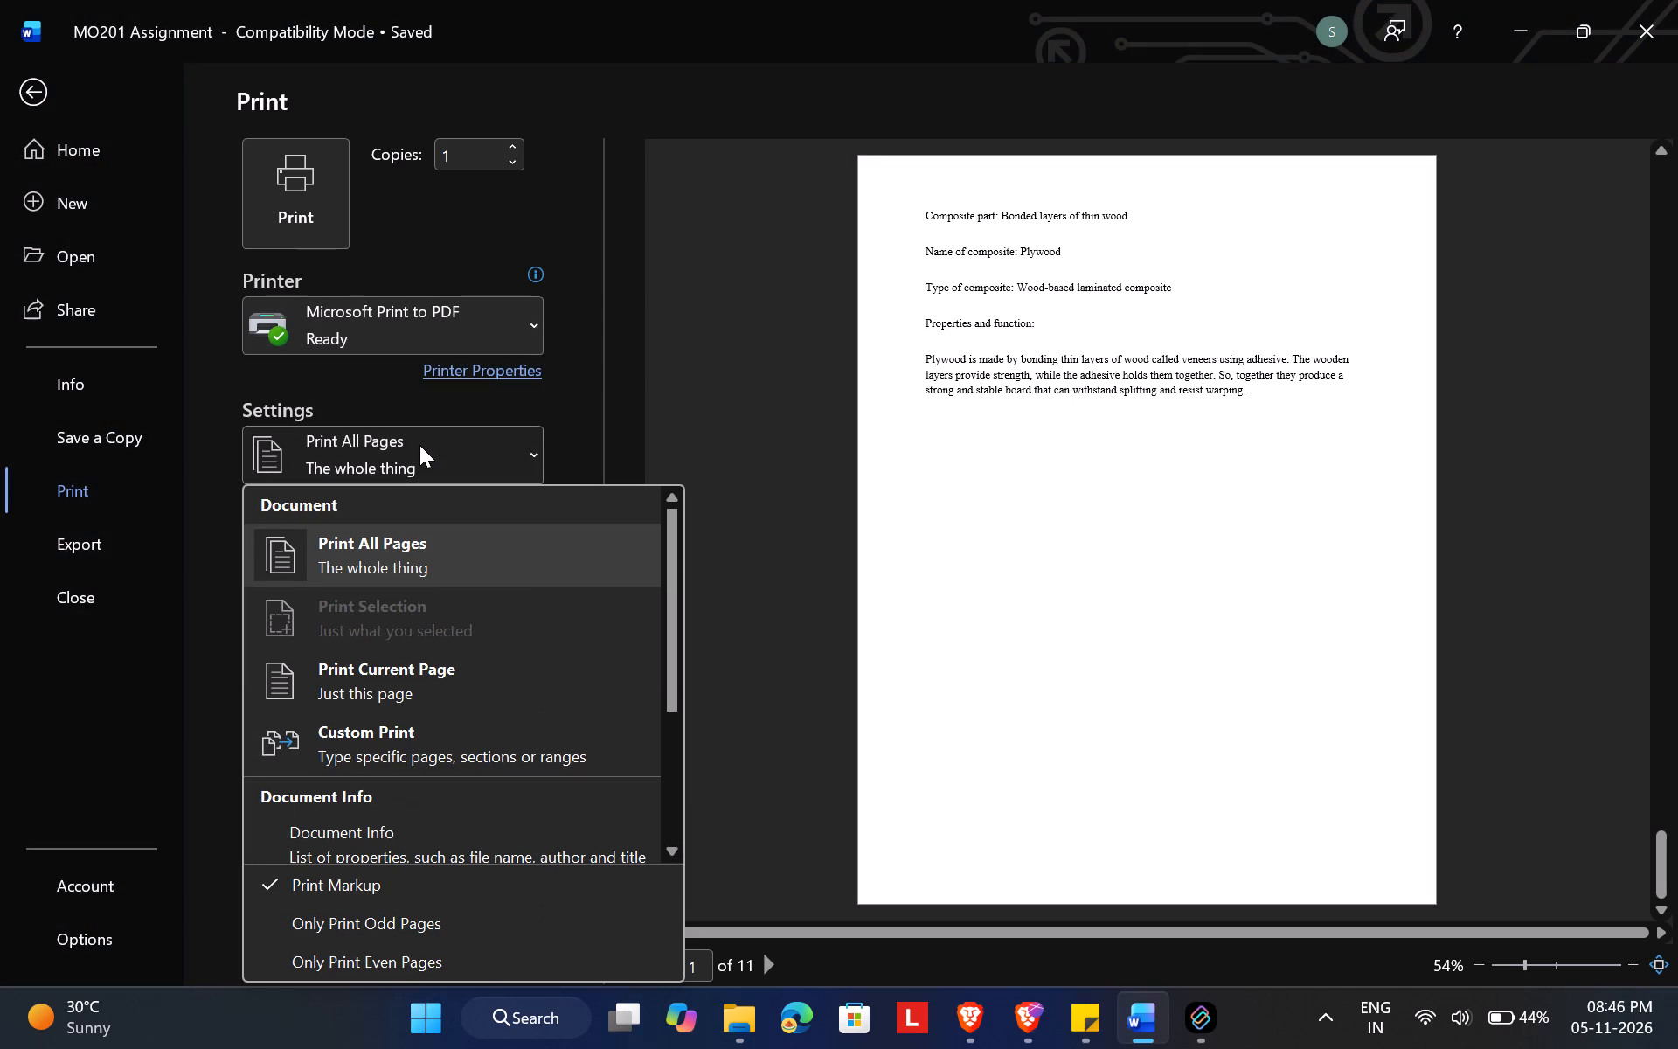
click(380, 543)
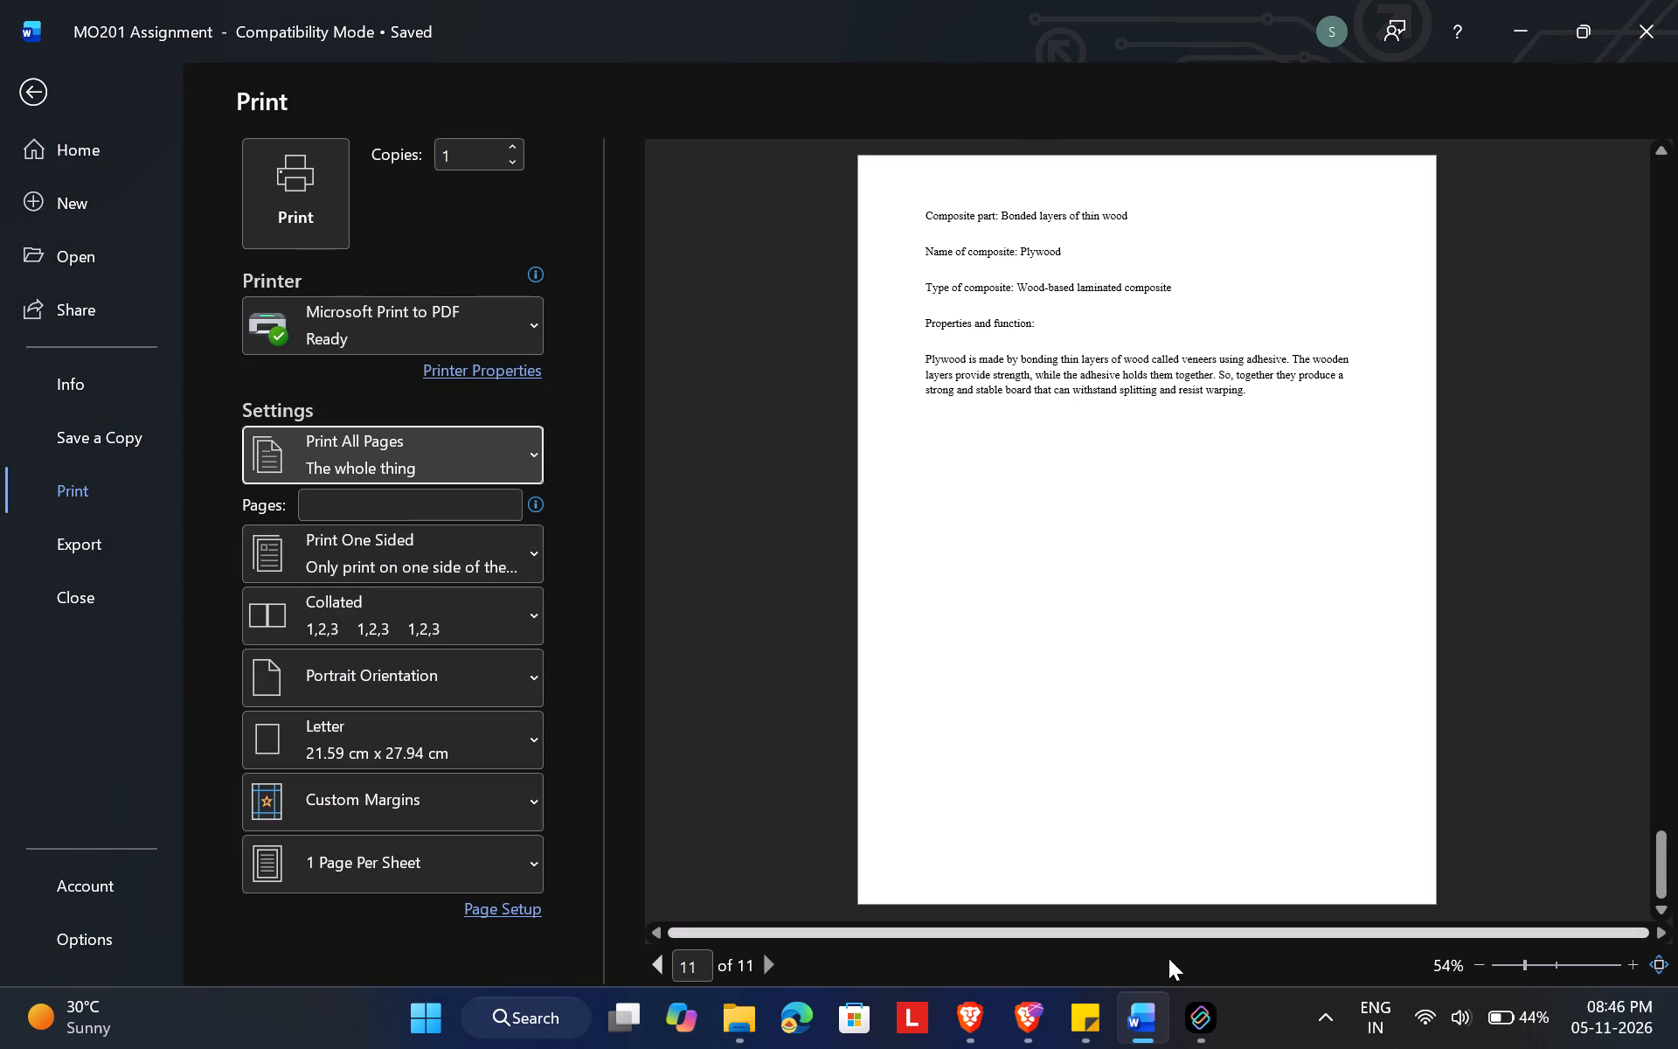
Print the document to a PDF file named "Mo 201 Assignment" in the Downloads folder.
click(280, 209)
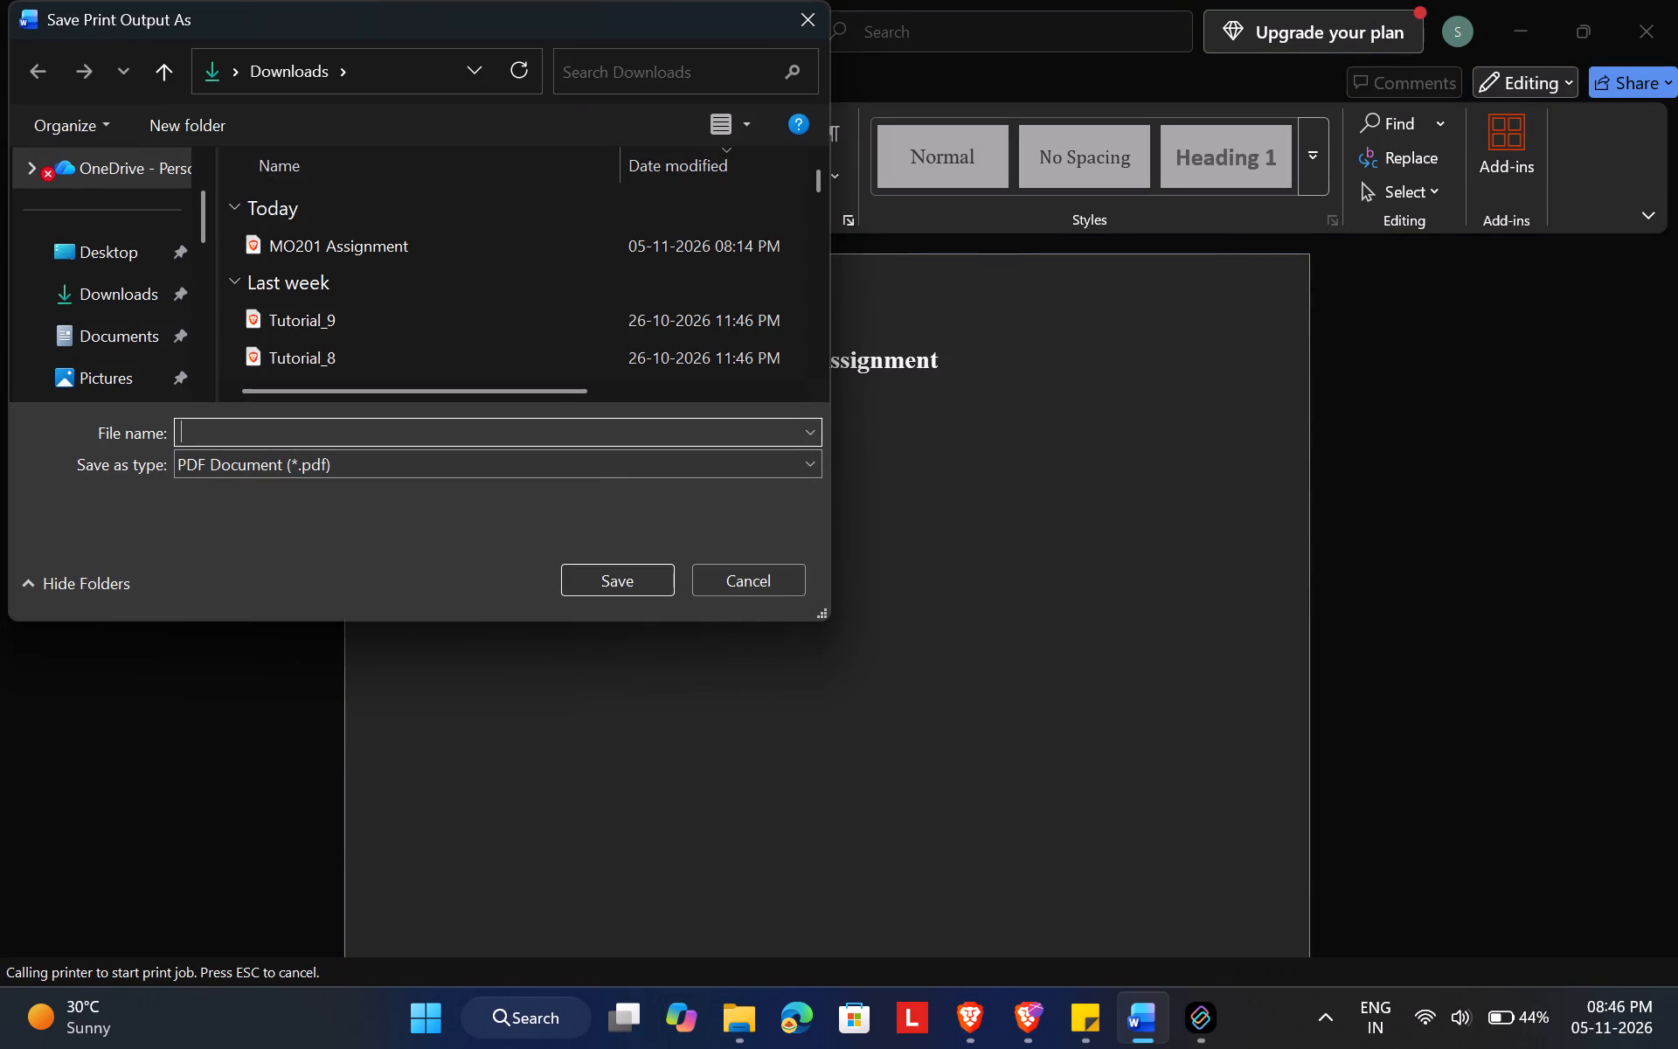
text(Mo)
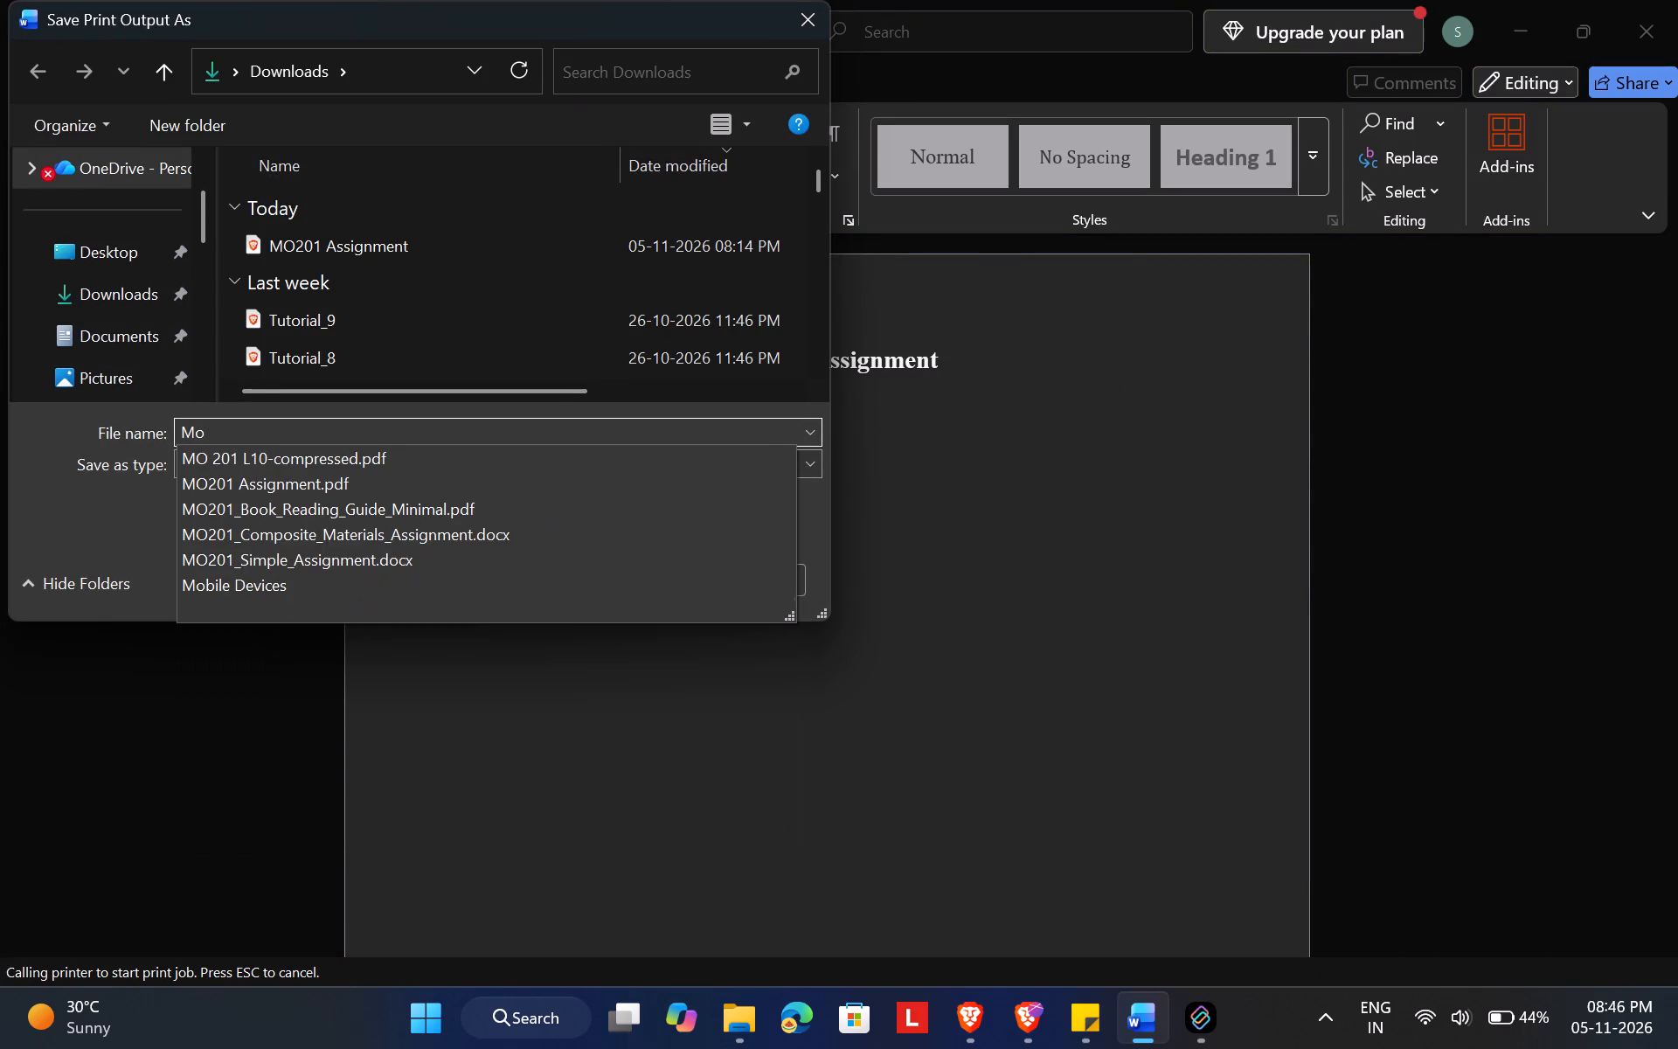
key(space)
text(201)
key(space)
text(Assignment)
key(Return)
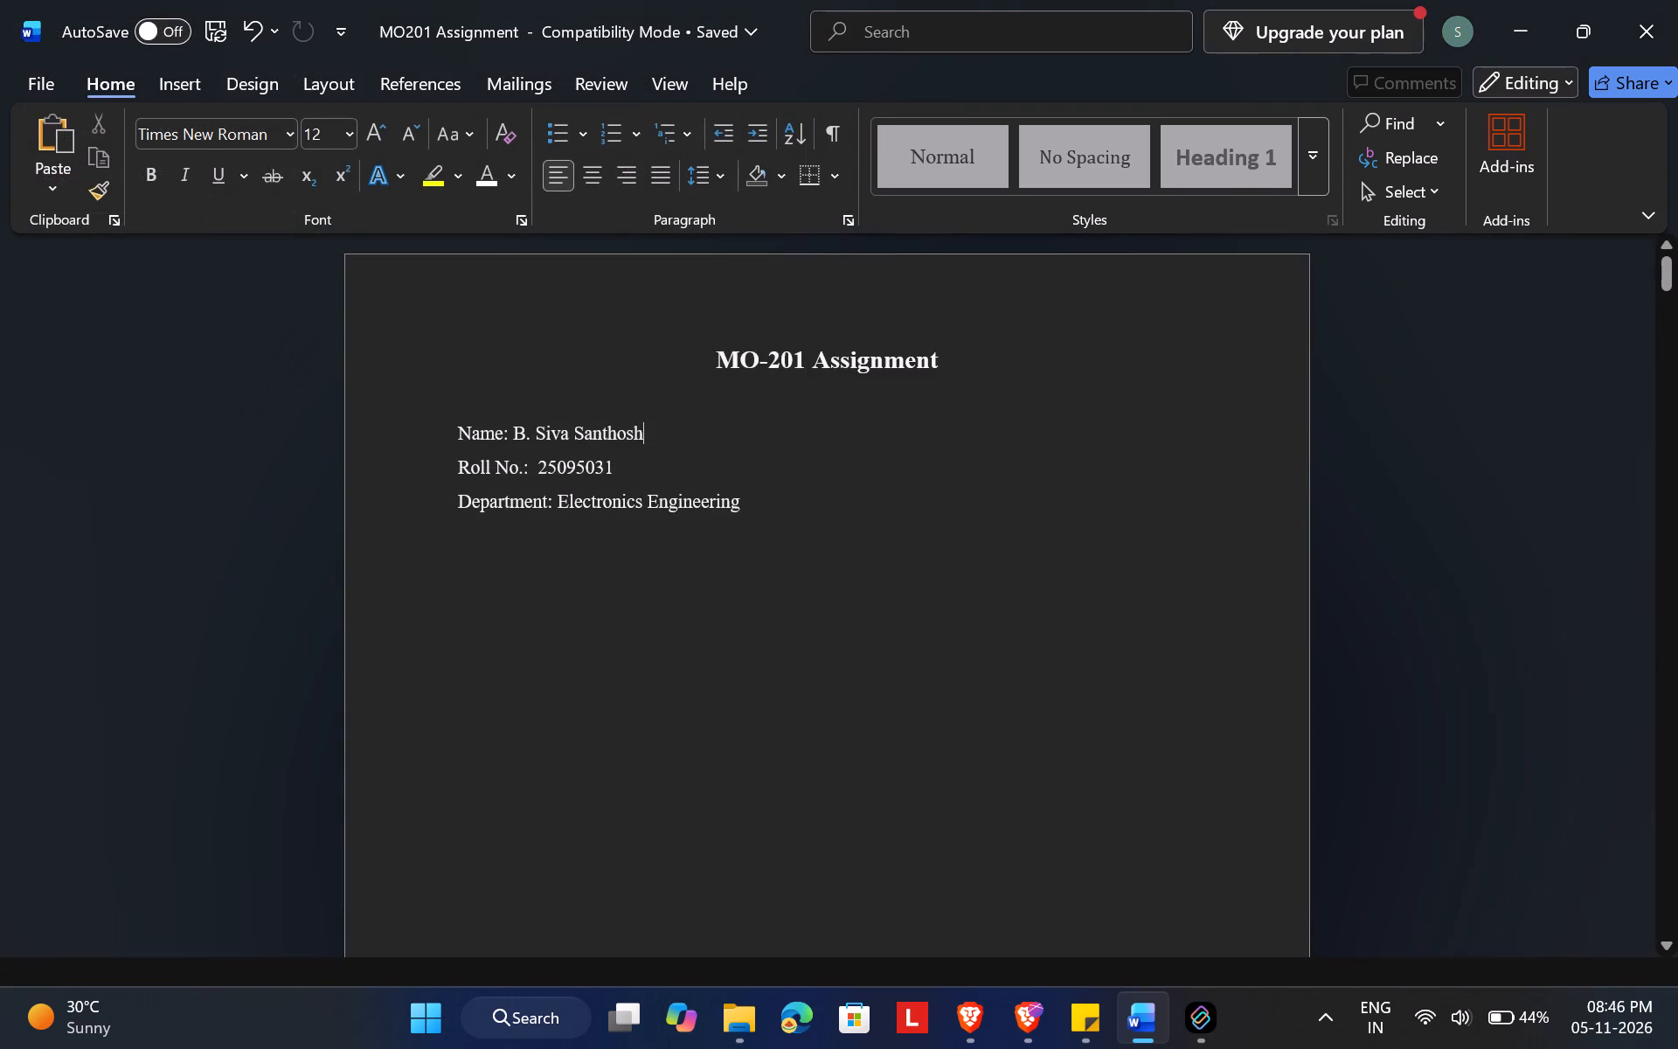
Switch to the Downloads folder in File Explorer and try to open the Mo 201 Assignment PDF.
click(1520, 20)
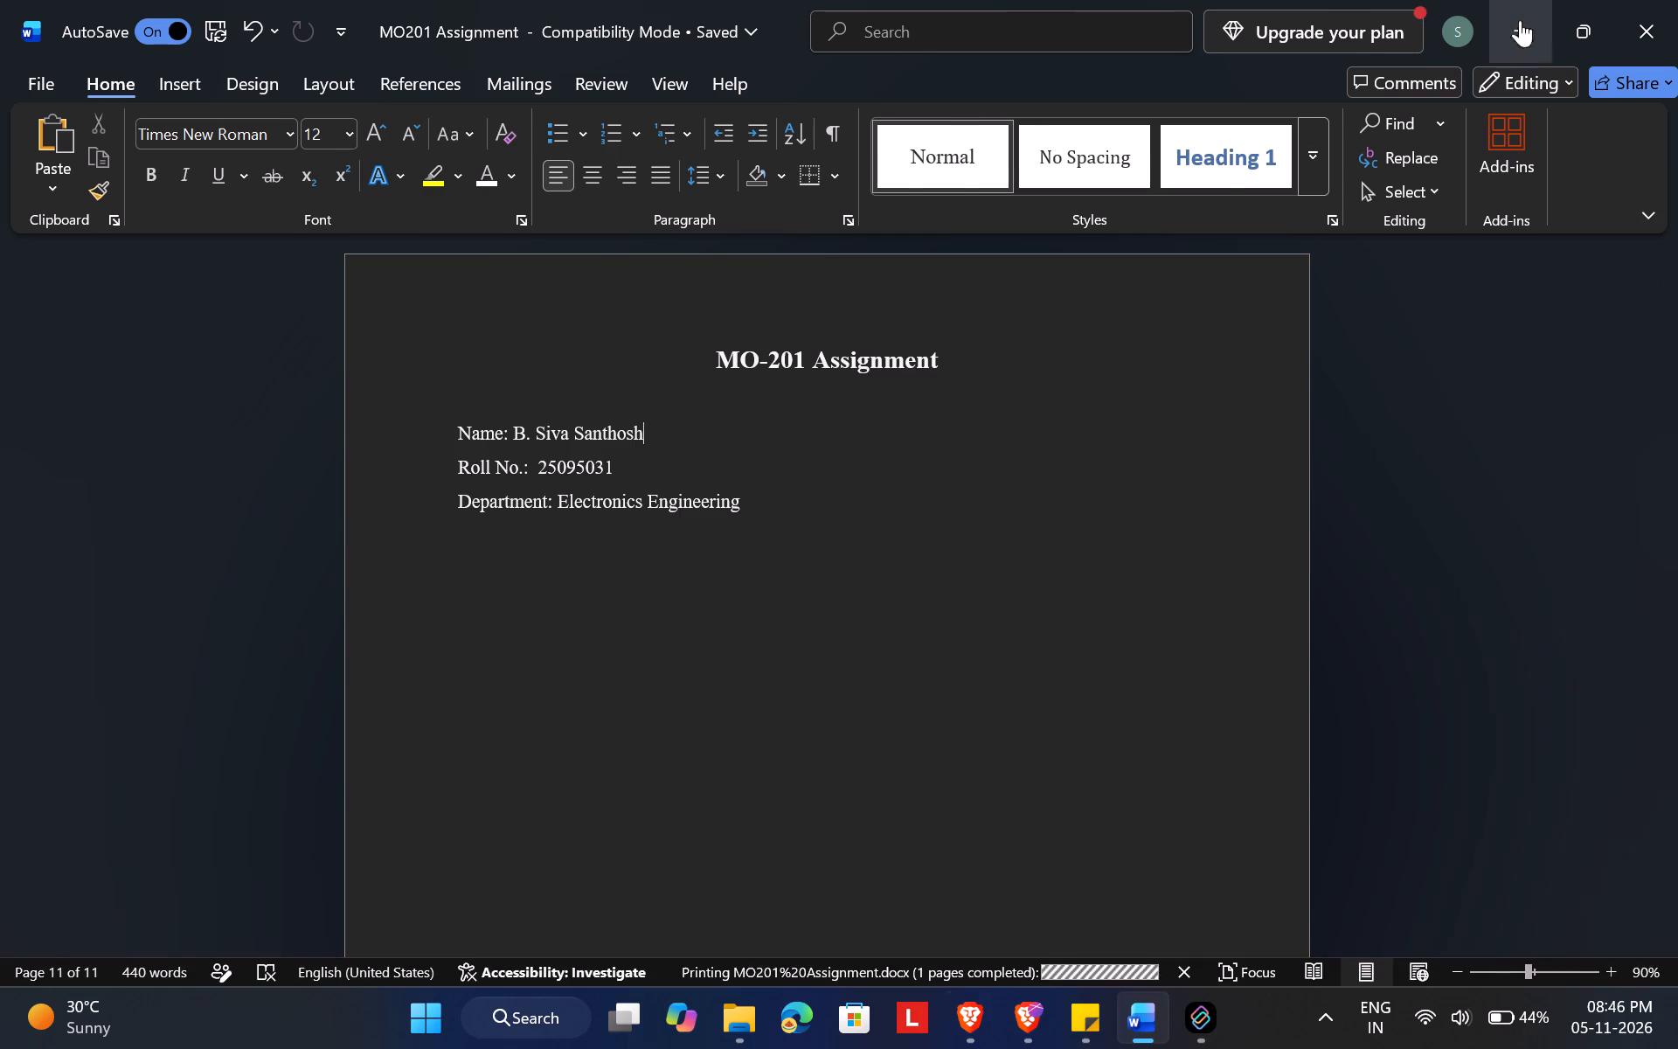
click(739, 1010)
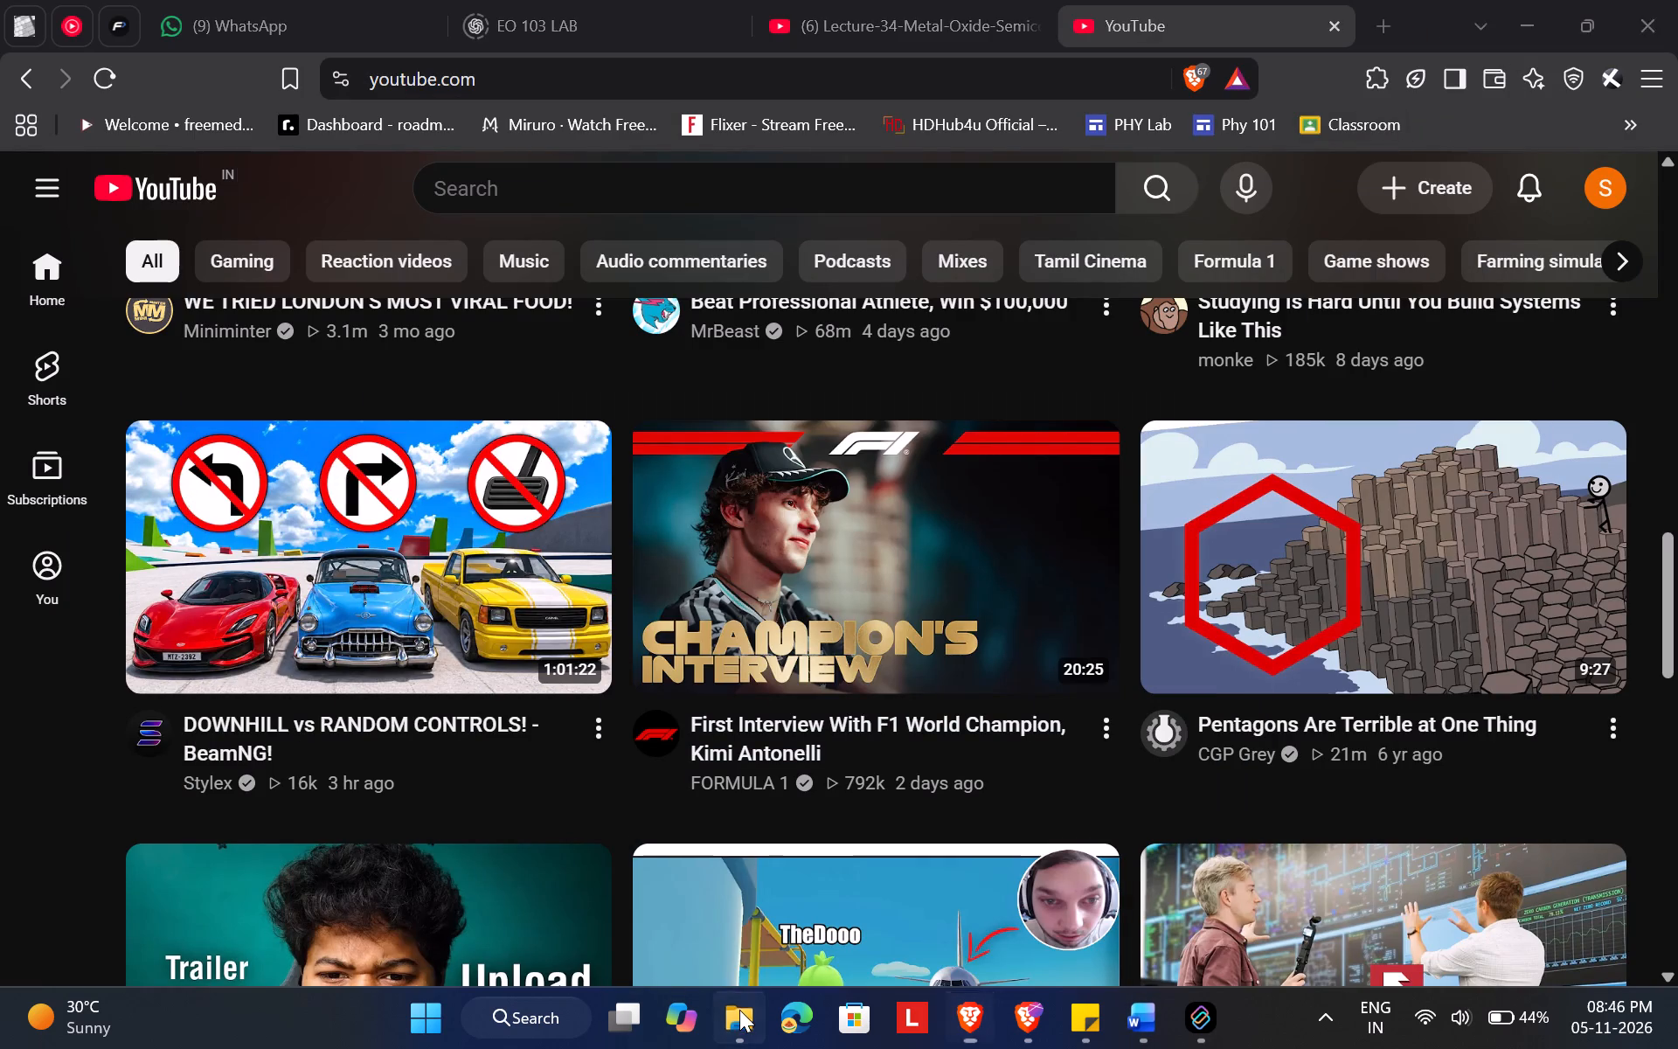
click(132, 435)
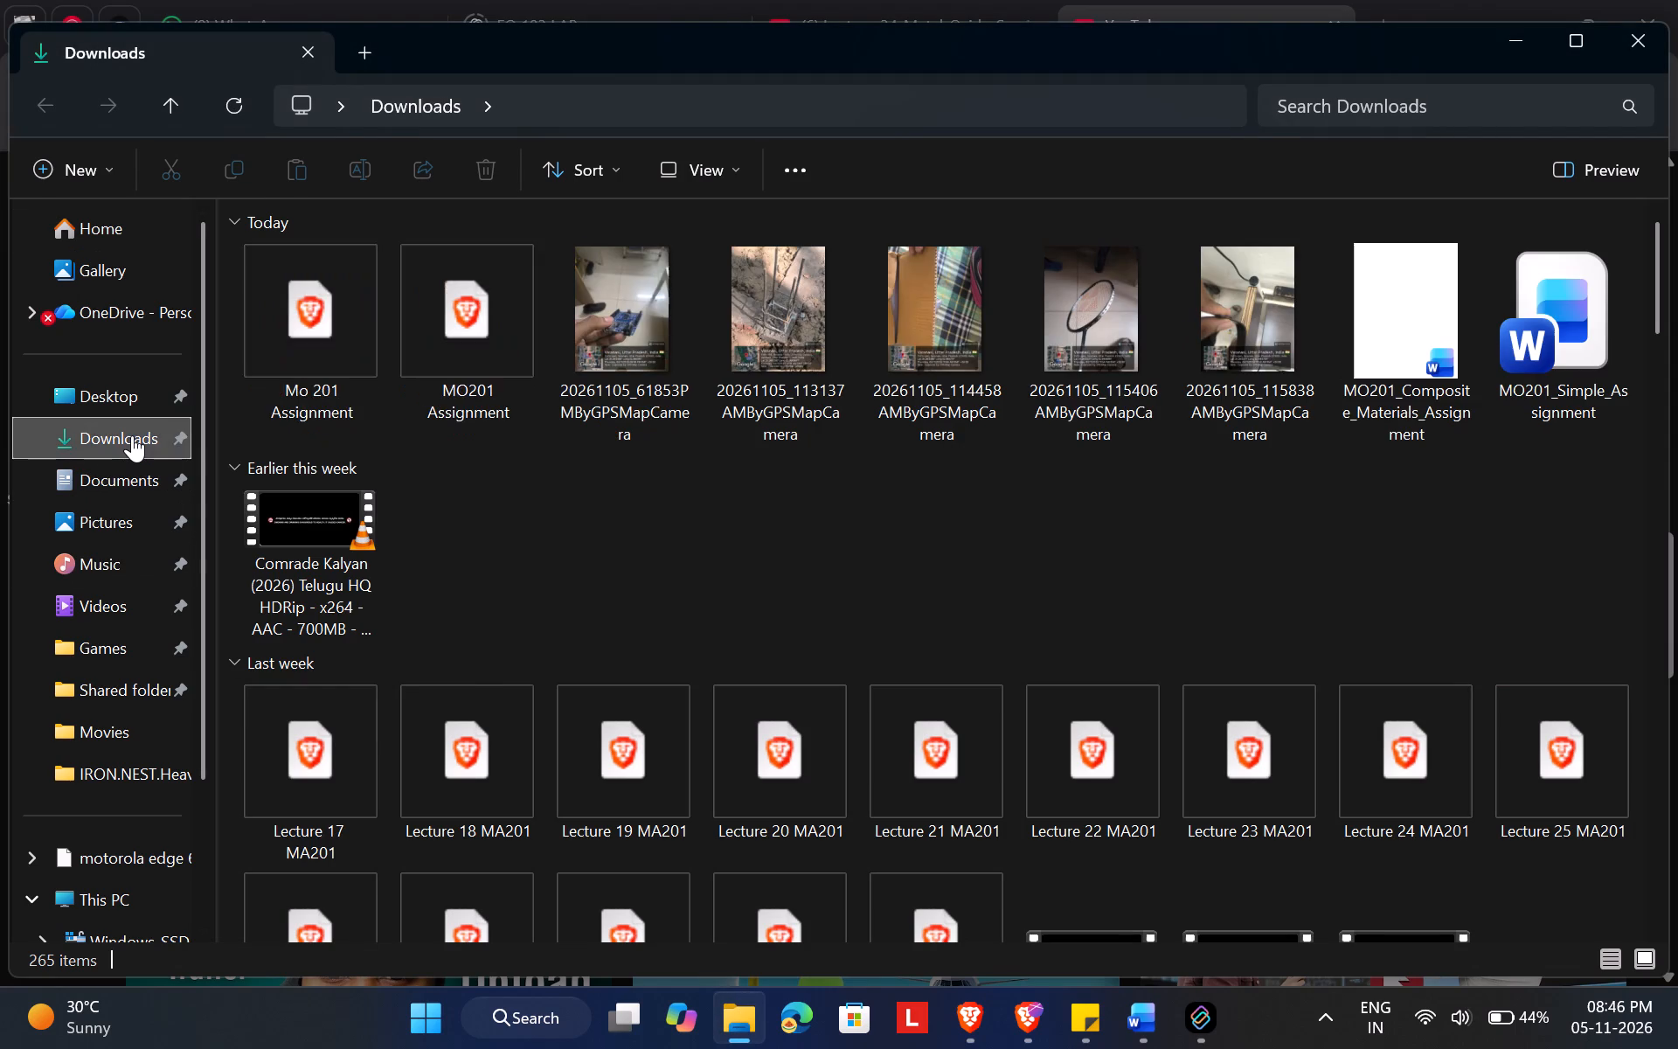
double_click(304, 348)
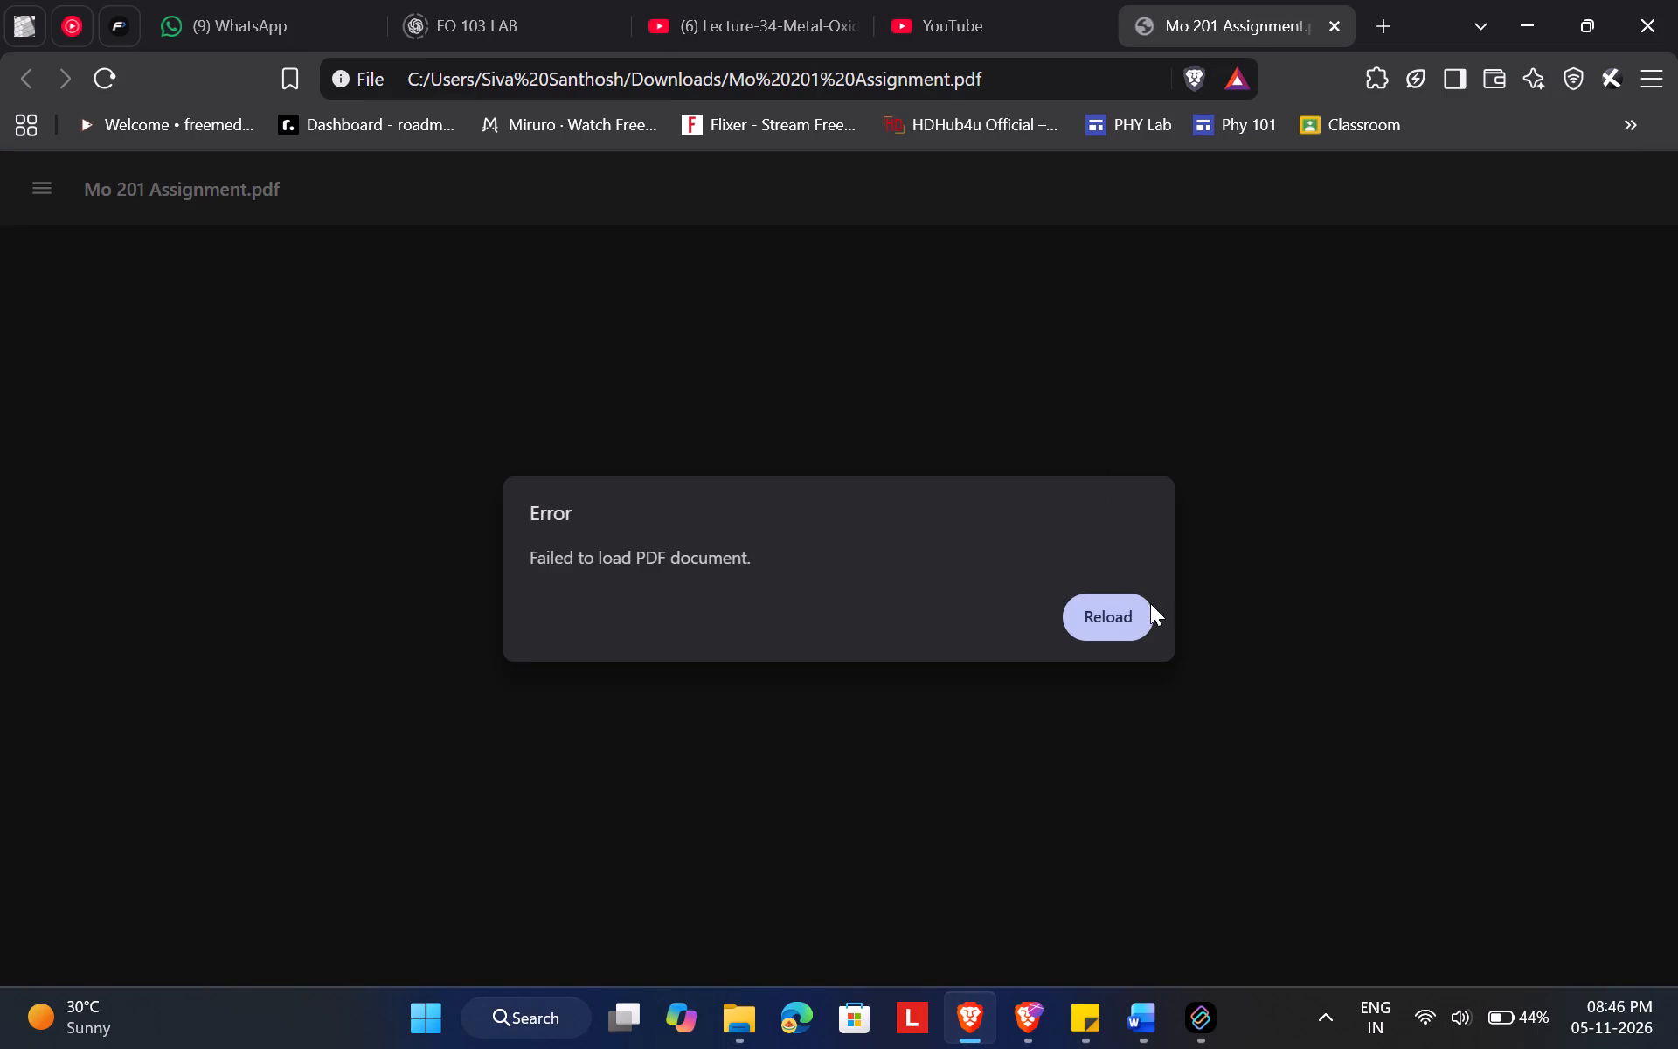
click(1151, 605)
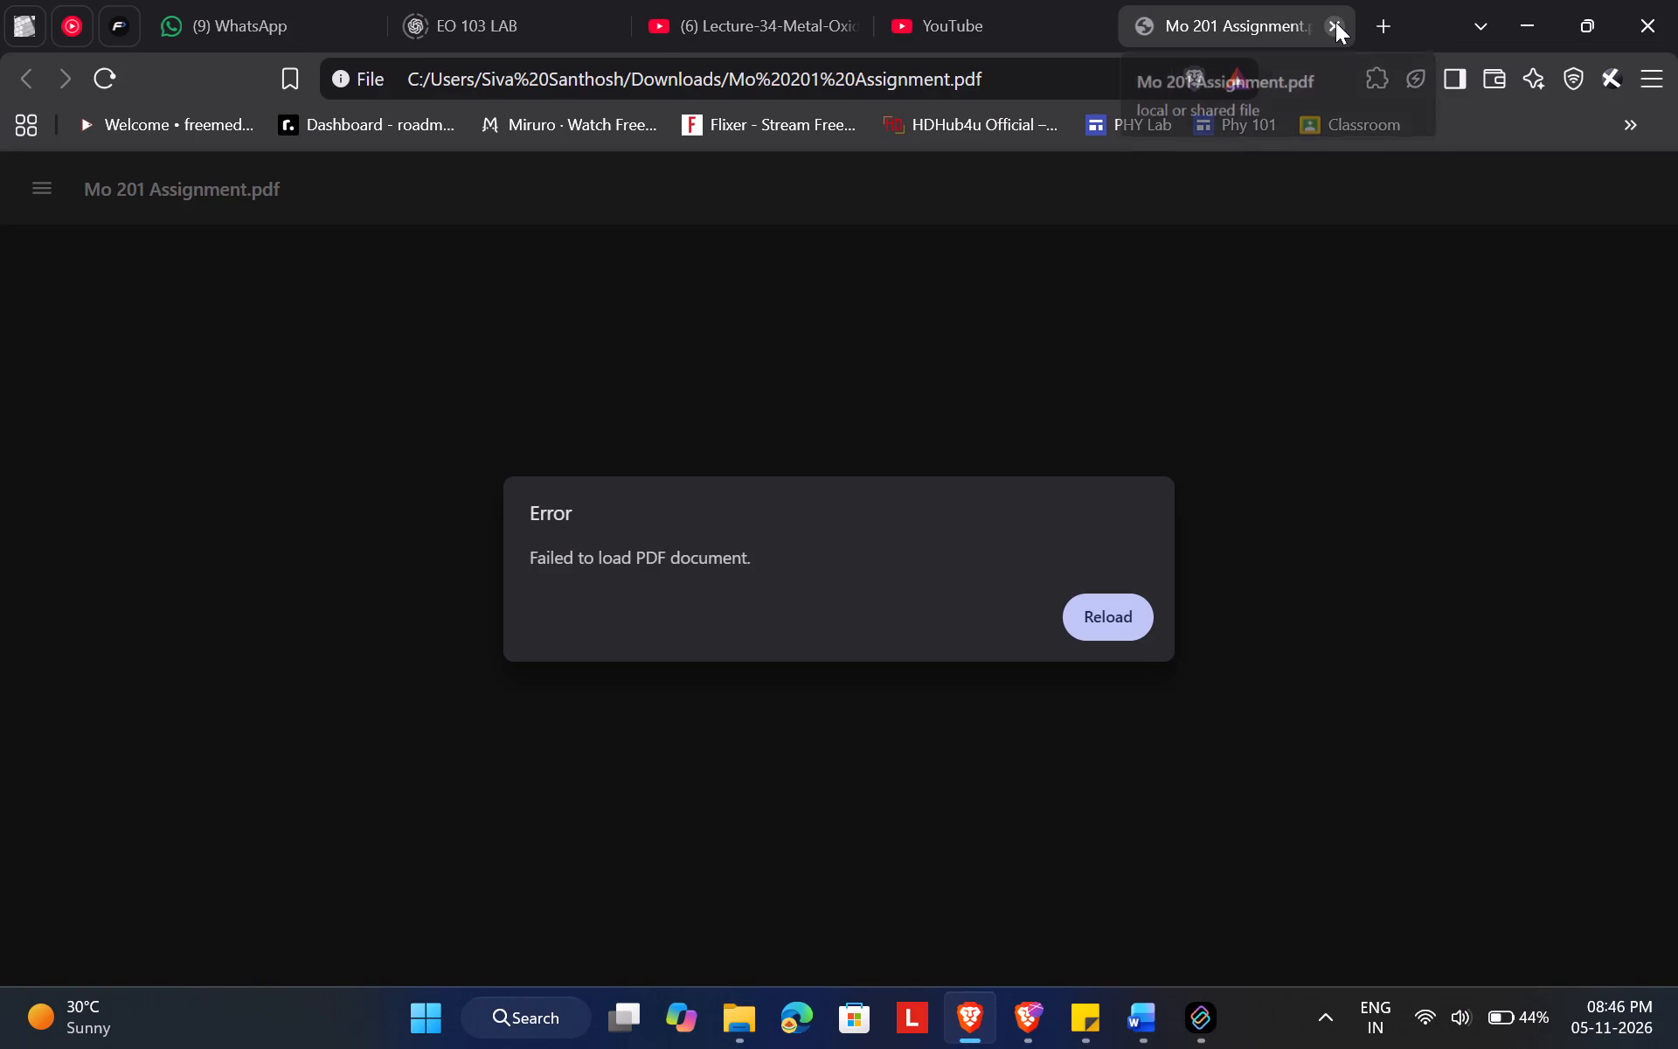
click(1335, 22)
click(1517, 0)
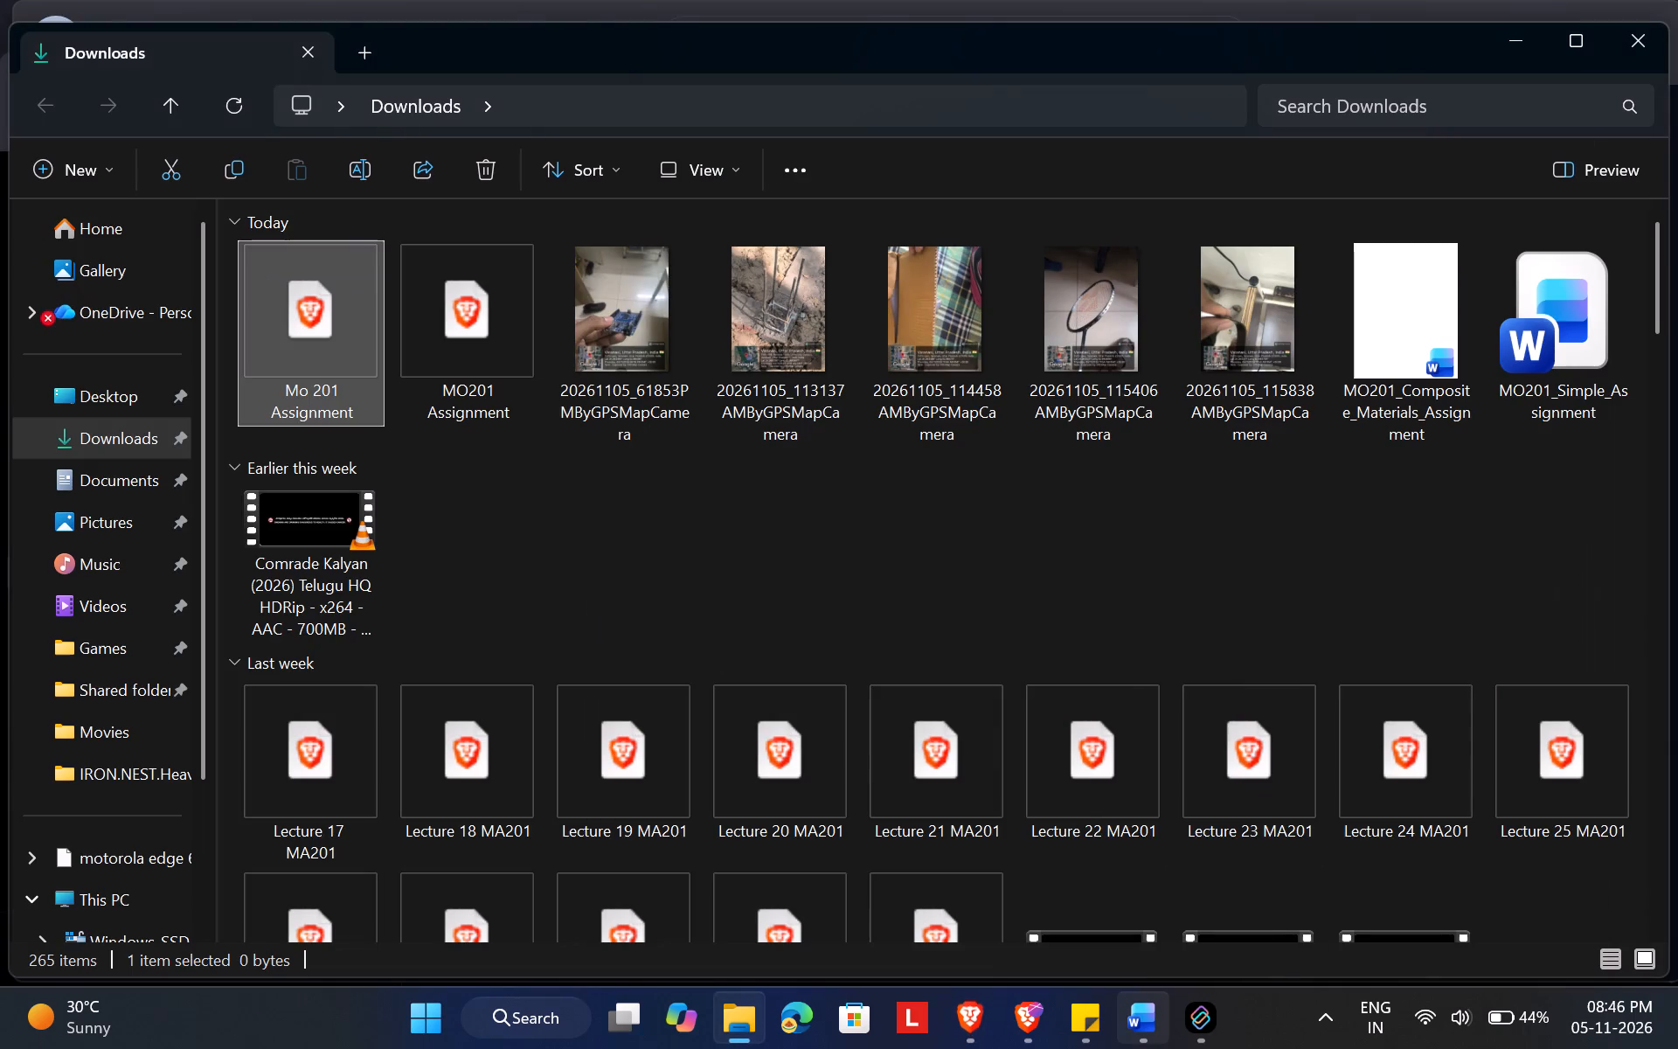
Switch back to Word to check the progress of the PDF print job.
click(1135, 1018)
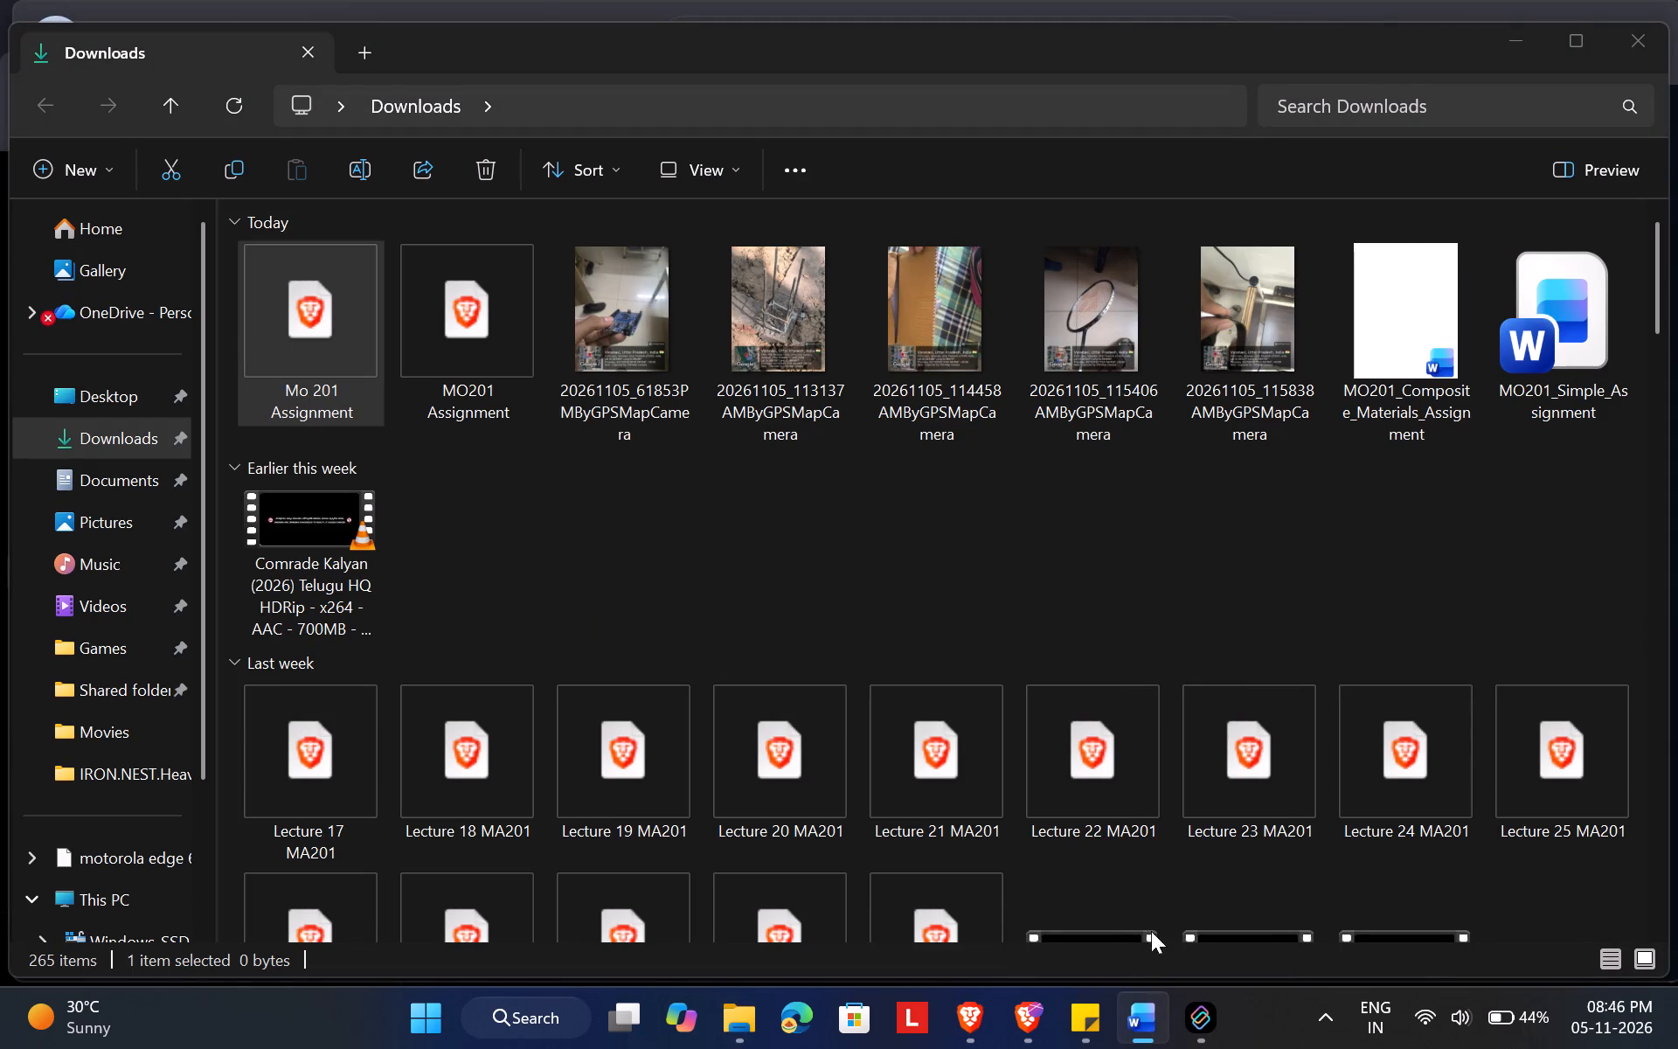
click(1157, 900)
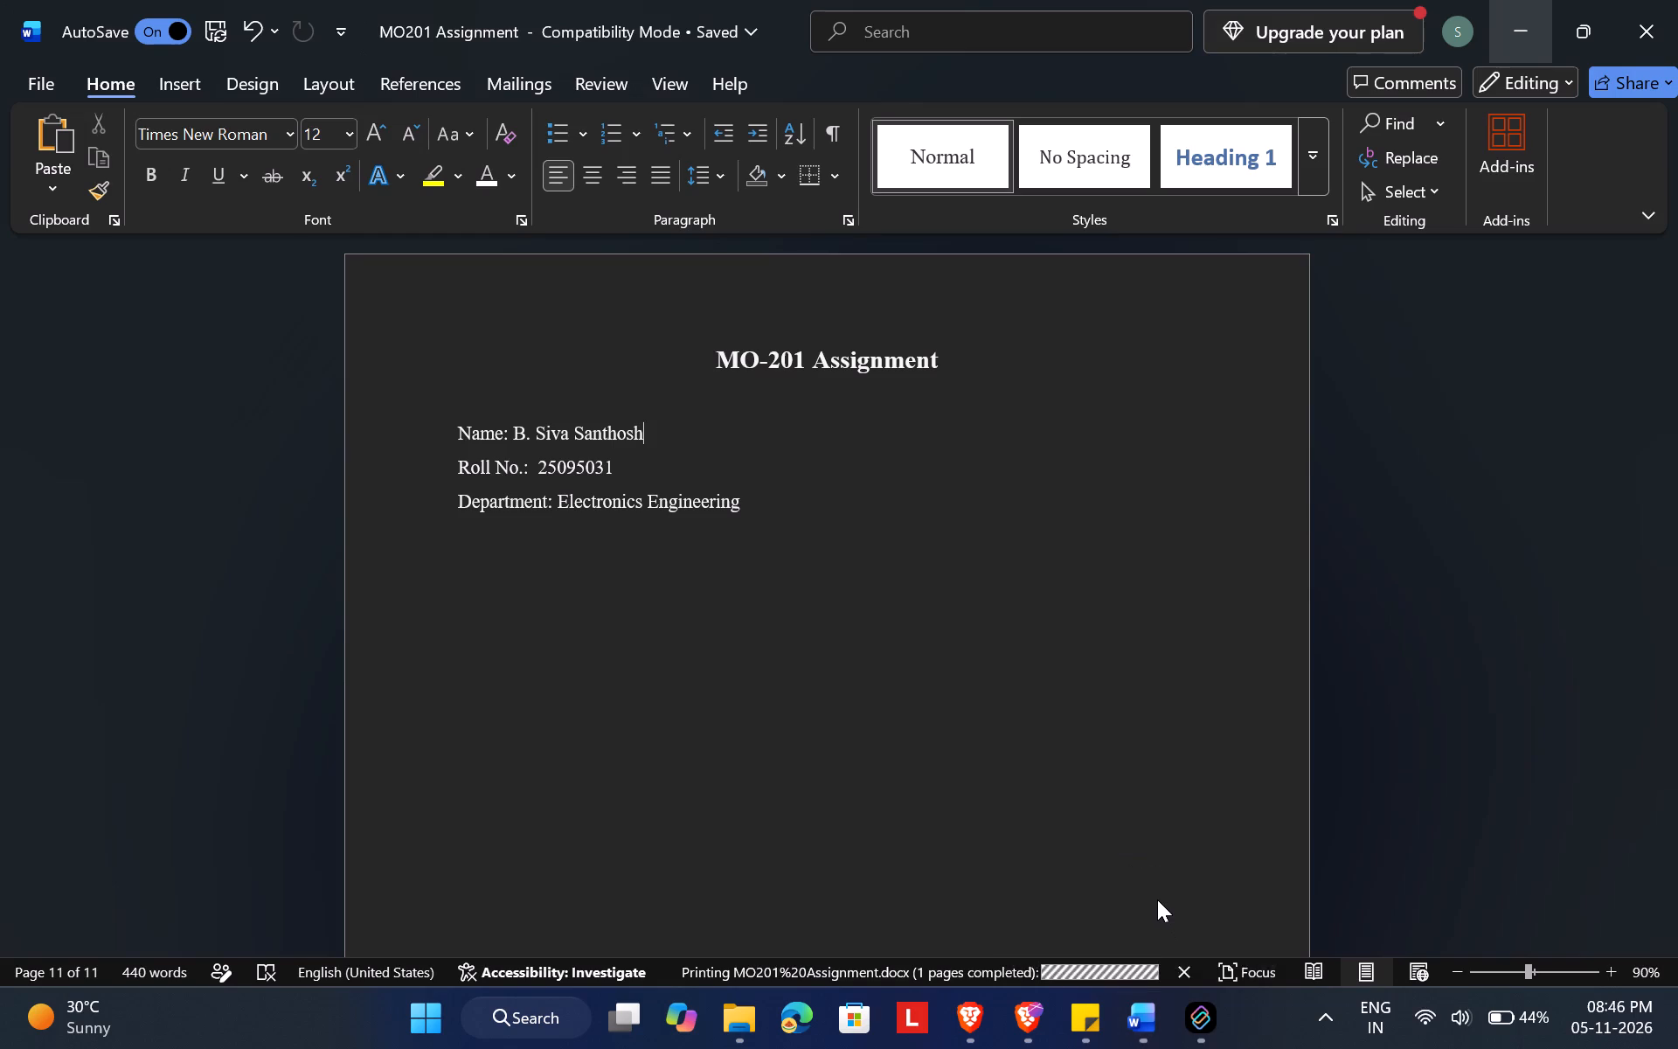
click(614, 538)
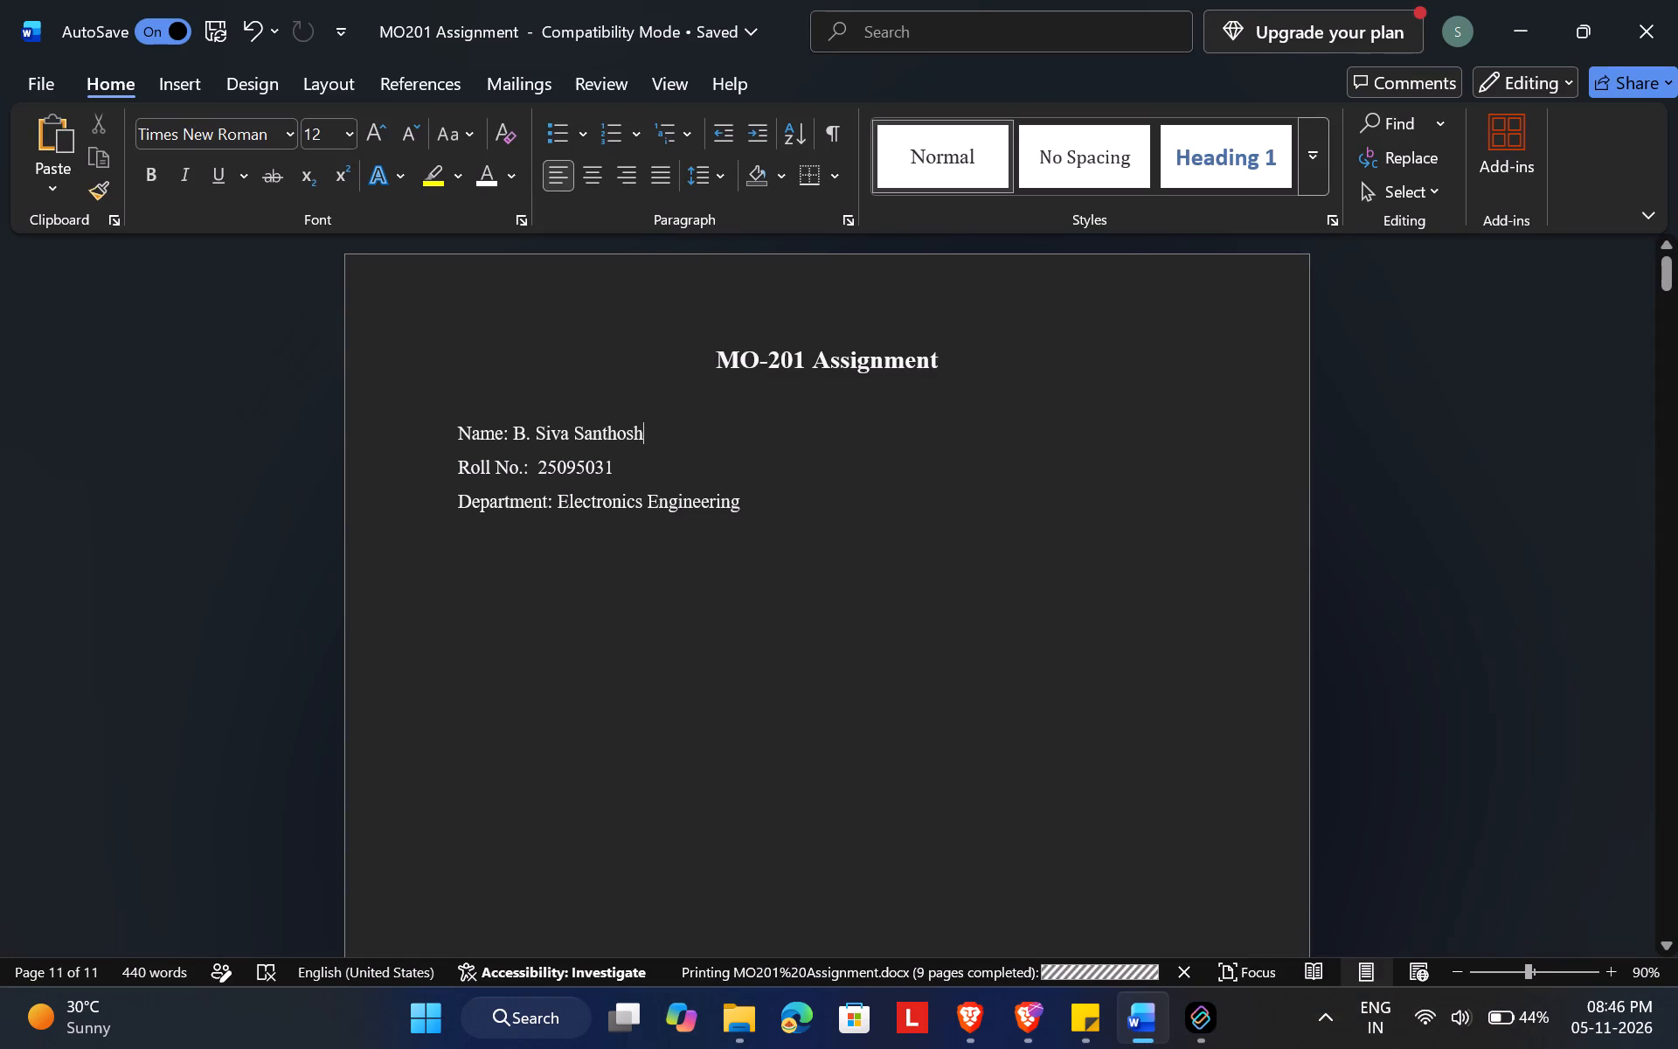
click(1530, 44)
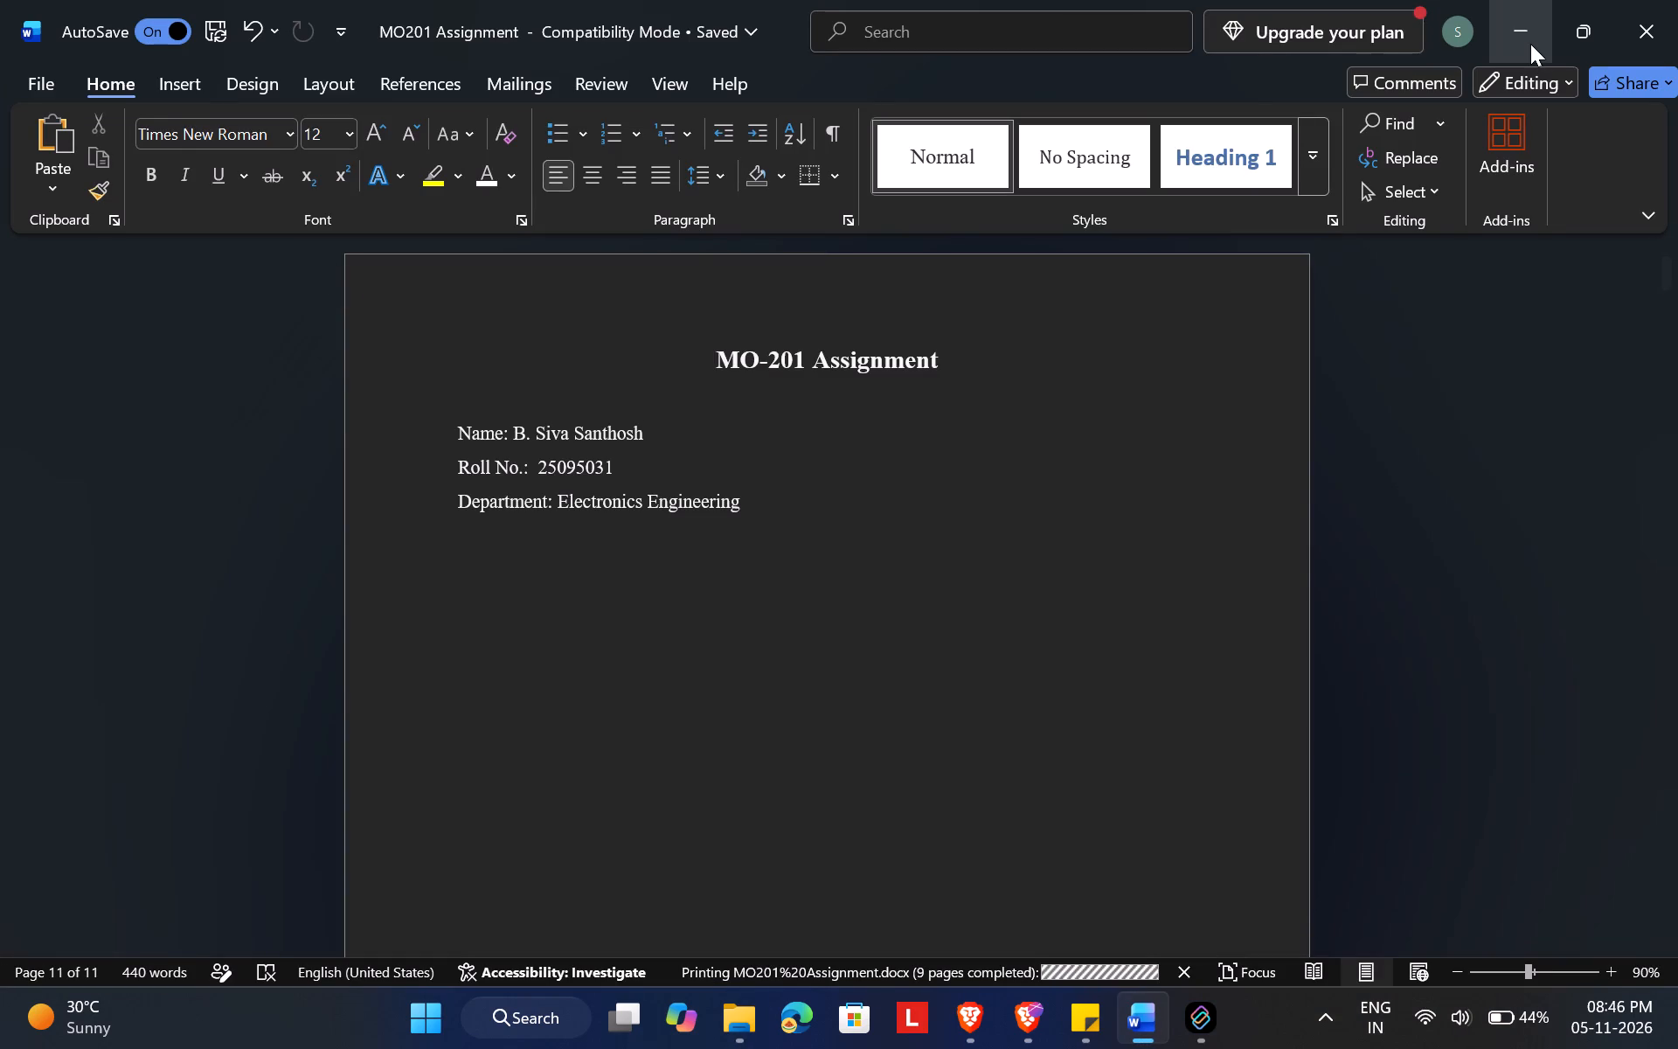
Try again to open the Mo 201 Assignment PDF from the Downloads folder, reloading it in the browser.
click(289, 316)
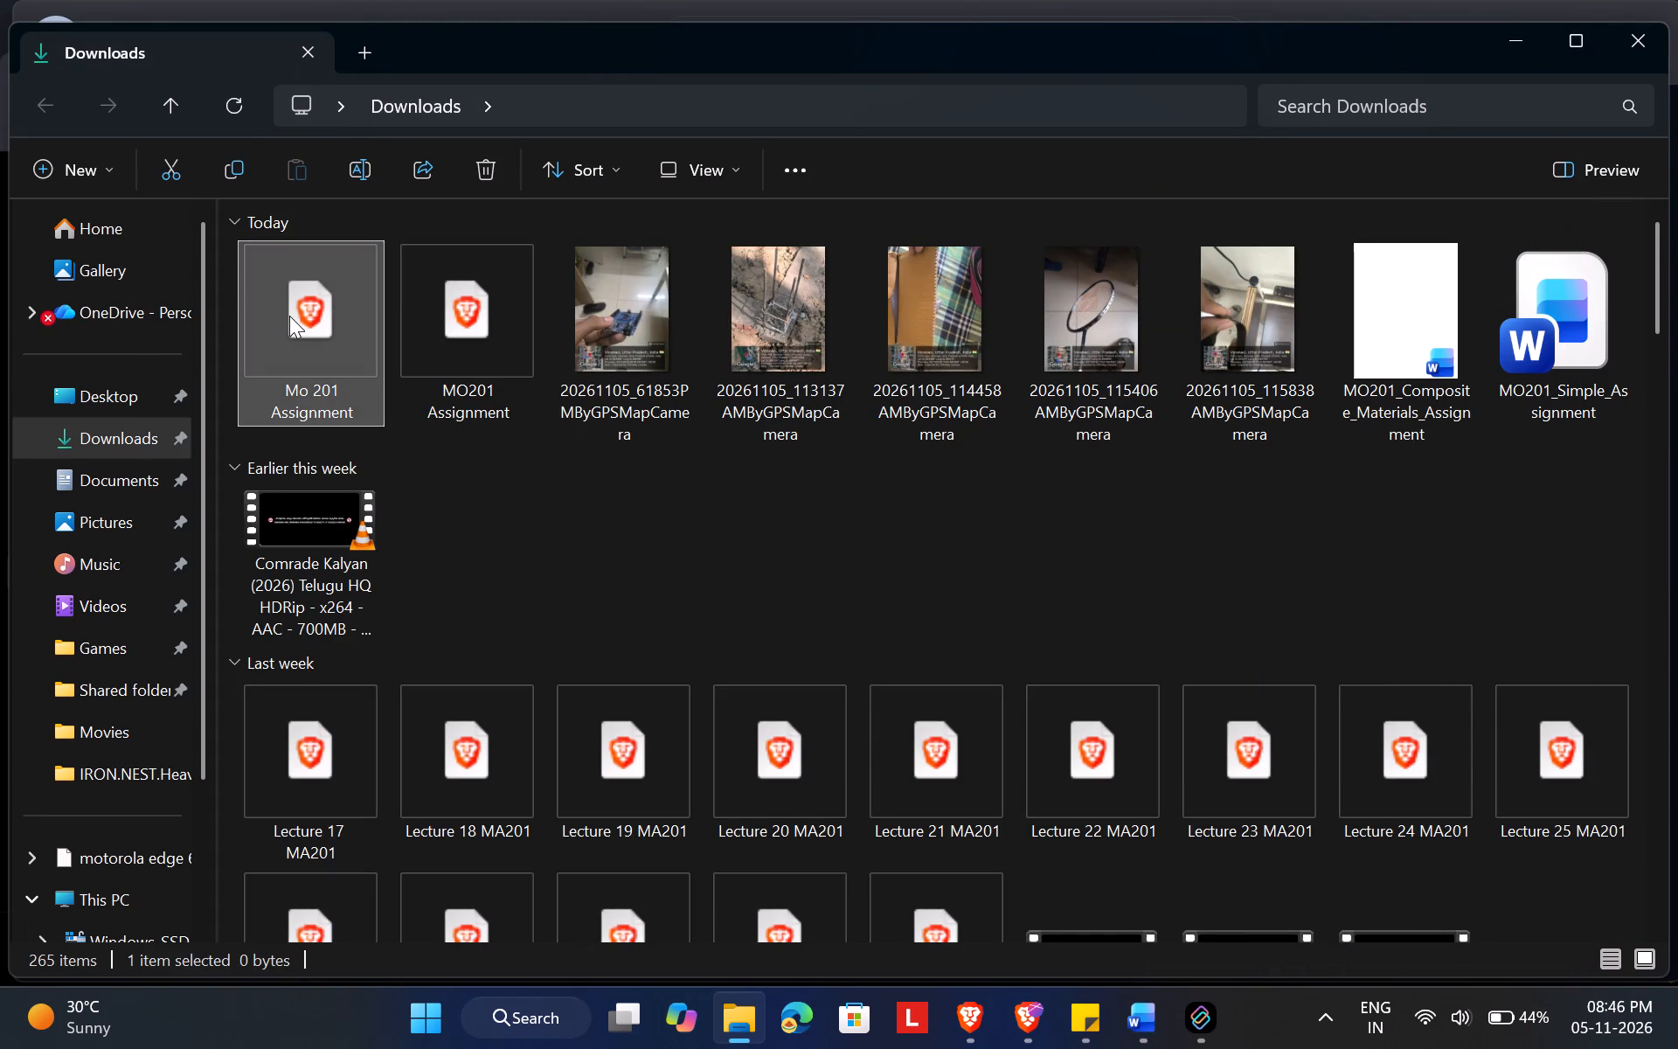
double_click(289, 316)
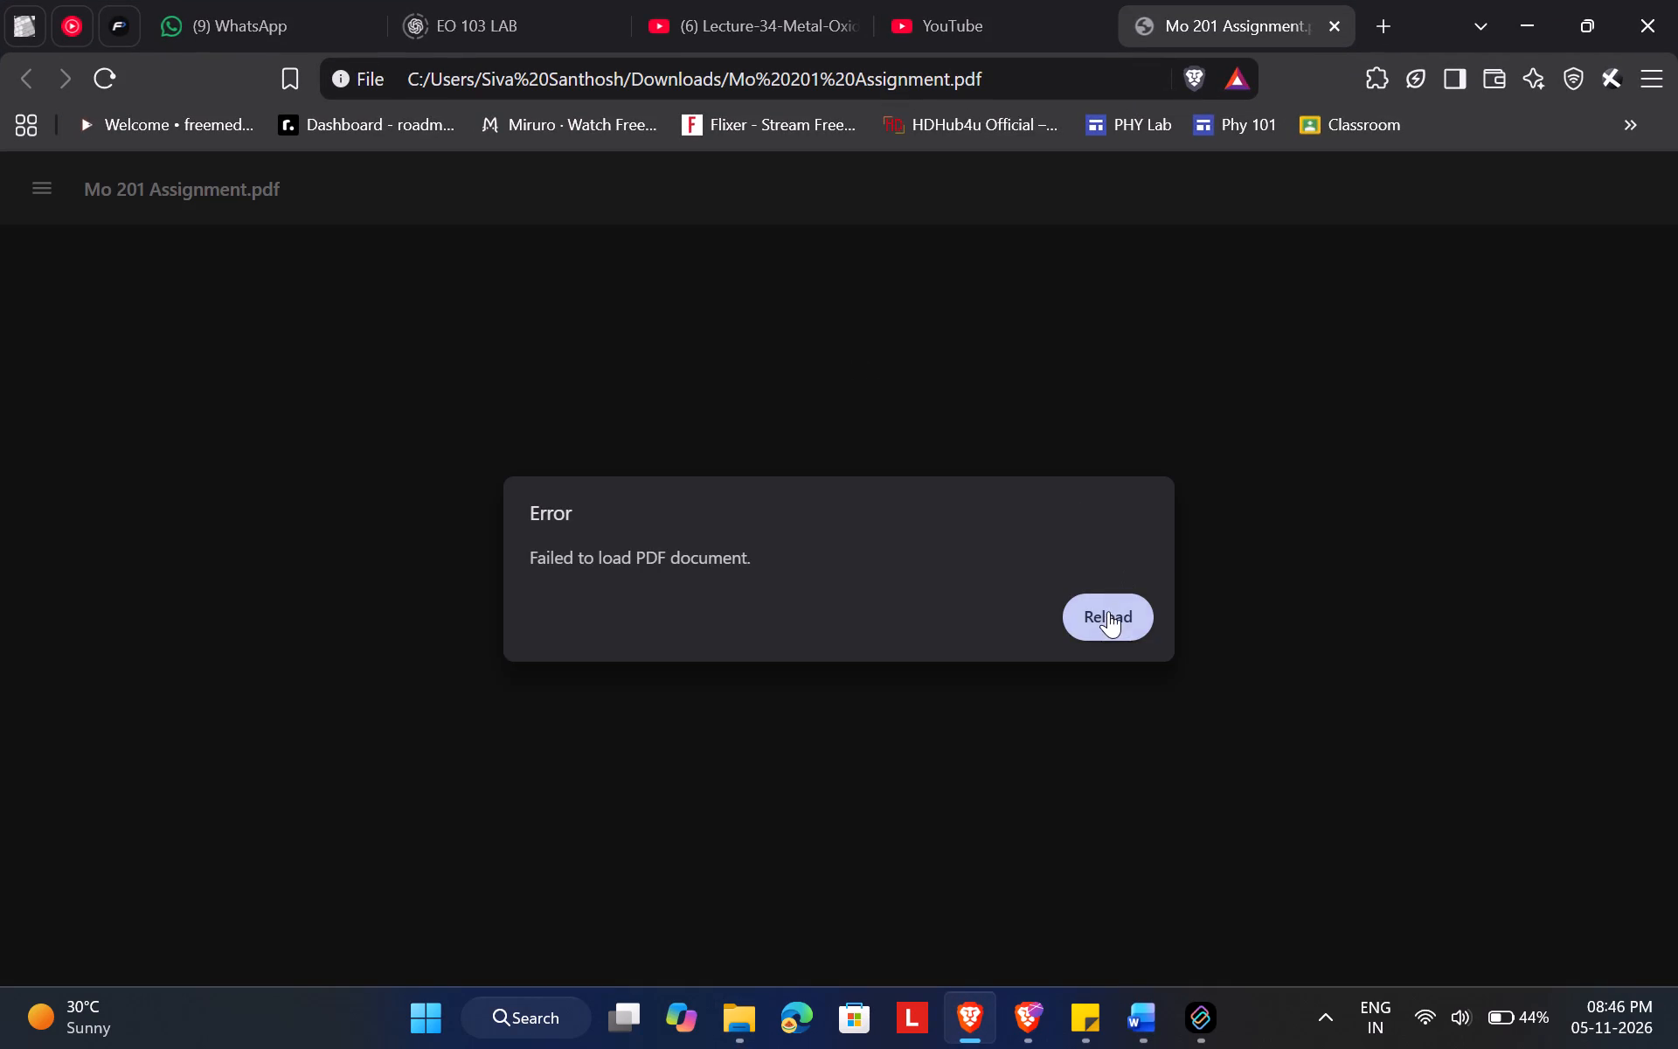
click(1108, 611)
click(1341, 36)
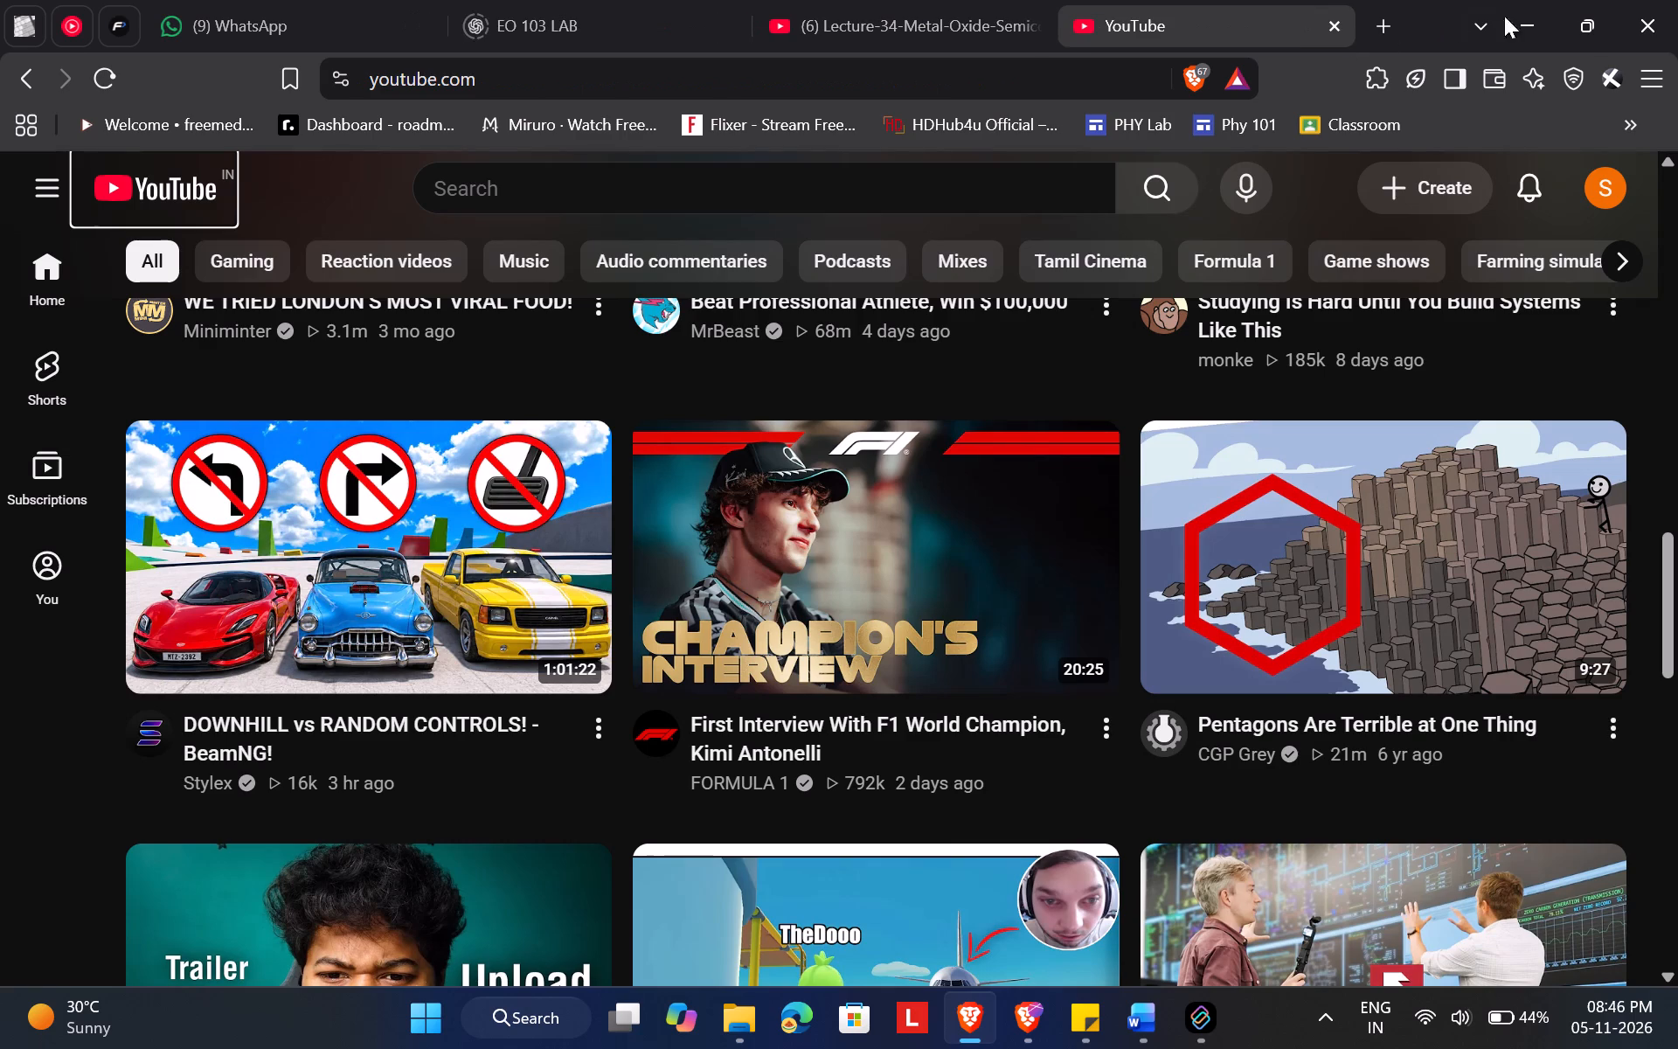
click(1524, 15)
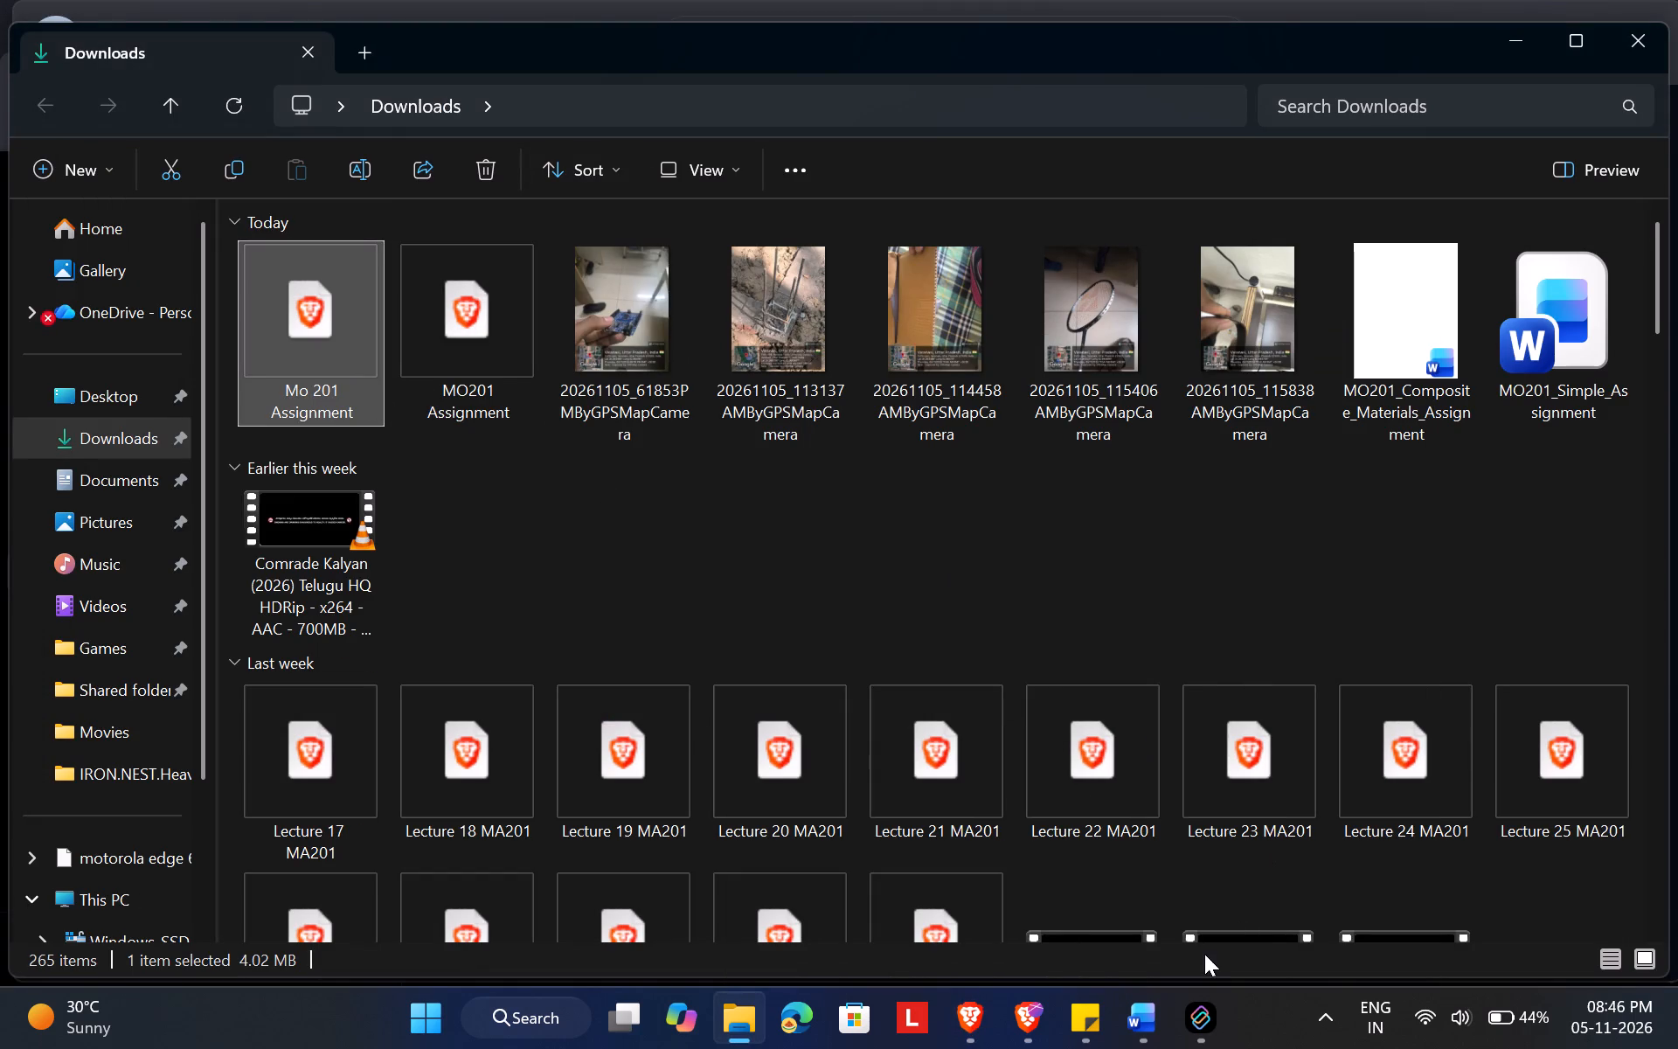
Switch to Word and start exporting the MO201 Assignment document as a PDF/XPS document.
click(1151, 1006)
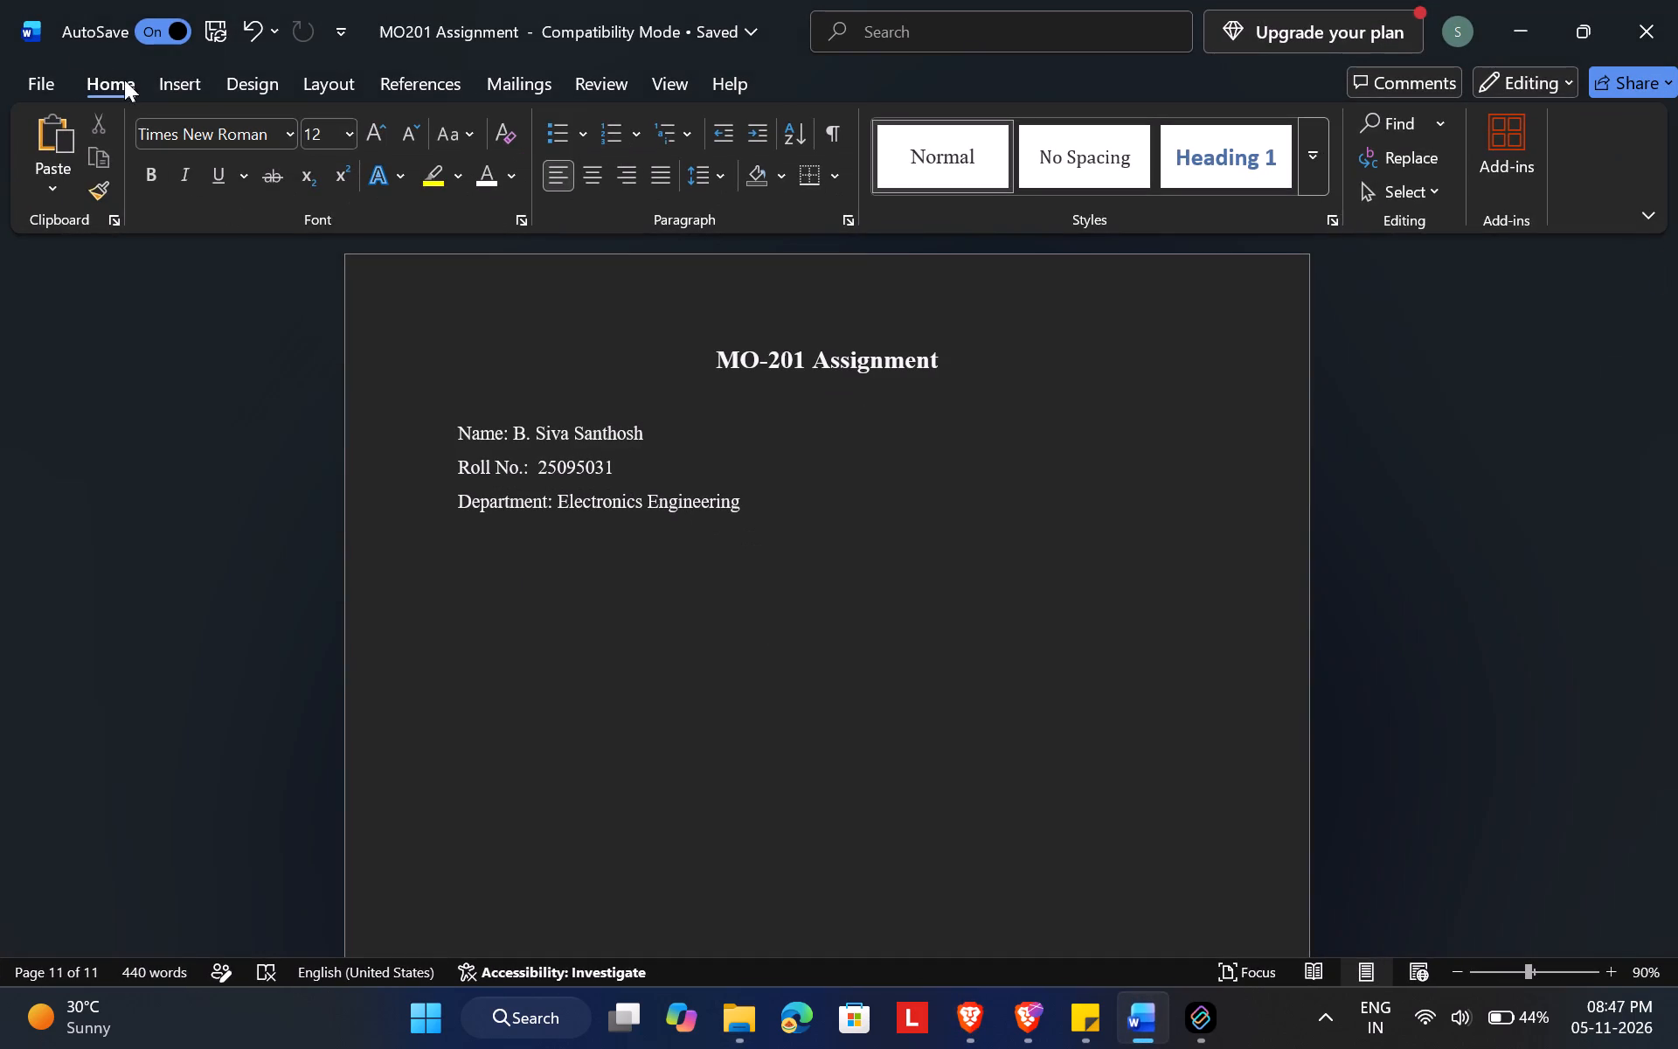
click(37, 69)
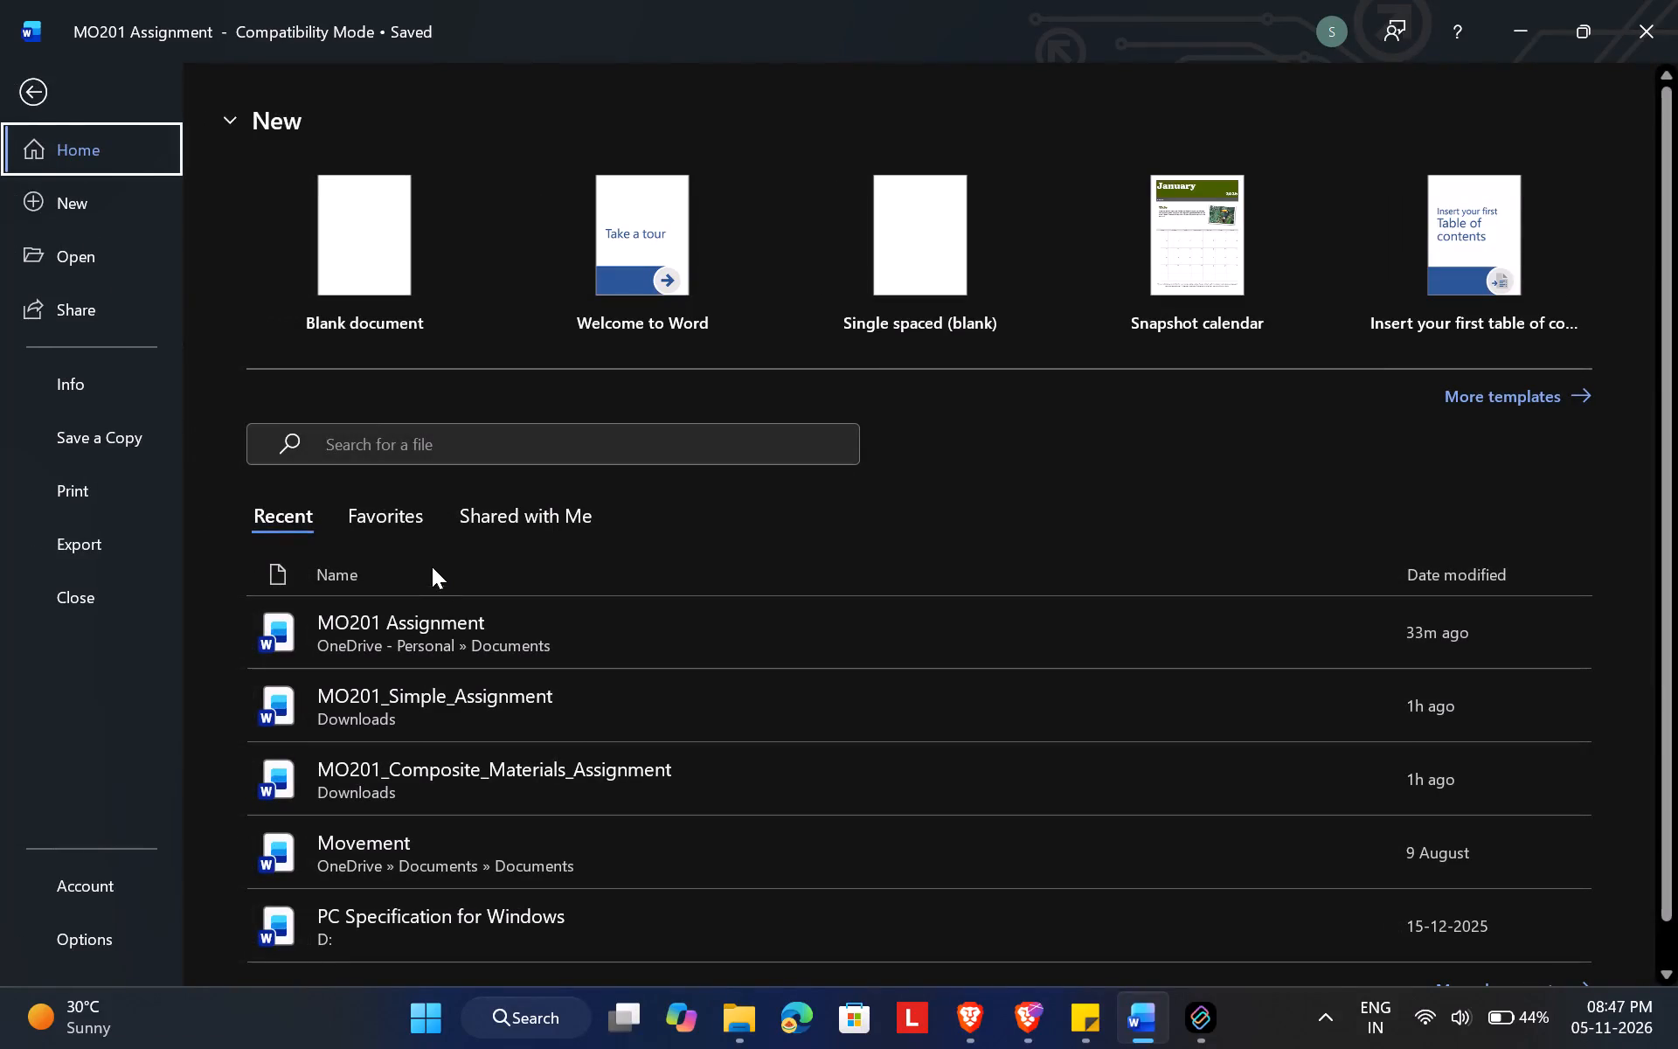
click(106, 447)
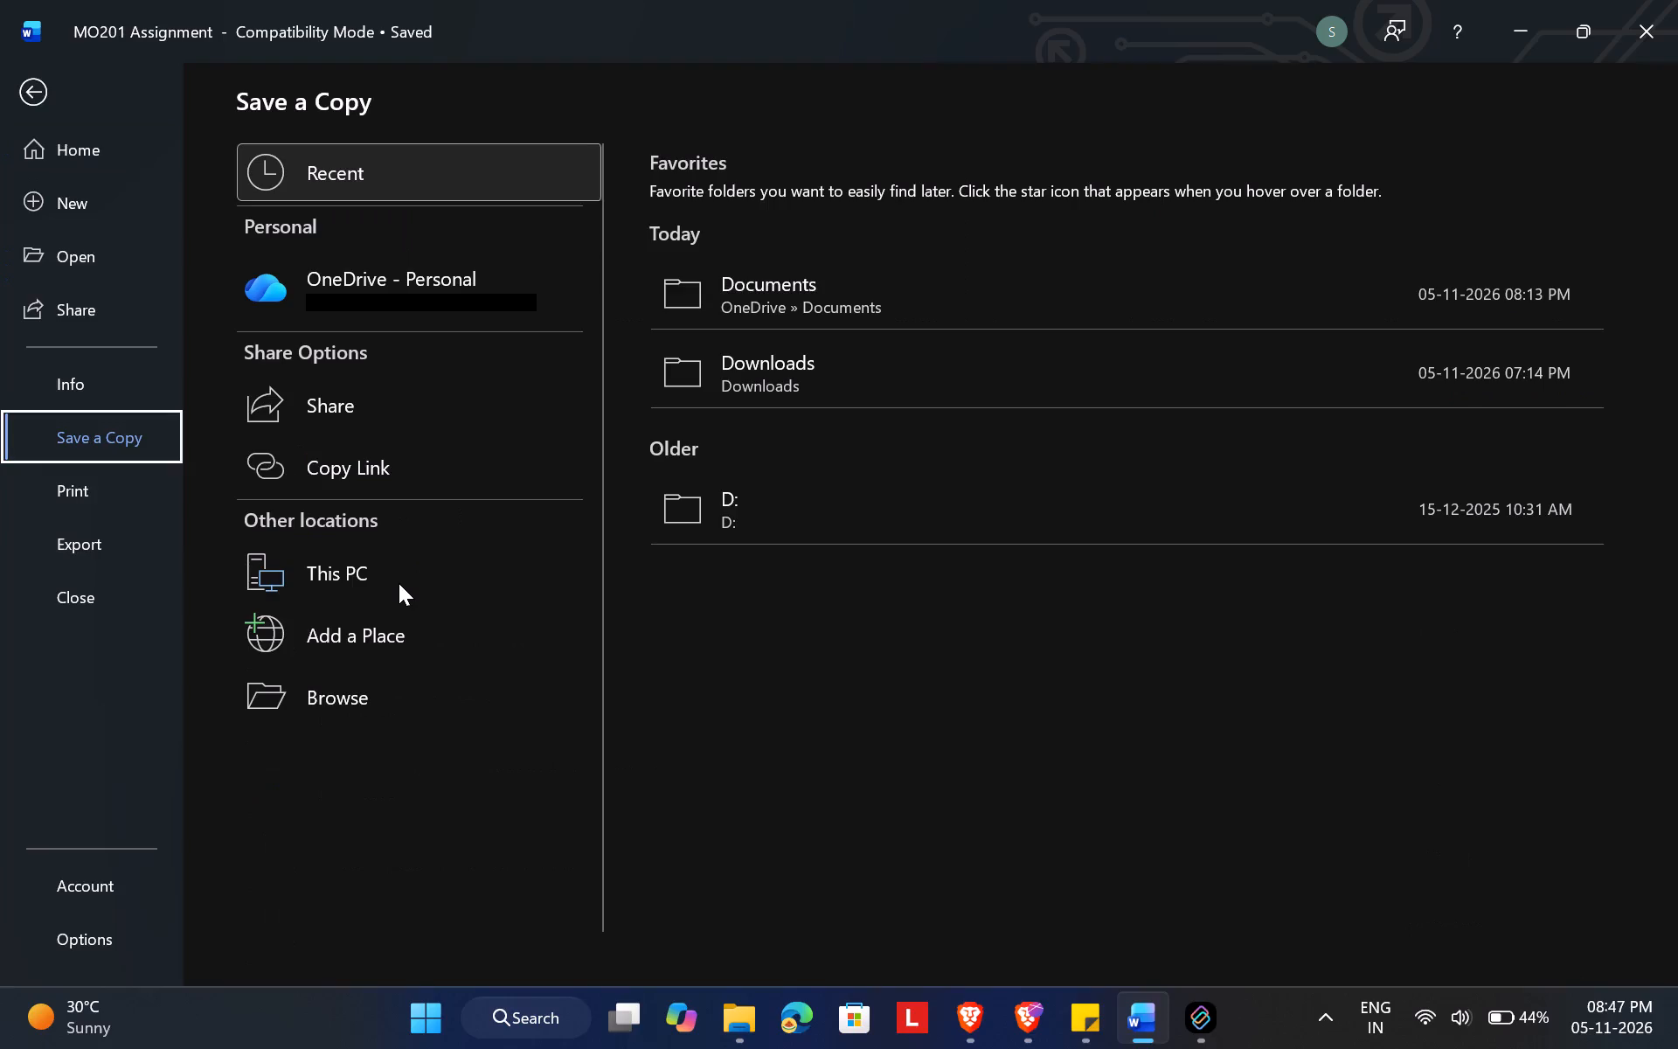
click(114, 546)
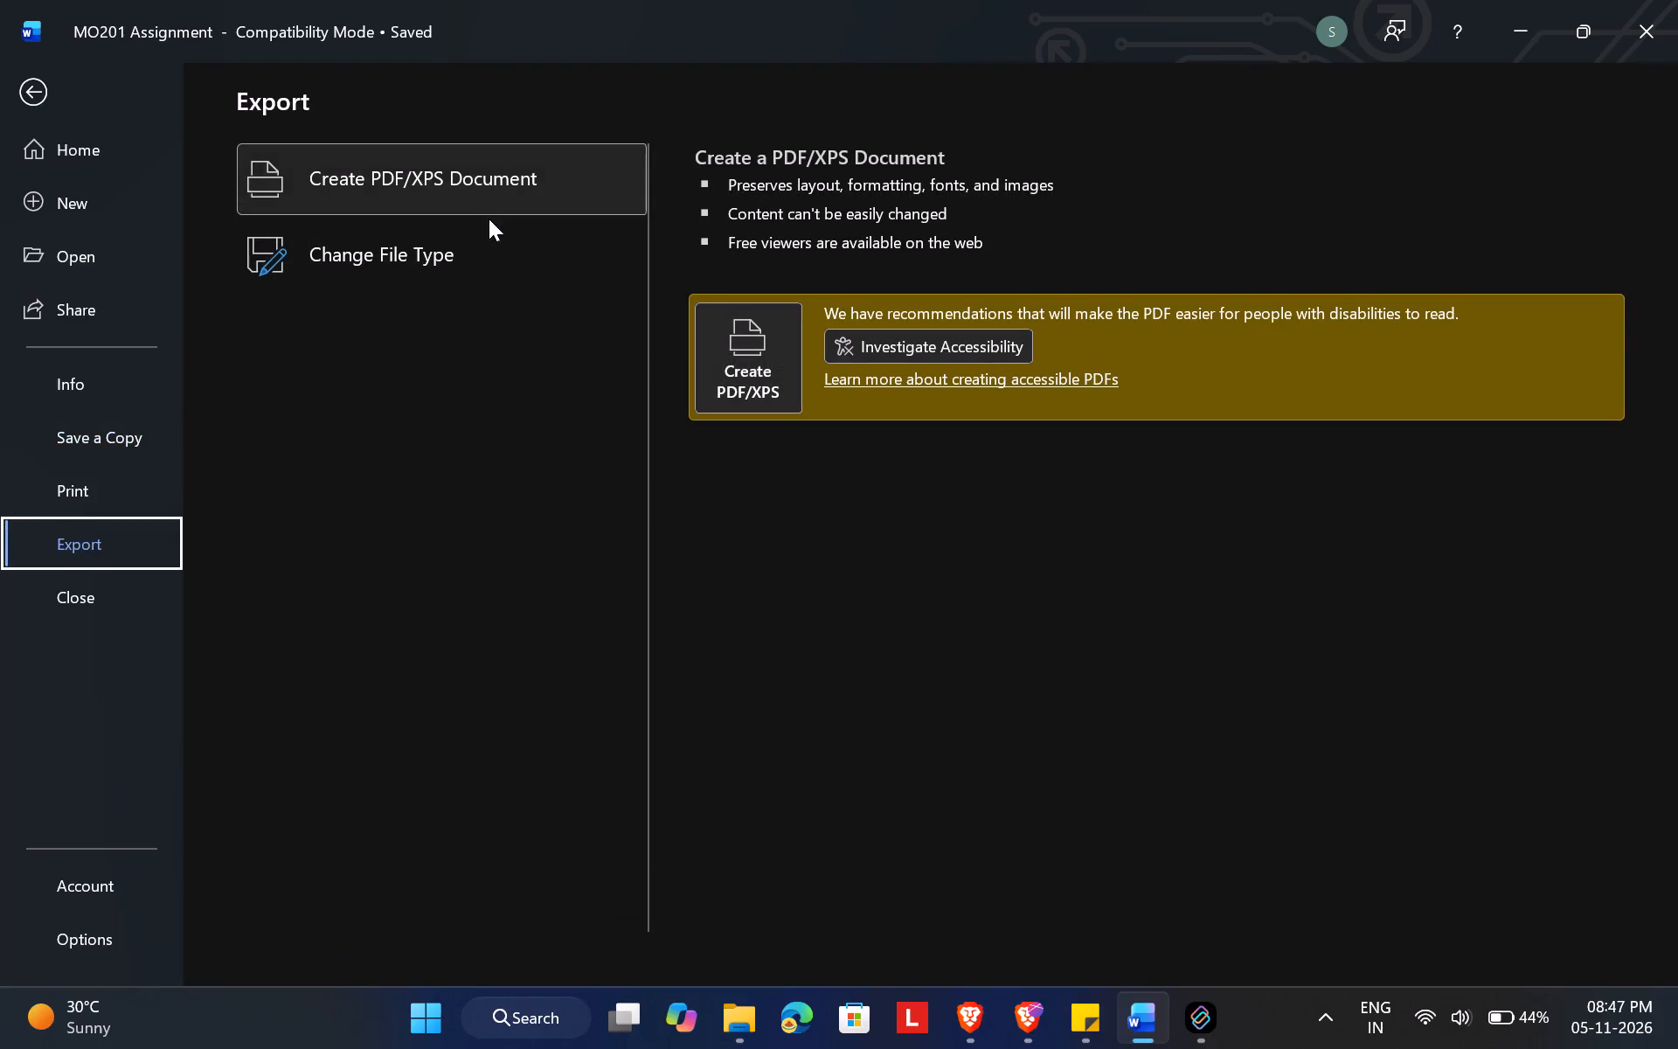
click(463, 193)
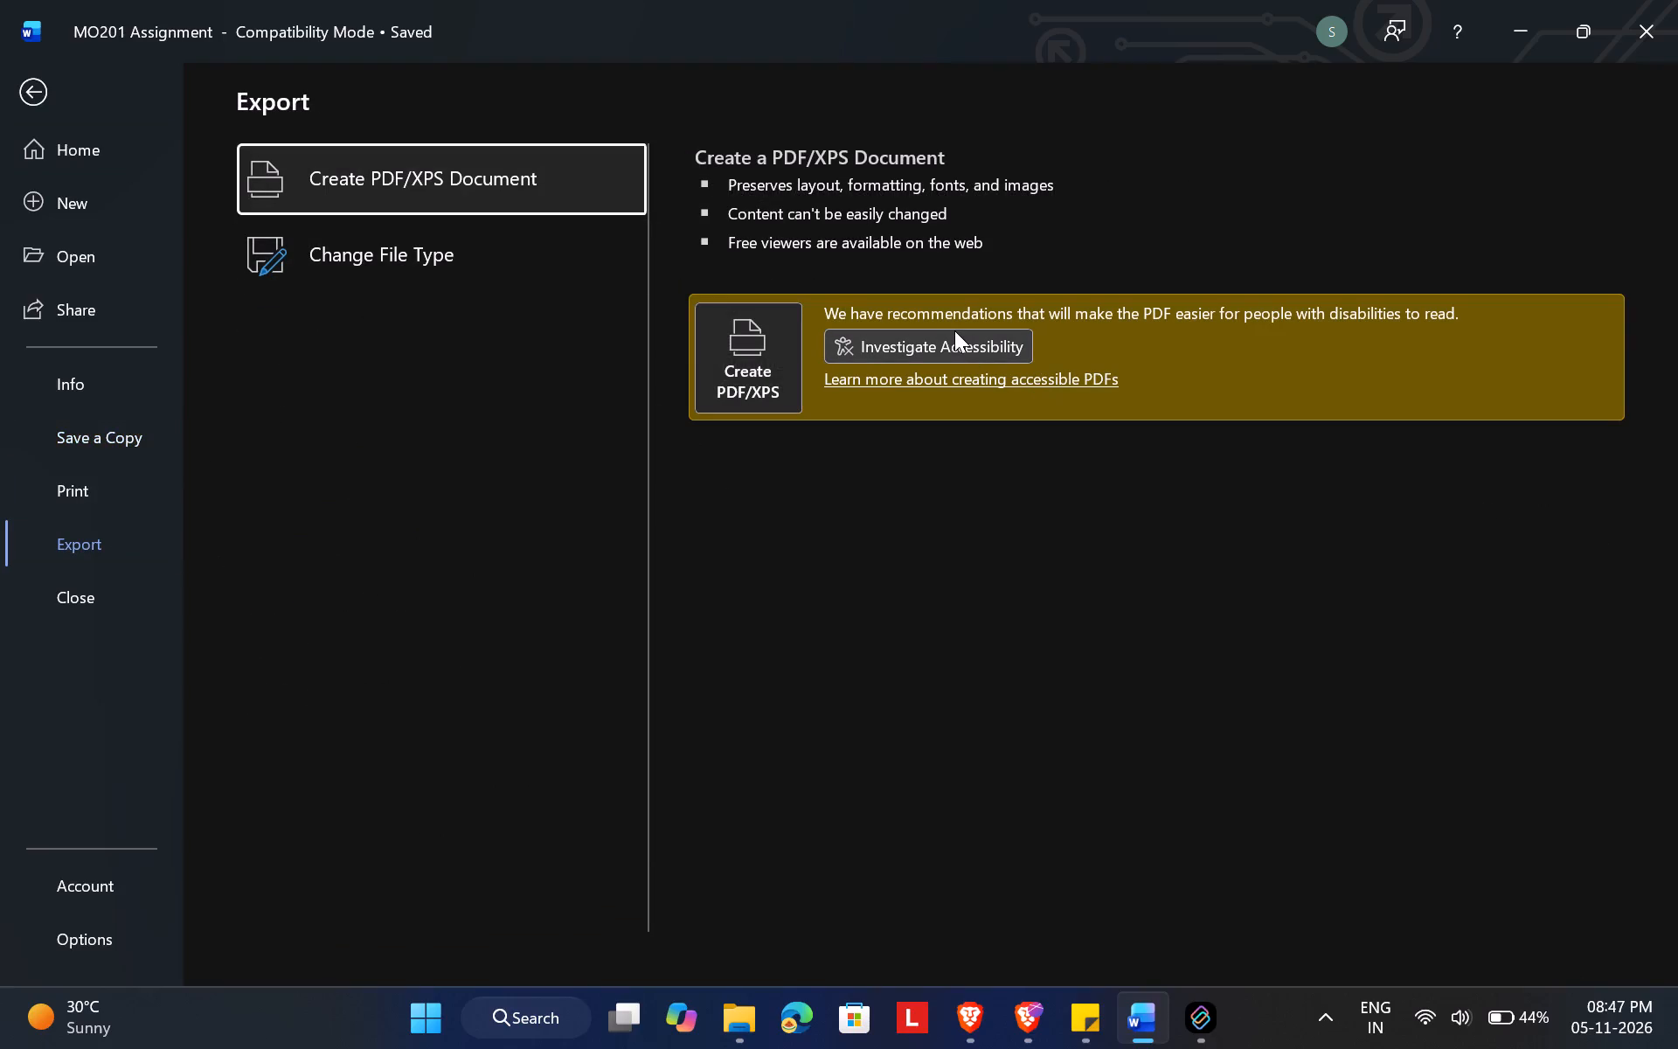
click(748, 364)
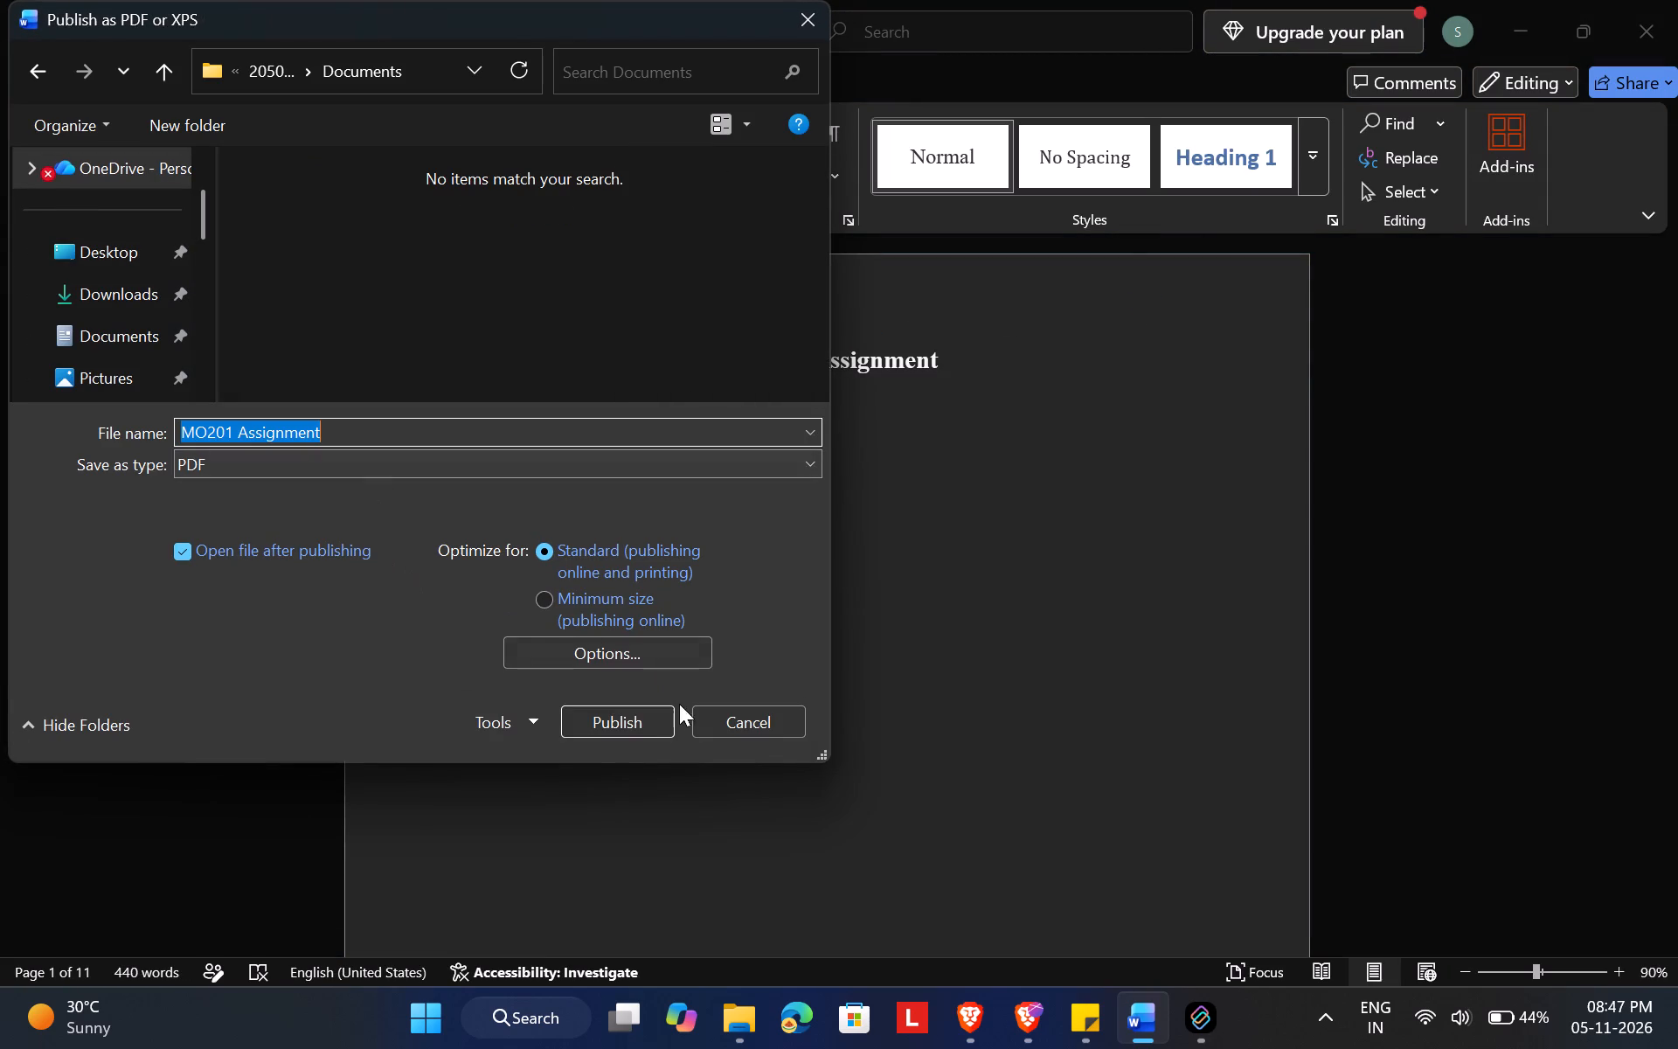
In the Downloads folder of the publish dialog, delete the old MO201 Assignment and Mo 201 Assignment PDFs.
click(117, 308)
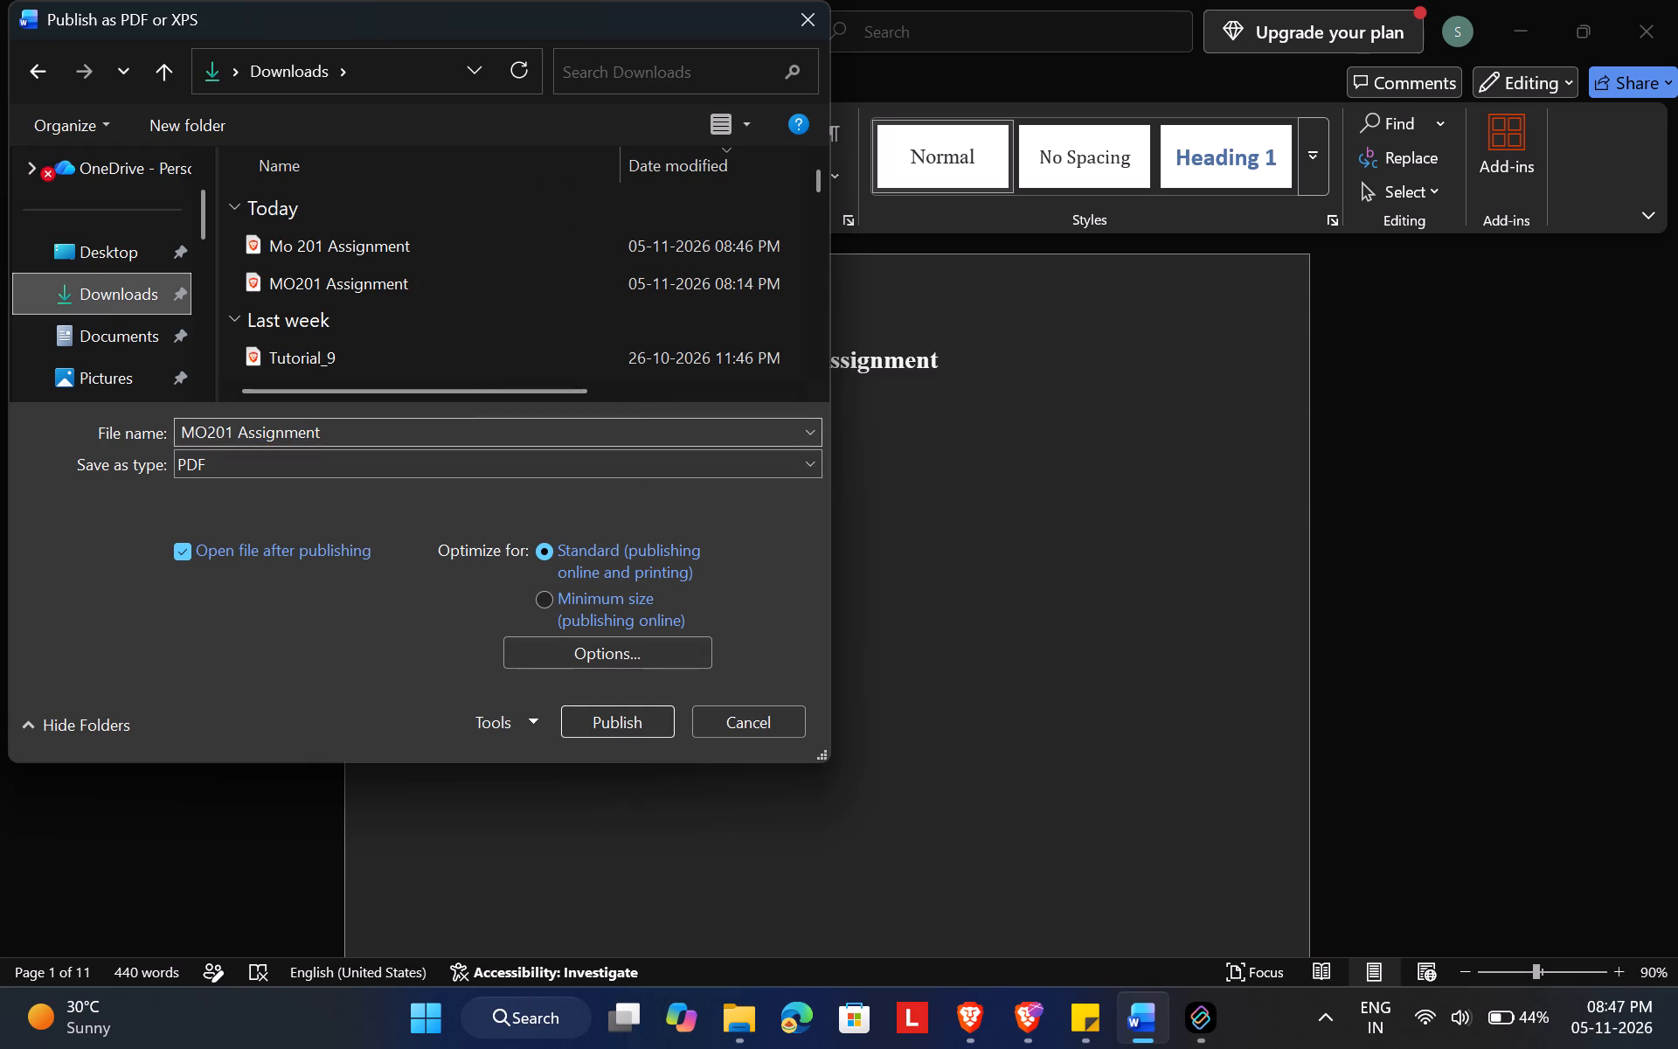
click(524, 281)
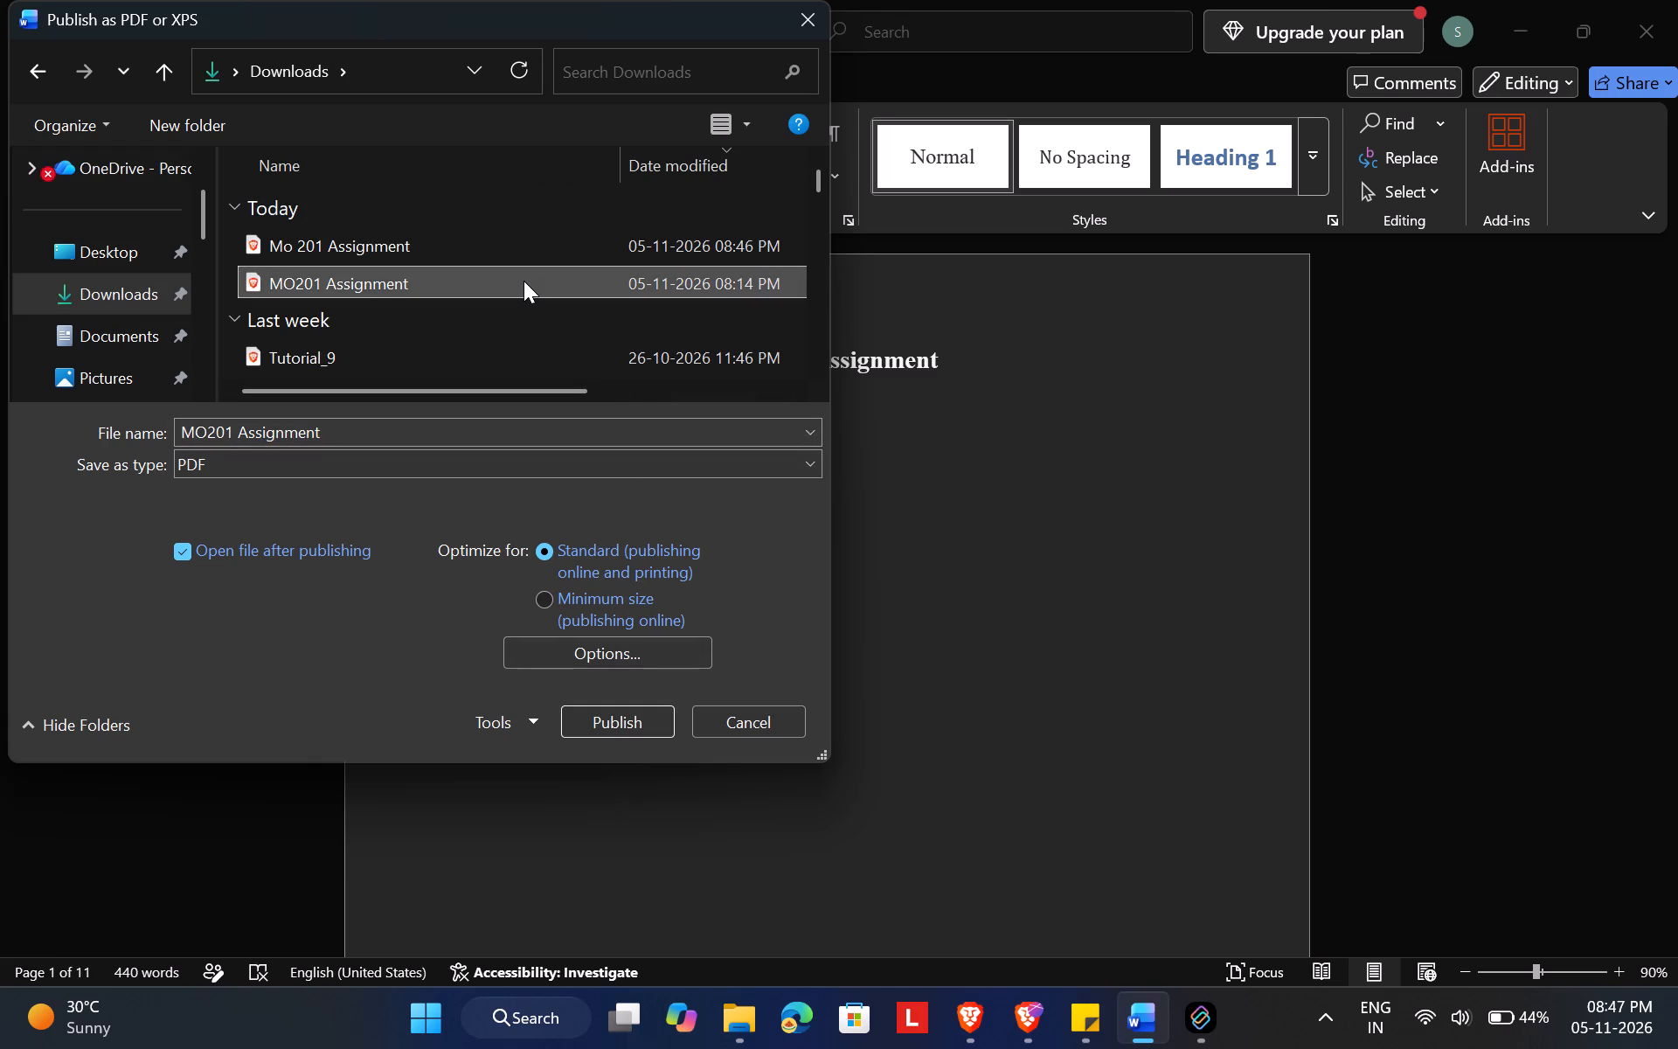
key(Delete)
click(507, 239)
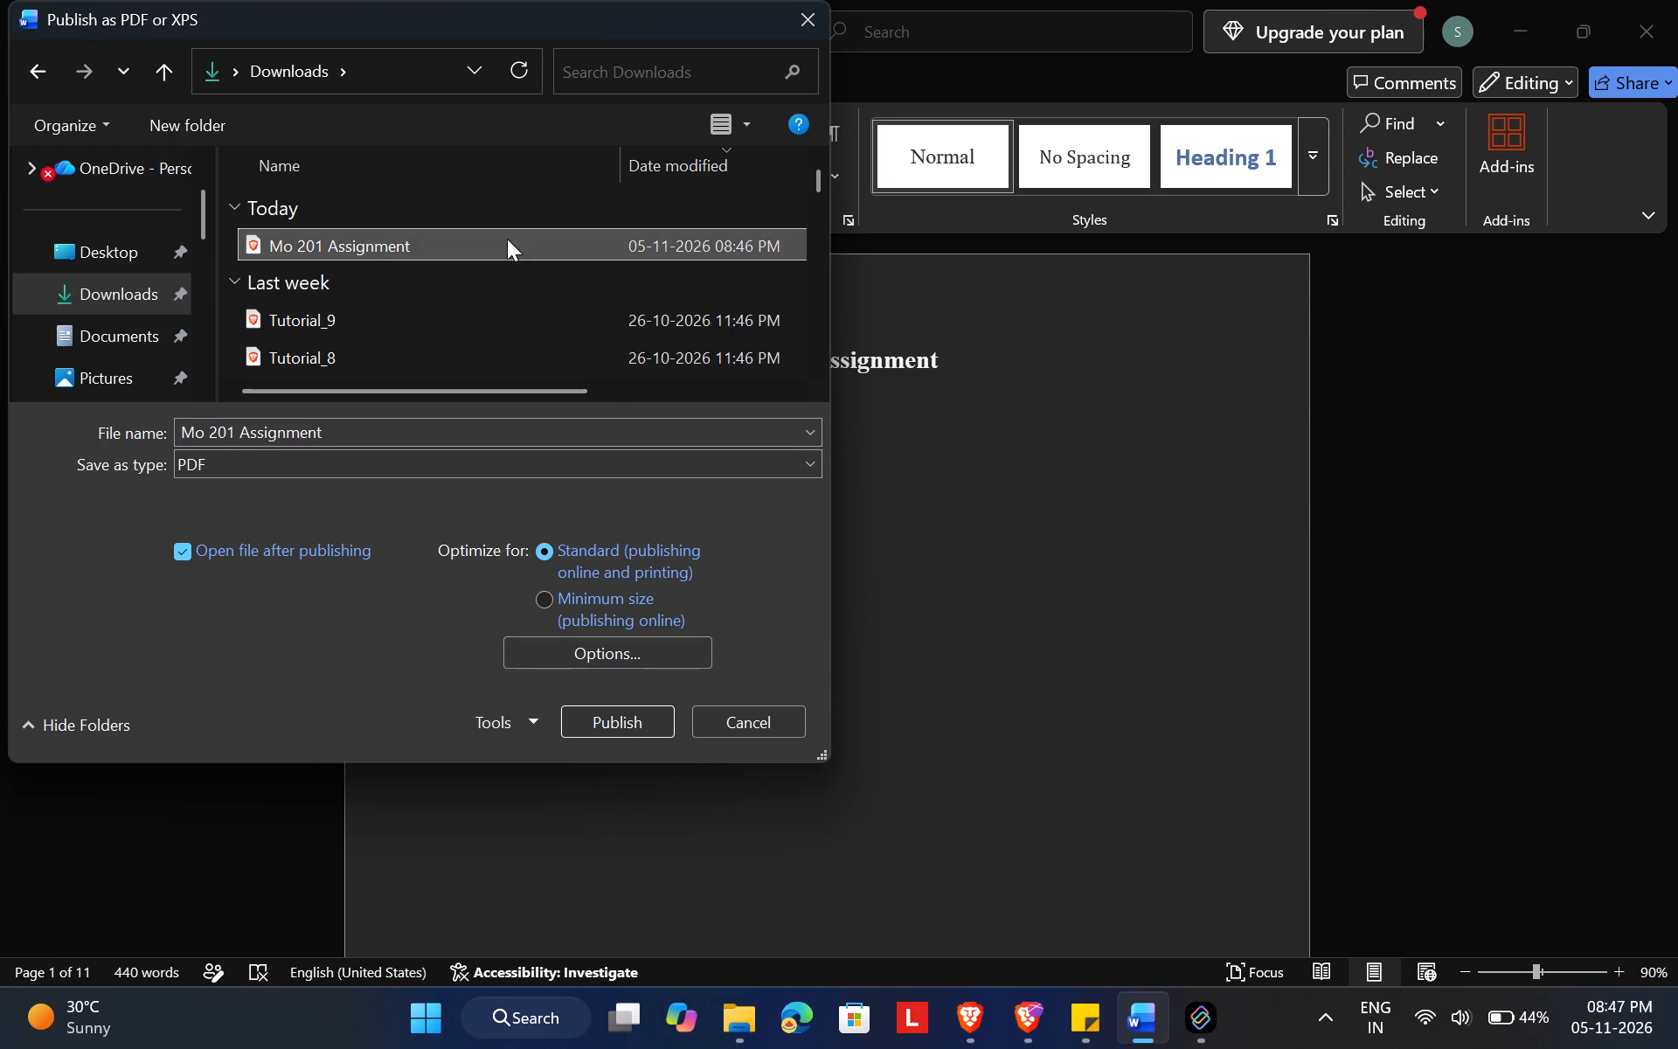
key(Delete)
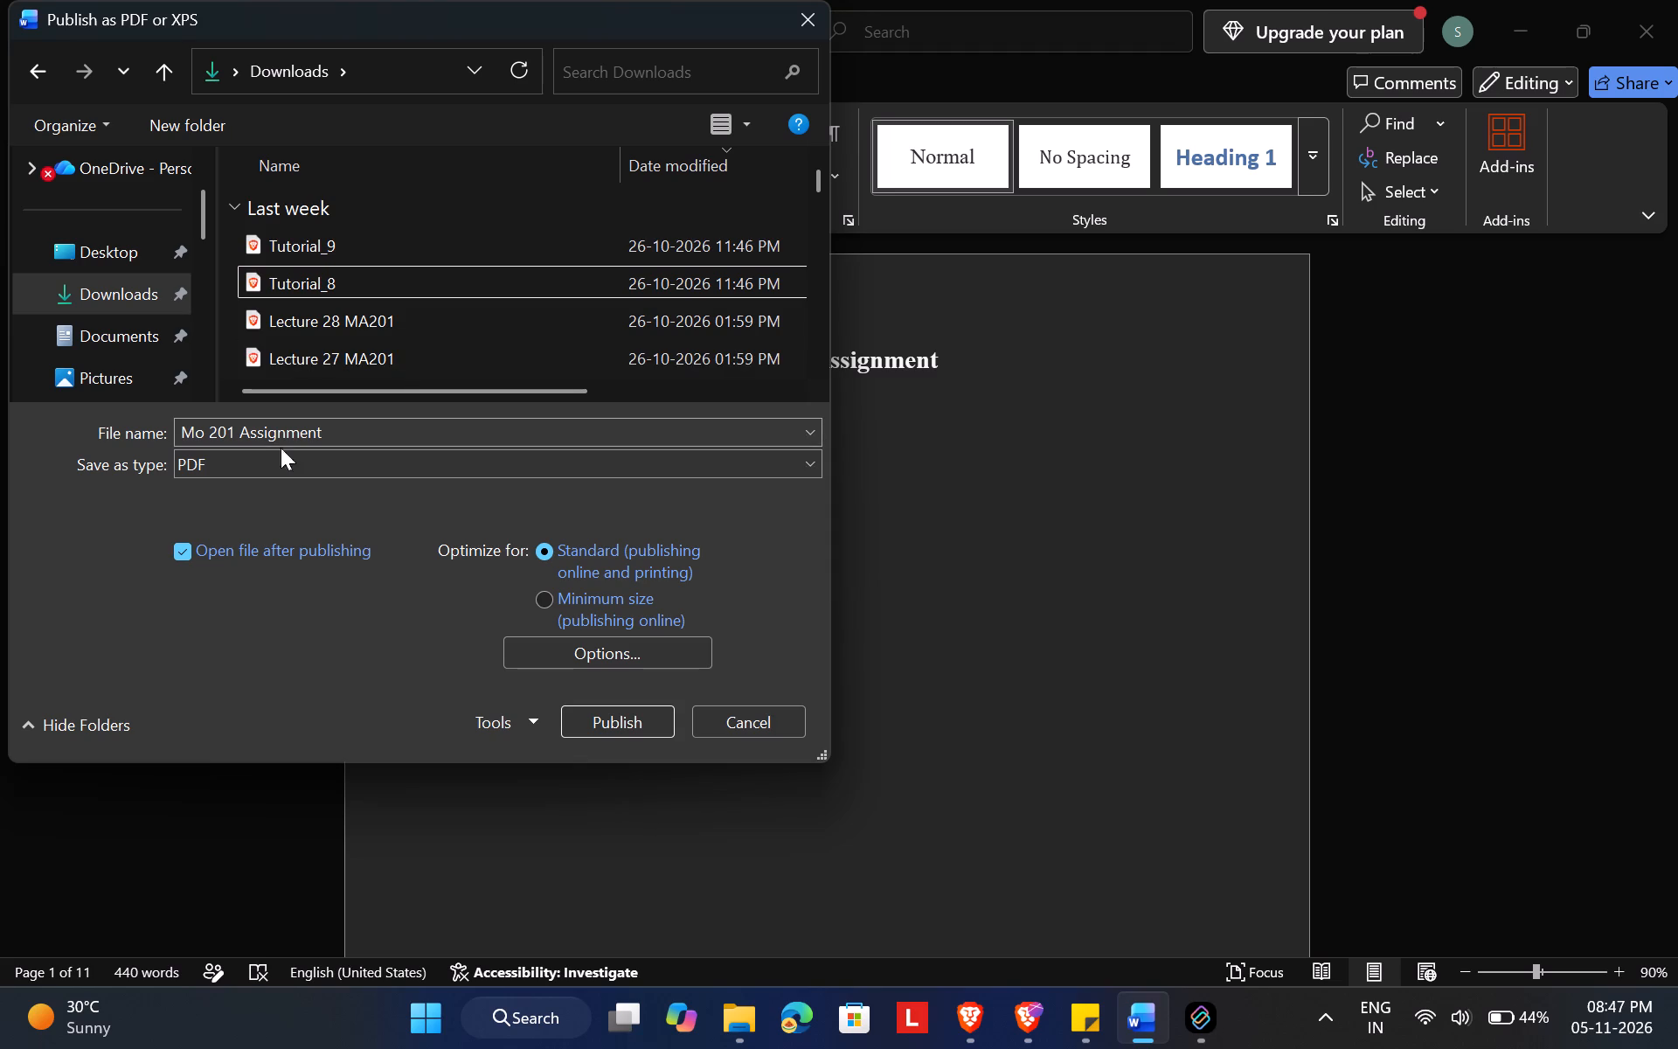
Publish the document as the PDF "Mo 201 Assignment" in Downloads, replacing any existing file of that name.
click(628, 736)
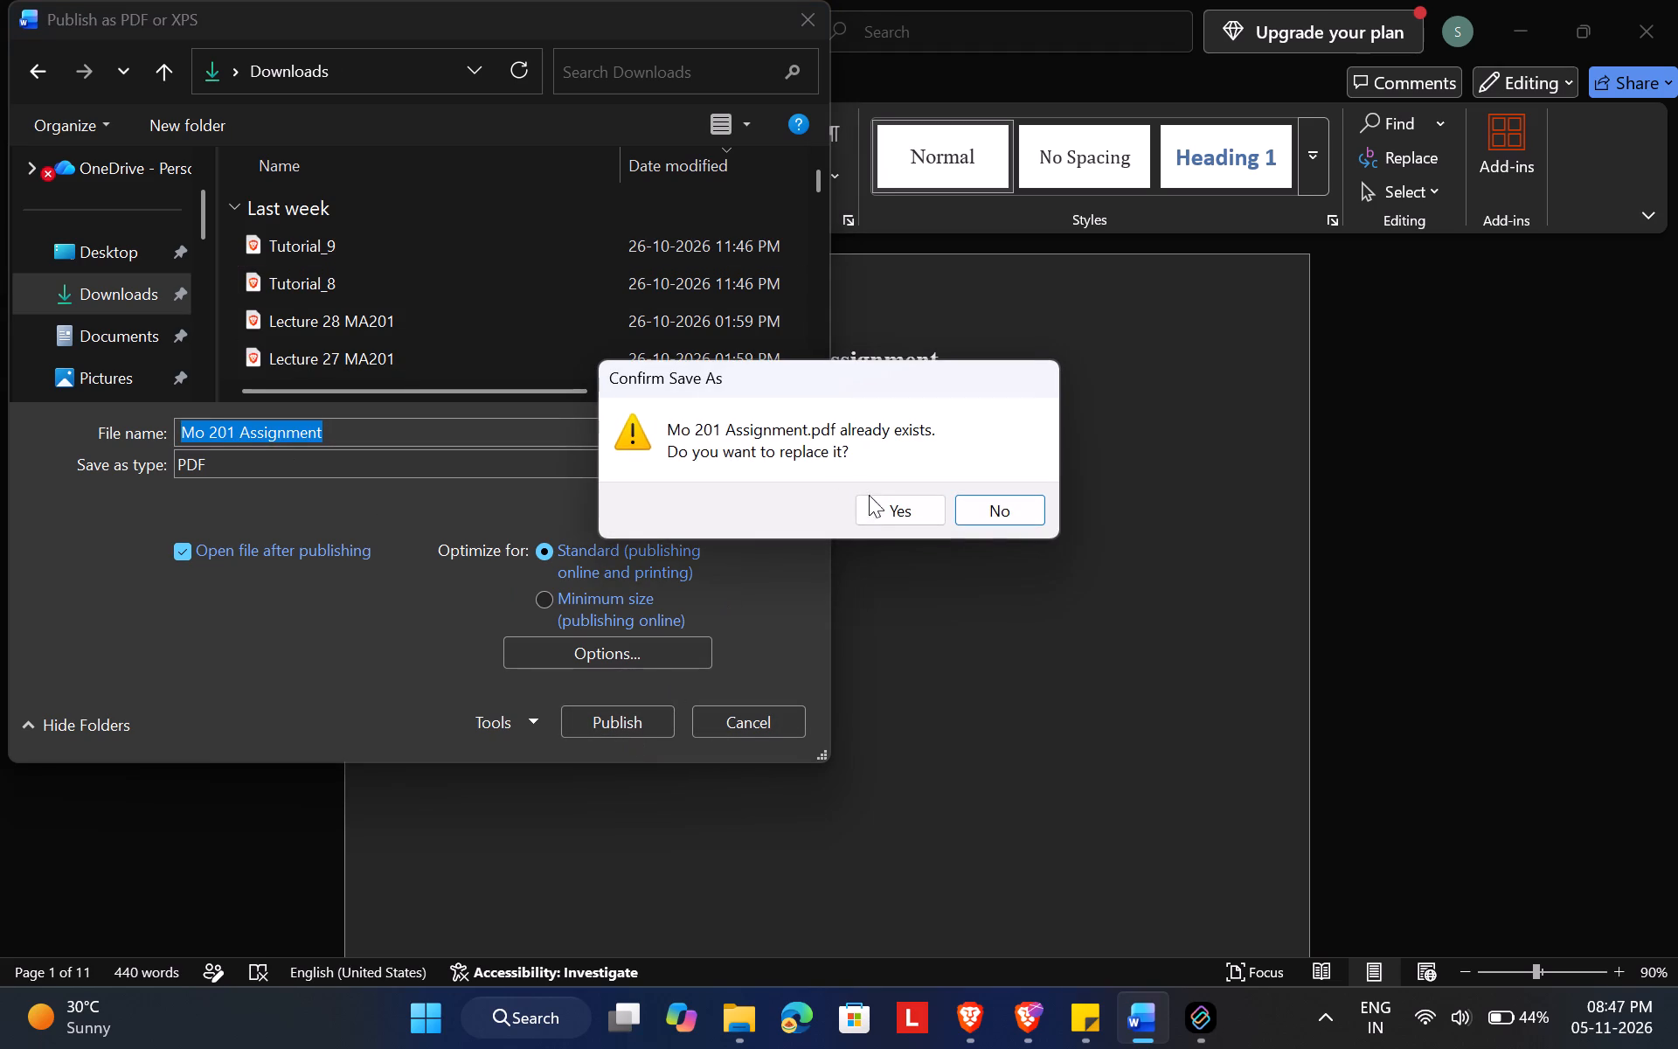
click(910, 516)
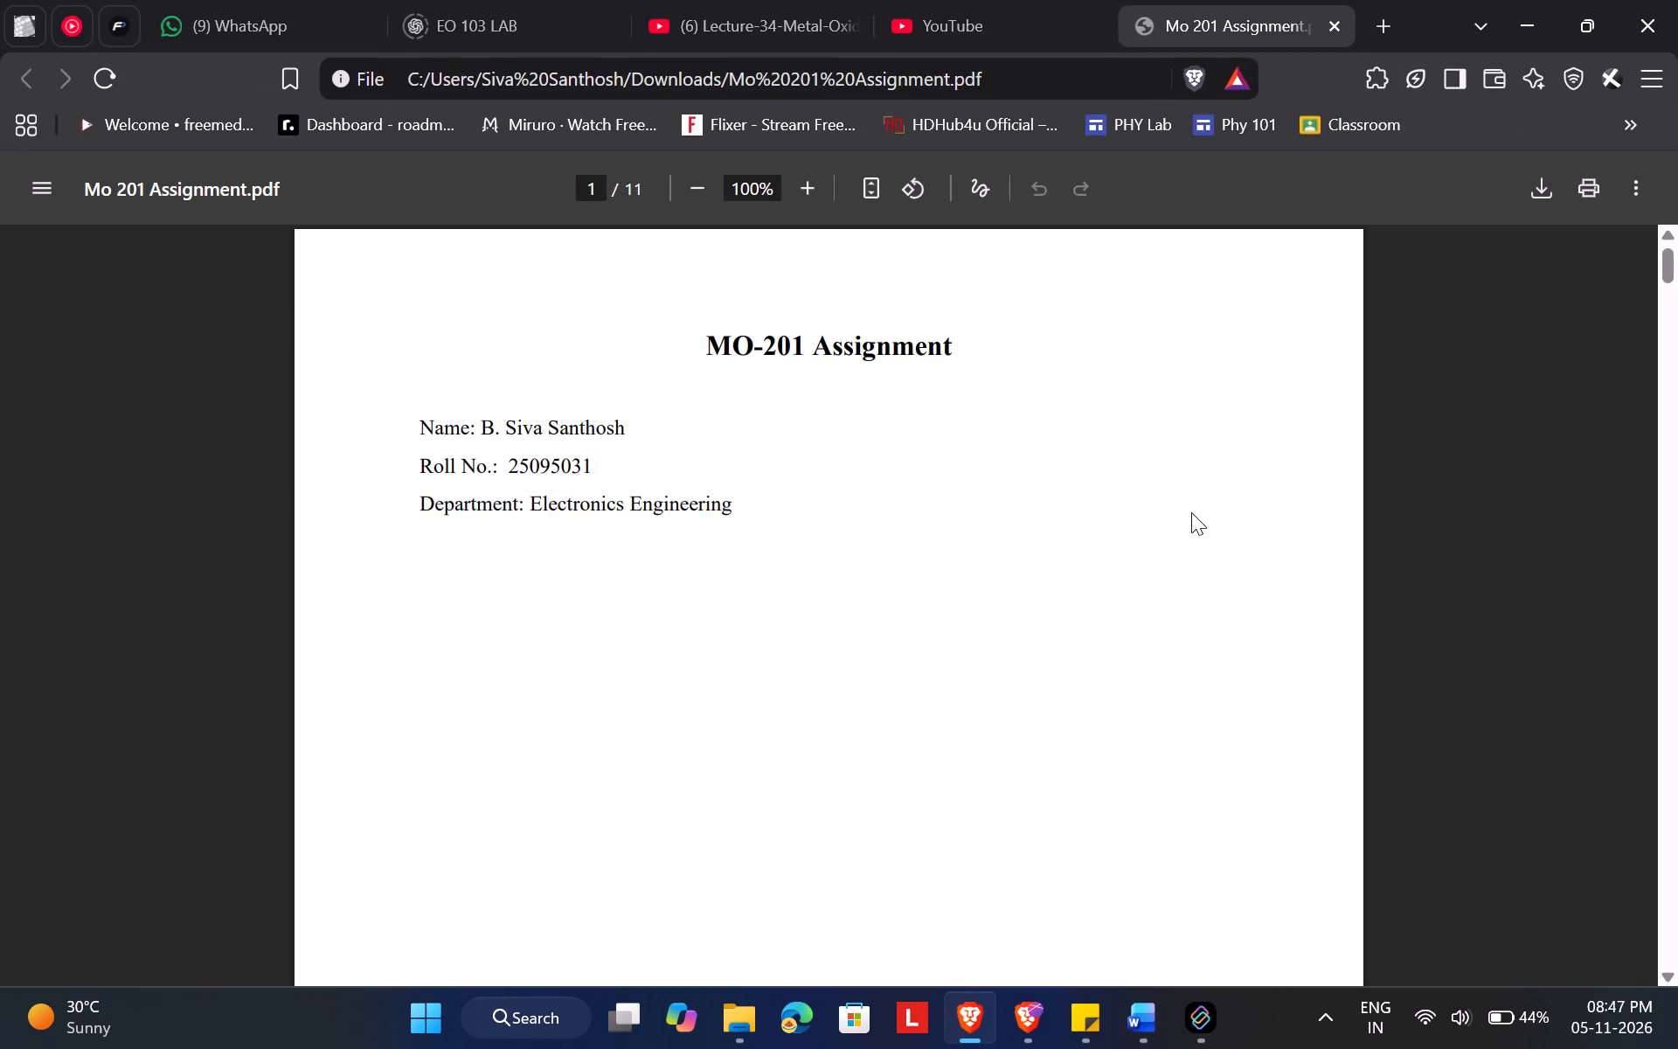
Review the exported Mo 201 Assignment PDF through to its last page, then close it and minimize the browser.
scroll(1191, 512, down, 9)
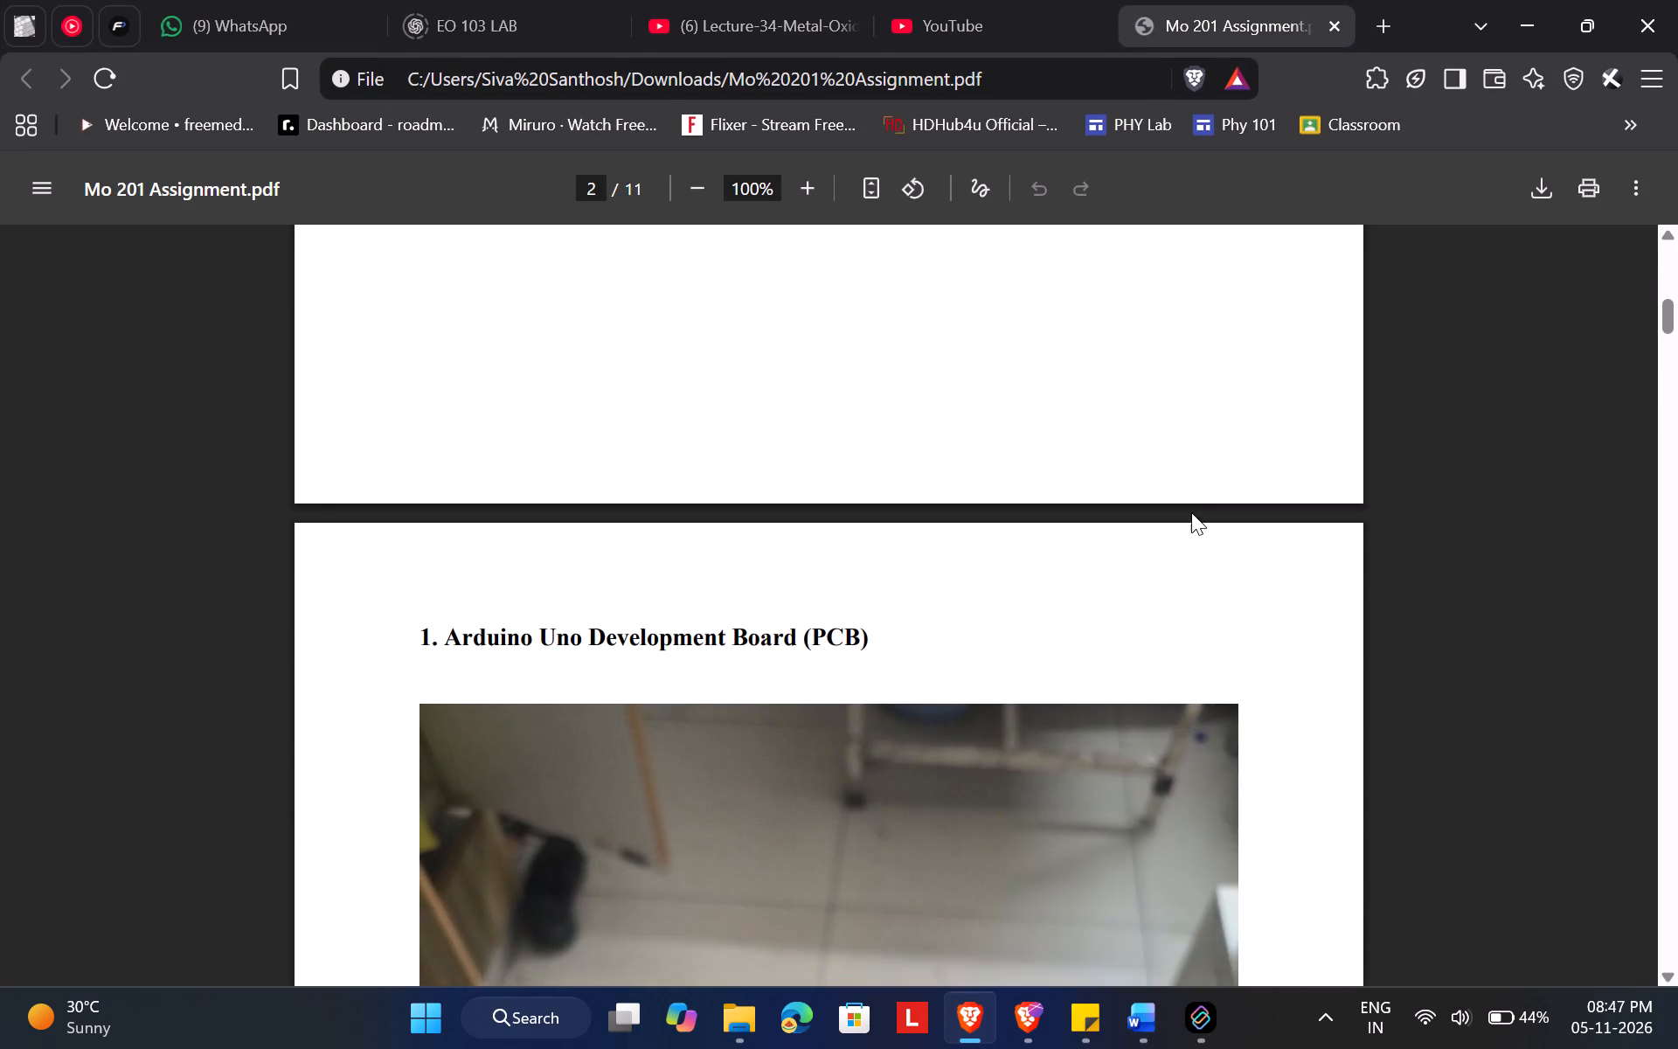
scroll(1191, 512, down, 7)
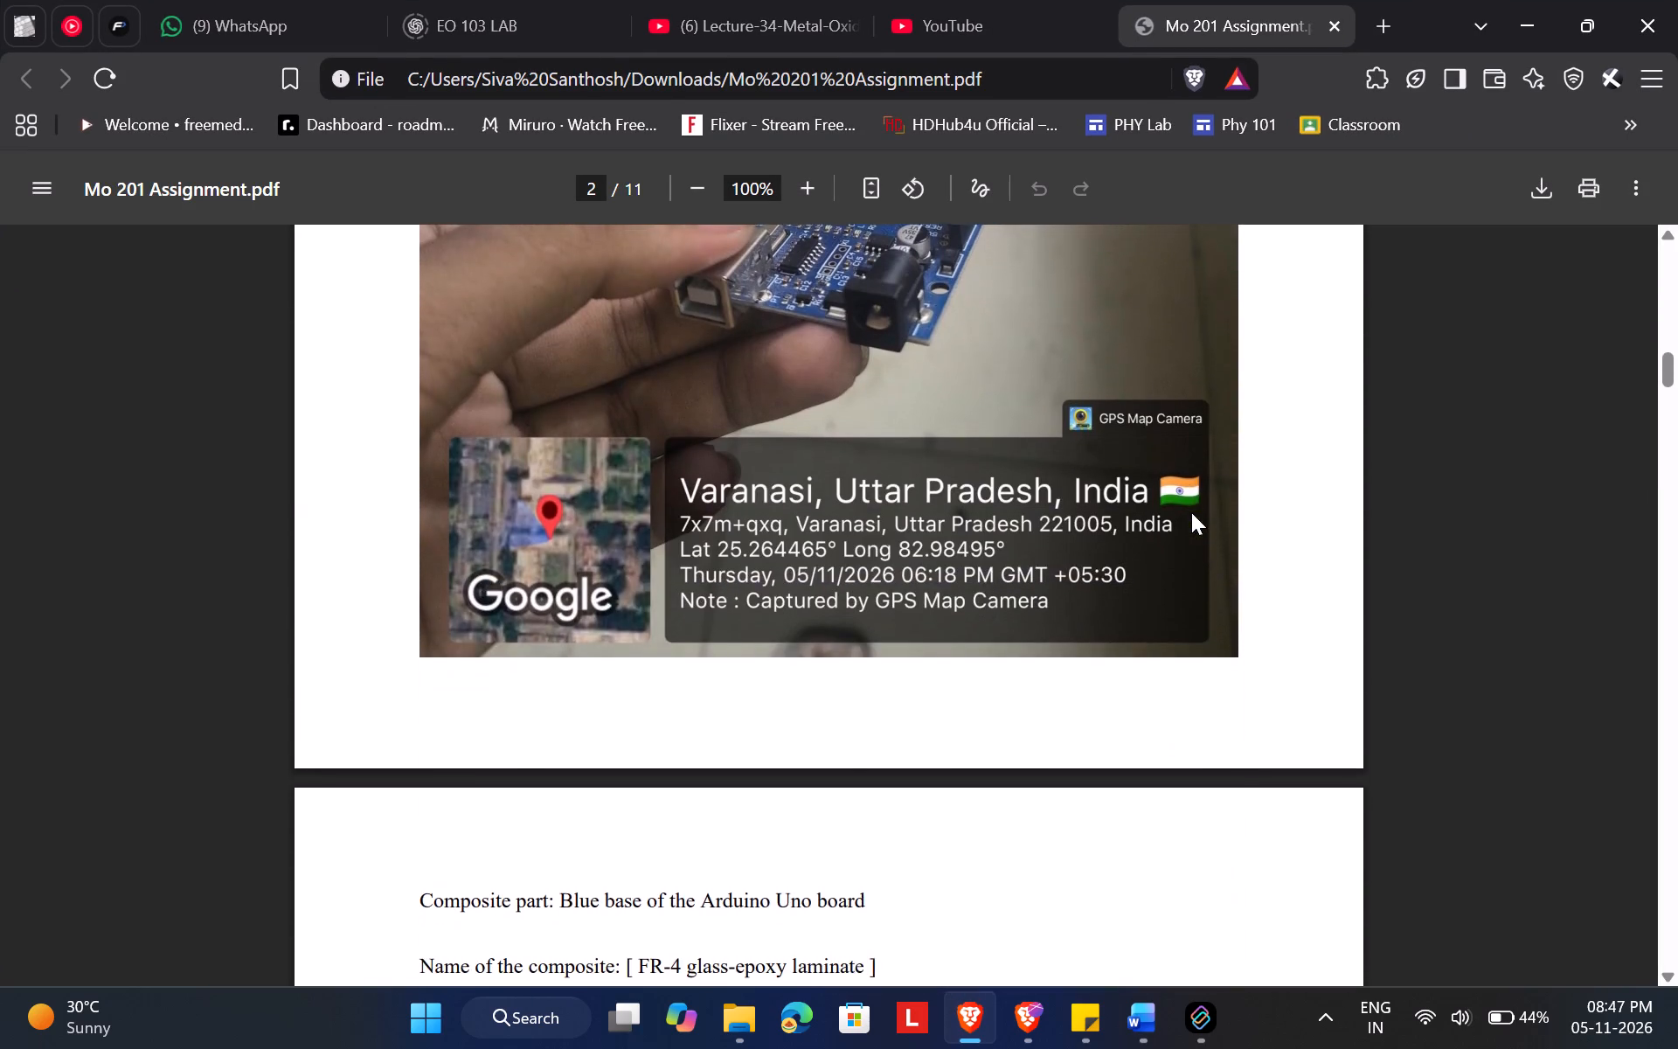
scroll(1191, 512, down, 9)
scroll(1191, 512, up, 4)
scroll(1193, 509, down, 9)
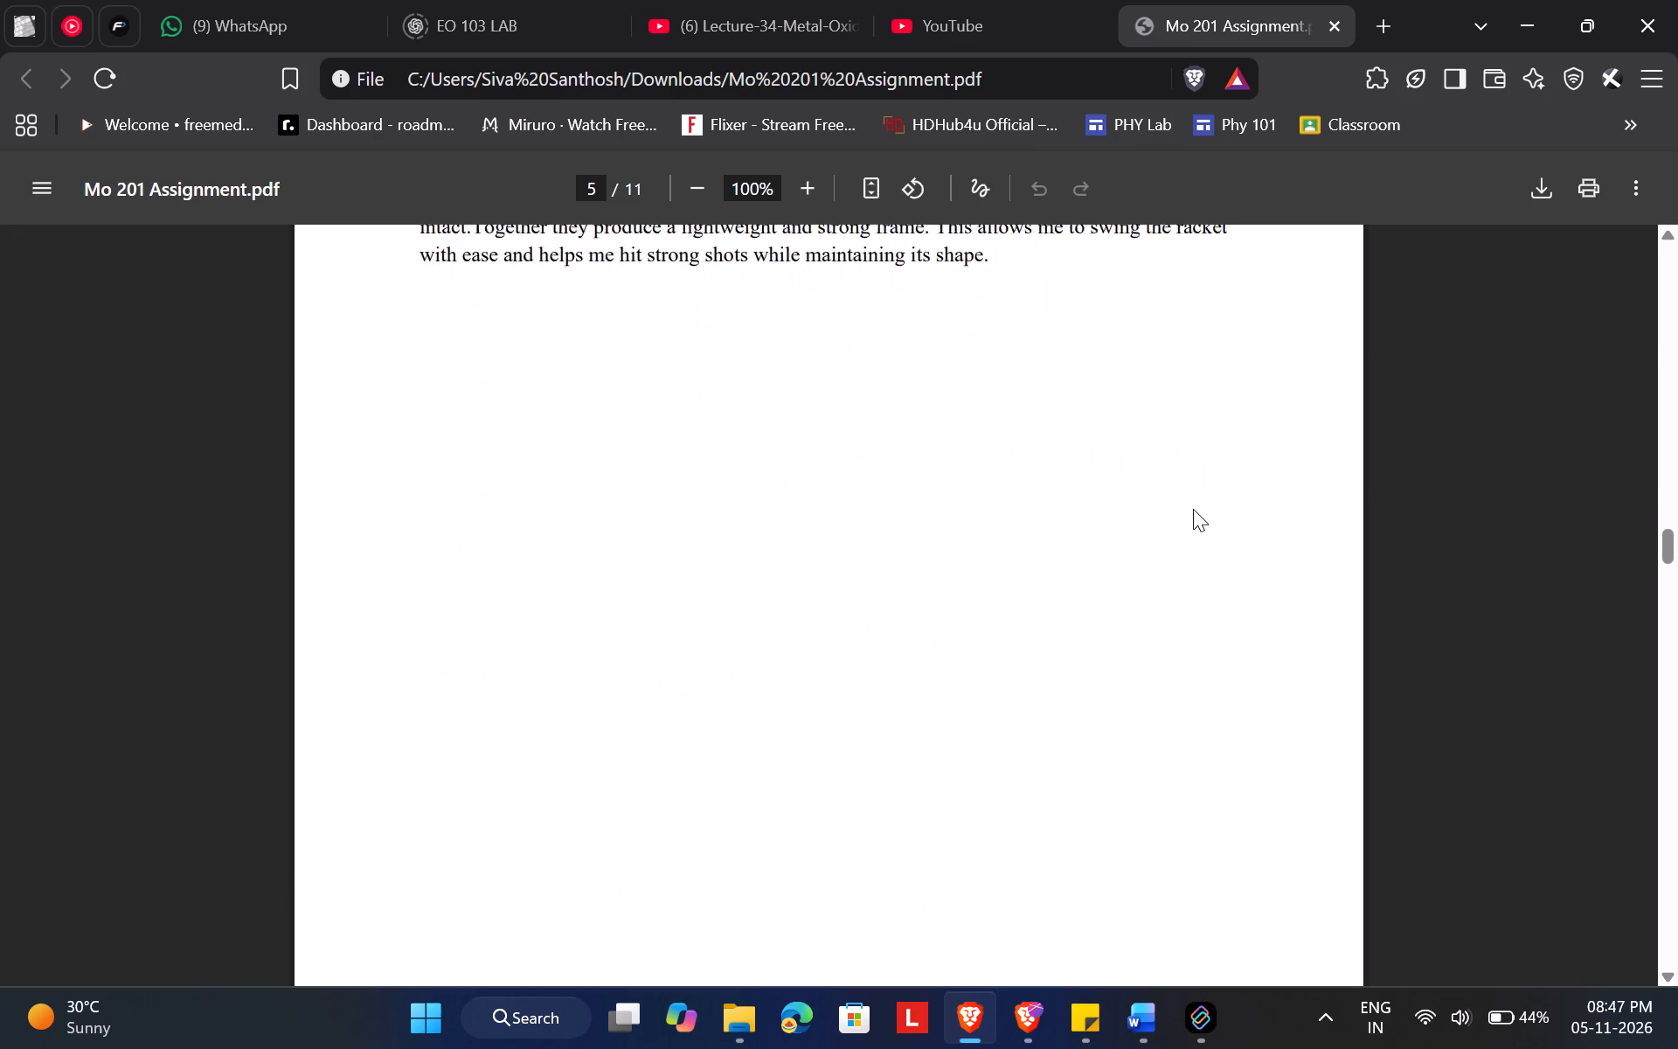
scroll(1193, 509, down, 13)
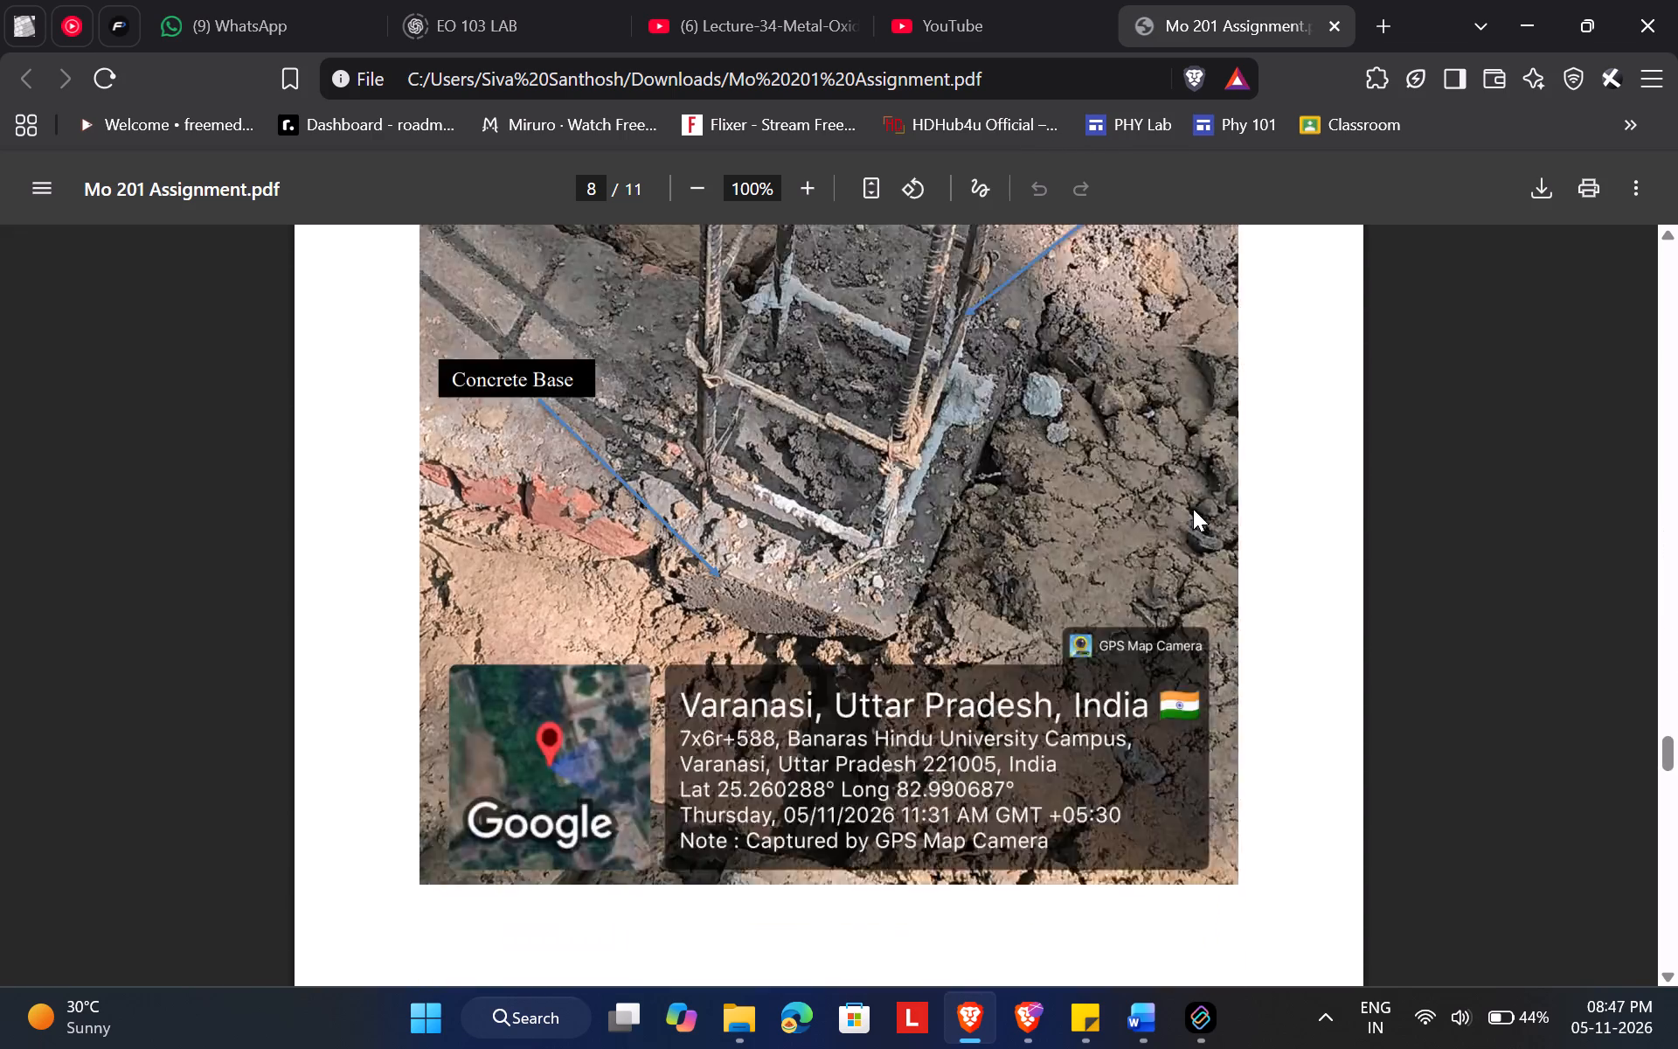
scroll(1193, 509, down, 8)
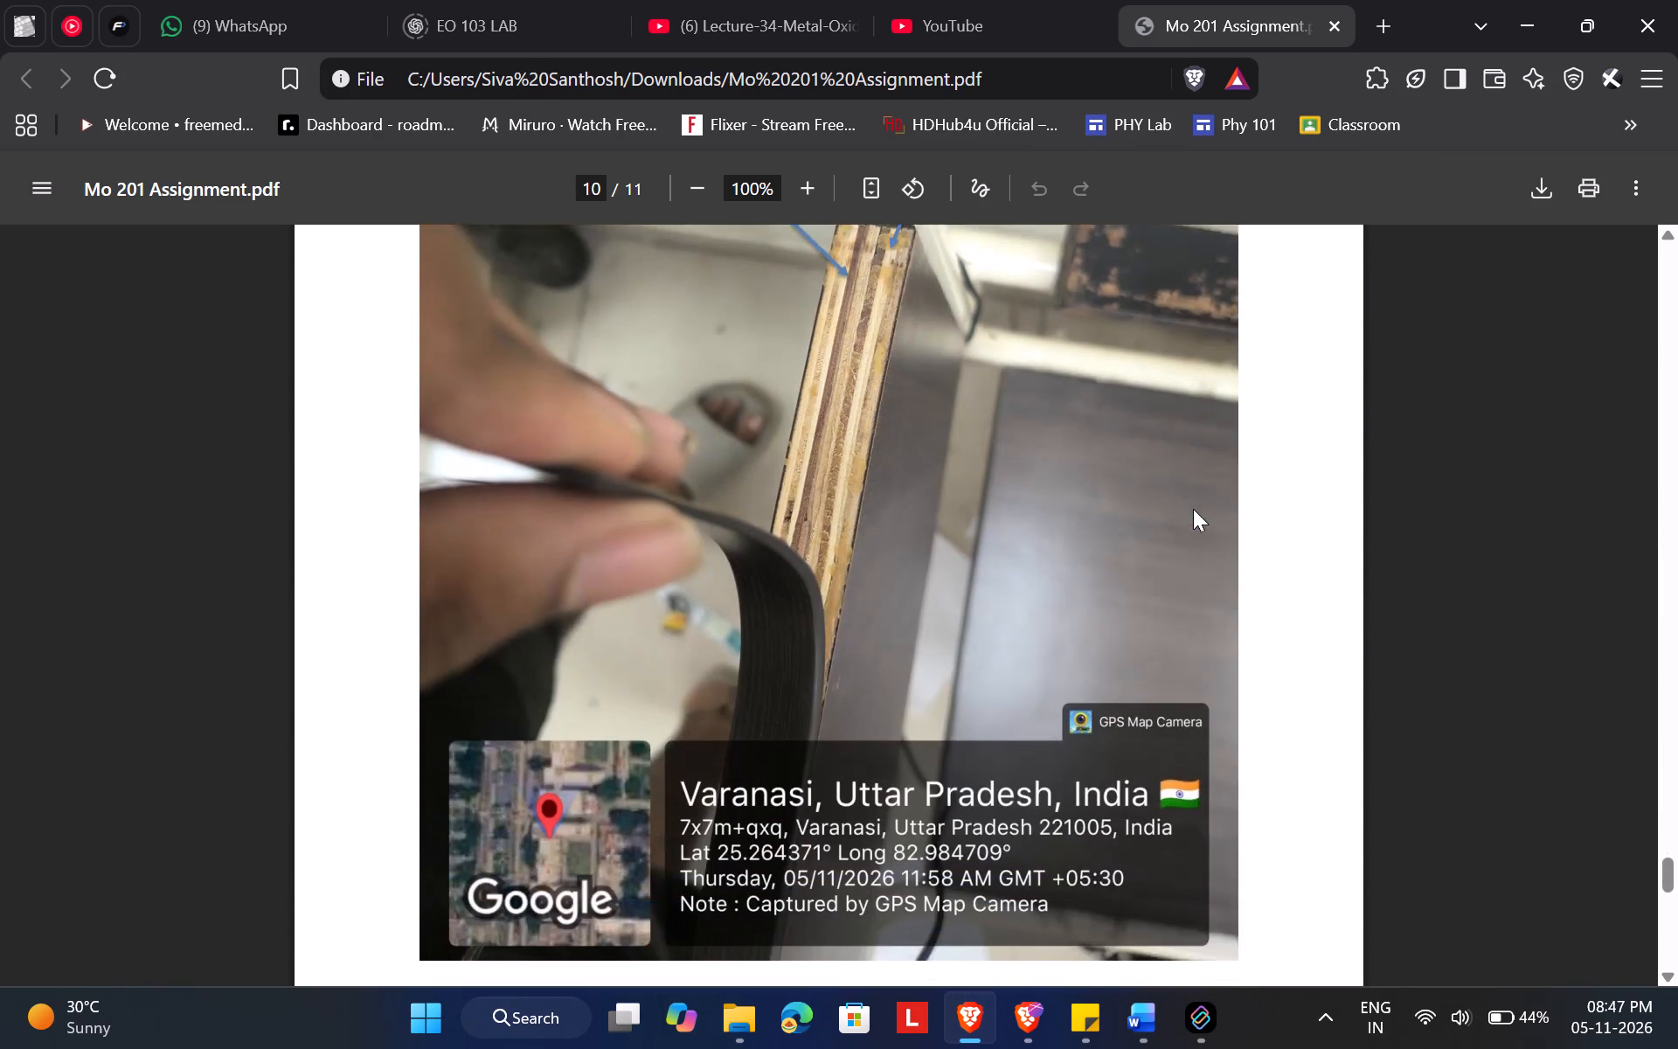
scroll(1193, 509, down, 9)
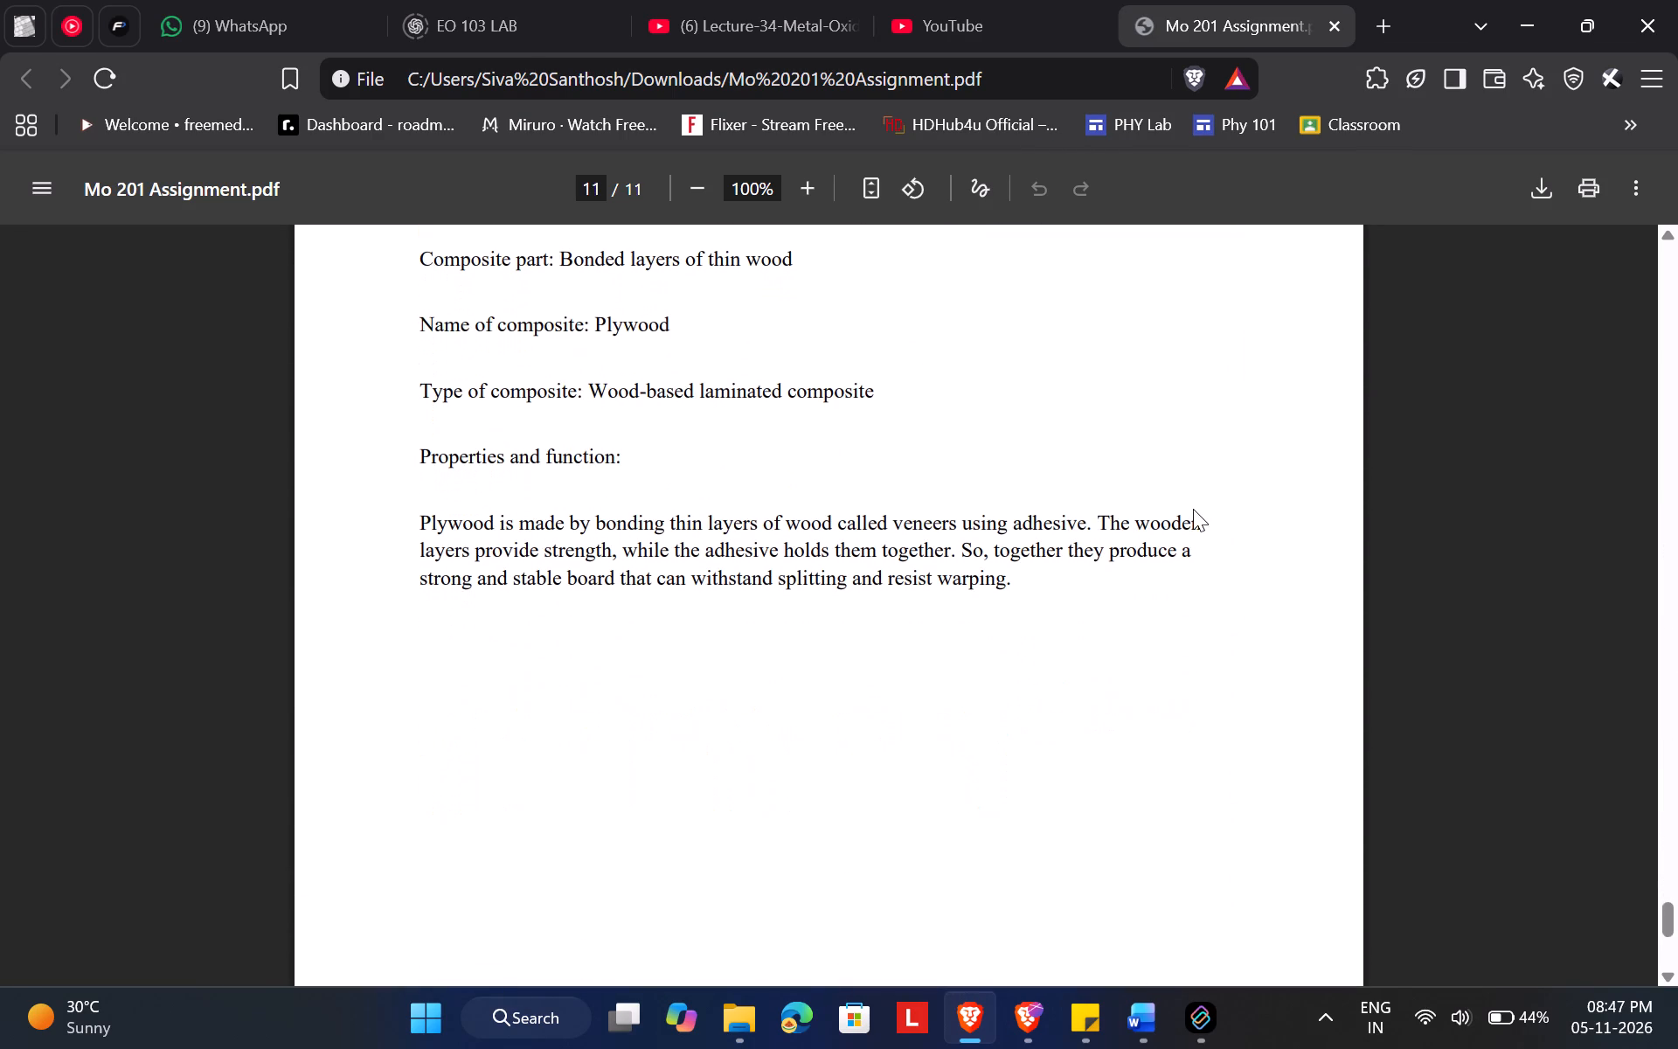
scroll(1193, 509, down, 3)
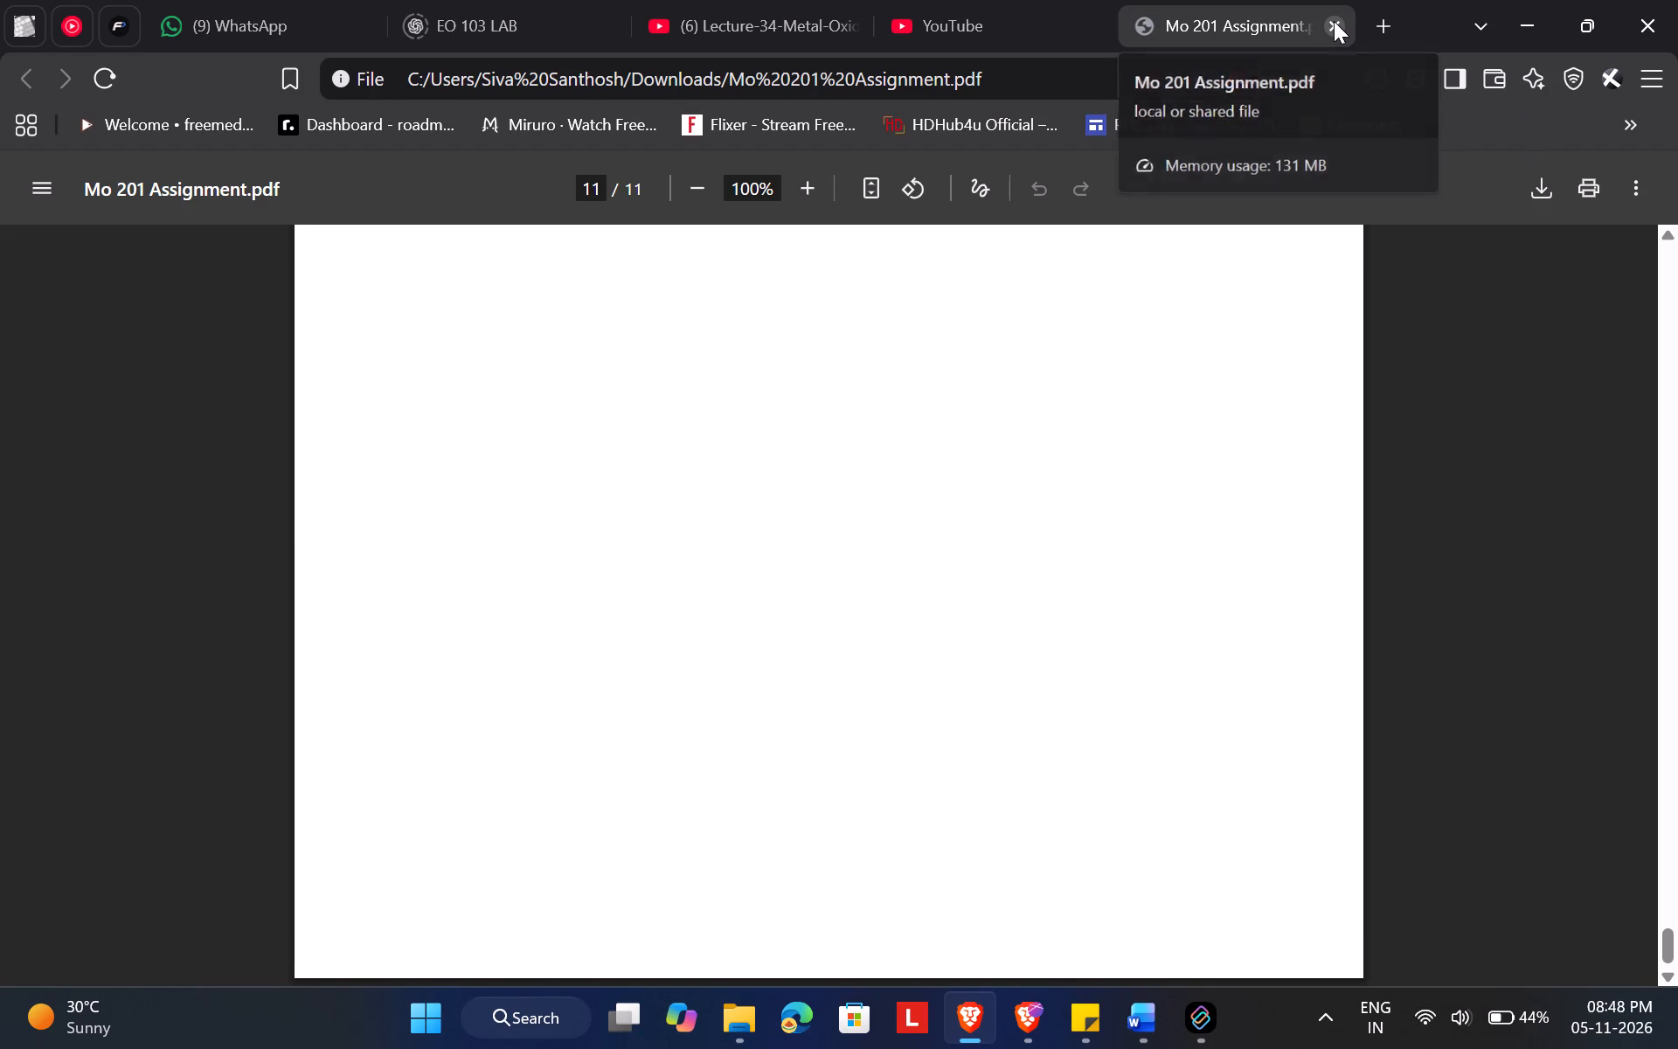
click(1334, 21)
click(1536, 0)
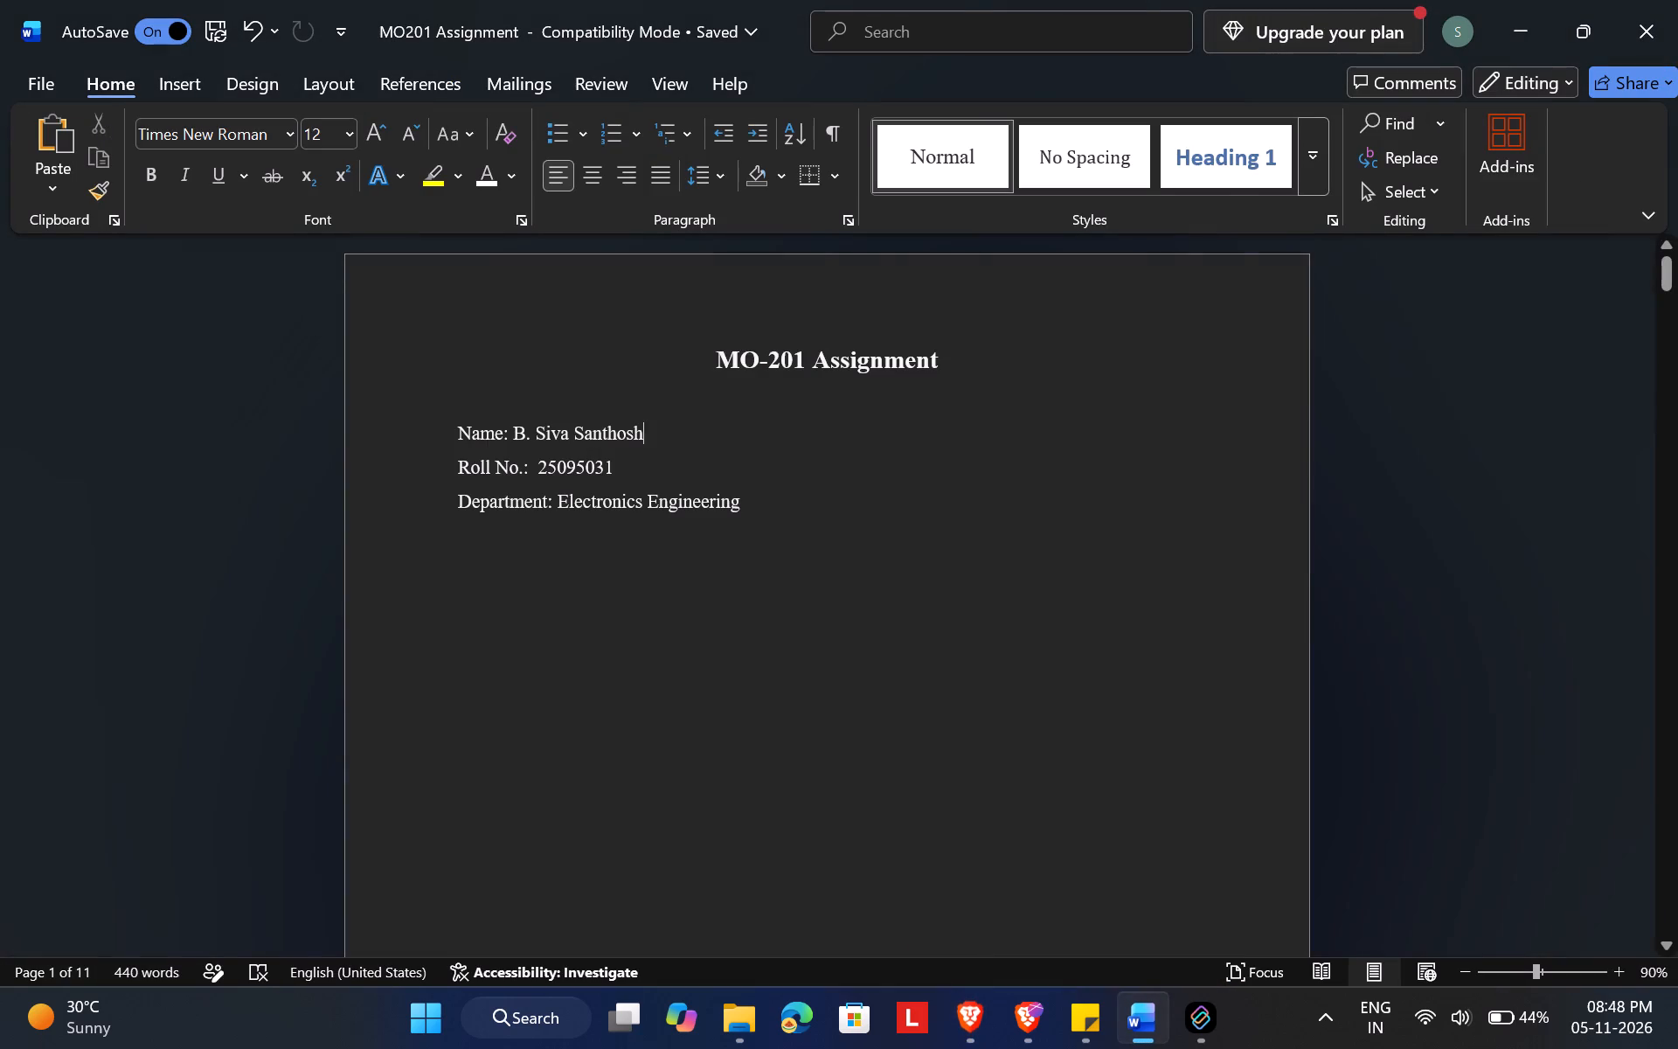
Minimize Word and select the Mo 201 Assignment PDF in the Downloads folder.
click(1513, 0)
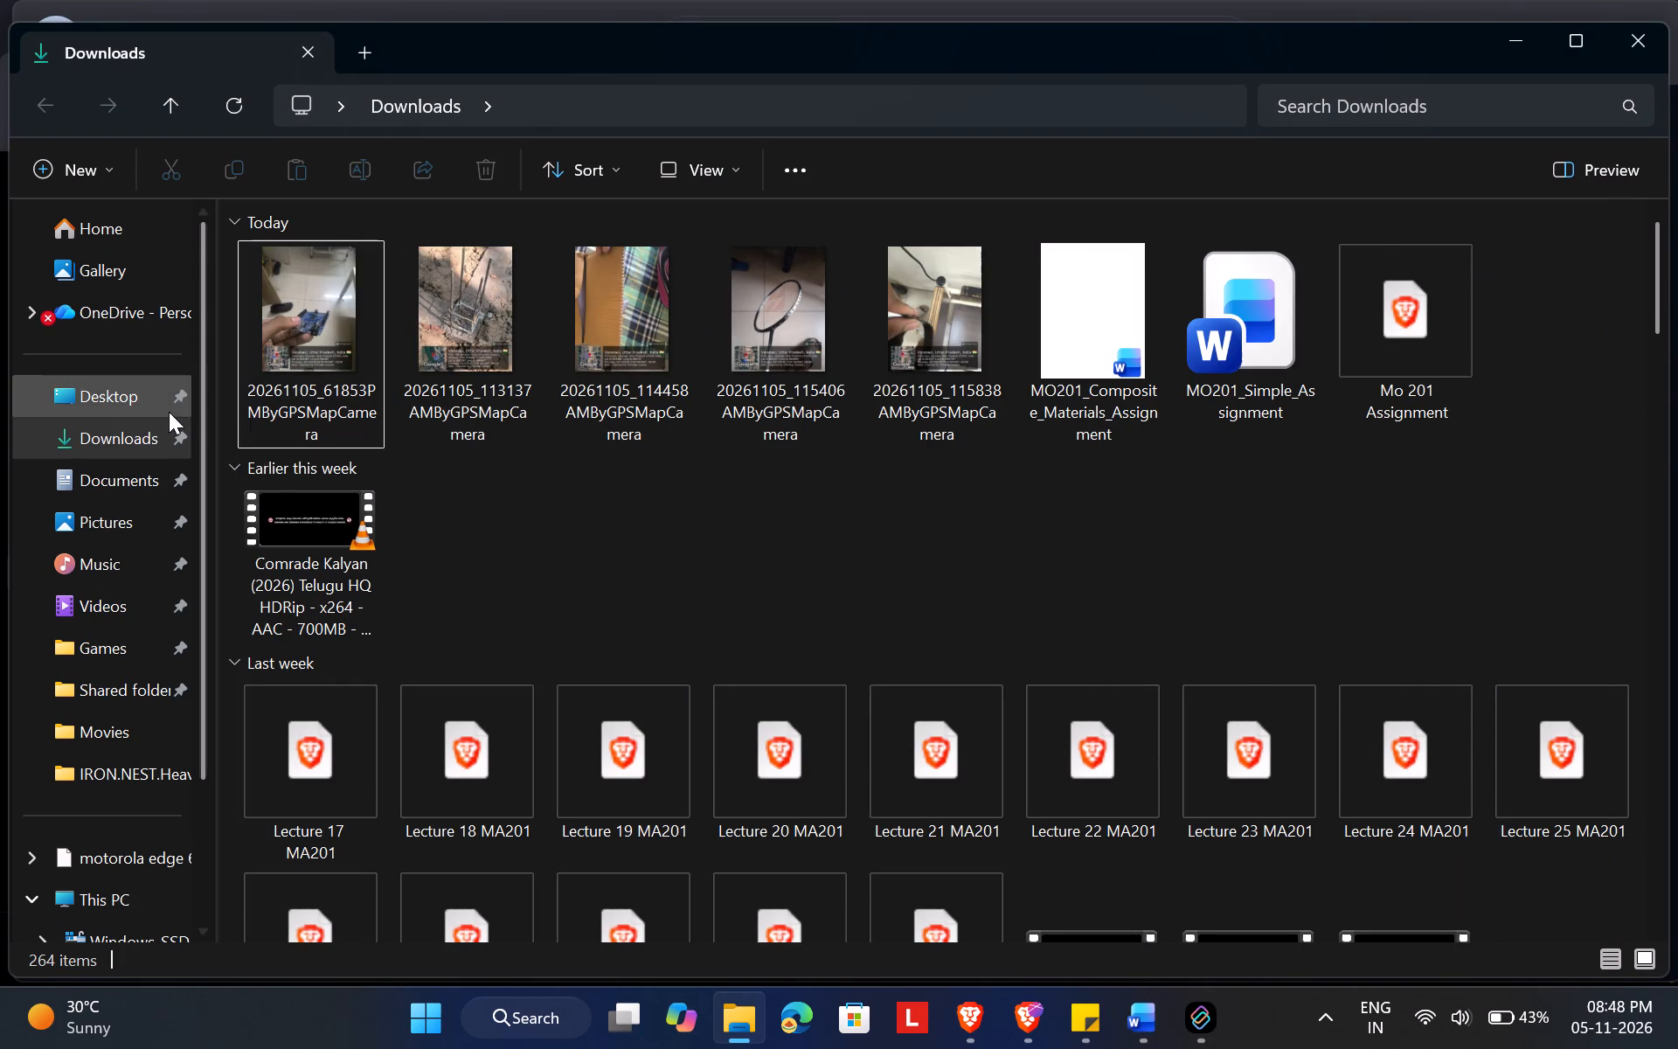
click(152, 430)
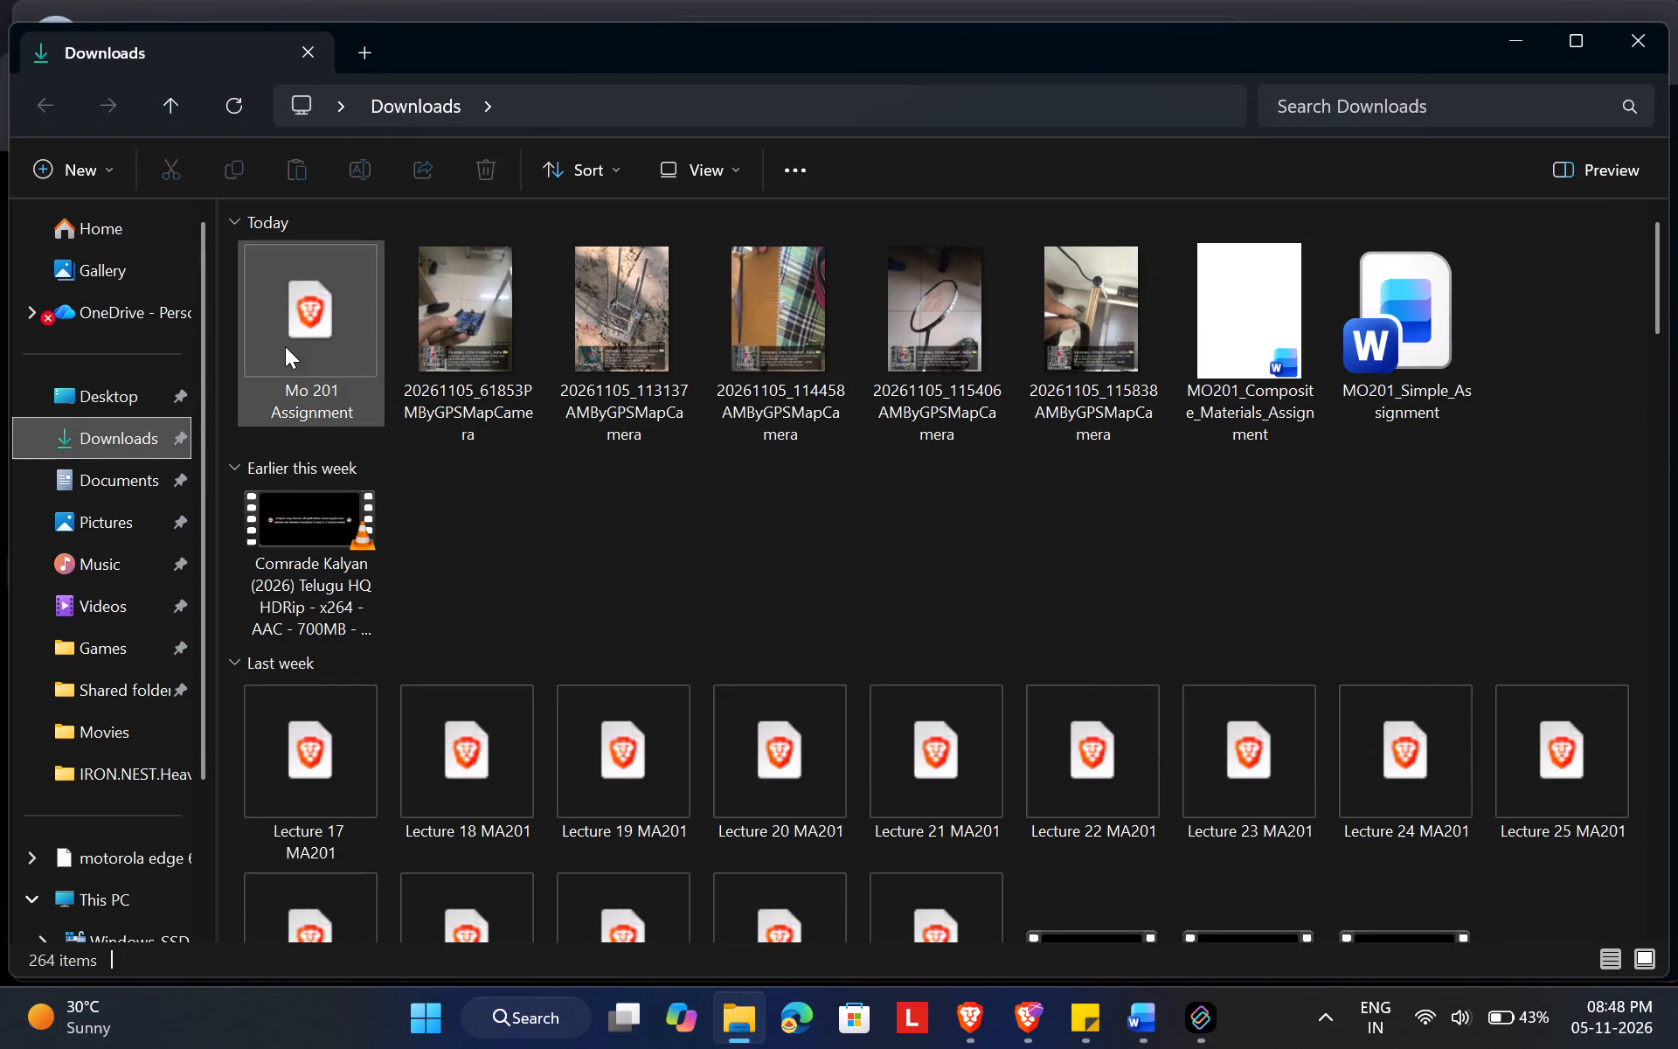
click(285, 346)
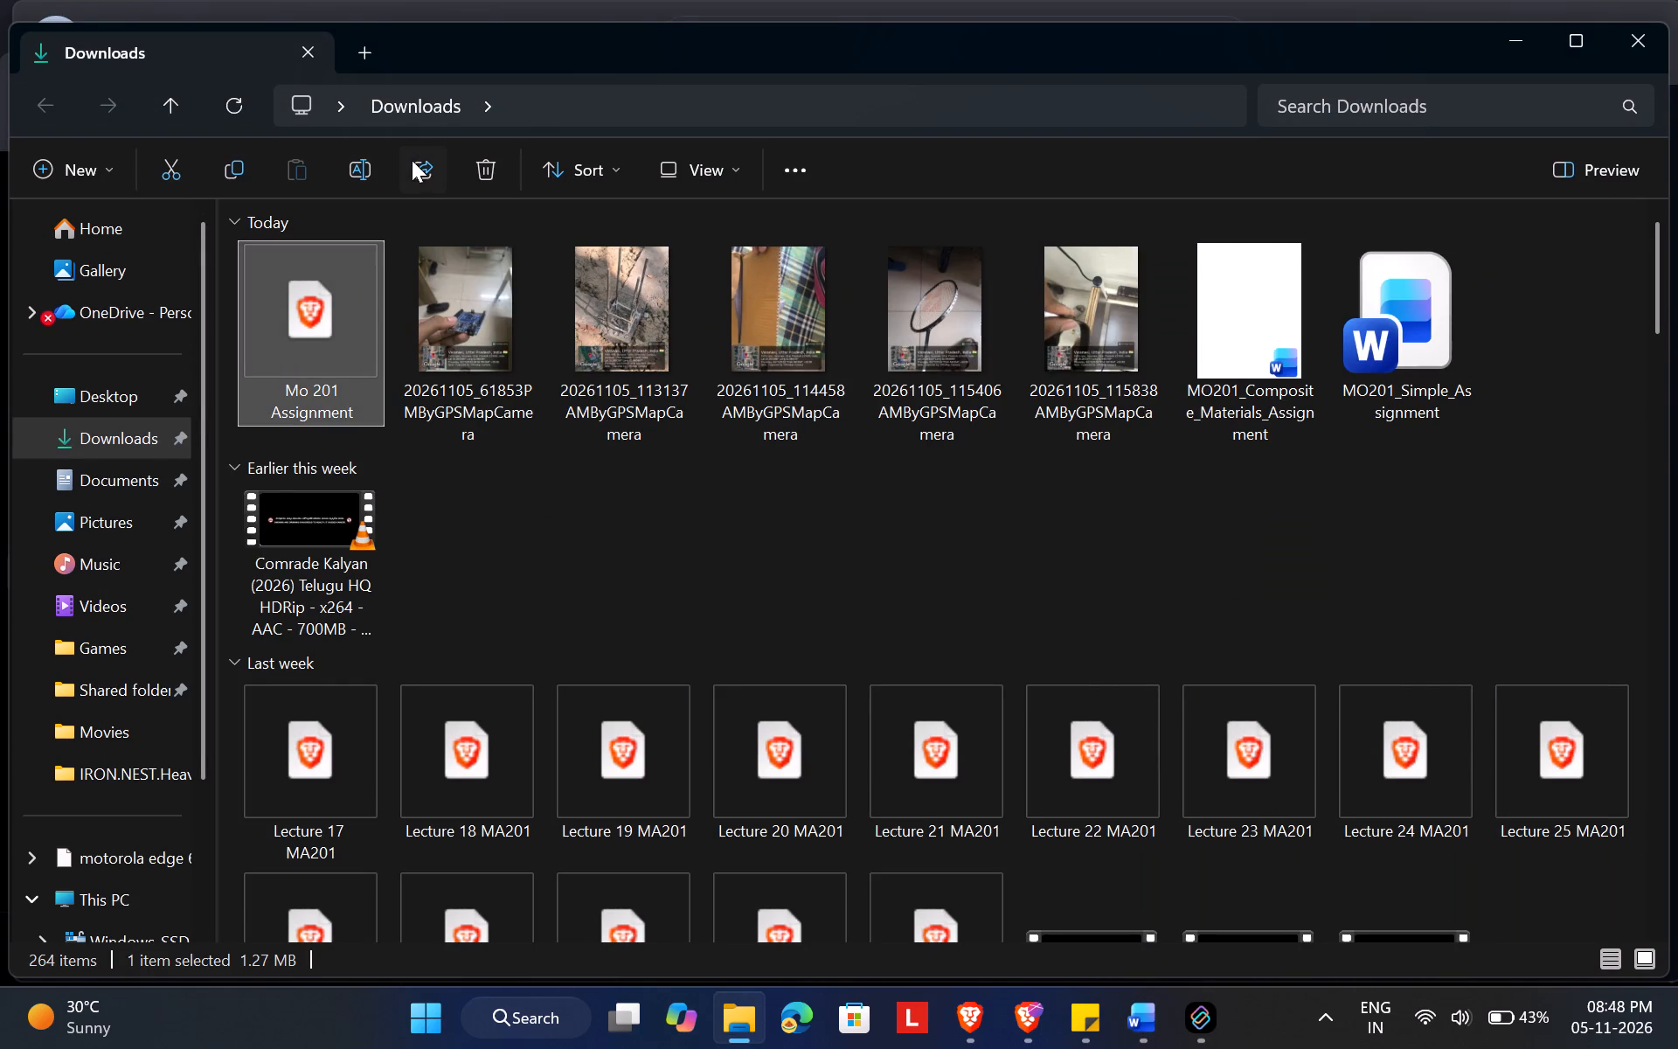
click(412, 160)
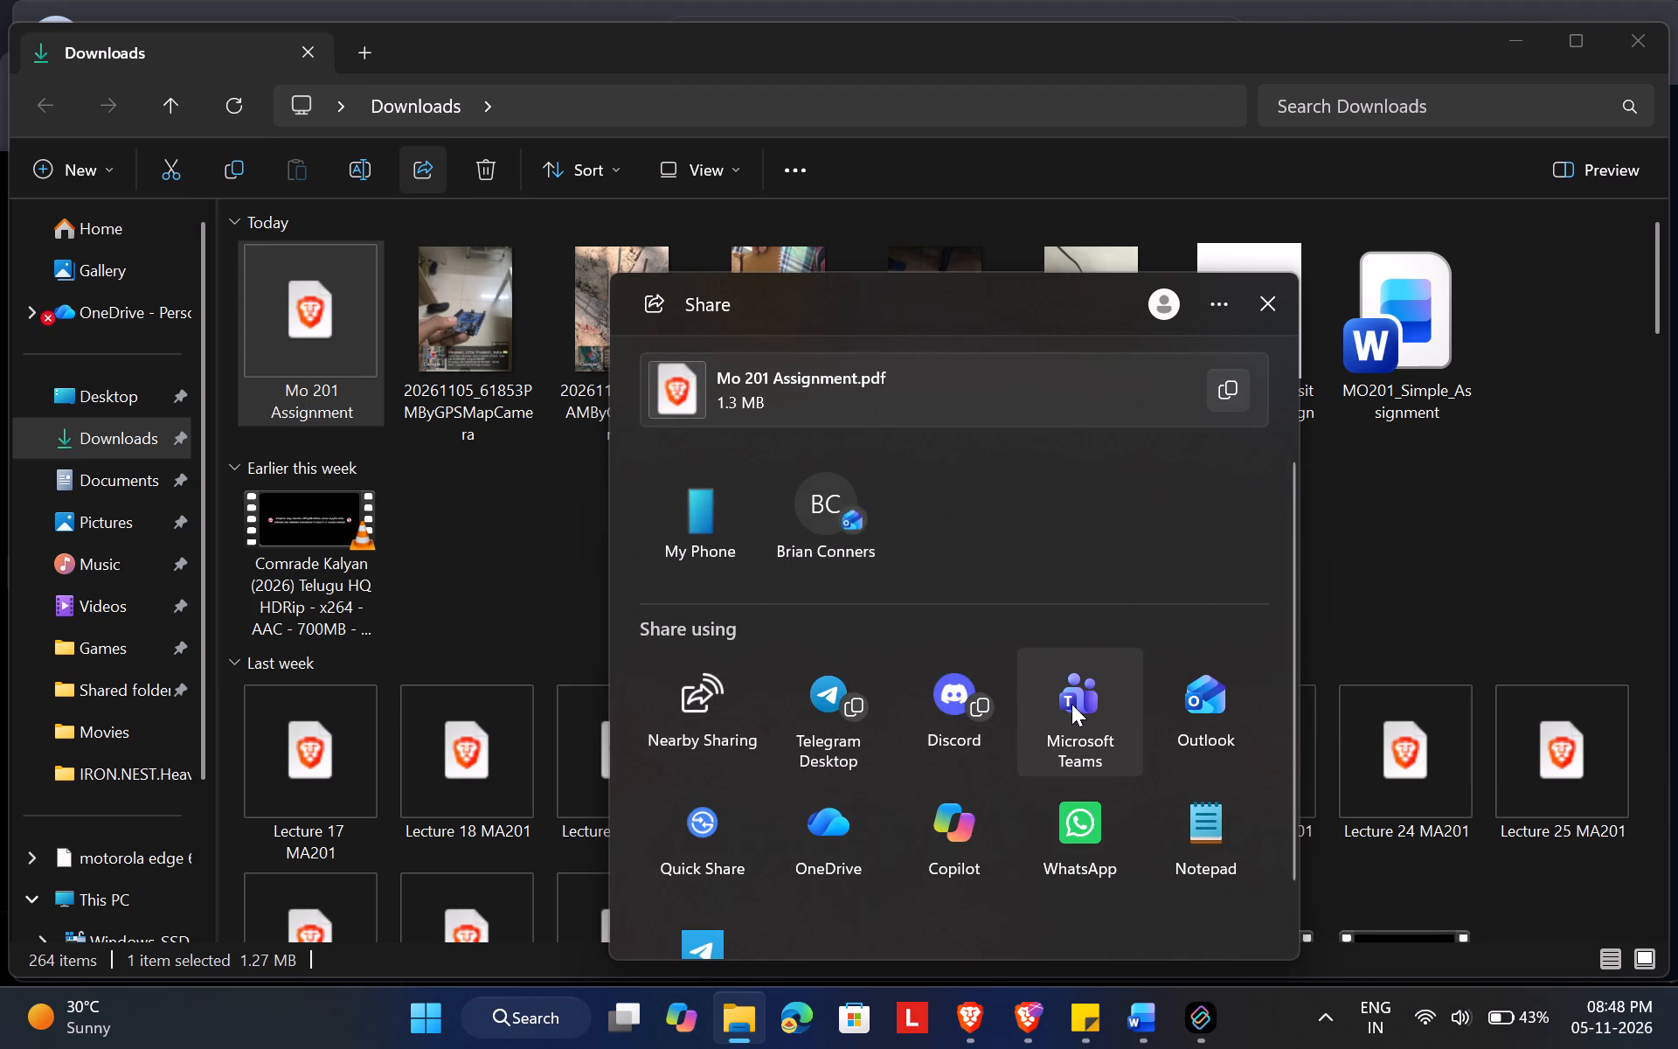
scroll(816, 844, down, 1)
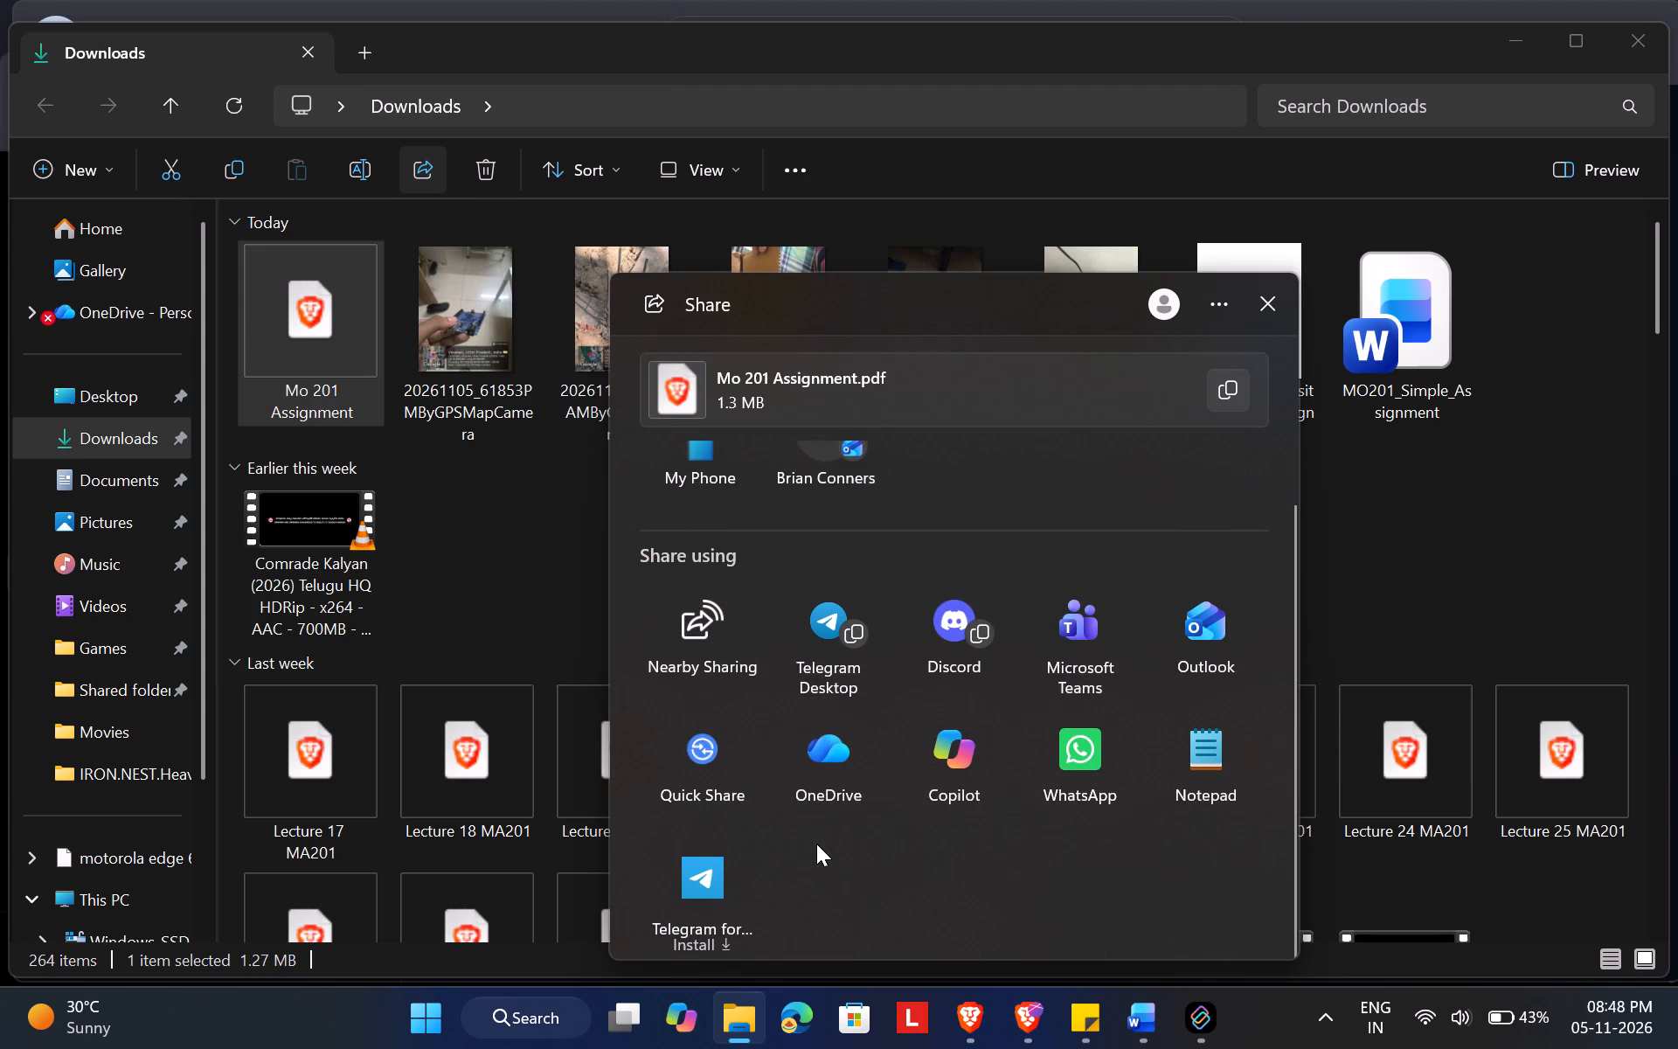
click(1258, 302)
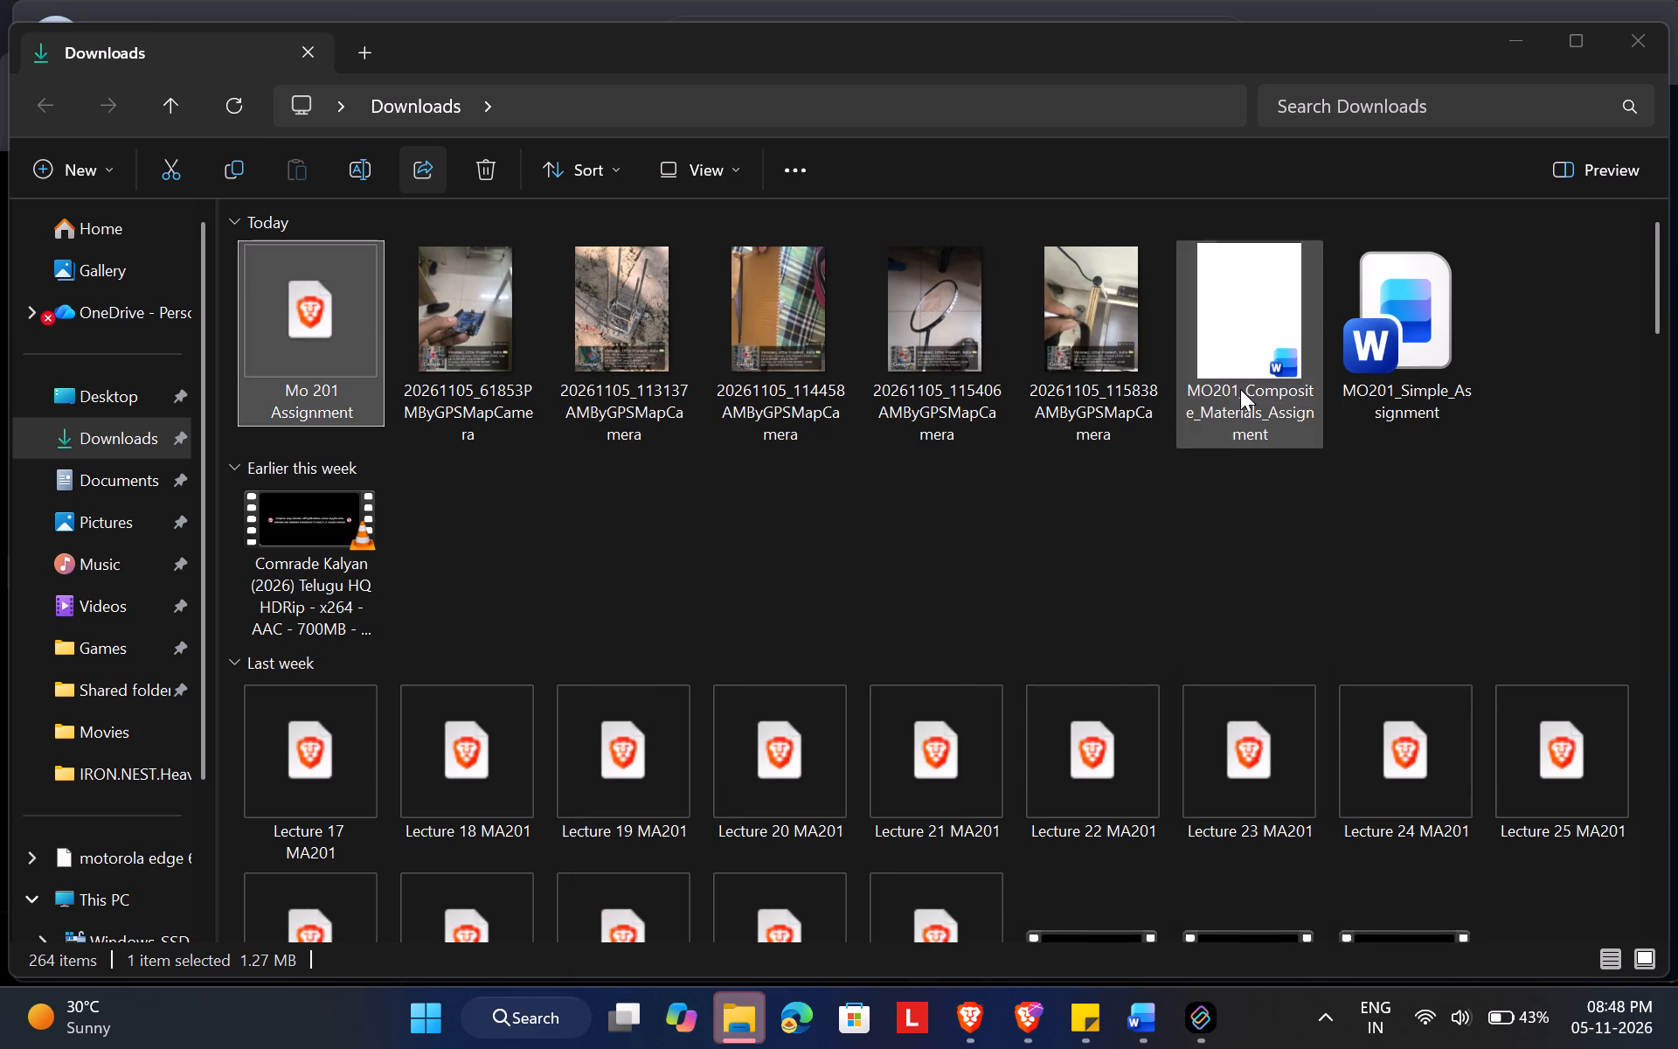
Switch to Smart Connect and open its file sending view, then return to the Downloads folder for the Mo 201 Assignment PDF.
click(1183, 1029)
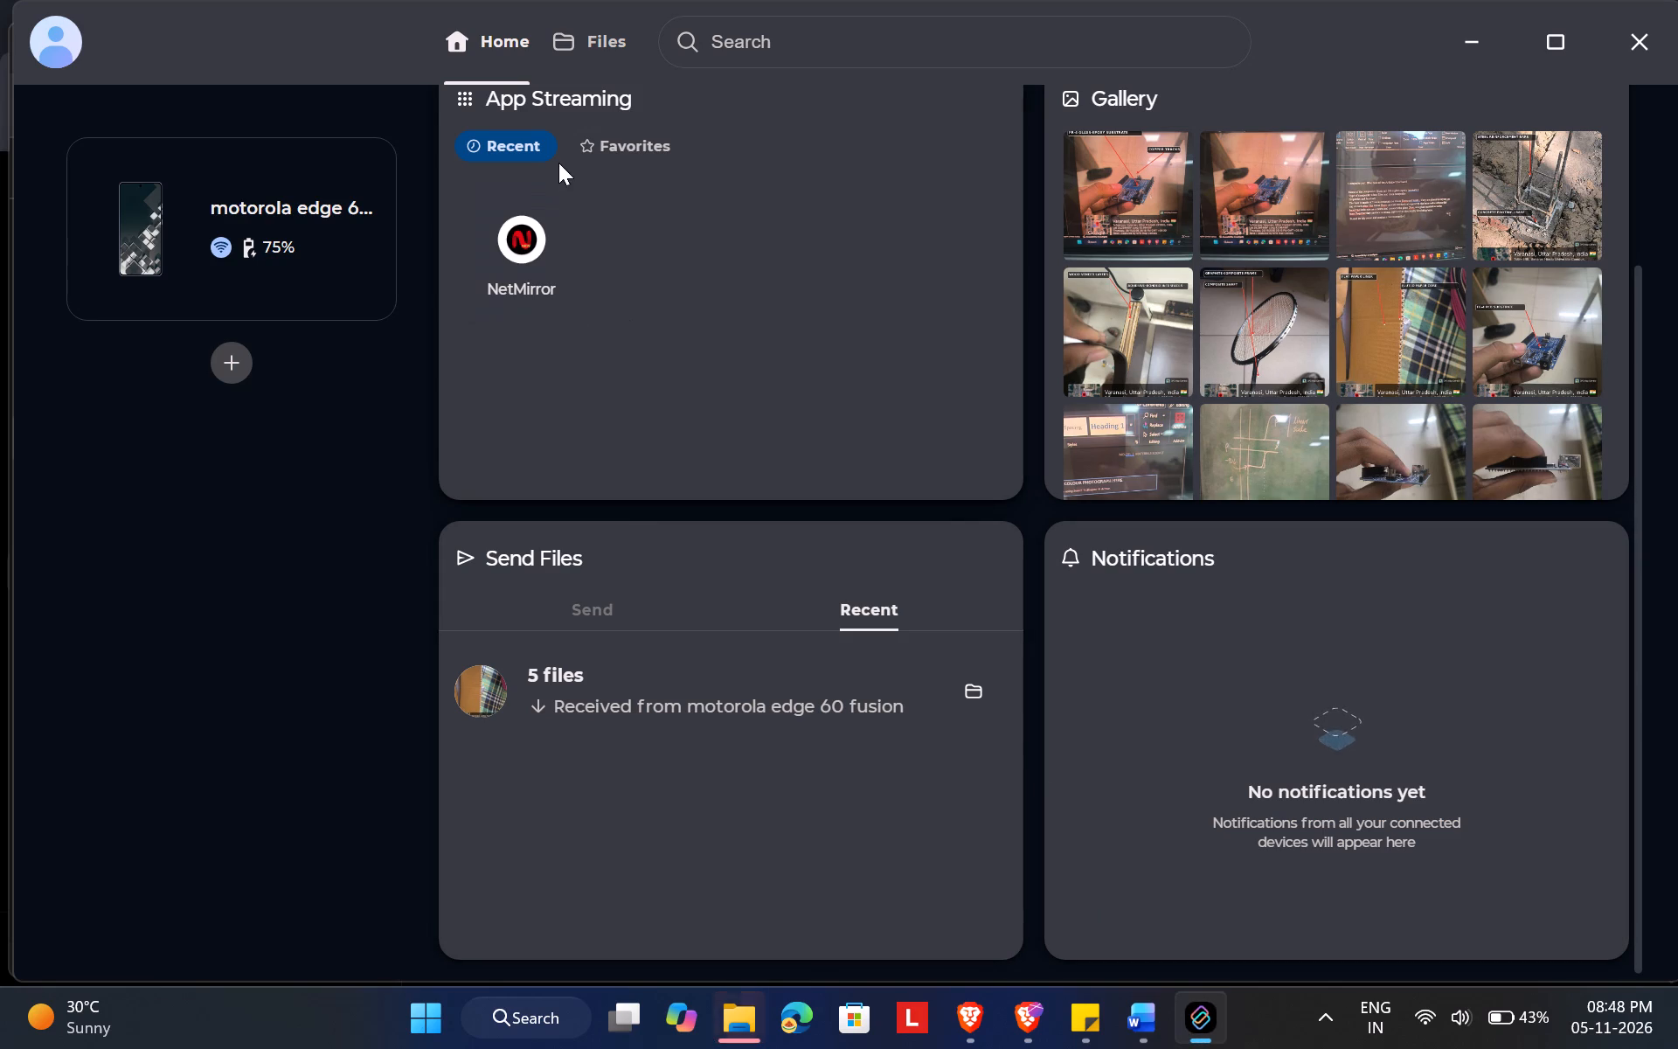
click(603, 588)
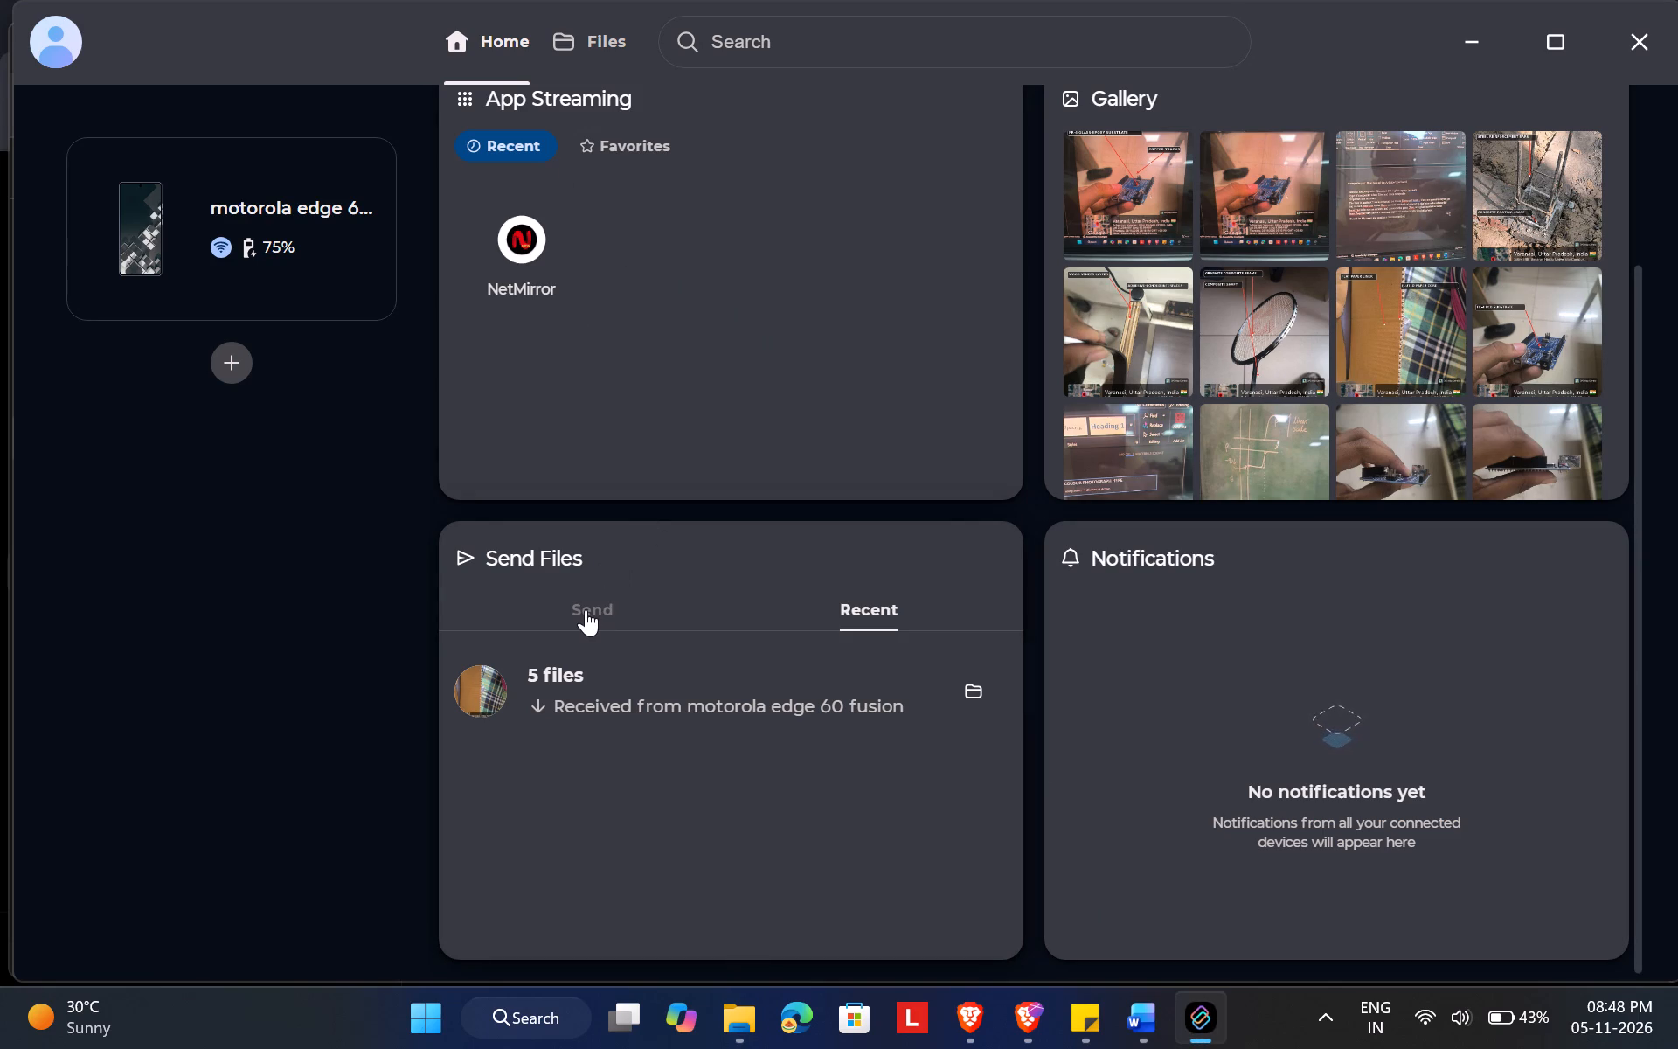
click(586, 609)
click(756, 1018)
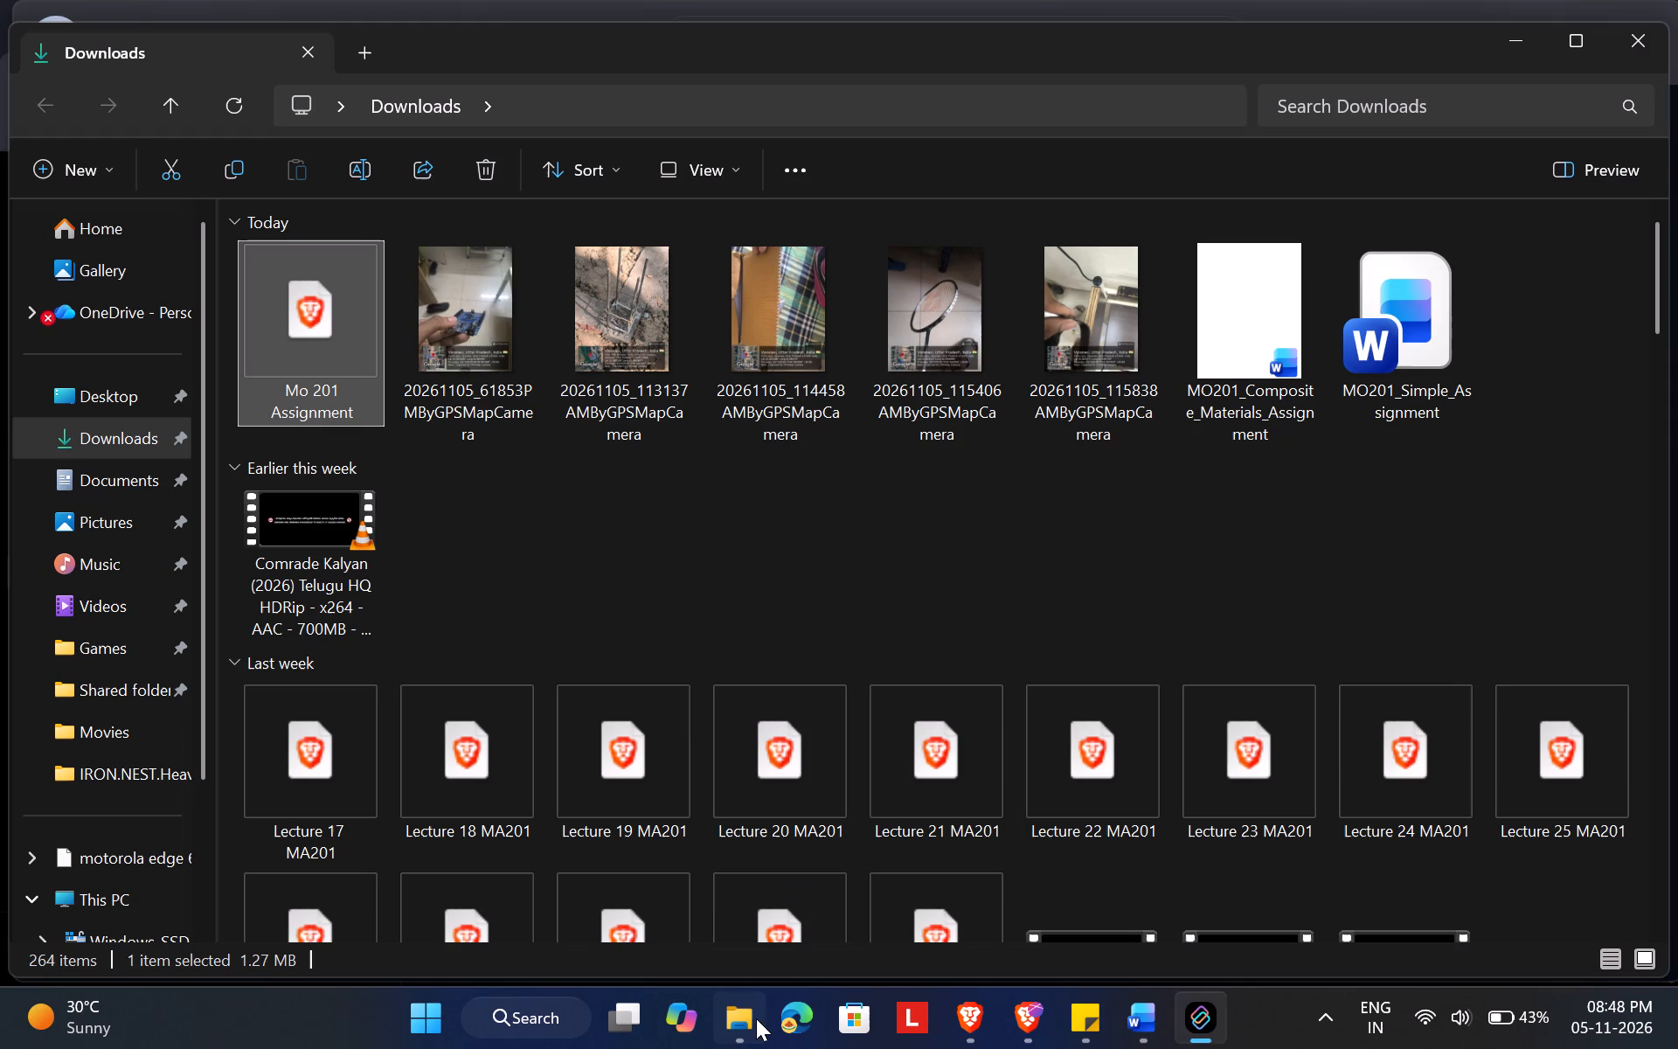
Send the Mo 201 Assignment PDF from the Downloads folder to the connected motorola edge 60 fusion phone.
drag(313, 345, 1199, 1048)
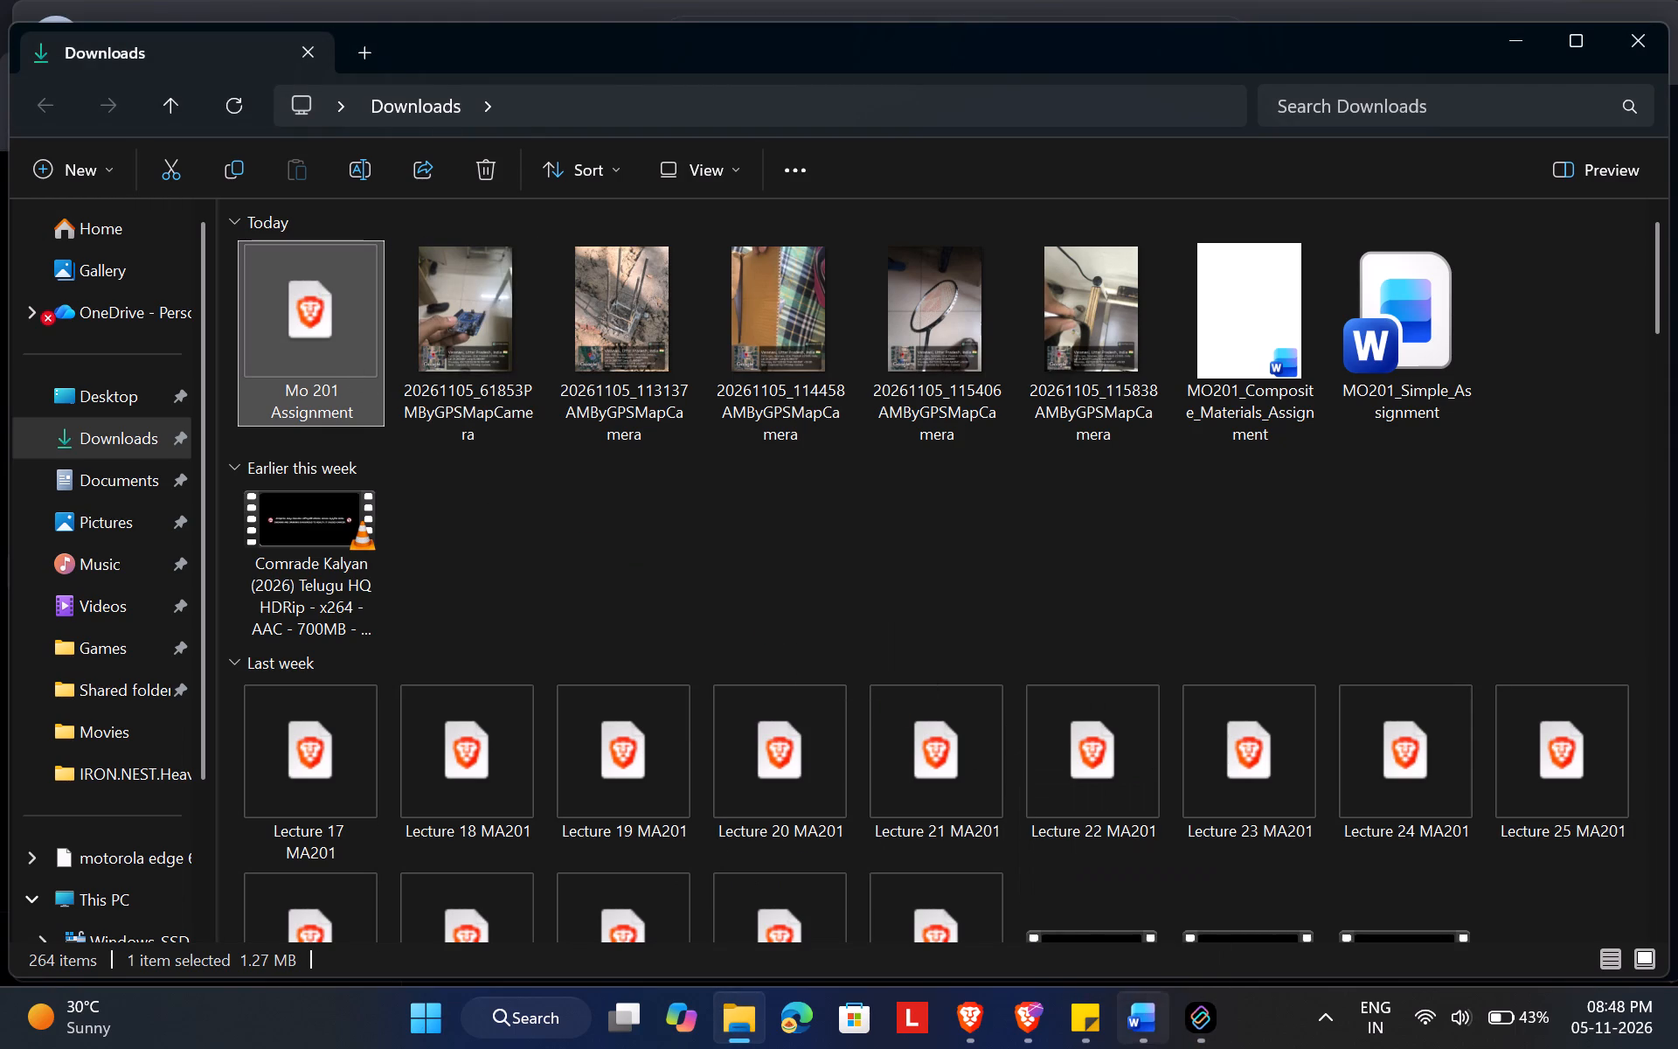
drag(1199, 1048, 732, 782)
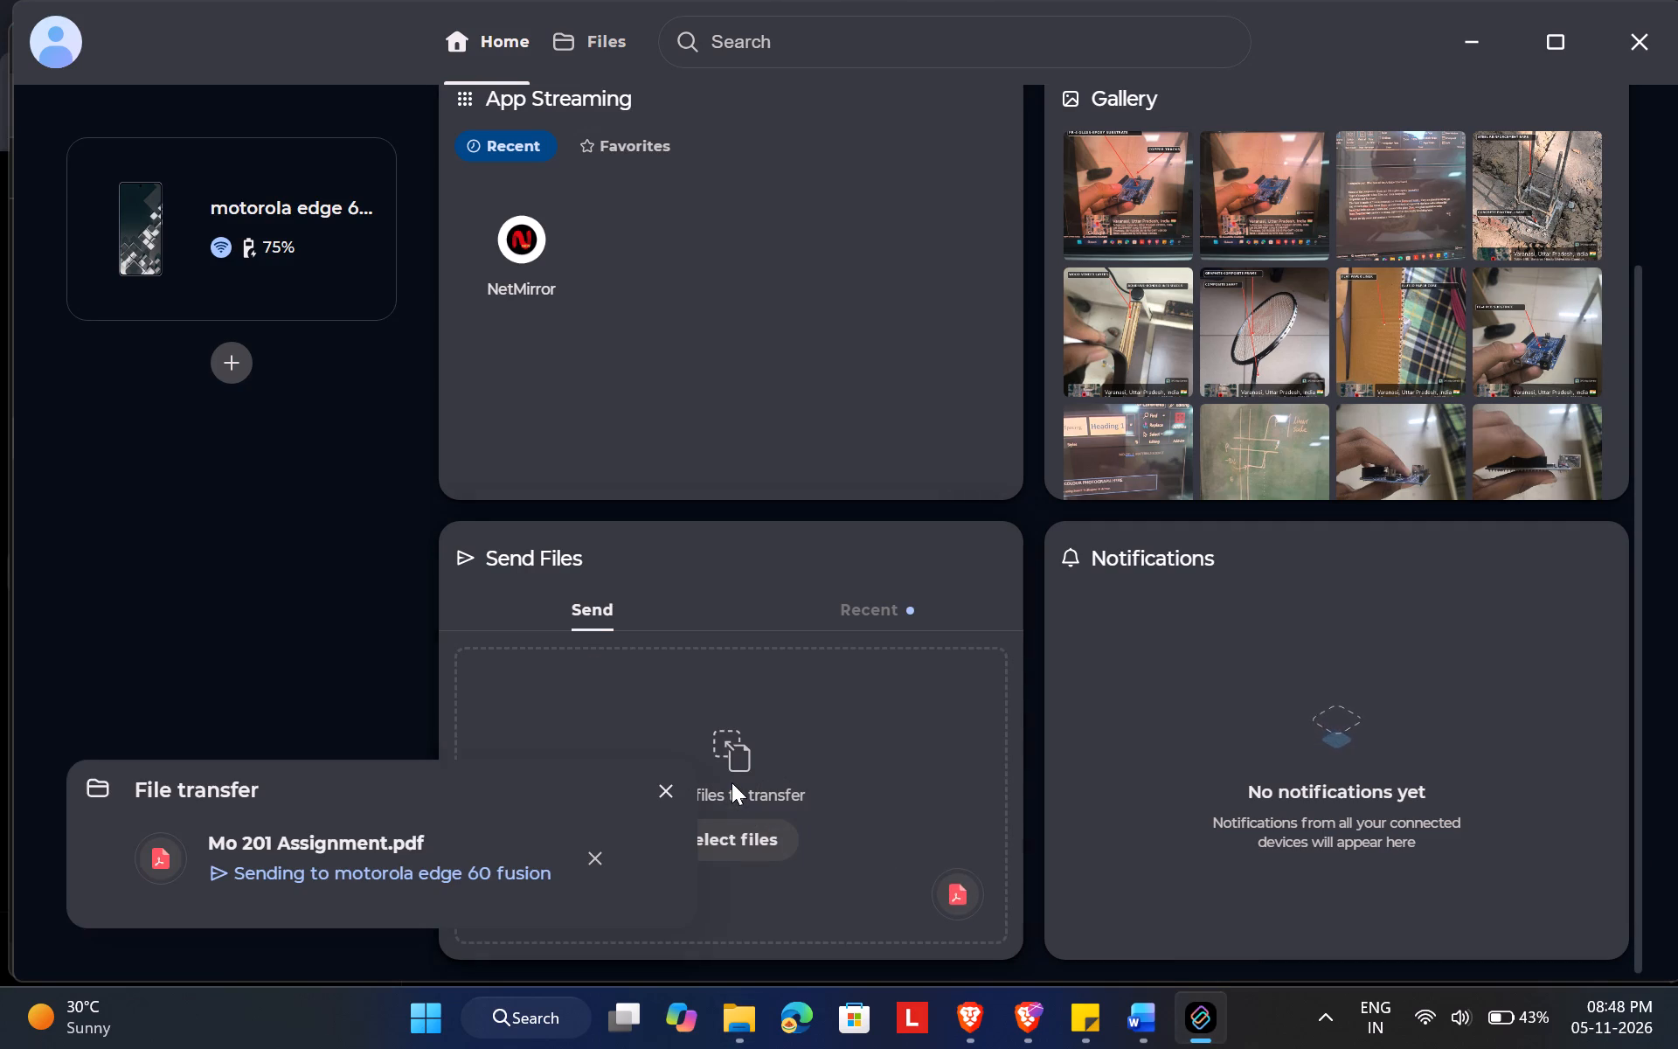